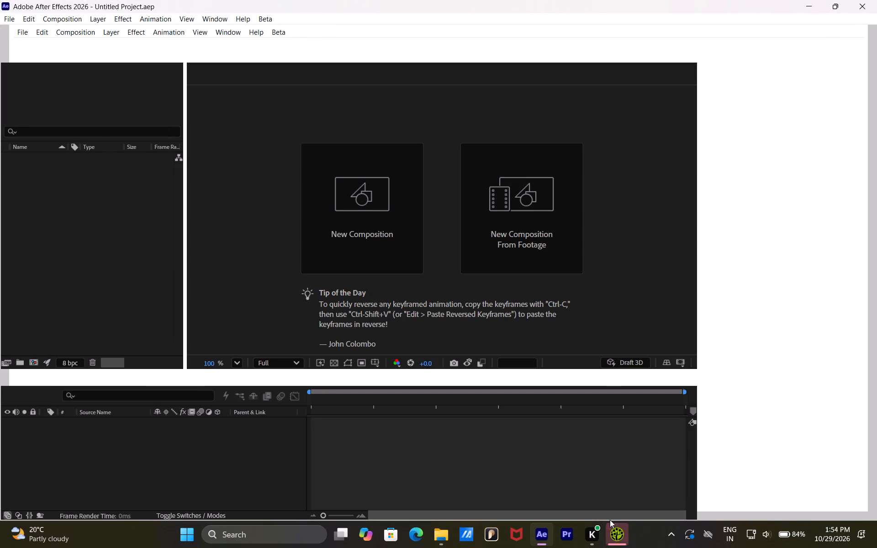
Open the recent project "insta copy 1 auto-save 3".
left_click(614, 526)
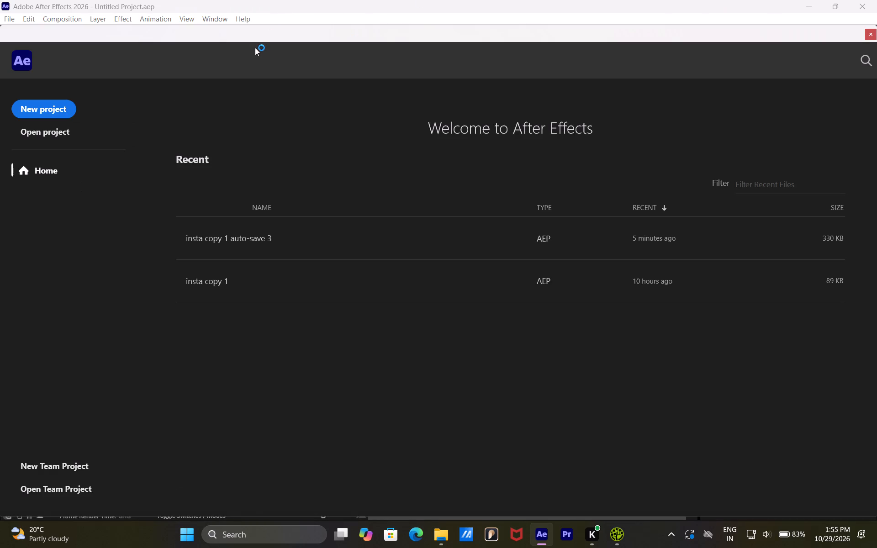
left_click(284, 243)
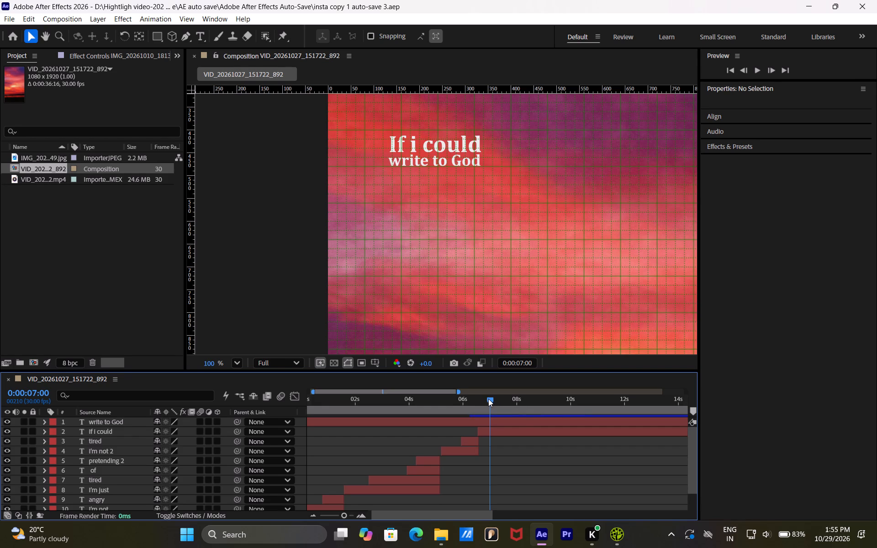
Trim the start of the "write to God" text layer to 0:00:06:20.
left_click(489, 424)
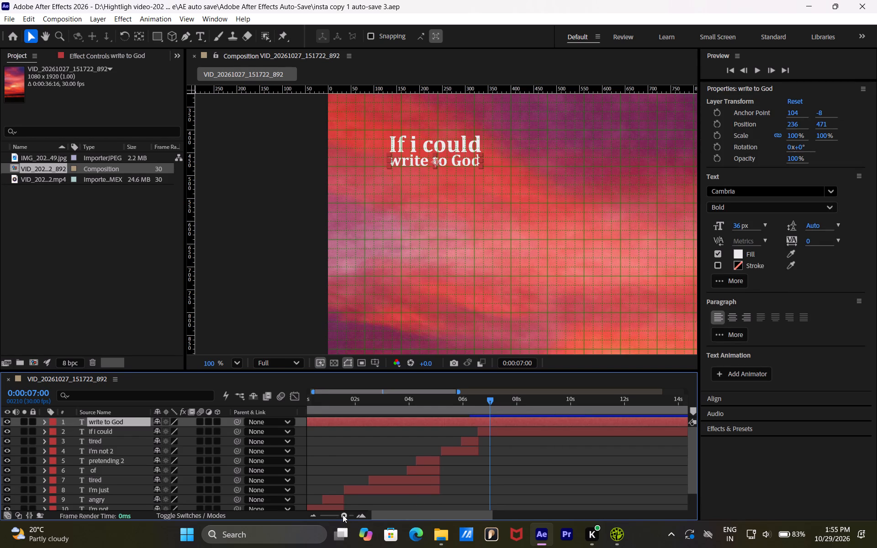
left_click_drag(343, 515, 356, 514)
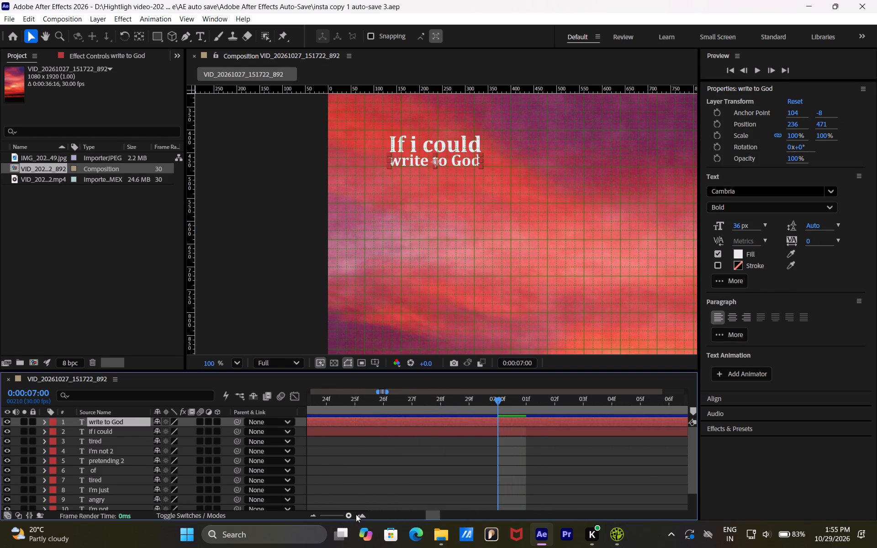
left_click_drag(356, 514, 352, 514)
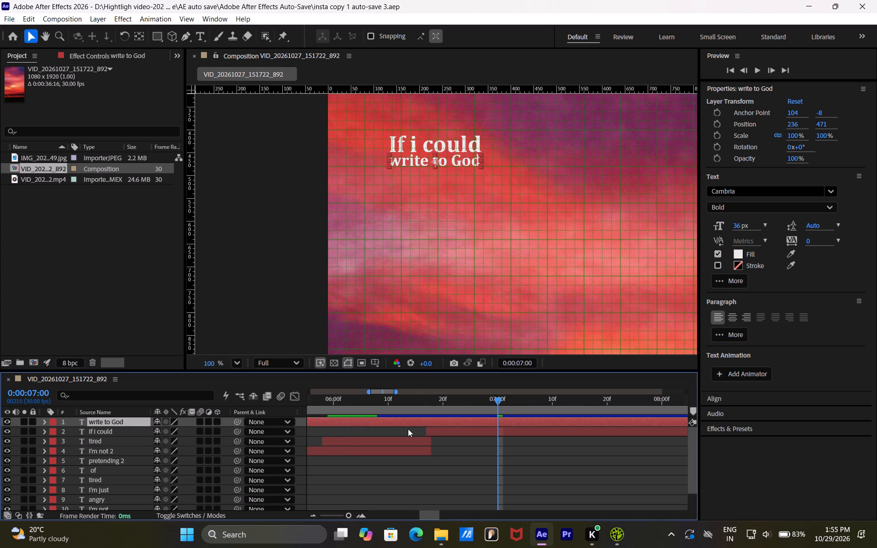
left_click(443, 403)
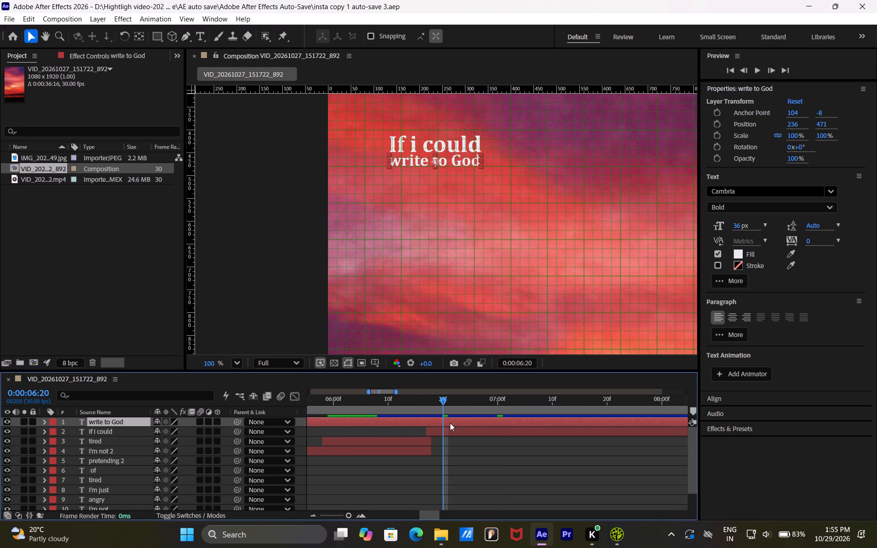
key("alt+bracketleft")
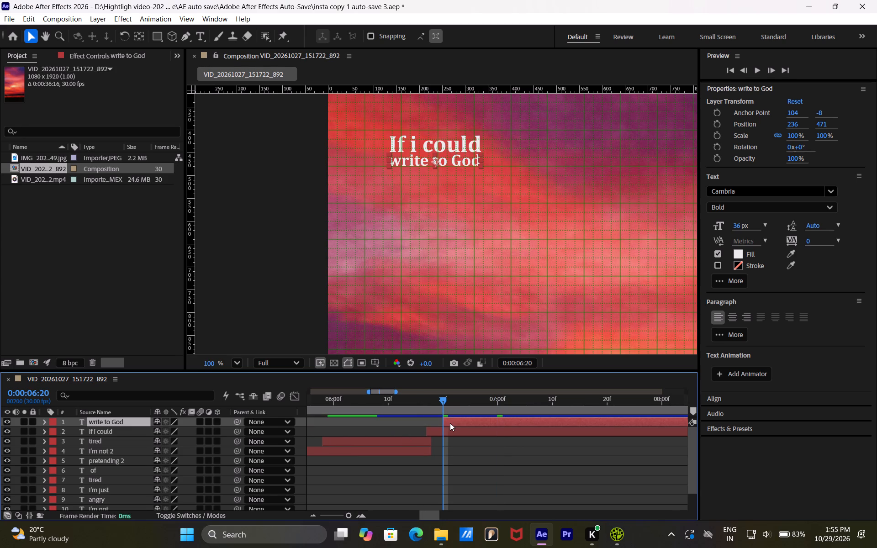
Apply the Fade Up Words preset to the "If i could" text layer at 0:00:06:20.
left_click(452, 431)
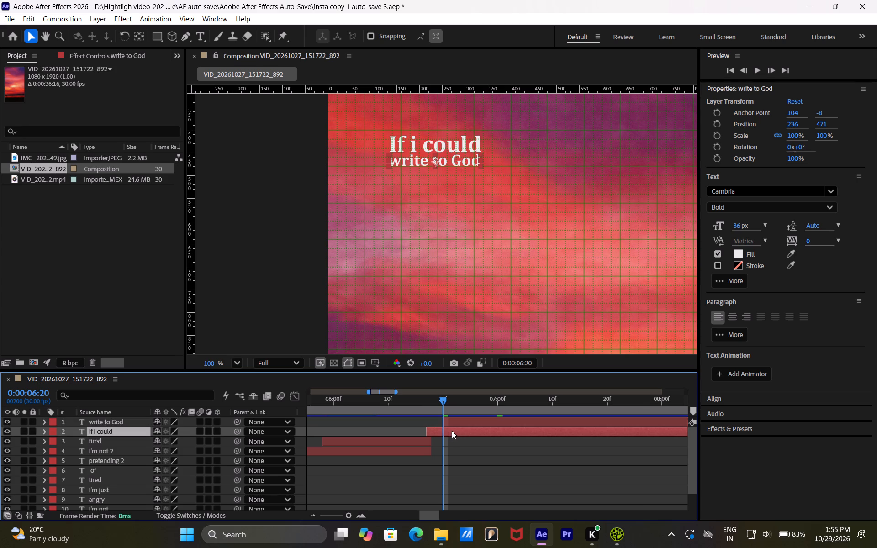
key("ctrl+space")
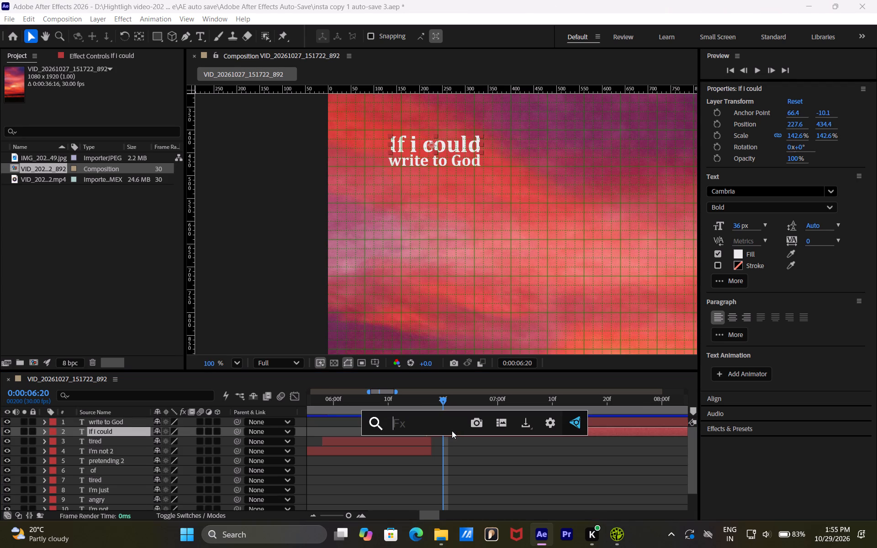
type("fade up")
key("space")
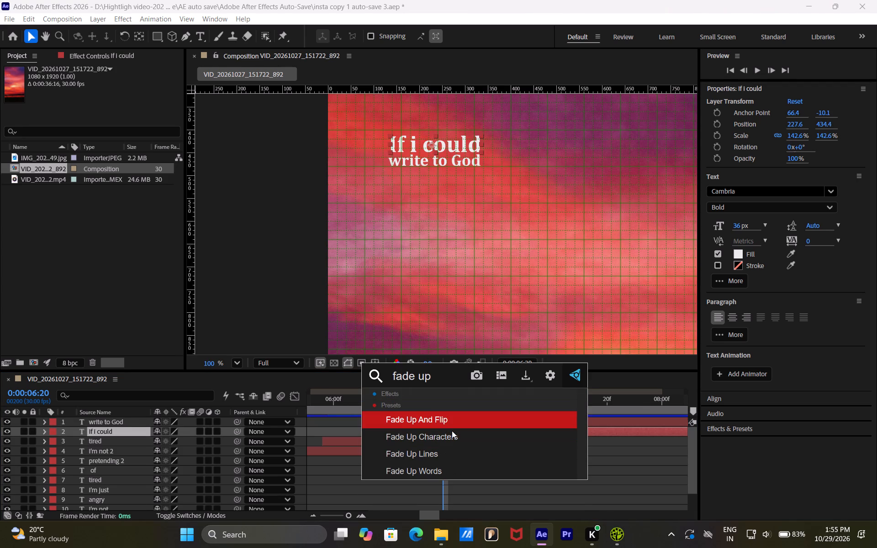
key("Down")
key("Down")
key("Down")
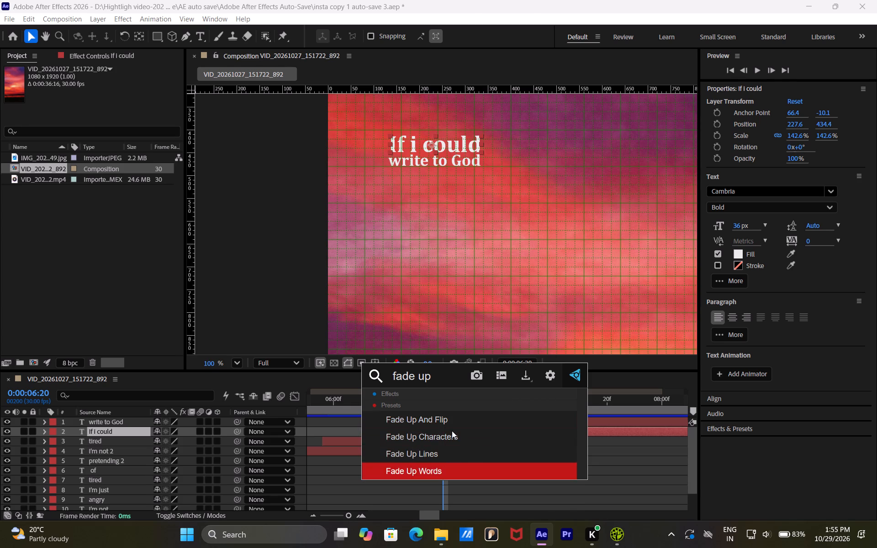
key("Return")
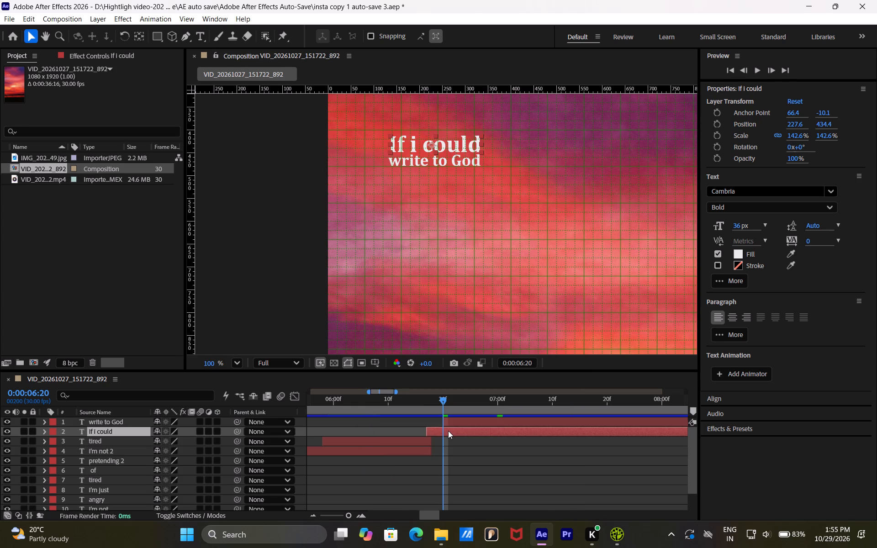
Retime the "If i could" Range Selector Start keyframes to run from about 0:00:06:19 to about 0:00:06:27.
left_click(445, 431)
key("u")
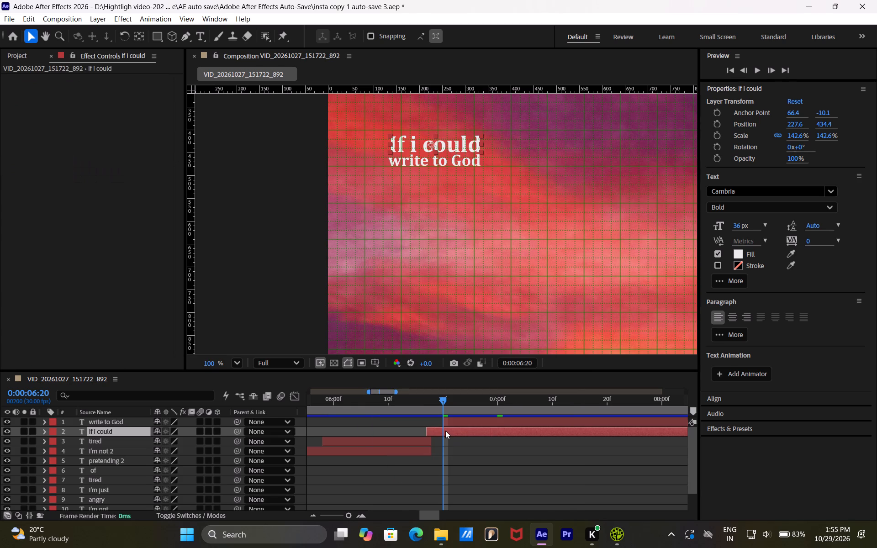
key("u")
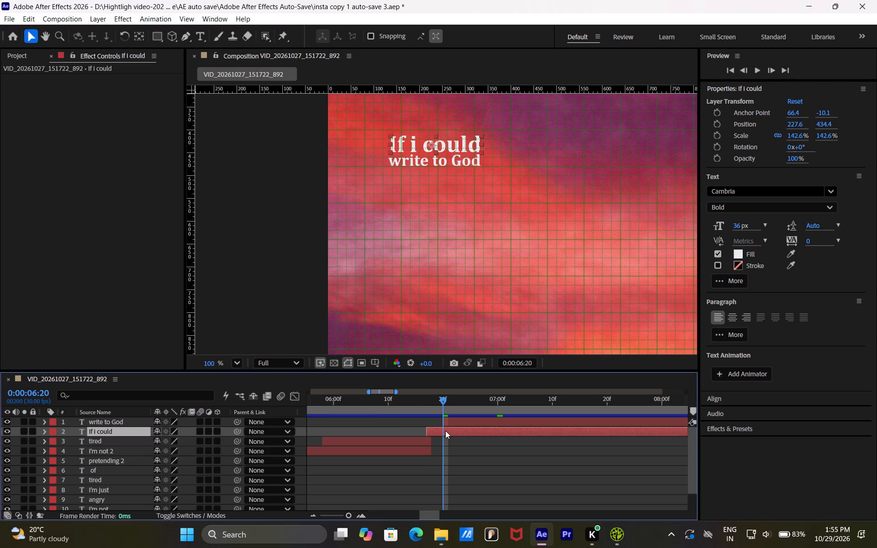
key("u")
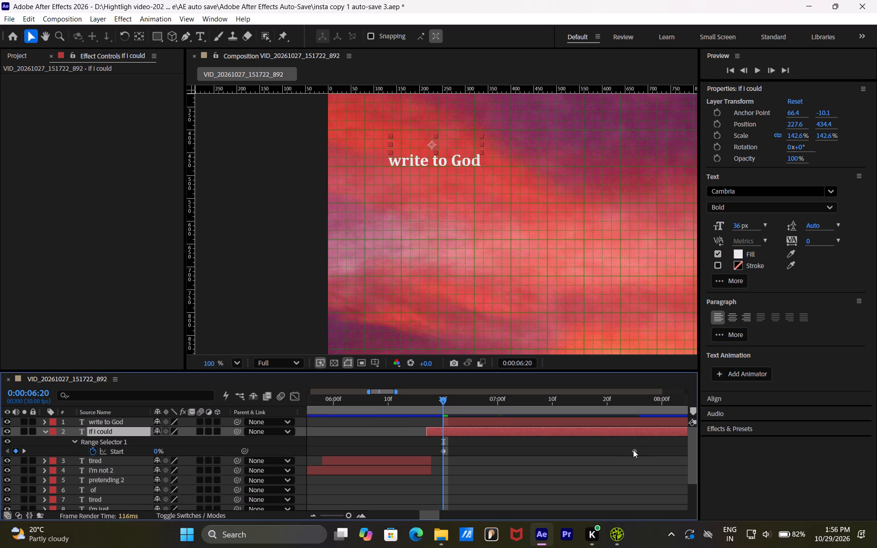
left_click_drag(633, 450, 523, 454)
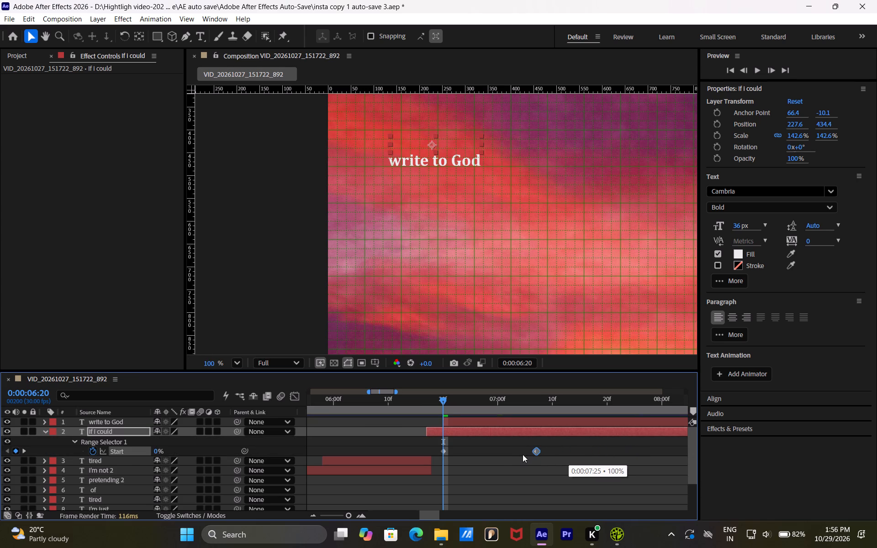
left_click_drag(523, 454, 502, 453)
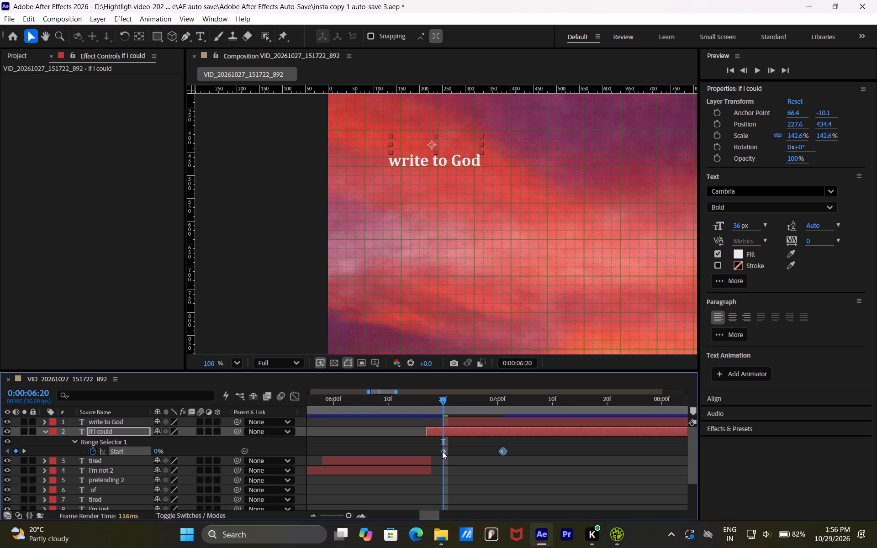
left_click_drag(442, 451, 436, 451)
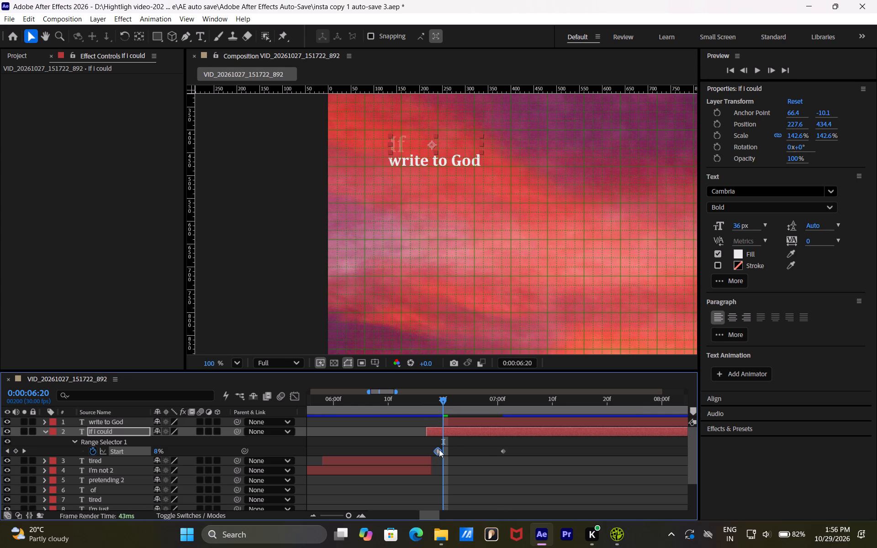
left_click_drag(504, 451, 486, 449)
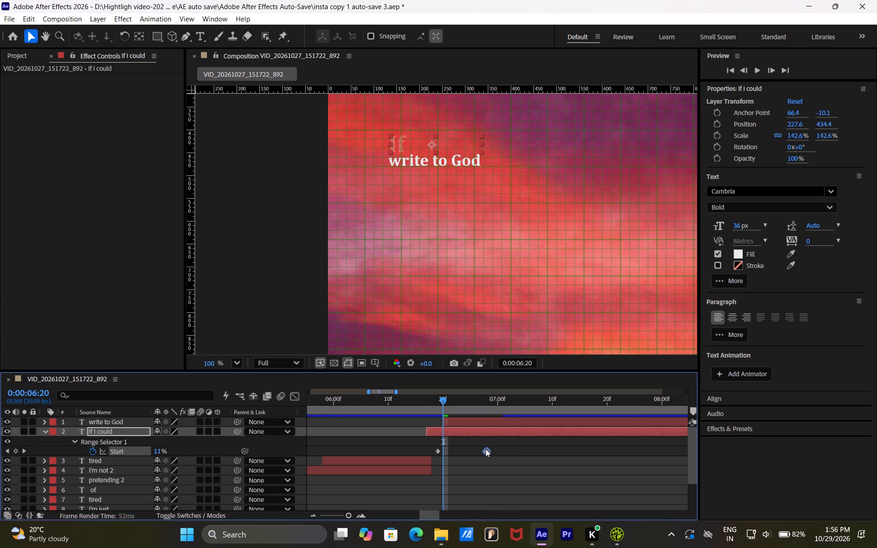
left_click_drag(486, 449, 483, 448)
left_click(494, 450)
left_click(502, 444)
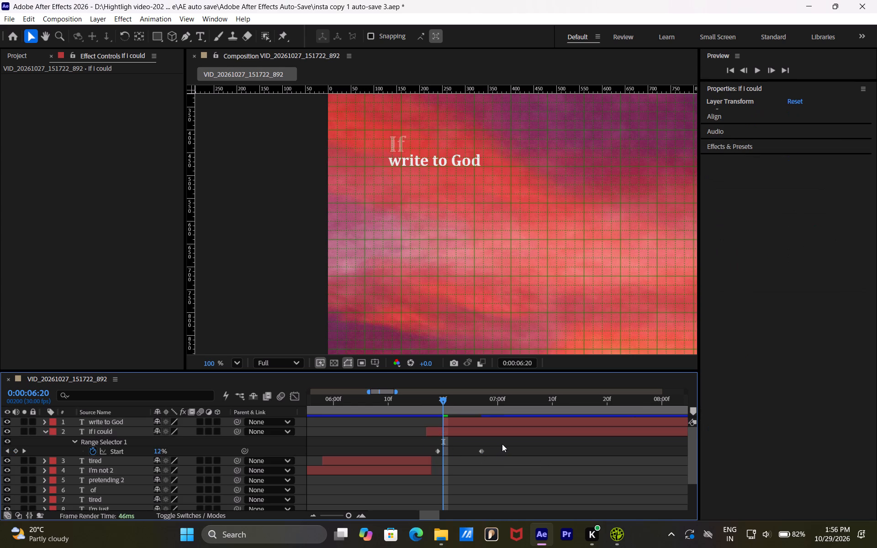
Apply the Fade Up Words preset to the "write to God" text layer at 0:00:06:26.
left_click(486, 419)
left_click(480, 408)
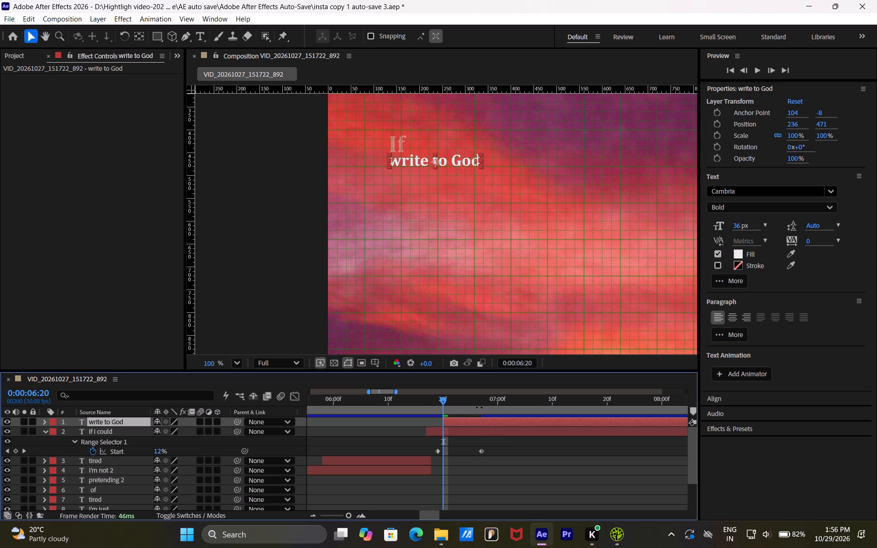
left_click(478, 399)
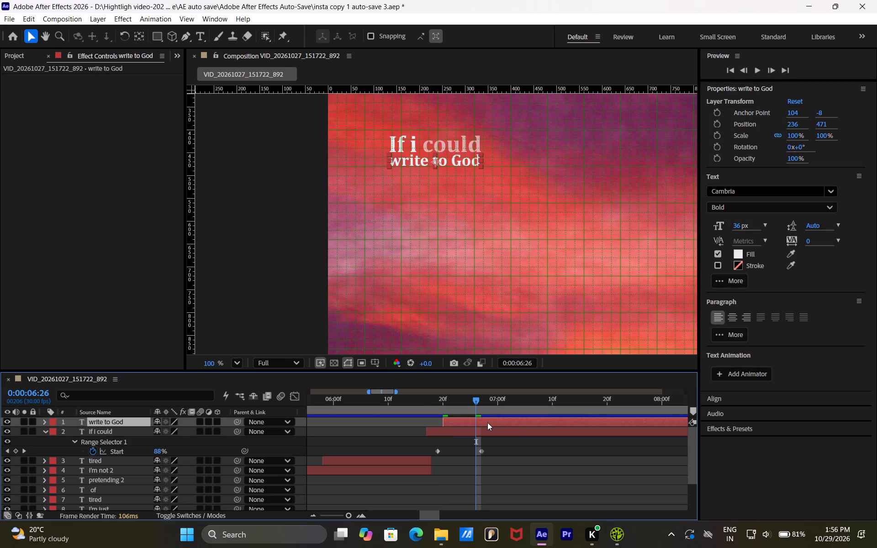
key("ctrl+space")
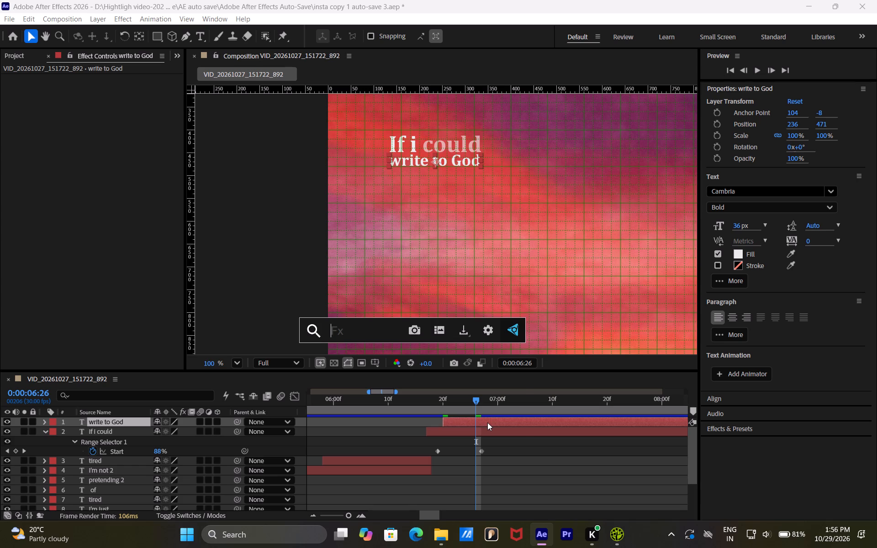
type("fade up")
key("Down")
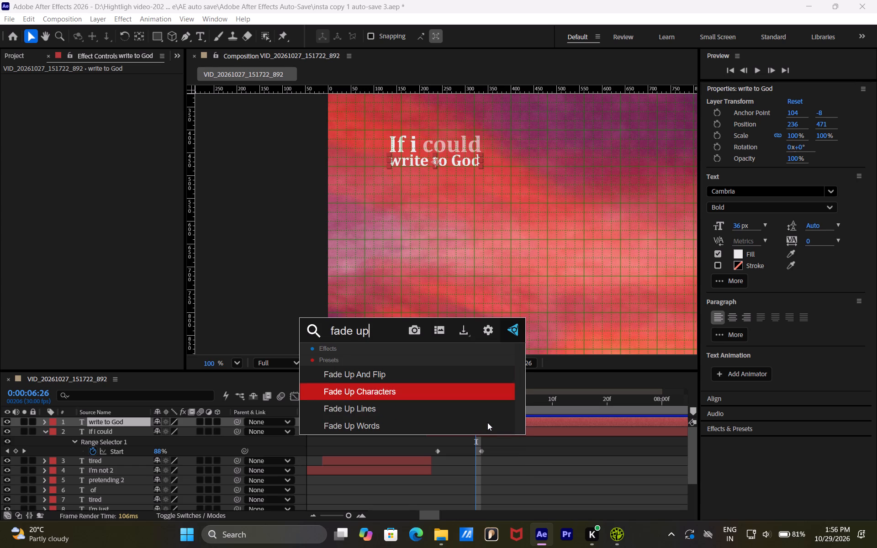
key("Down")
key("Down")
key("Return")
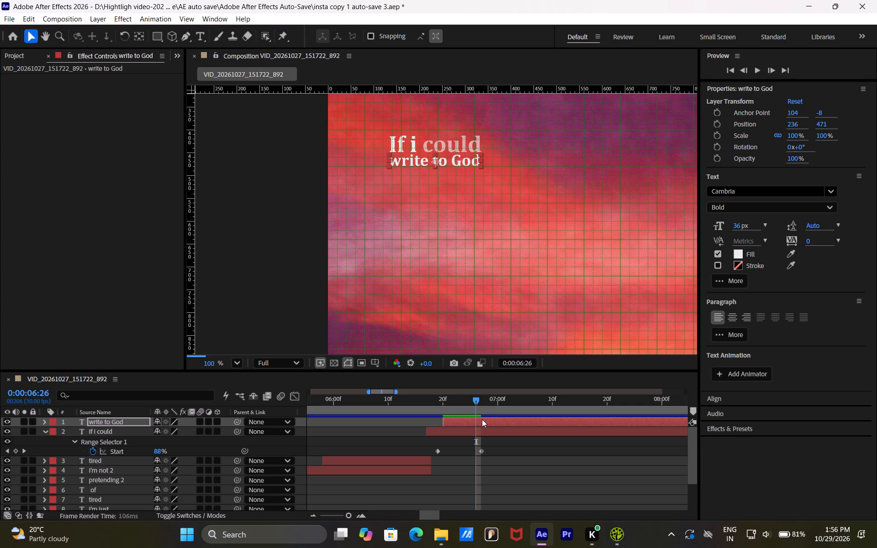
Shorten the "write to God" word fade by moving its last Range Selector Start keyframe to about 0:00:07:09.
key("u")
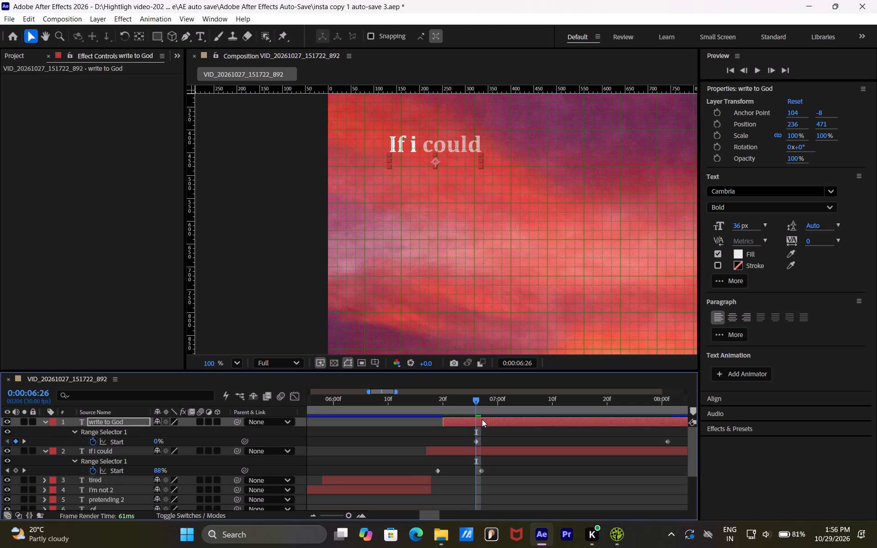
left_click_drag(668, 440, 665, 440)
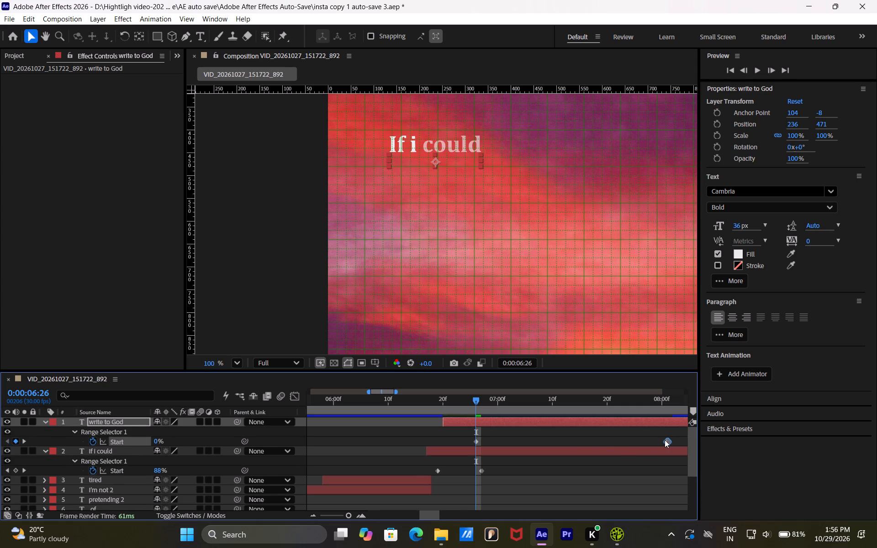
left_click_drag(665, 440, 560, 439)
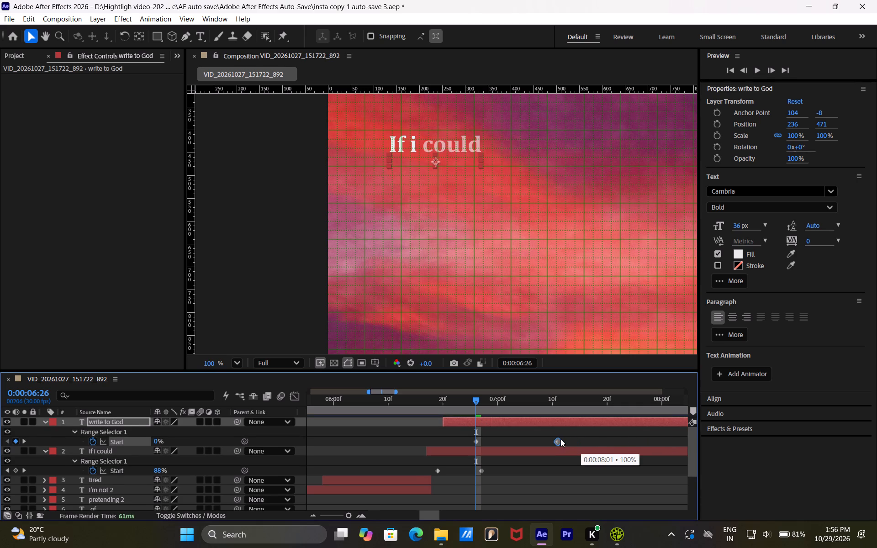
left_click_drag(560, 439, 547, 435)
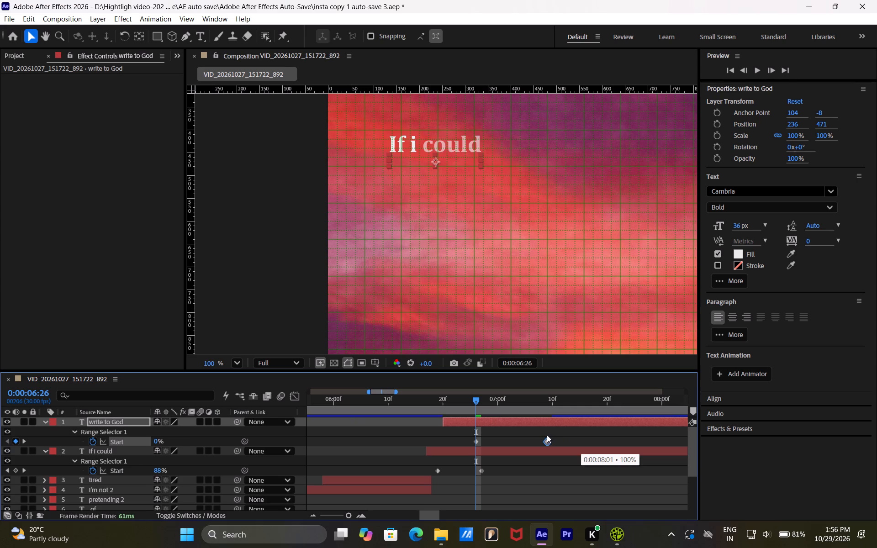
left_click_drag(547, 435, 545, 434)
left_click(556, 470)
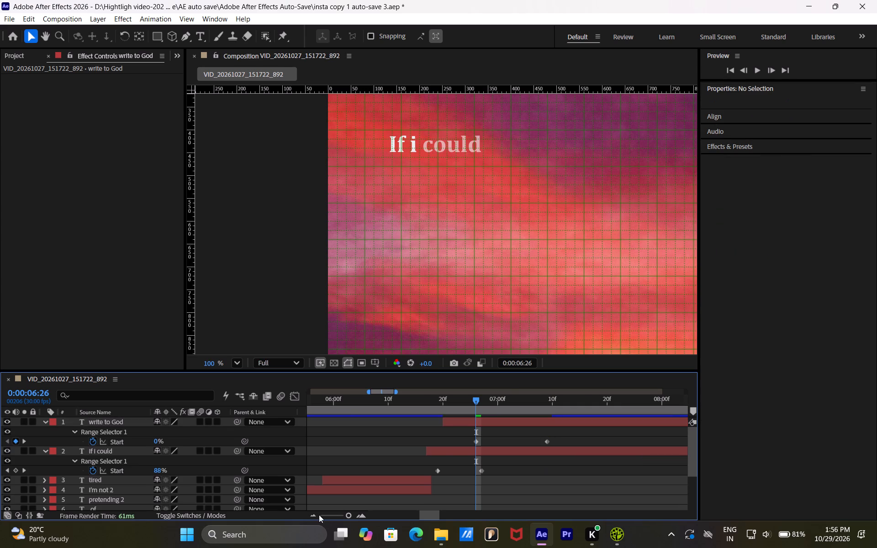
Preview the composition from 0:00:03:23 to check the timing of the text fade-ins.
left_click(336, 515)
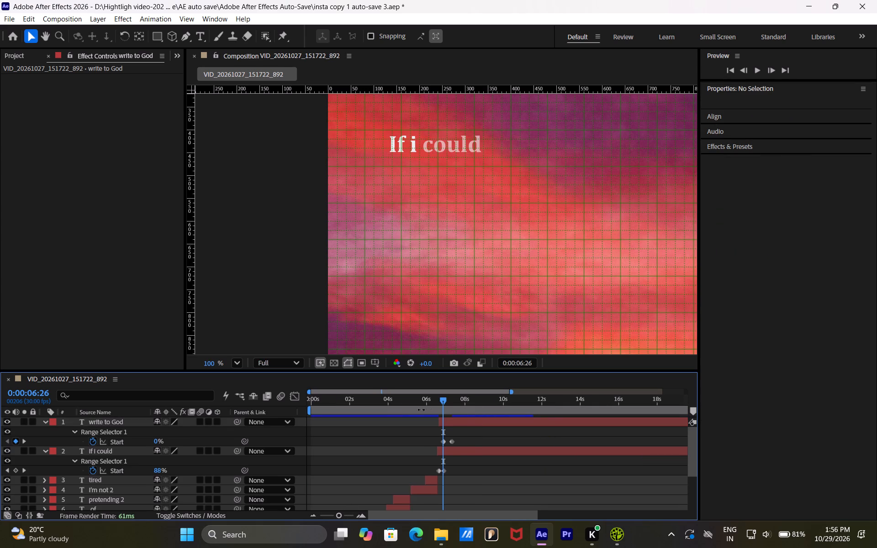
left_click(384, 402)
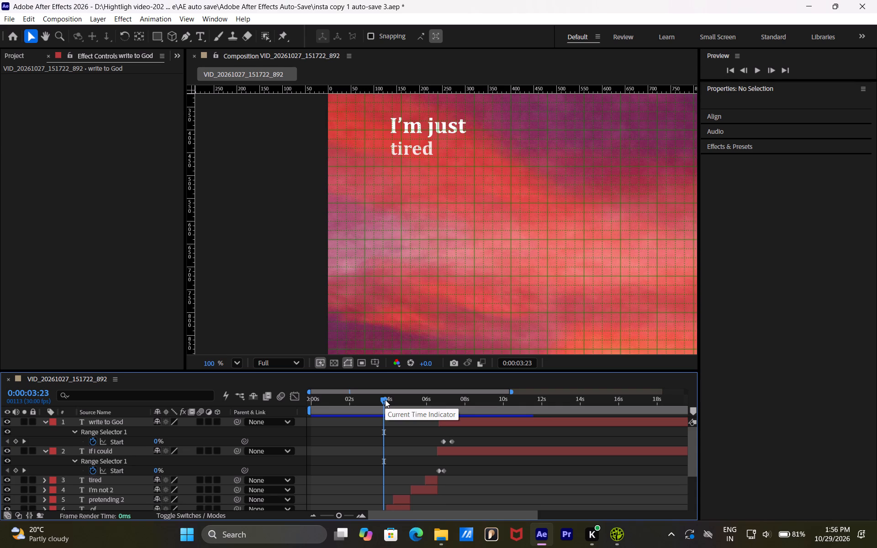
key("space")
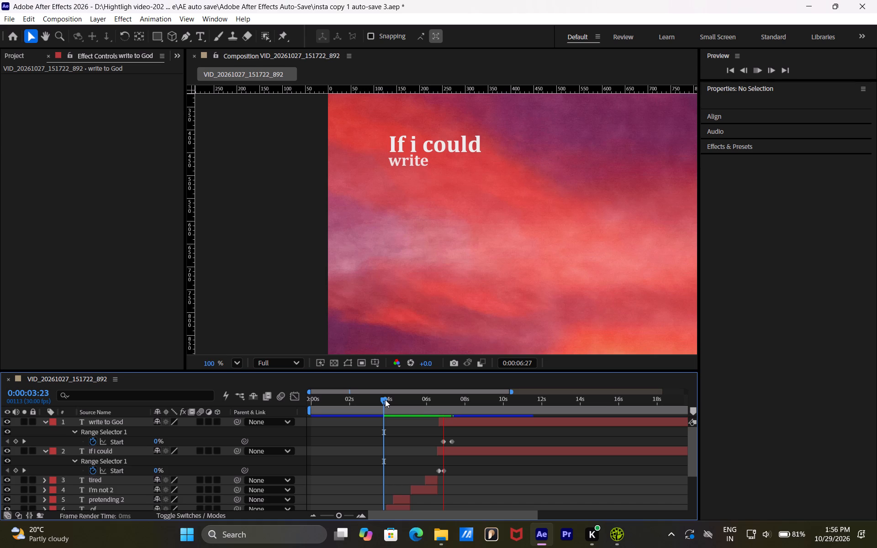
key("space")
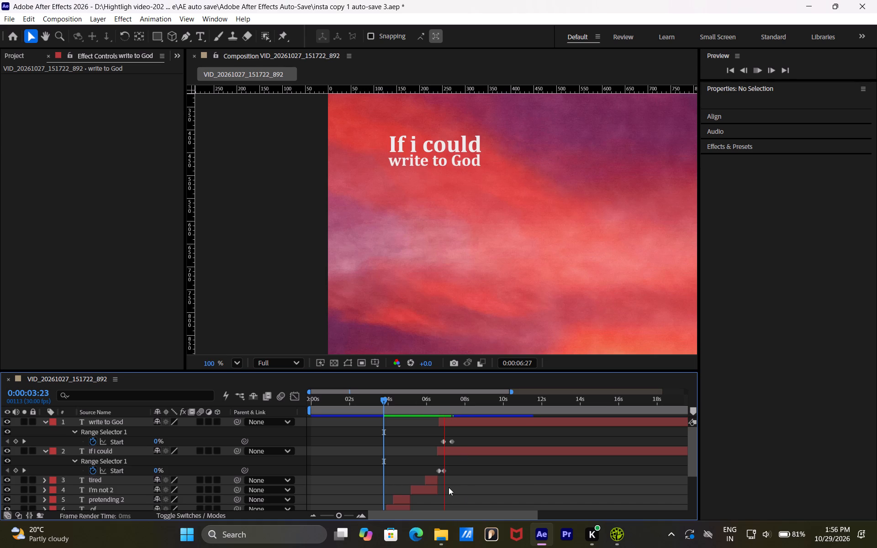
left_click(425, 398)
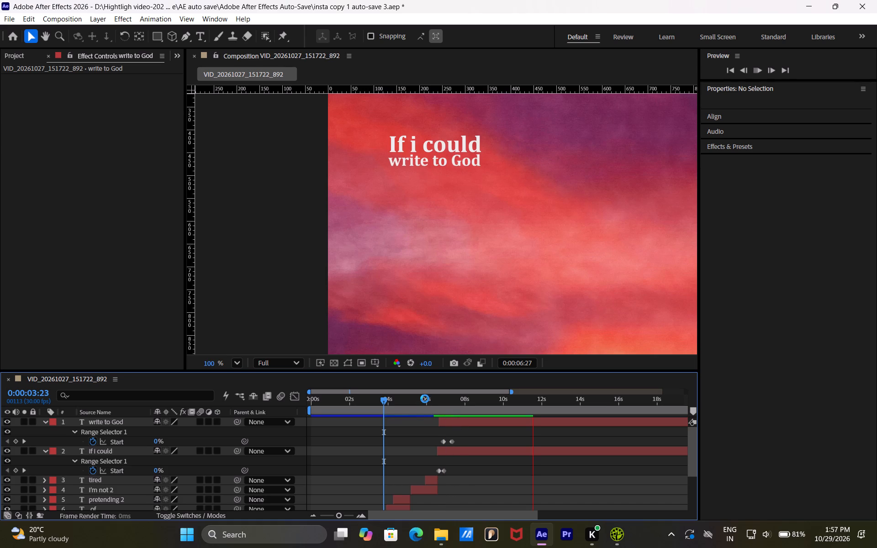
Preview the composition from 0:00:02:10, through the "I'm just tired of pretending" and "If i could write to God" lines, to check the text timing.
left_click(418, 399)
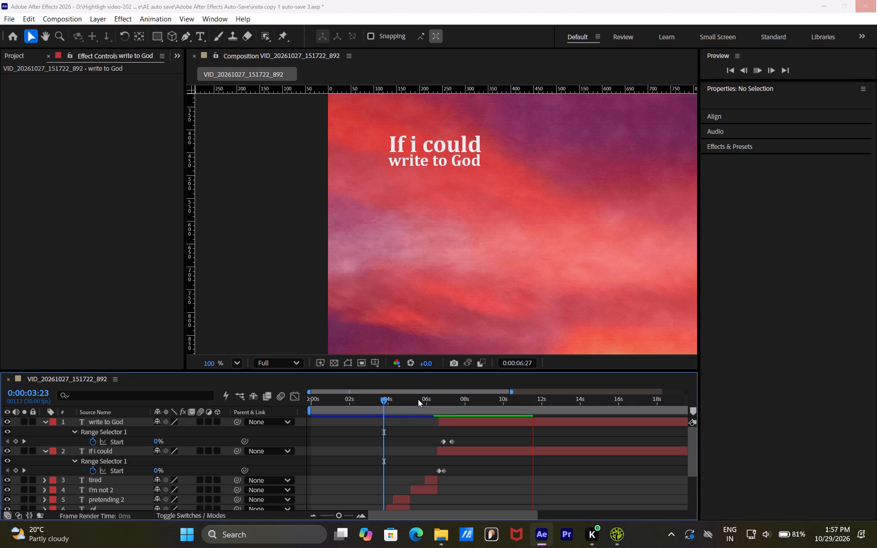
double_click(418, 399)
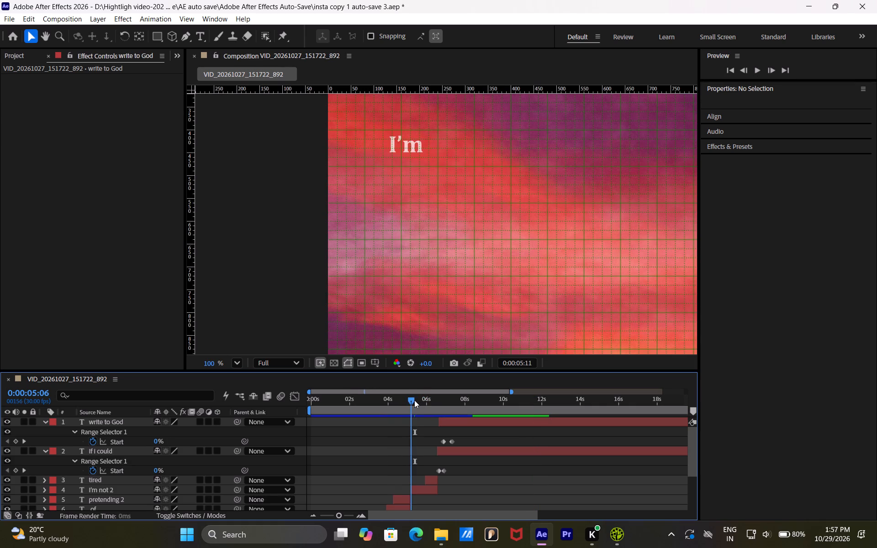
left_click(382, 403)
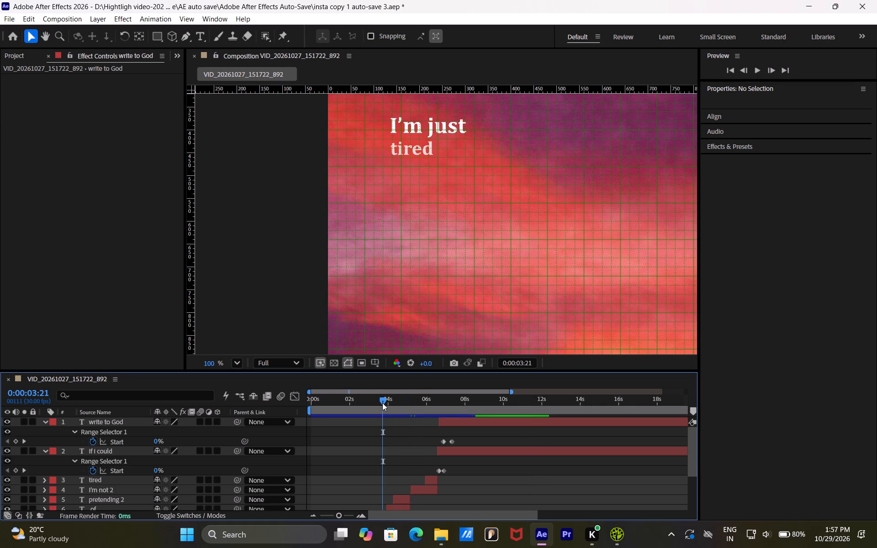
left_click_drag(382, 403, 356, 403)
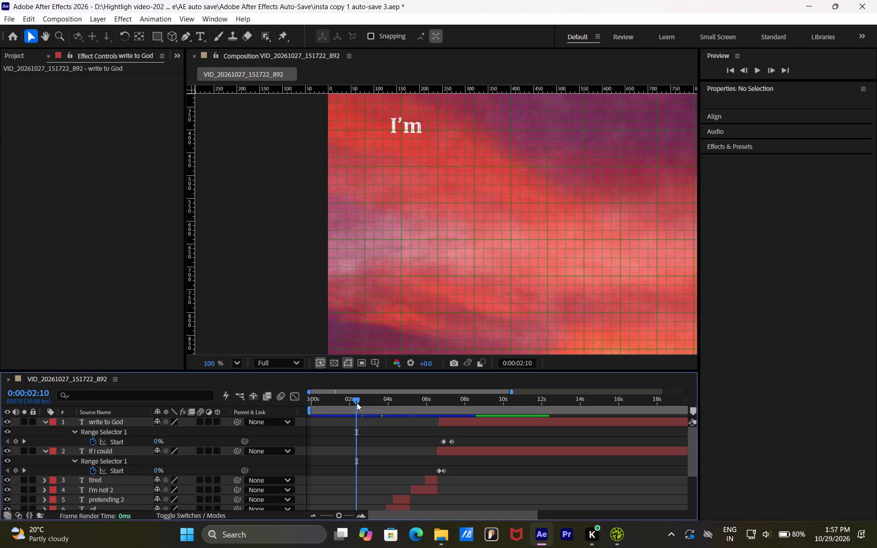
key("space")
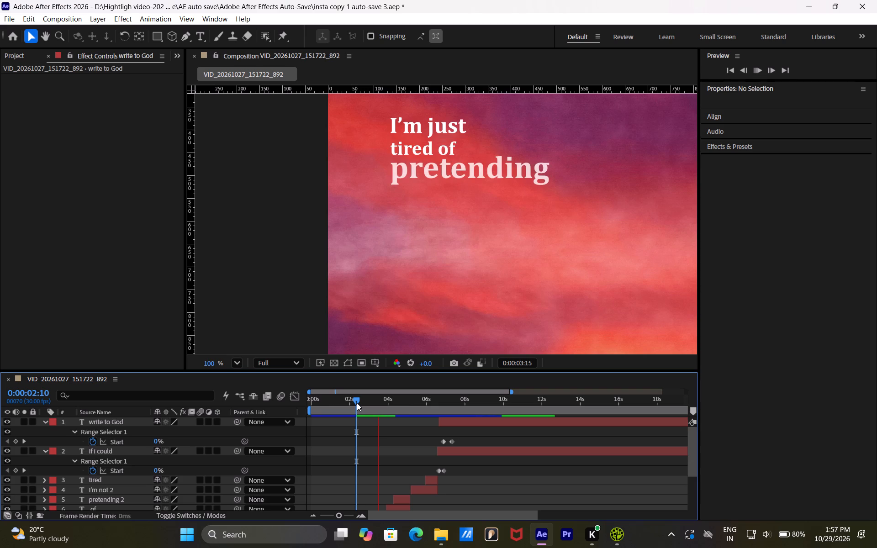
key("space")
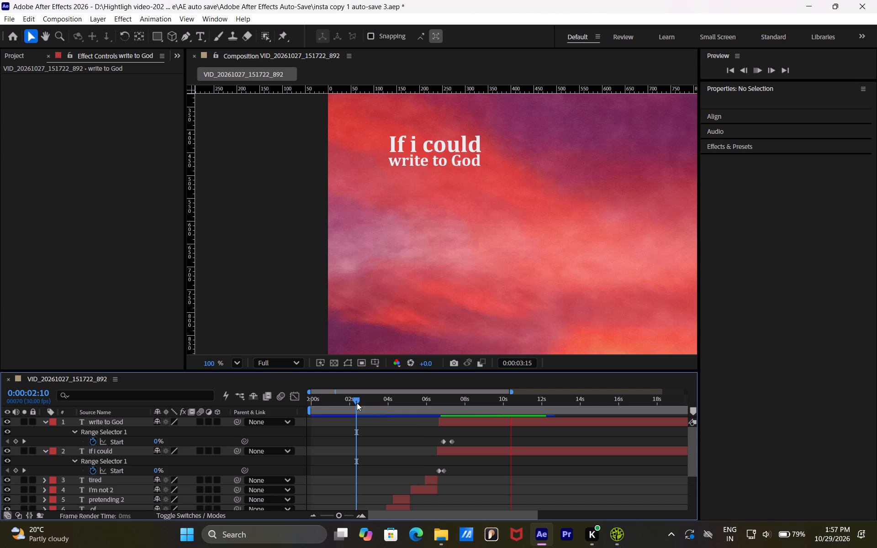
key("space")
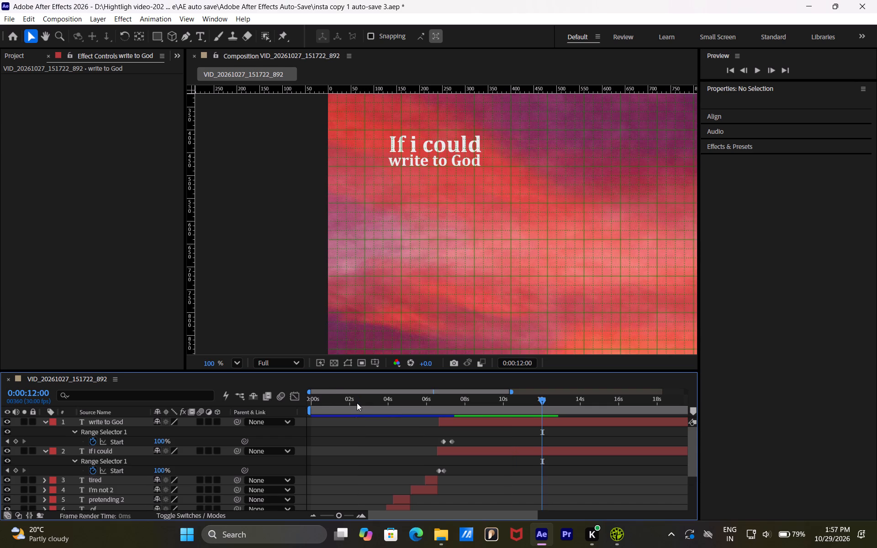
key("space")
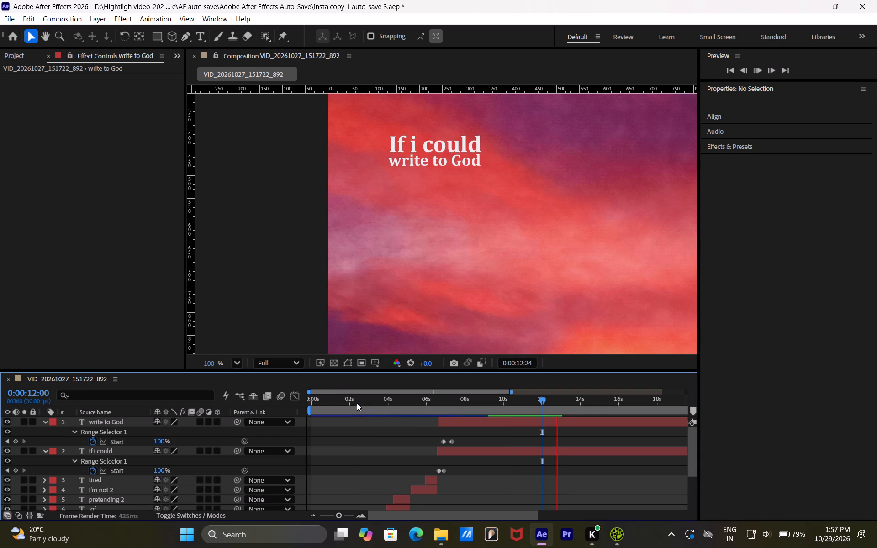
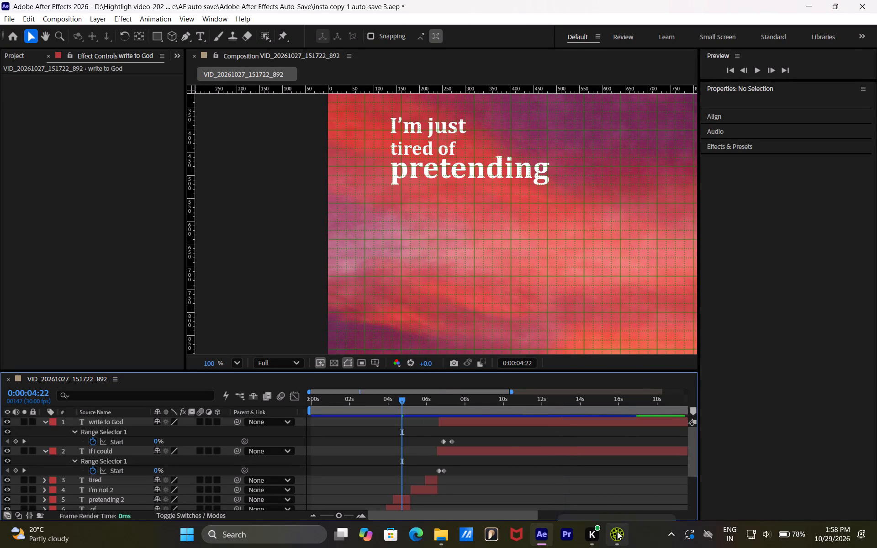
Preview the composition from about 0:00:03:11 and from 0:00:05:04 to check the timing of the "If i could write to God" fade-ins.
left_click(616, 479)
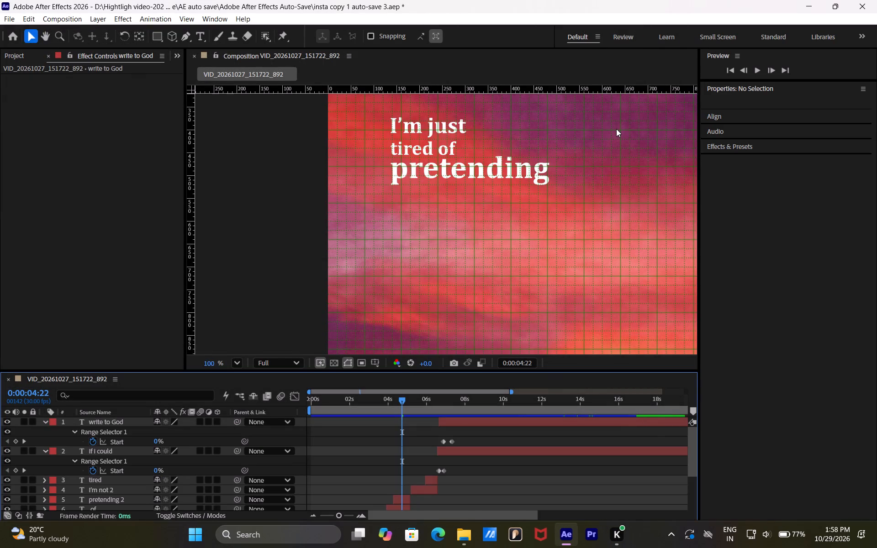
left_click(376, 404)
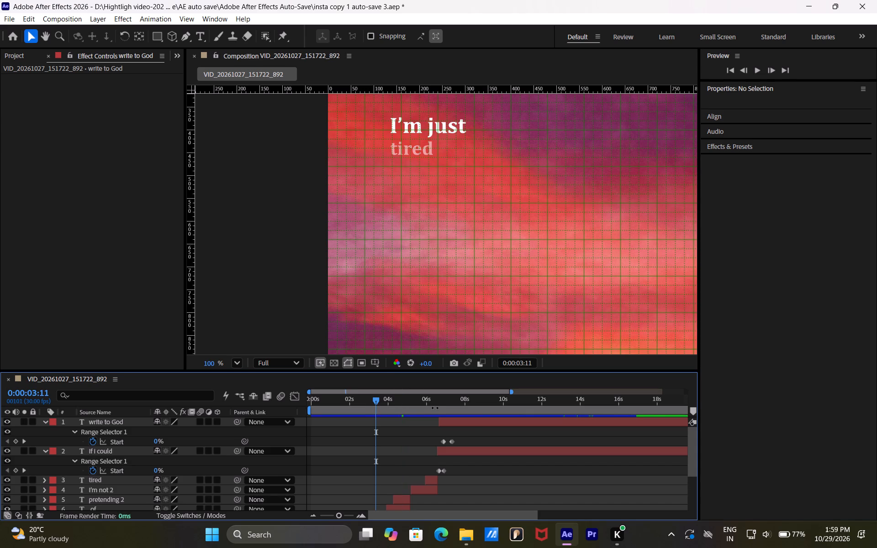
key("space")
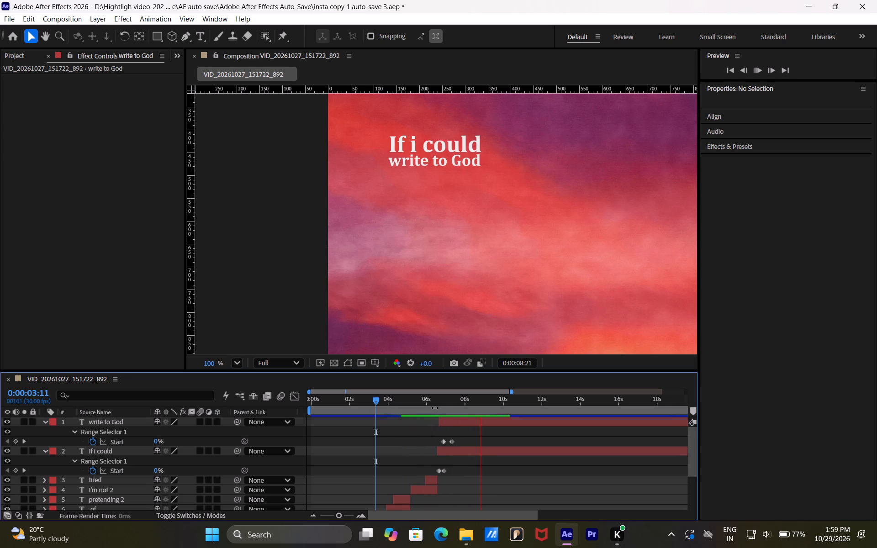
key("space")
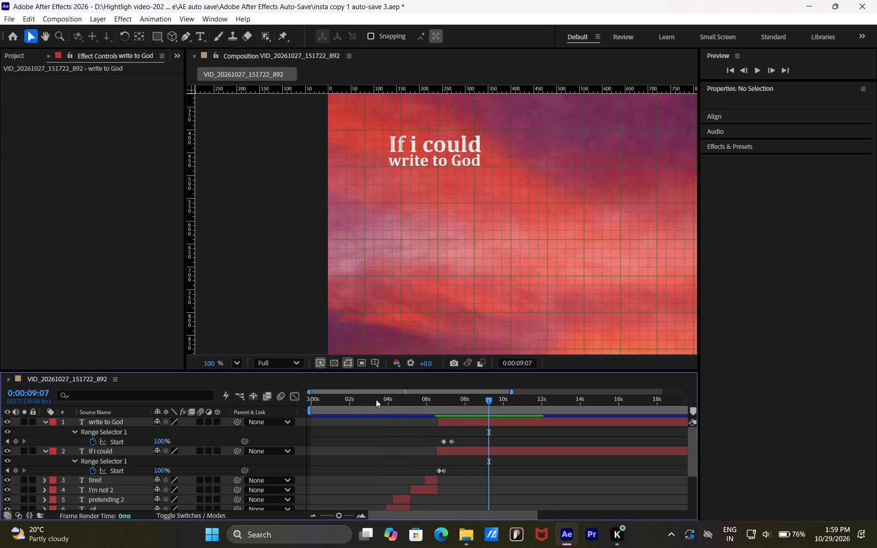
left_click(397, 397)
left_click(374, 397)
key("space")
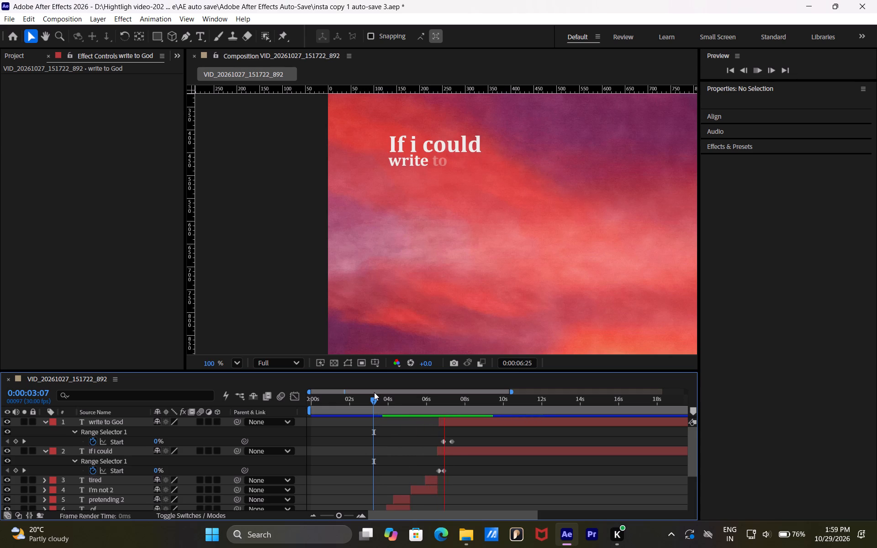
key("space")
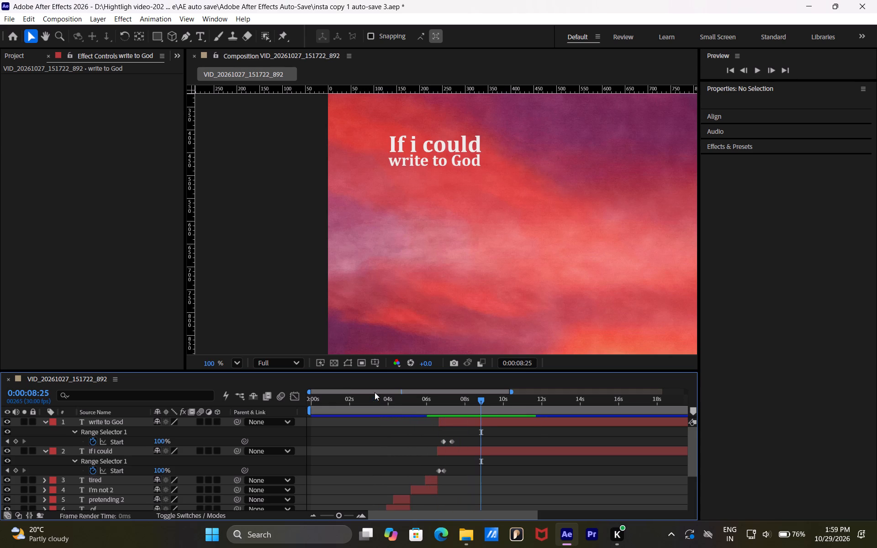
left_click_drag(437, 398, 410, 398)
key("space")
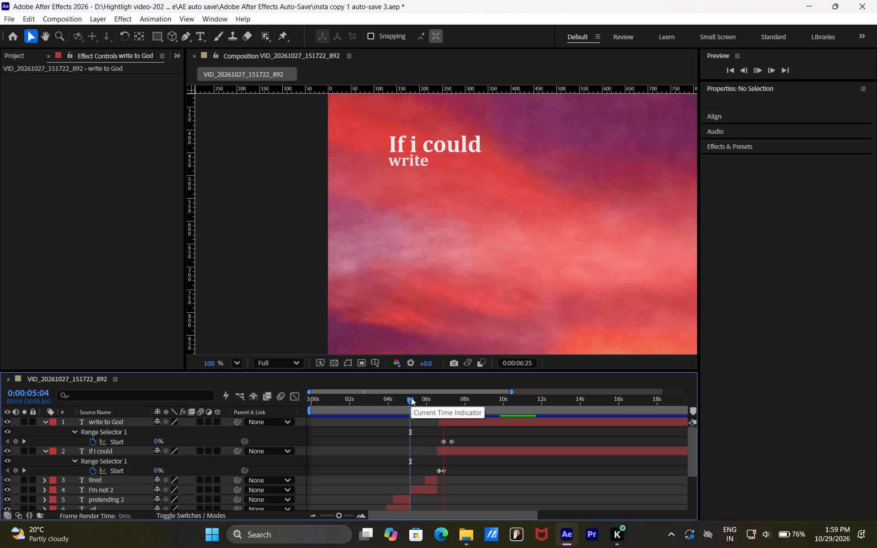
key("space")
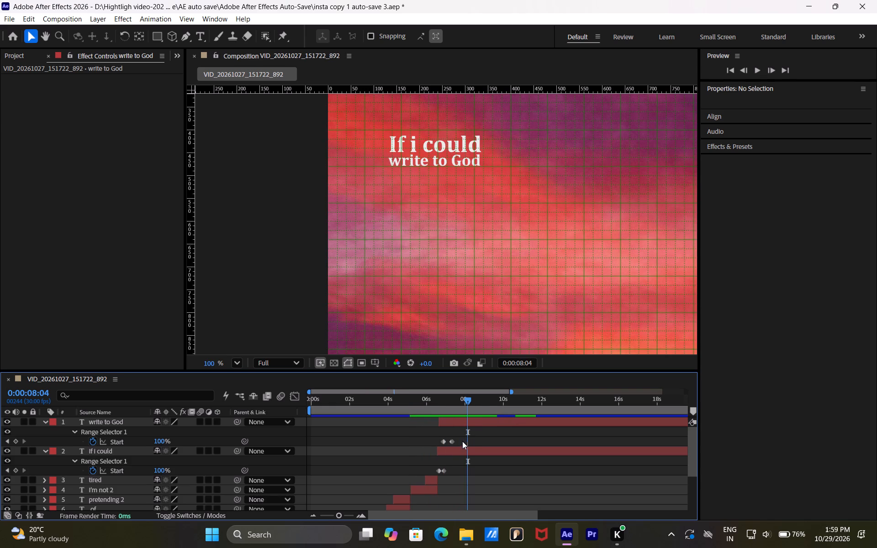
Delay the "write to God" word fade by moving its Range Selector Start keyframes to about 0:00:07:05 and 0:00:07:21.
left_click_drag(452, 441, 459, 440)
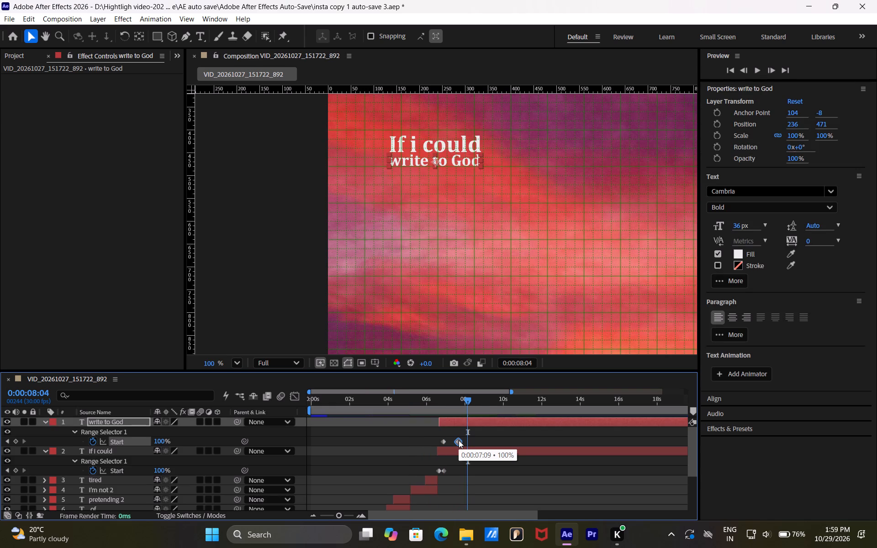
left_click_drag(459, 440, 460, 441)
left_click_drag(341, 515, 343, 514)
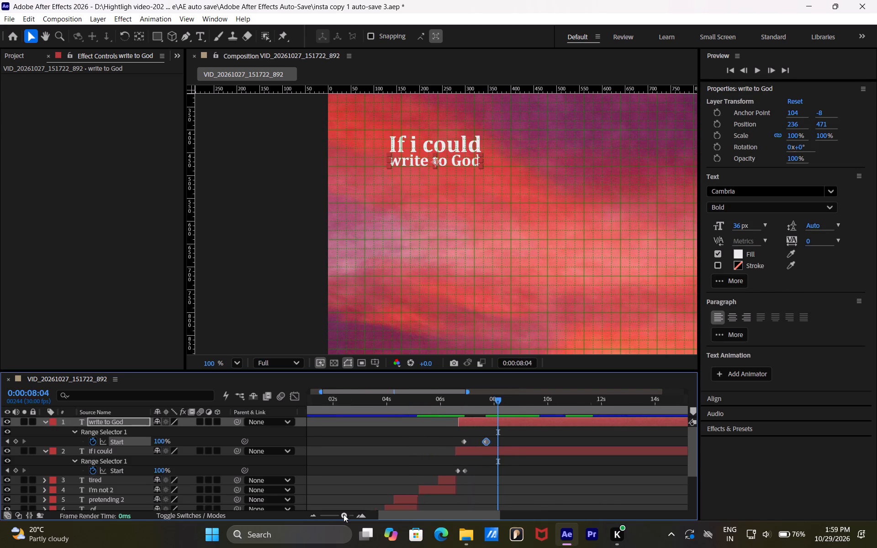
left_click_drag(343, 514, 347, 514)
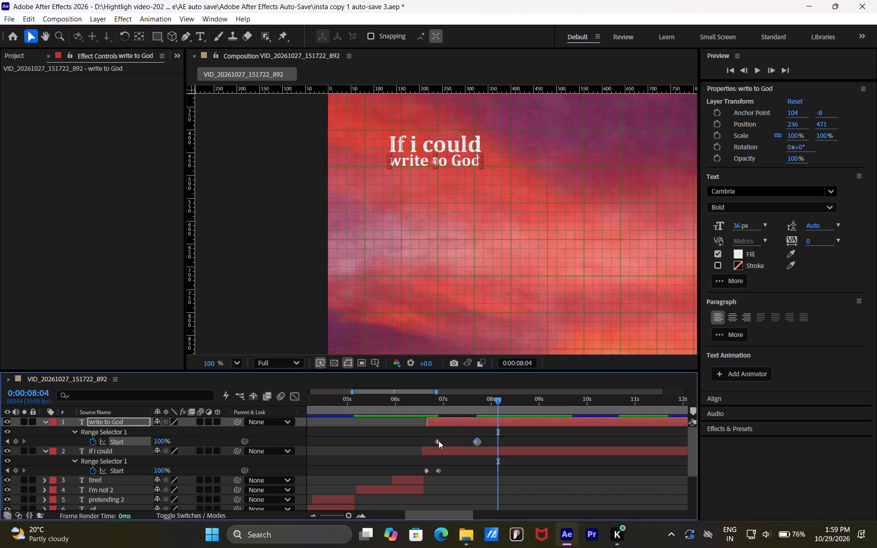
left_click_drag(438, 441, 454, 441)
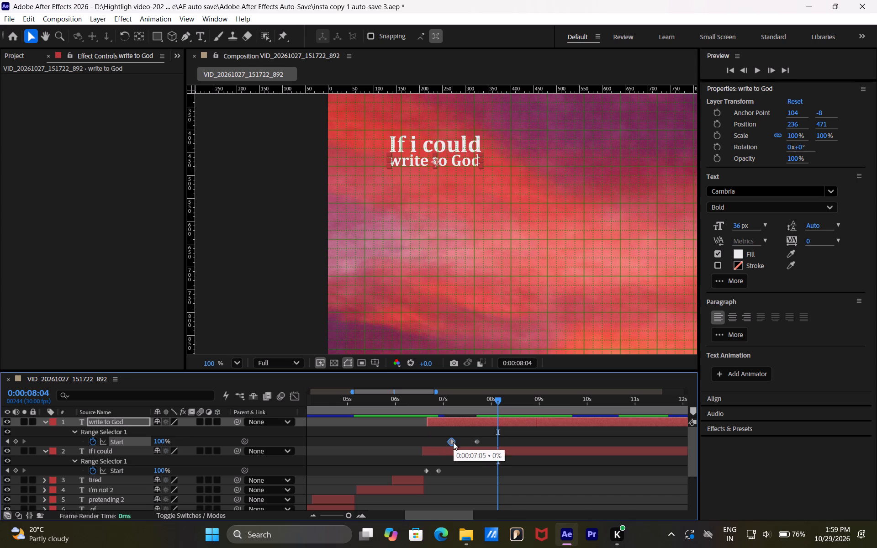
Retime the "If i could" word fade by moving its Range Selector Start keyframes to about 0:00:06:21 and 0:00:07:03.
left_click_drag(452, 463, 425, 473)
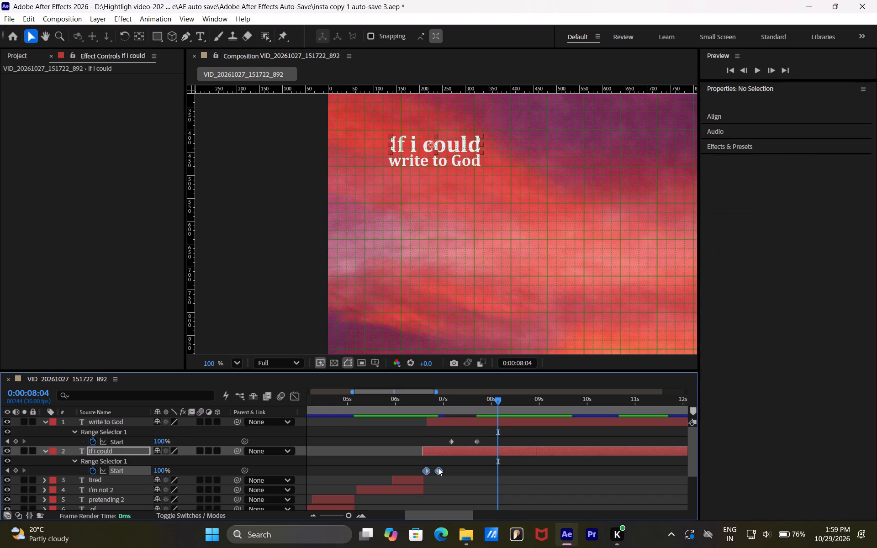
left_click(438, 468)
left_click(447, 467)
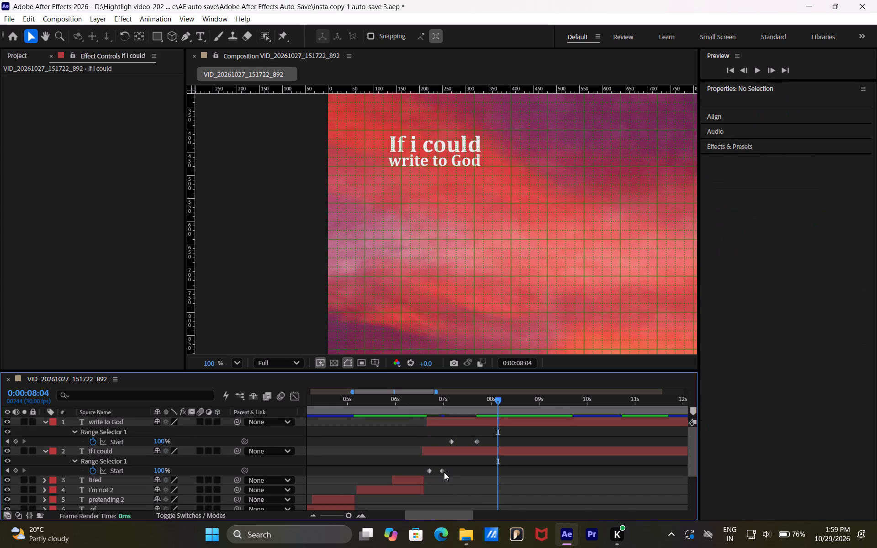
left_click_drag(444, 472, 451, 473)
Lengthen the "write to God" word fade by moving its last Range Selector Start keyframe to about 0:00:07:26.
left_click_drag(475, 442, 483, 442)
left_click(477, 461)
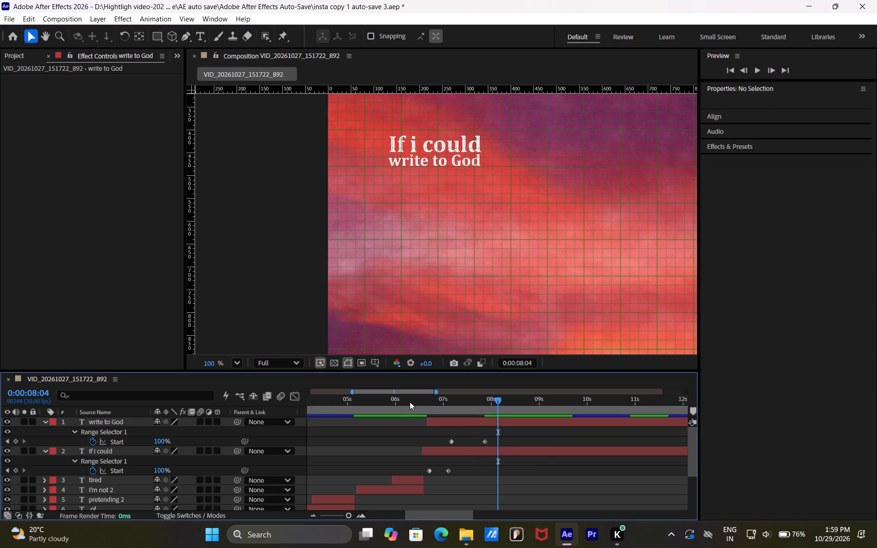
Preview the retimed "If i could write to God" fades from 0:00:04:29, 0:00:04:13 and 0:00:07:20, dismissing the Comp Profiler tip.
left_click(402, 396)
left_click_drag(396, 400, 370, 399)
left_click_drag(365, 398, 362, 398)
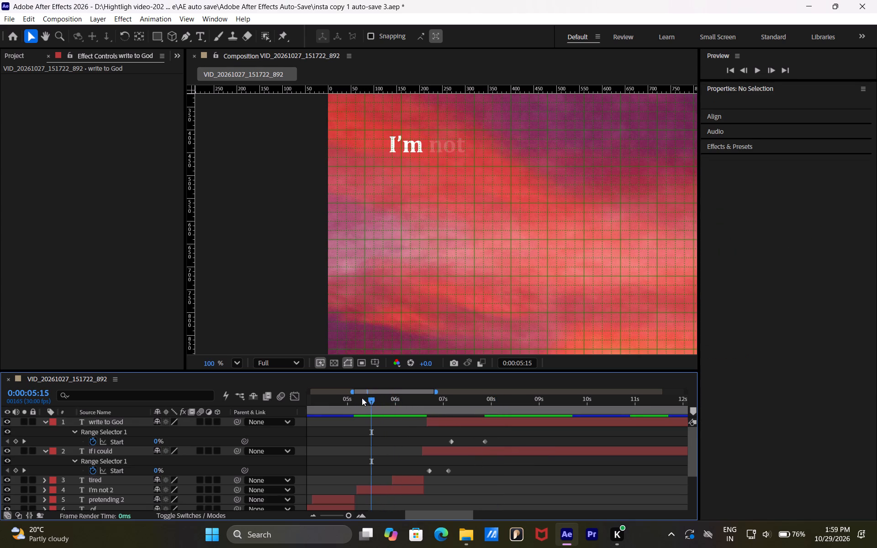
left_click_drag(362, 398, 346, 398)
key("space")
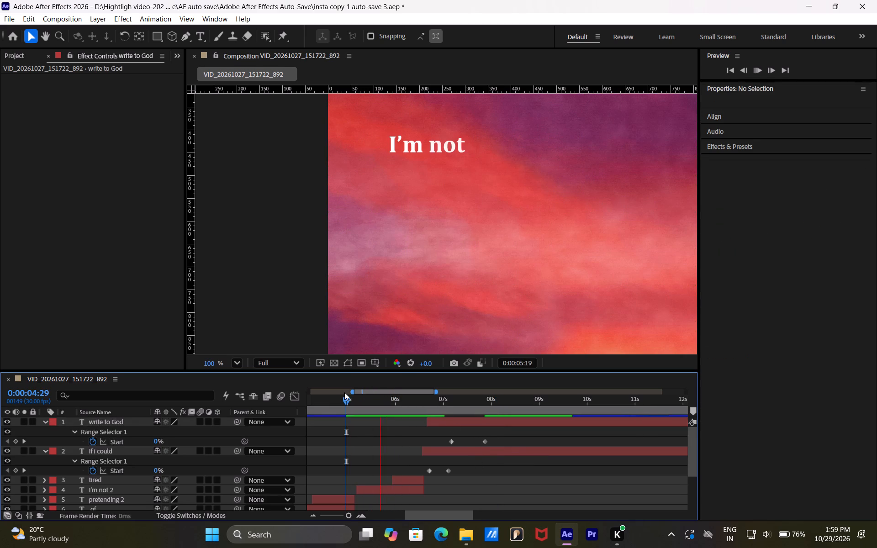
key("space")
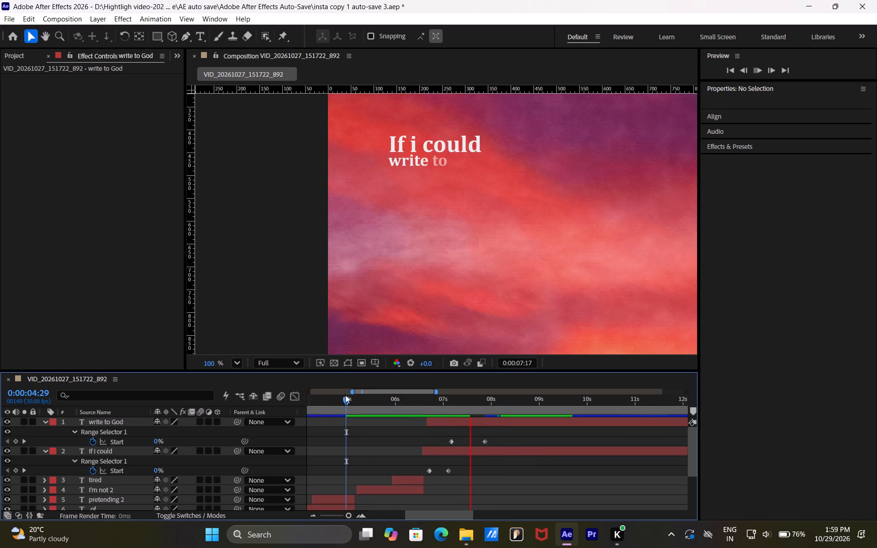
left_click_drag(333, 398, 321, 398)
key("space")
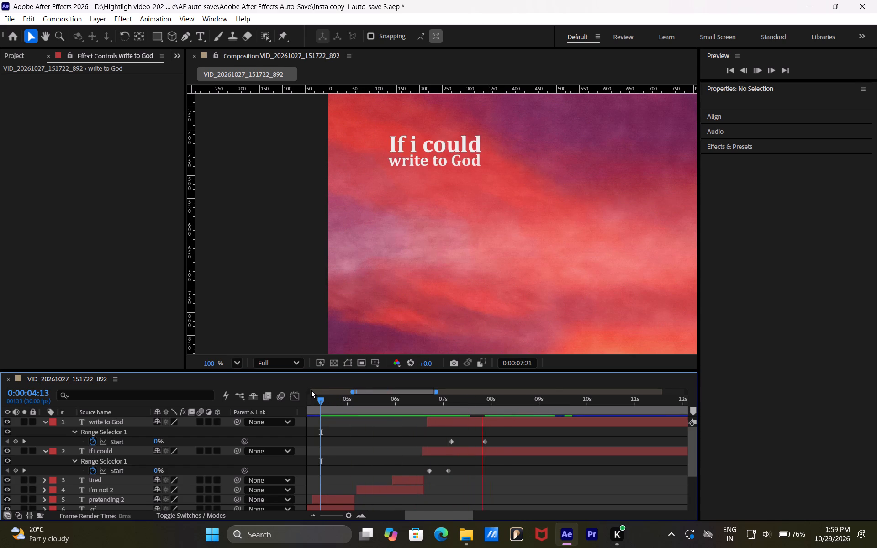
key("space")
left_click_drag(530, 397, 528, 397)
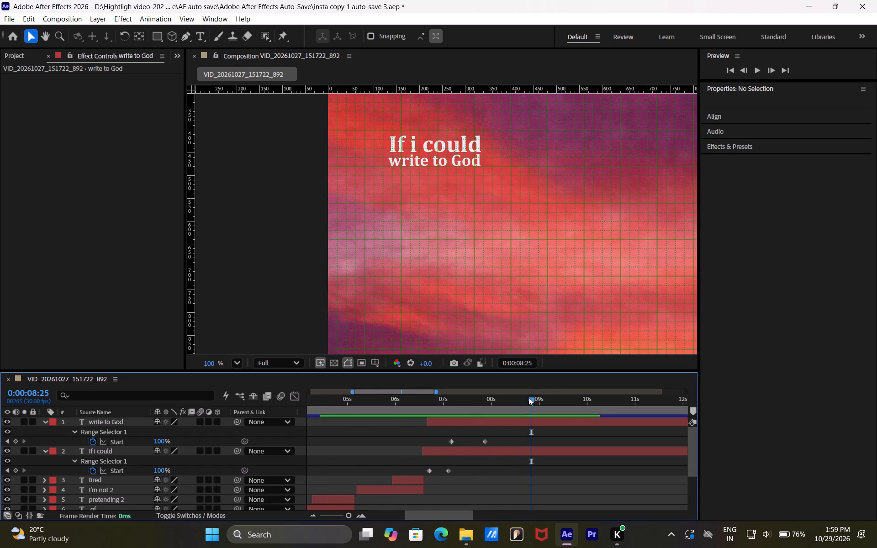
left_click_drag(528, 397, 475, 396)
key("space")
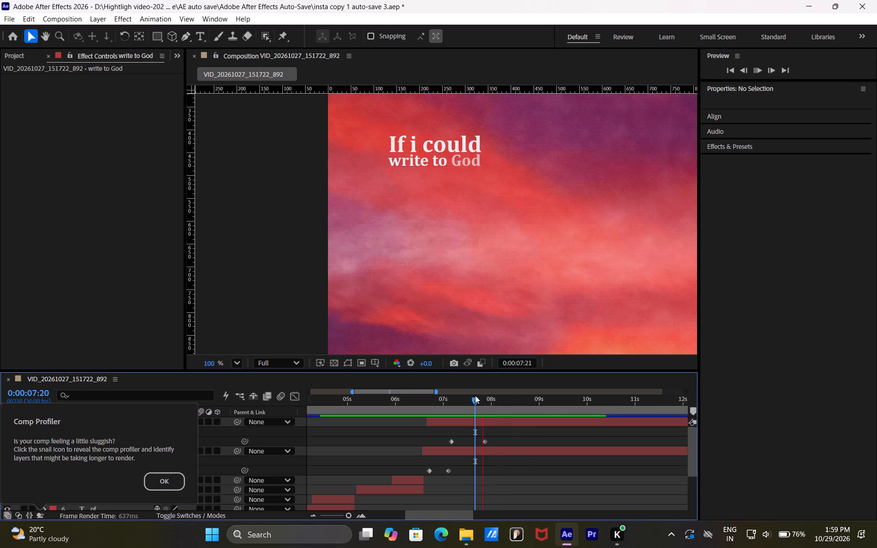
key("space")
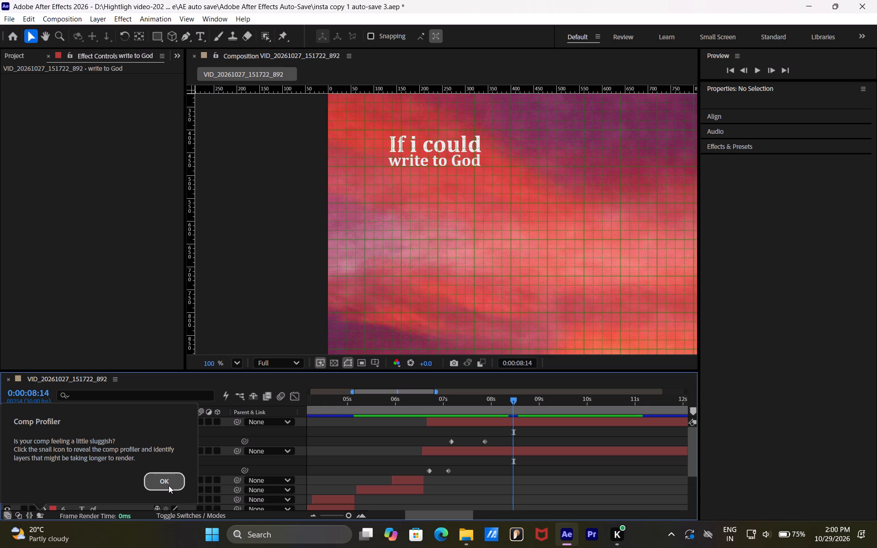
left_click(166, 485)
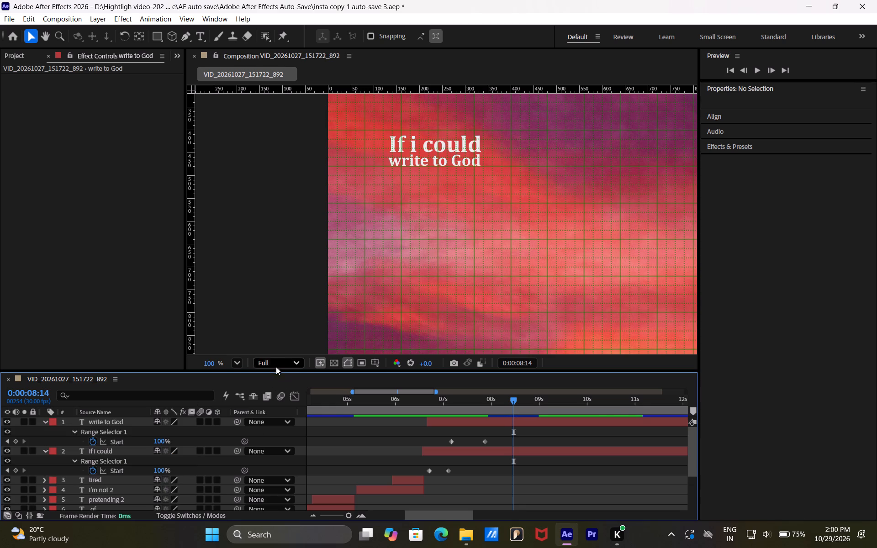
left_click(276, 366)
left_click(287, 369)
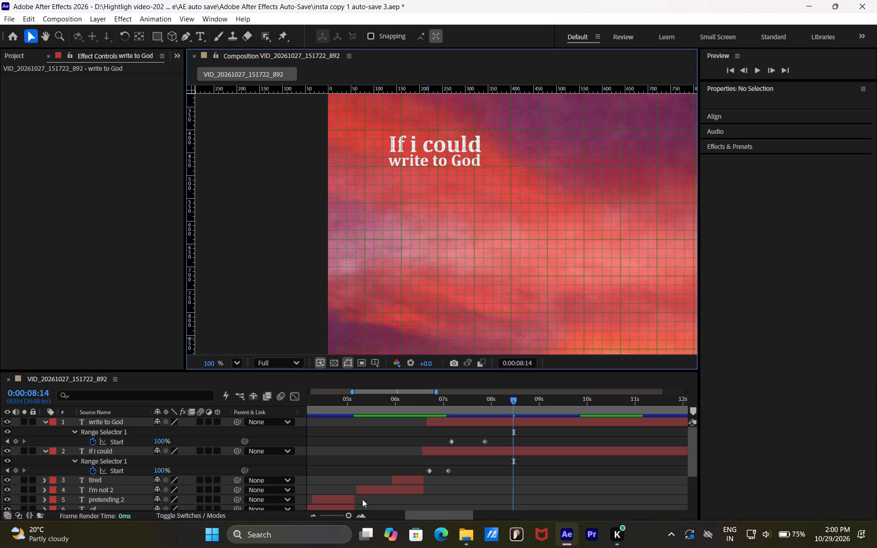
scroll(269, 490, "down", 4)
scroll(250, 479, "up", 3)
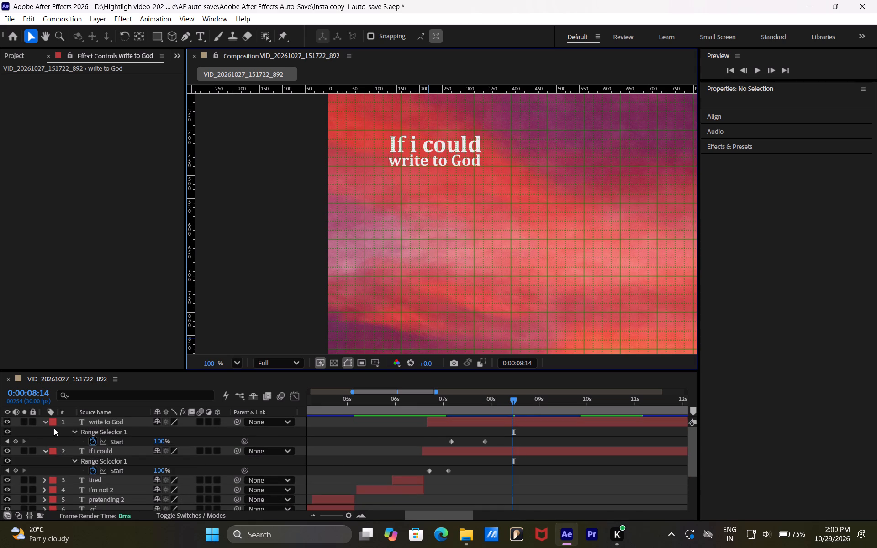
Collapse the expanded properties of the "write to God" and "If i could" text layers.
left_click(38, 424)
left_click(43, 422)
left_click(46, 431)
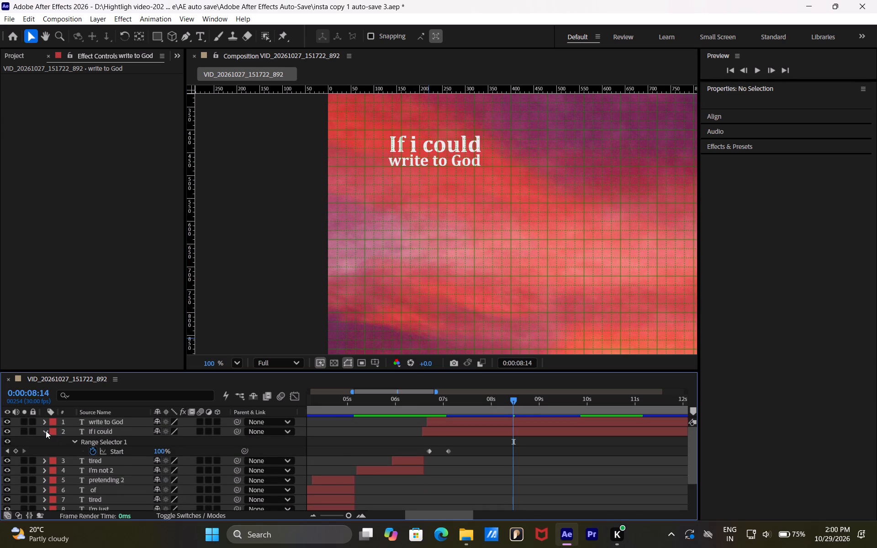
Save the project.
scroll(57, 460, "down", 8)
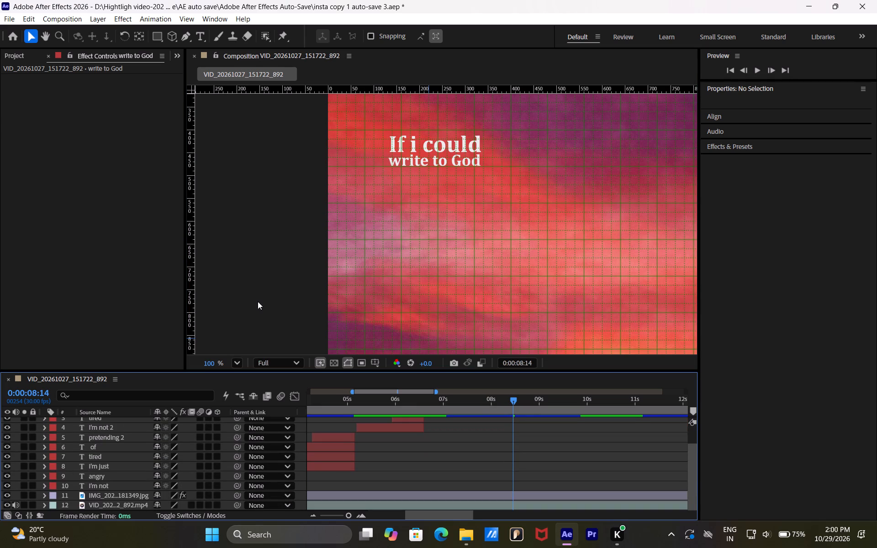
key("ctrl+s")
Hide the sky image layer (IMG_202...181349.jpg) to expose the reference video beneath it.
scroll(129, 416, "down", 2)
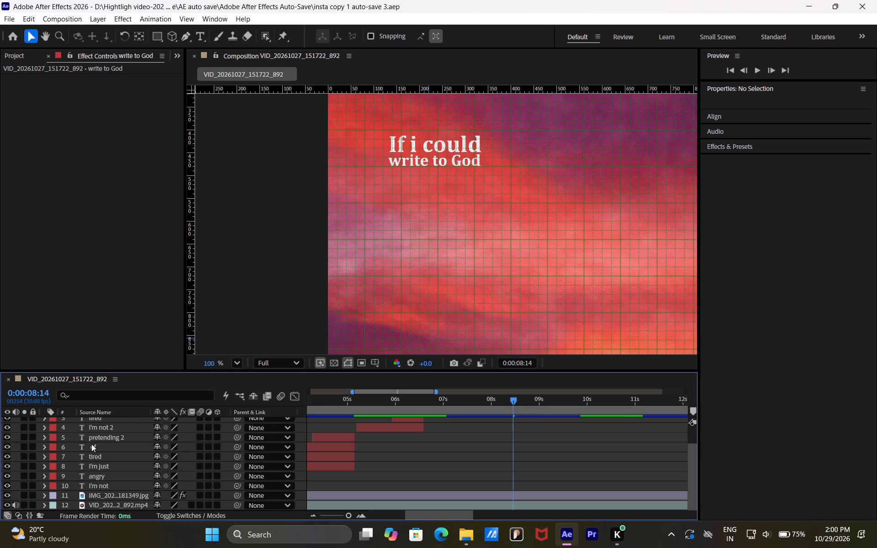
left_click(5, 495)
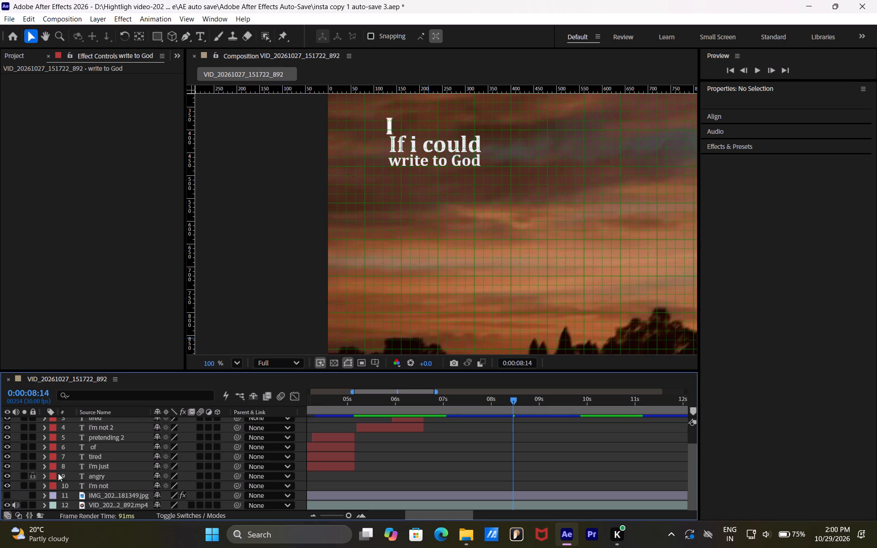
Scrub the reference video between about 0:00:07:29 and 0:00:08:14 to find where the next text line starts.
left_click_drag(512, 396, 512, 396)
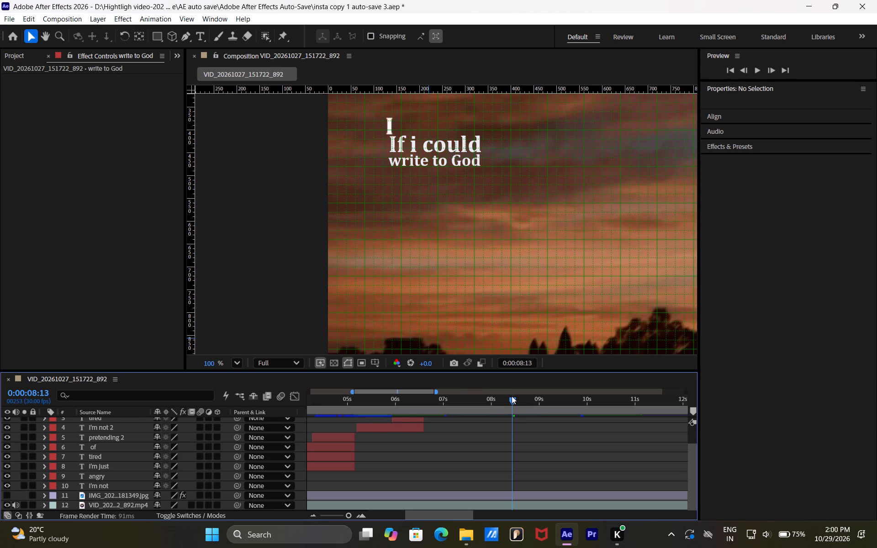
left_click_drag(512, 396, 491, 392)
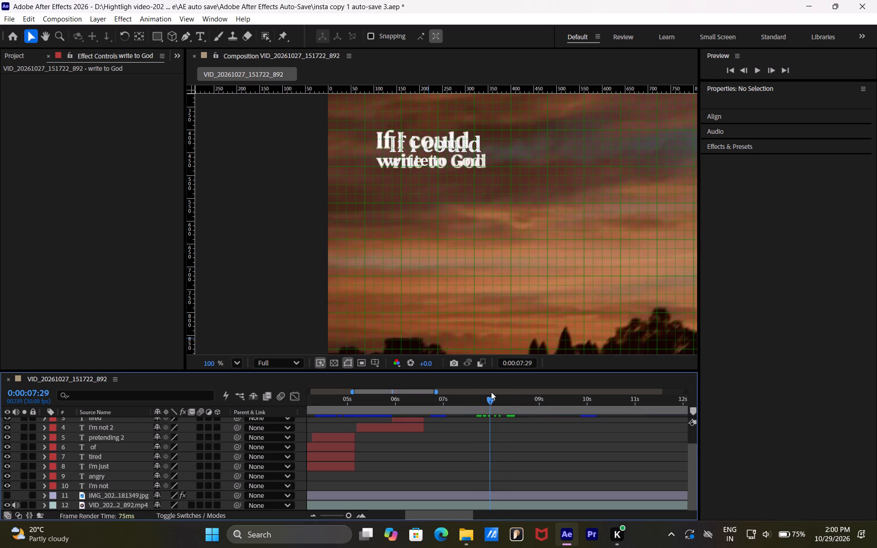
left_click_drag(491, 392, 496, 392)
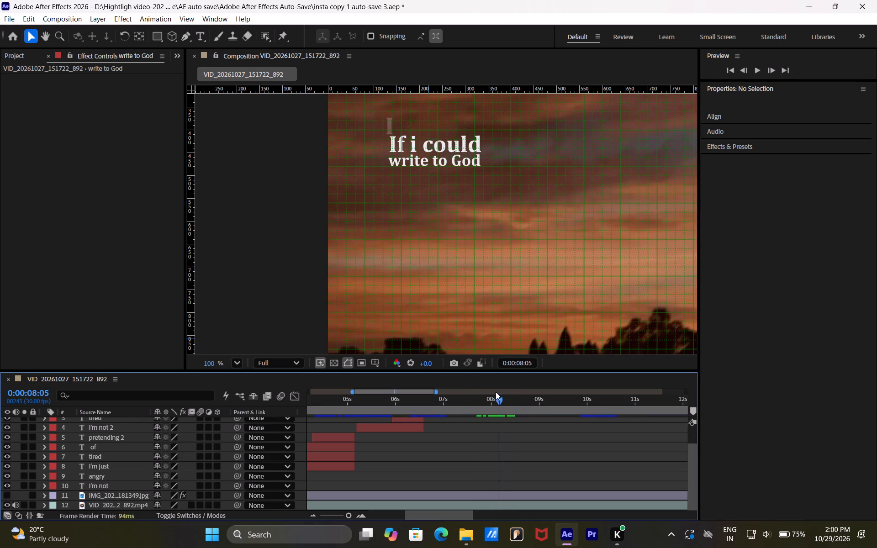
left_click_drag(496, 392, 492, 392)
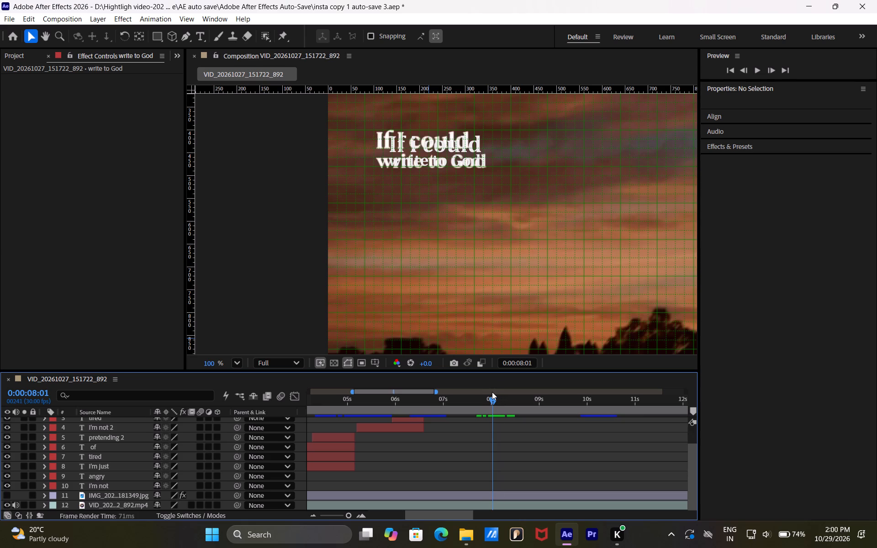
left_click_drag(492, 392, 499, 392)
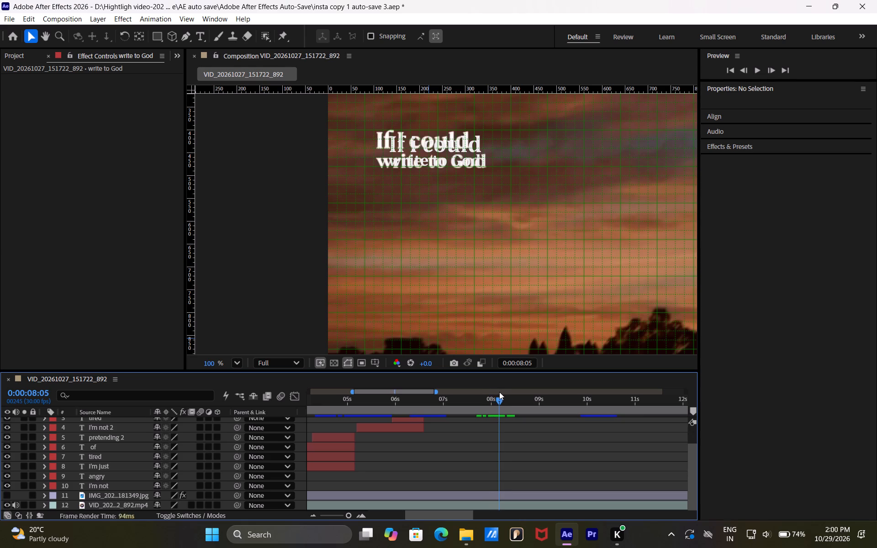
left_click_drag(499, 392, 515, 391)
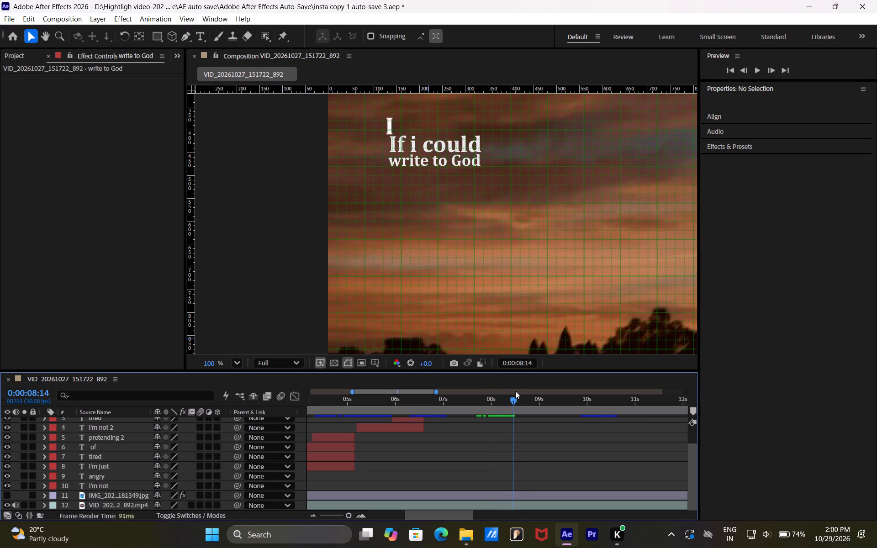
Trim the ends of the "write to God" and "If i could" layers to 0:00:08:06, just before the reference's next line begins.
left_click_drag(515, 391, 552, 389)
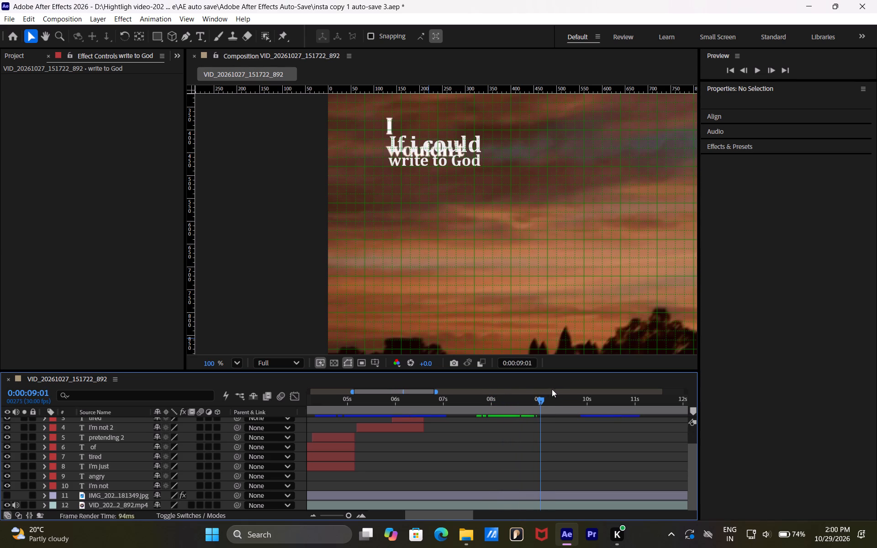
left_click_drag(552, 389, 560, 390)
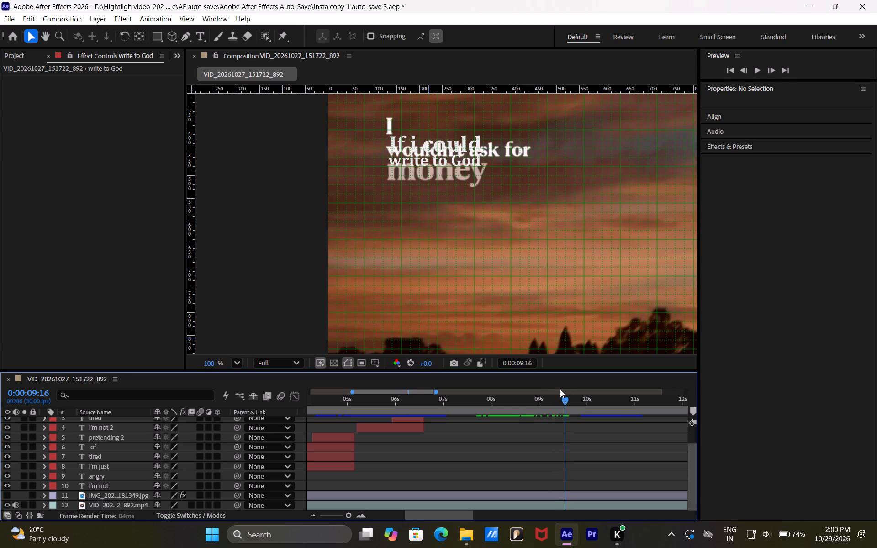
left_click_drag(560, 390, 494, 388)
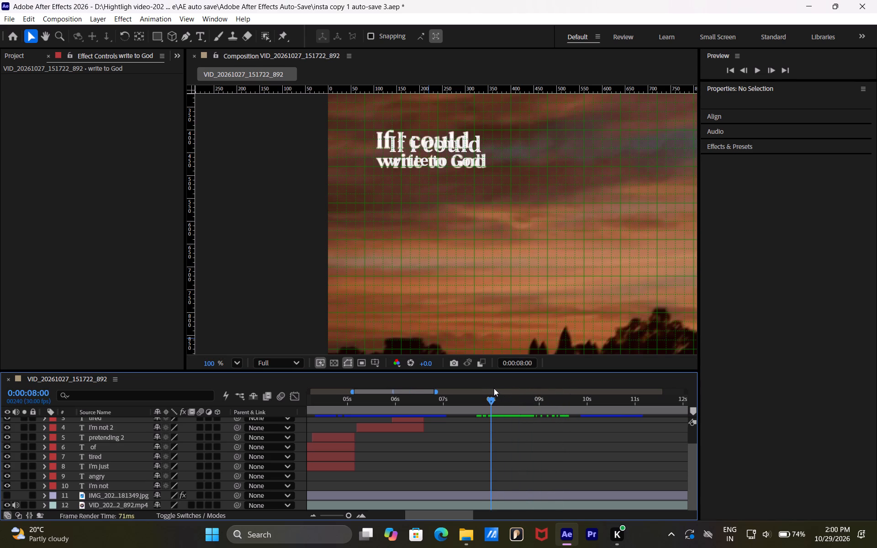
left_click_drag(494, 388, 503, 388)
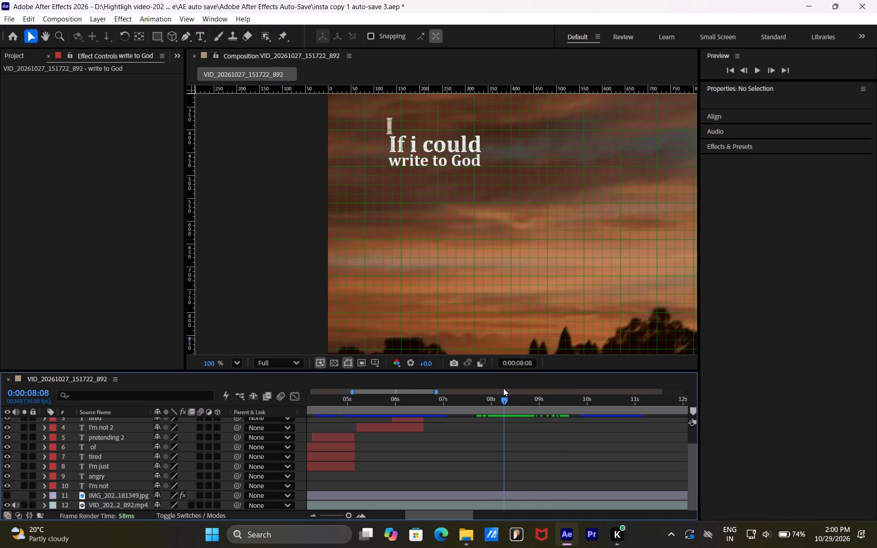
left_click_drag(503, 388, 501, 388)
left_click(520, 432)
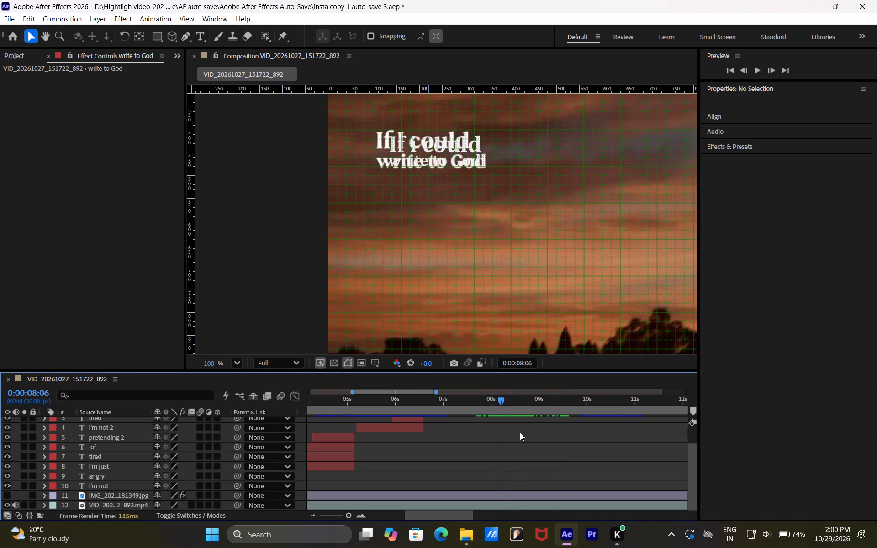
scroll(520, 432, "up", 4)
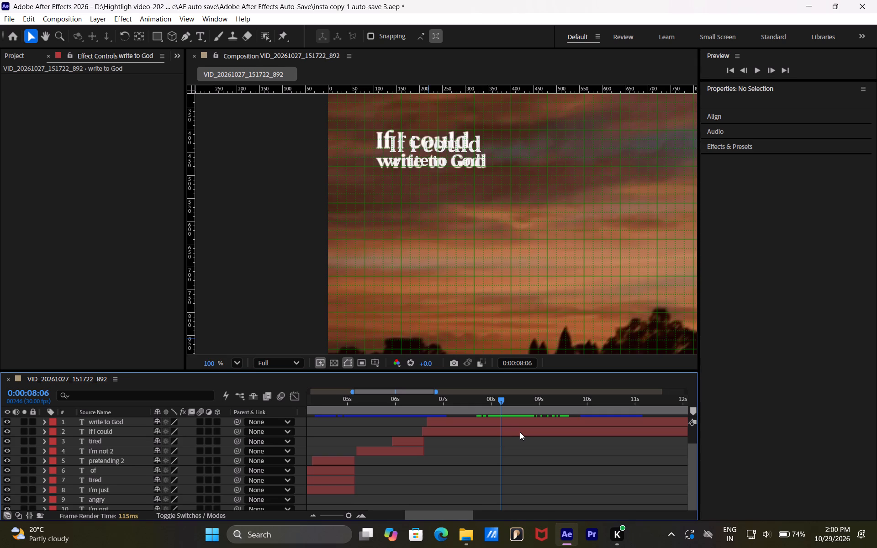
left_click(496, 426)
key("alt+bracketright")
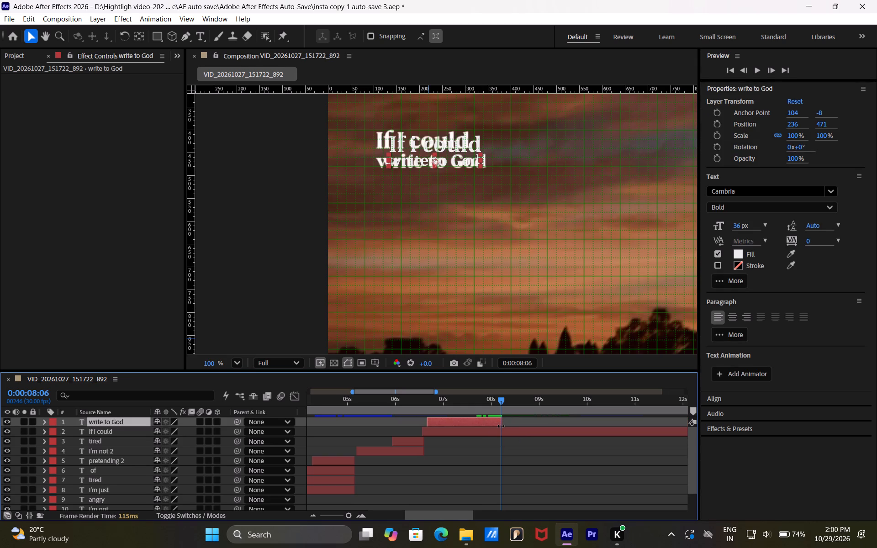
left_click(501, 429)
key("alt+bracketright")
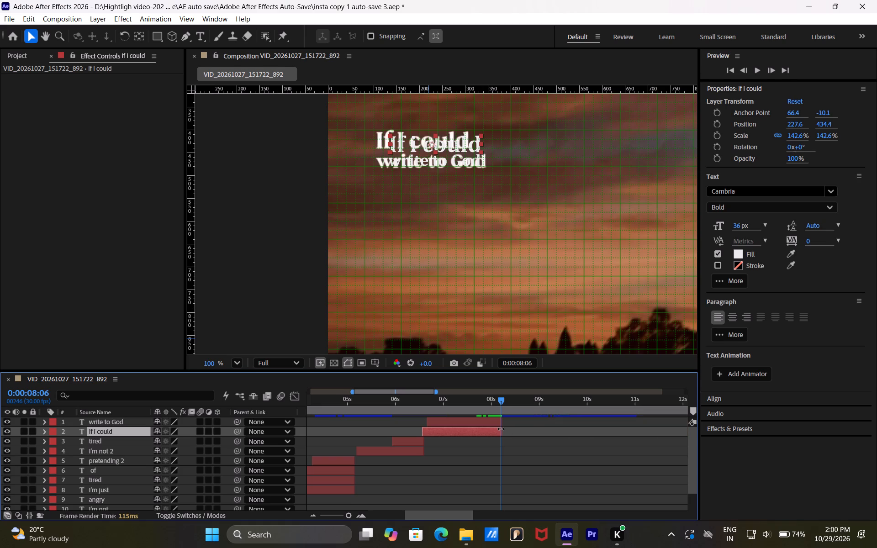
left_click(530, 469)
Enlarge the "If i could" text to about 156% and reposition it to about 233.6, 433.4.
left_click_drag(466, 397, 443, 397)
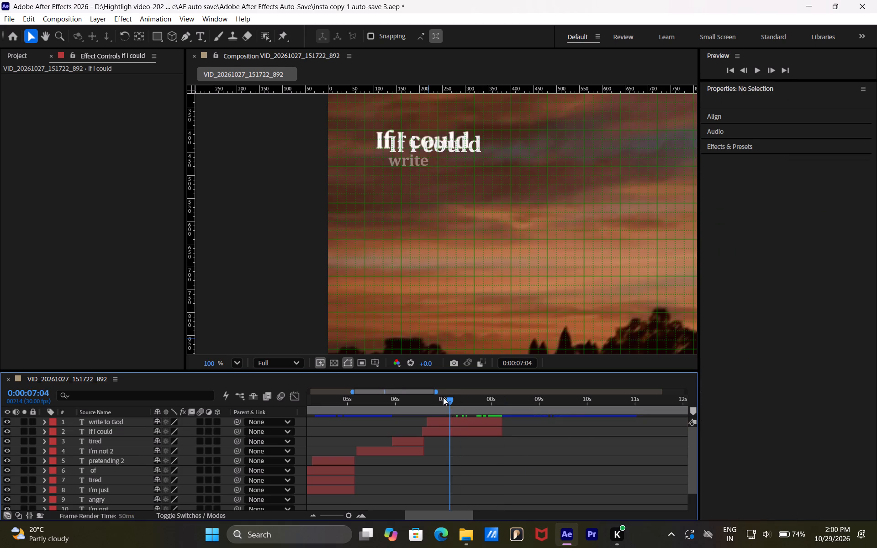
left_click_drag(443, 397, 435, 398)
left_click(451, 429)
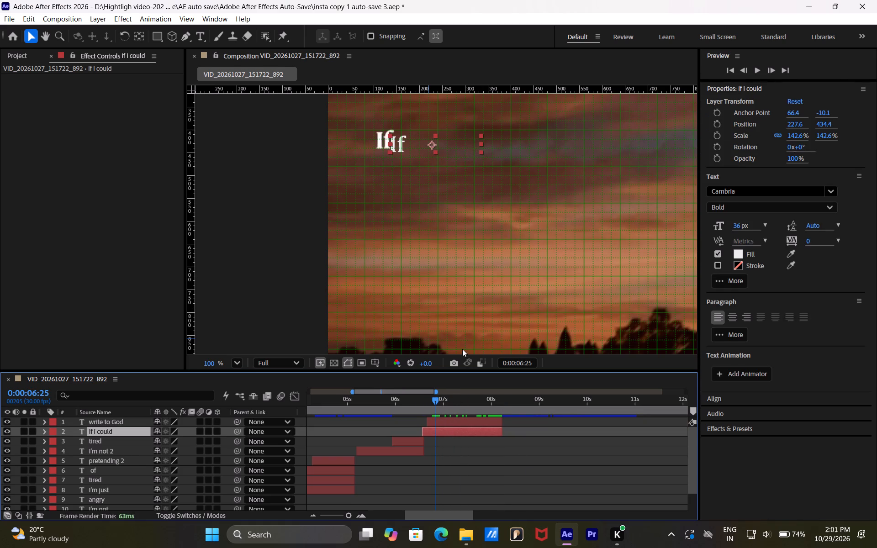
left_click_drag(480, 150, 485, 150)
left_click(465, 145)
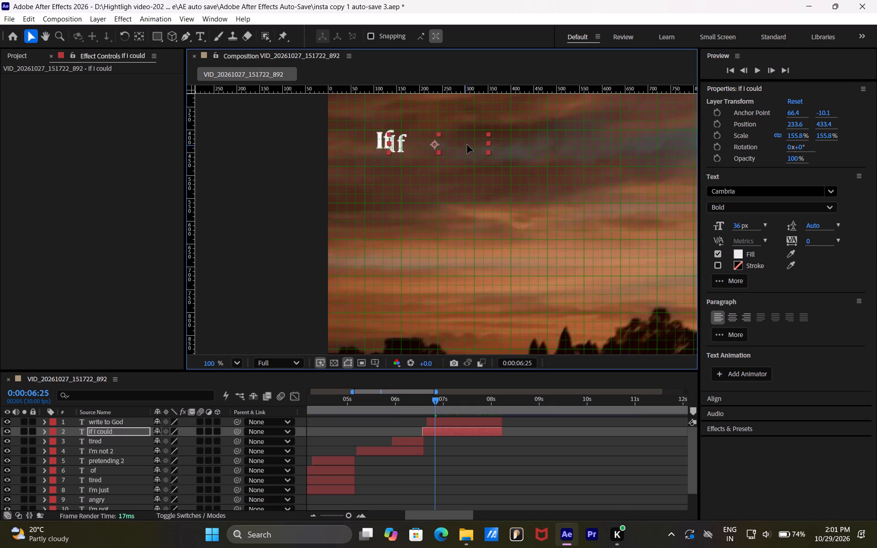
left_click(472, 178)
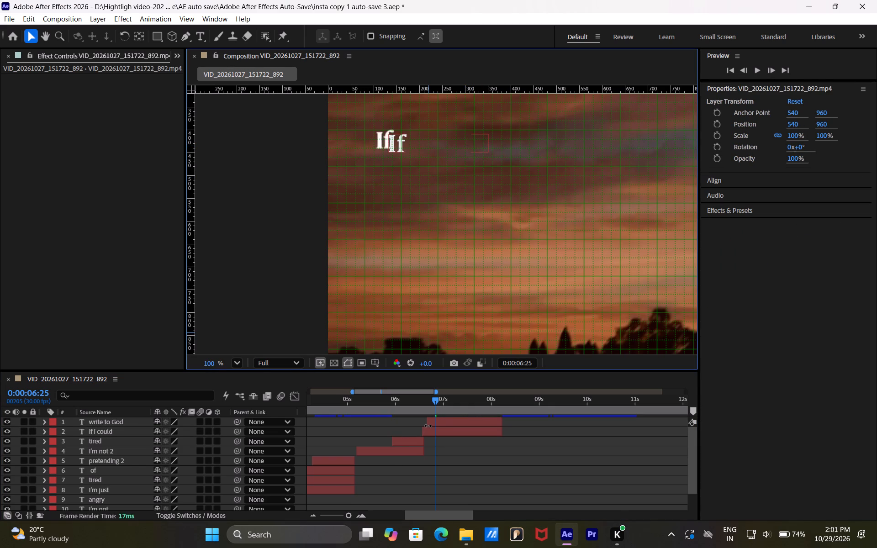
Enlarge the "write to God" text to about 112% and reposition it to about 248, 473 beneath "If i could".
left_click(445, 421)
left_click(454, 396)
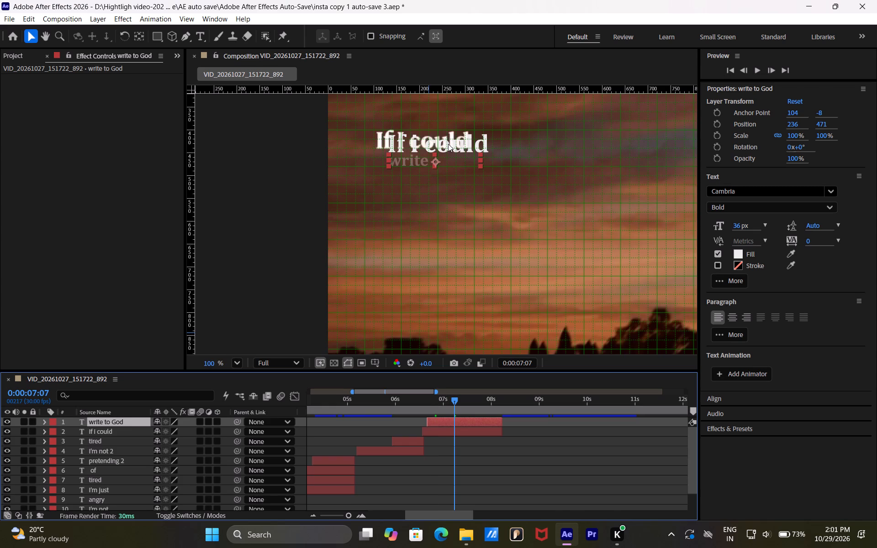
left_click(455, 164)
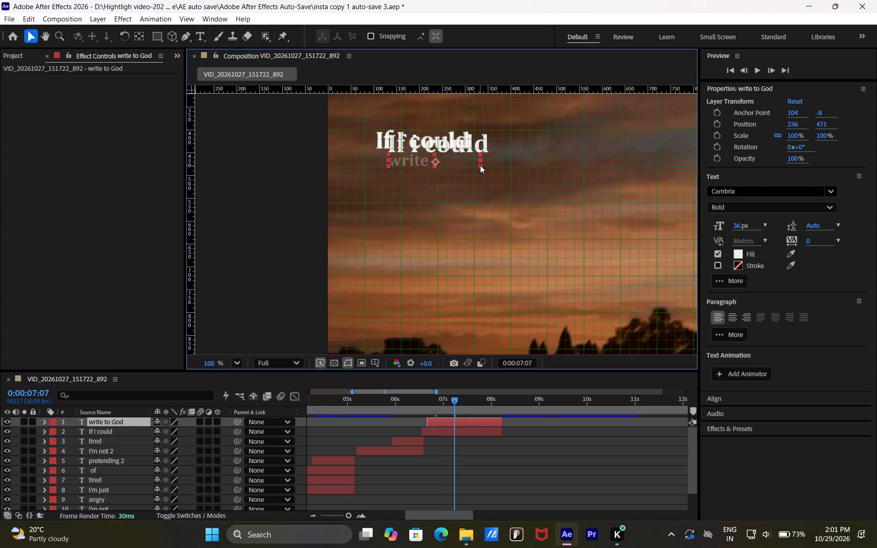
left_click(480, 165)
left_click_drag(466, 158, 469, 158)
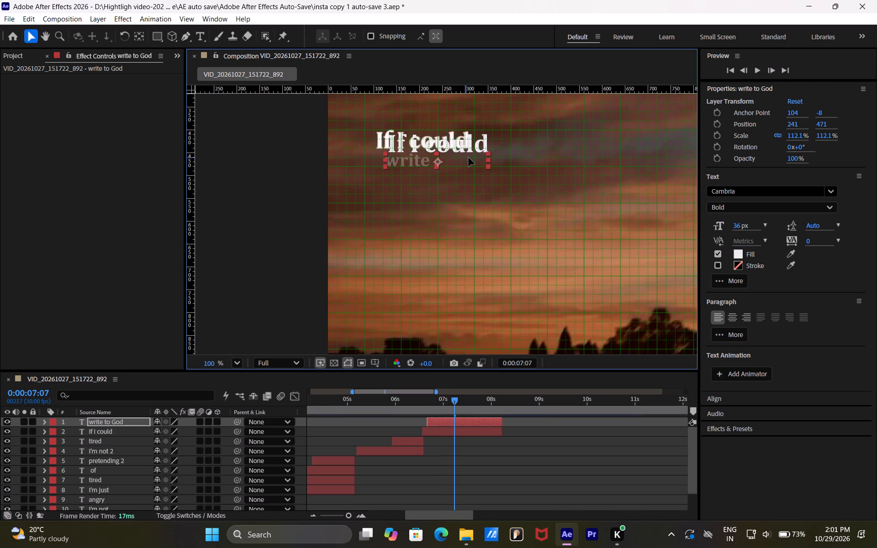
left_click_drag(469, 158, 471, 158)
left_click(478, 193)
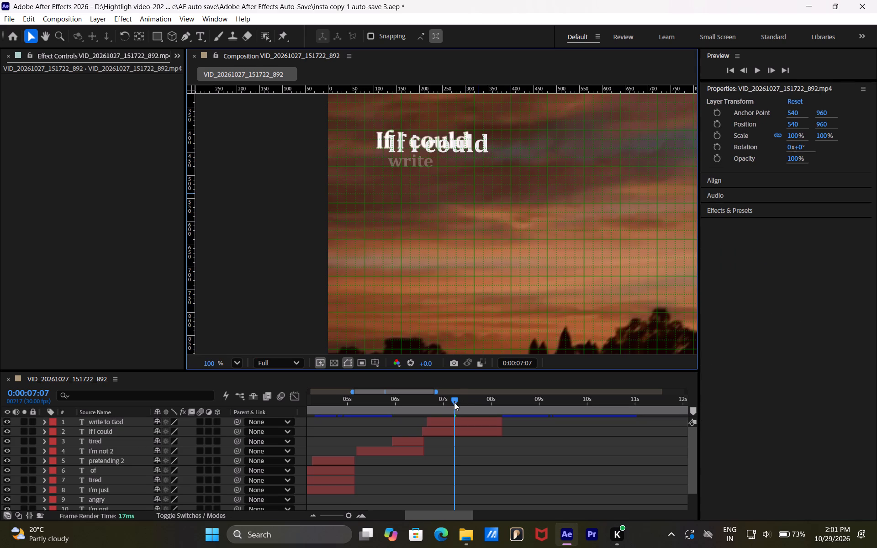
Show the sky image layer (IMG_202...181349.jpg) again to cover the reference video at 0:00:07:28.
left_click_drag(455, 398, 490, 400)
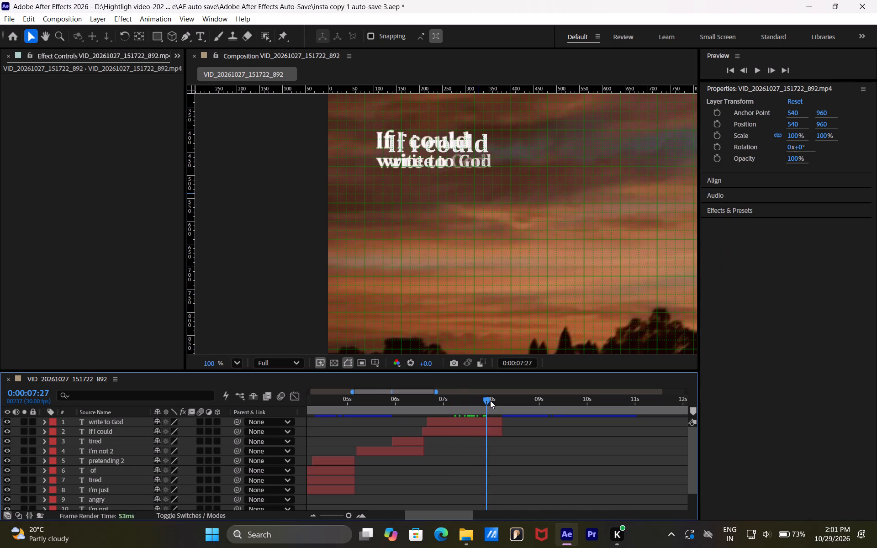
left_click_drag(490, 400, 490, 400)
scroll(22, 495, "down", 6)
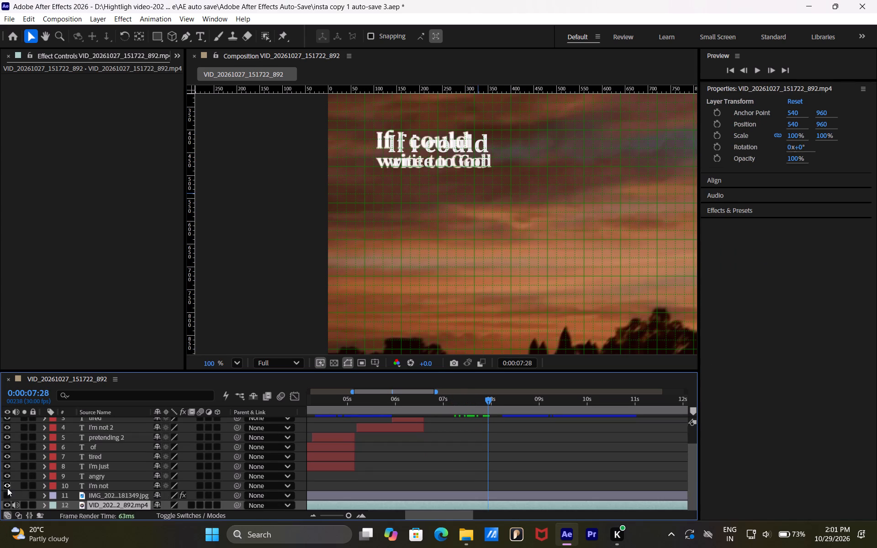
left_click(6, 492)
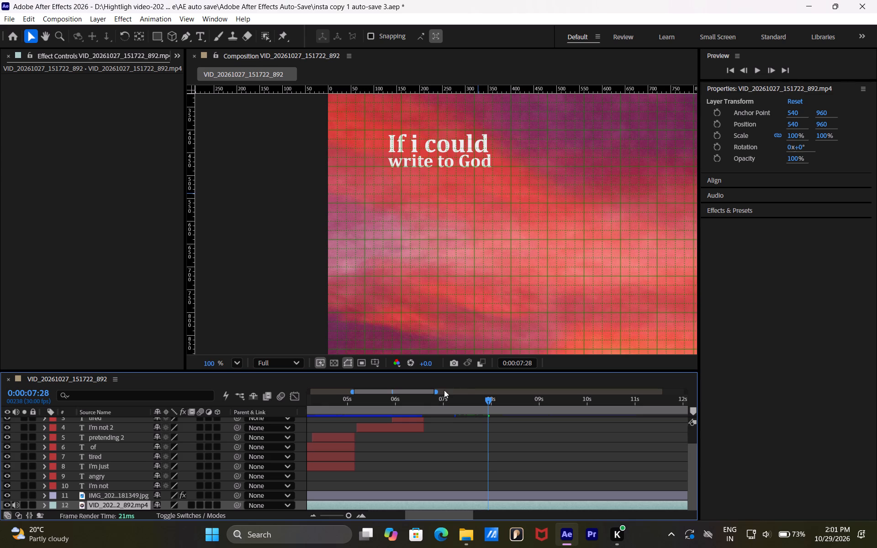
Nudge the "write to God" text slightly down to widen the gap below "If i could".
left_click(467, 163)
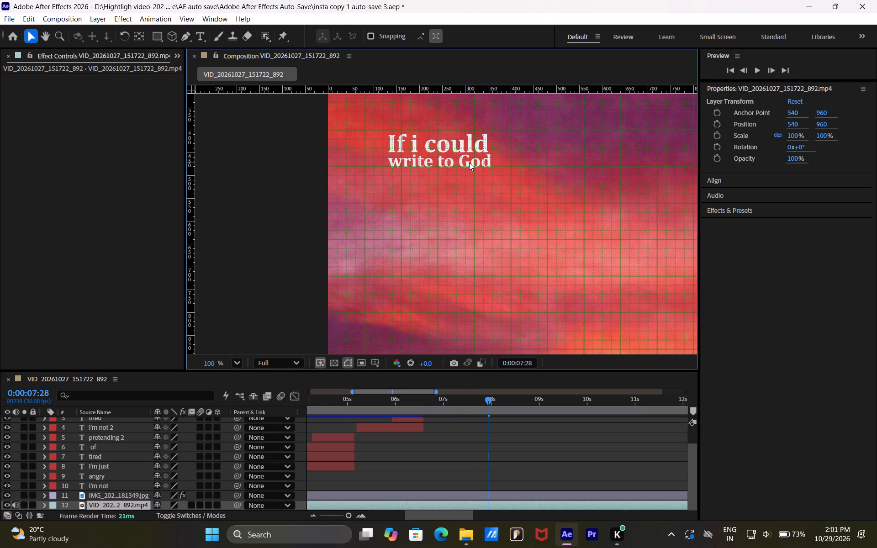
scroll(463, 463, "up", 4)
left_click(474, 422)
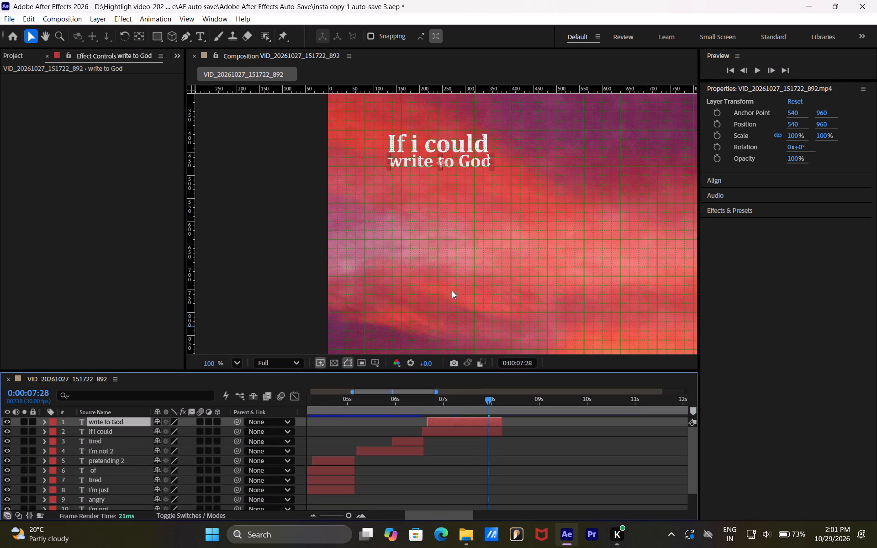
left_click(455, 163)
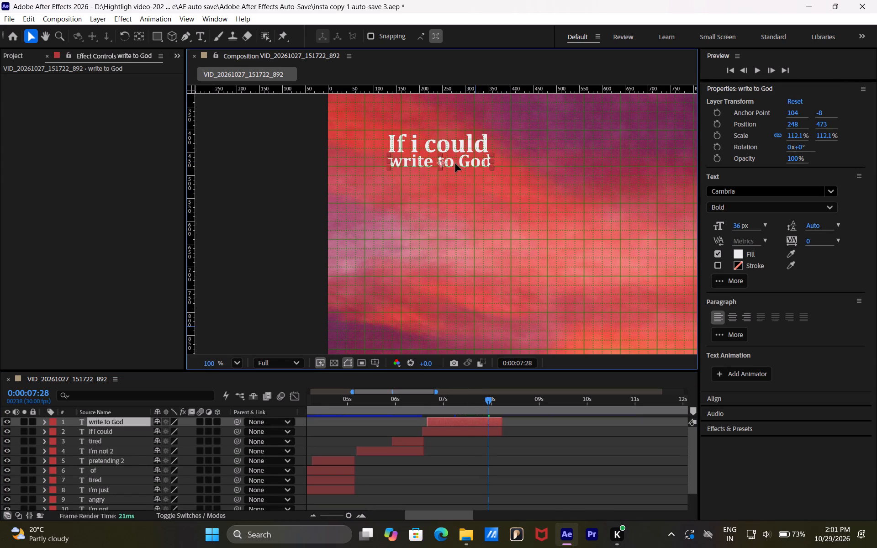
left_click(458, 209)
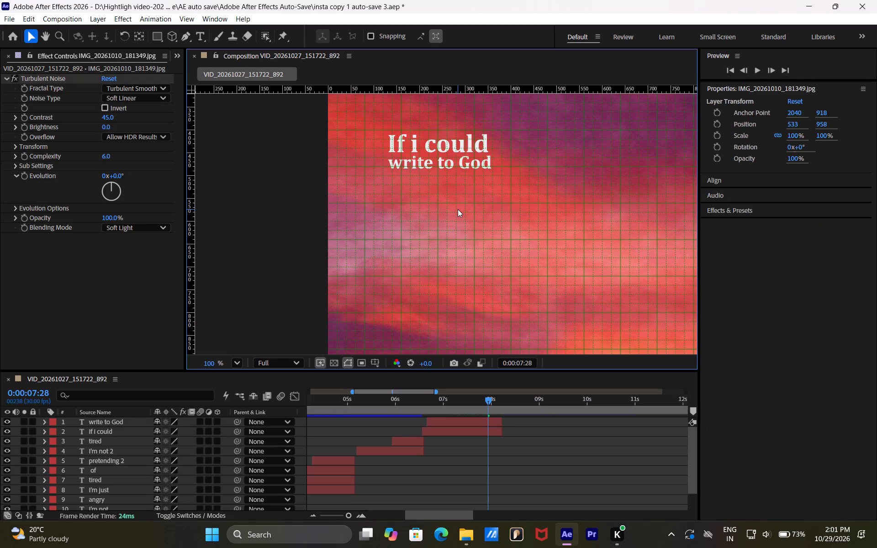
Play back the text animation over the sky image from 0:00:04:14 until past the end of "write to God".
left_click(340, 515)
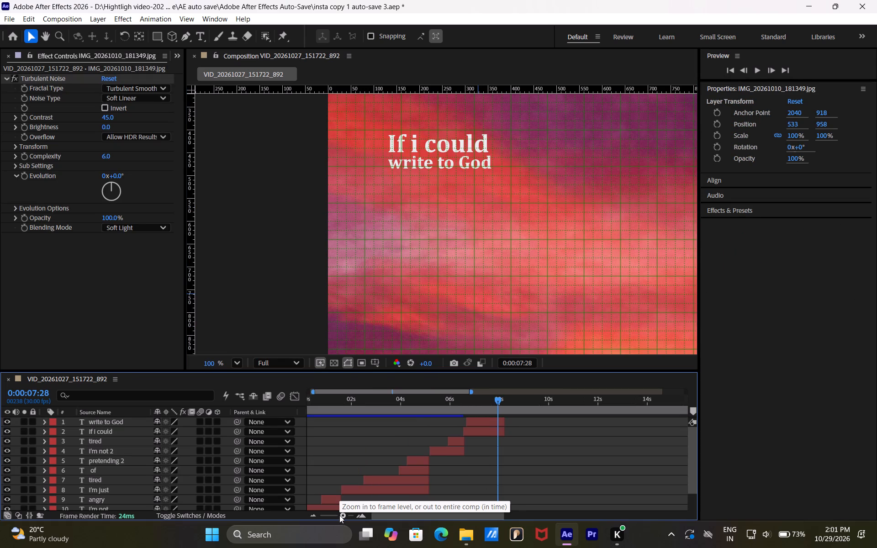
left_click(333, 512)
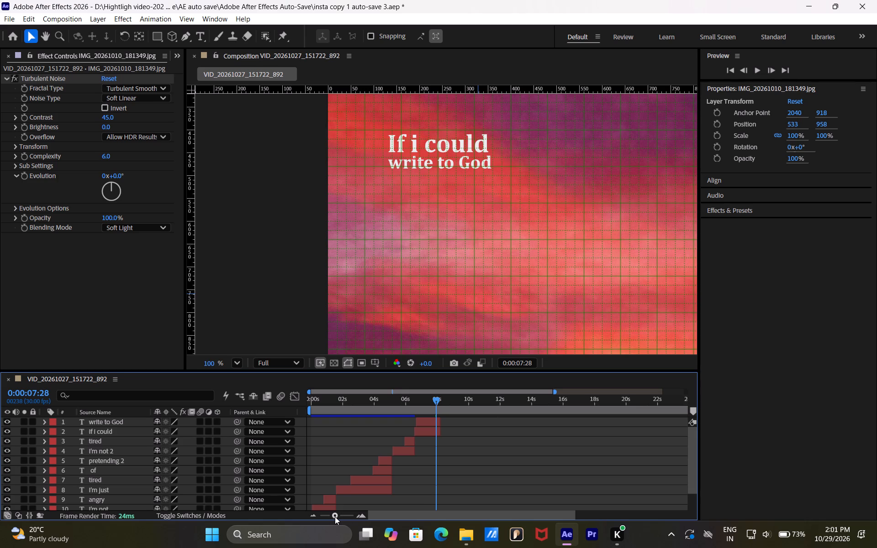
left_click_drag(334, 516, 329, 516)
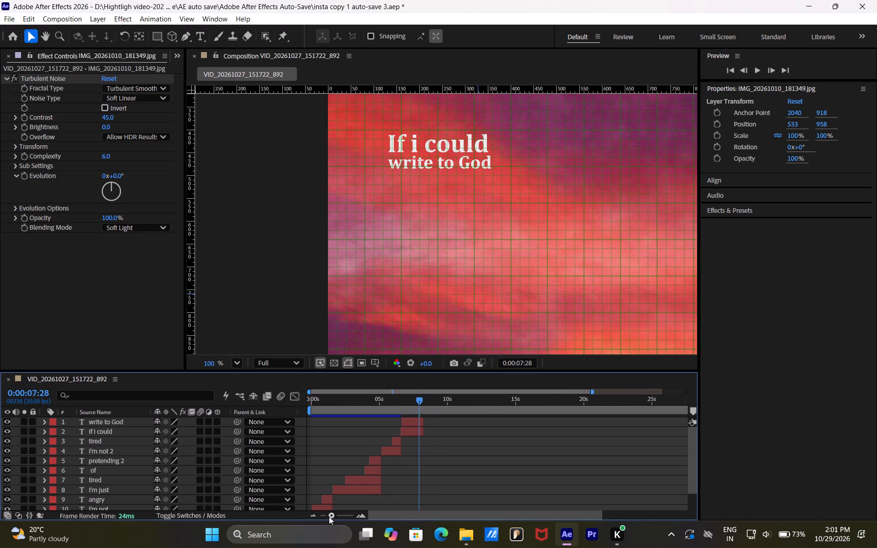
left_click_drag(329, 516, 328, 516)
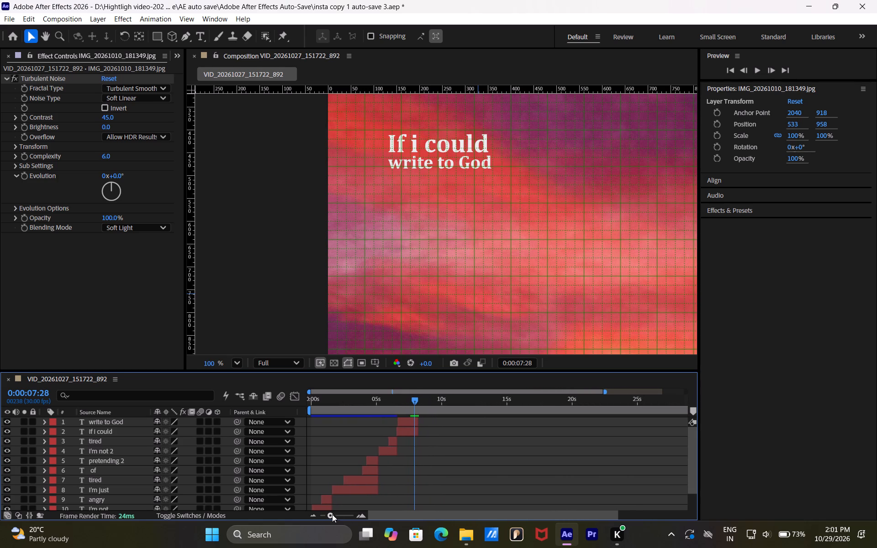
left_click(432, 470)
left_click(393, 399)
left_click_drag(385, 399, 379, 399)
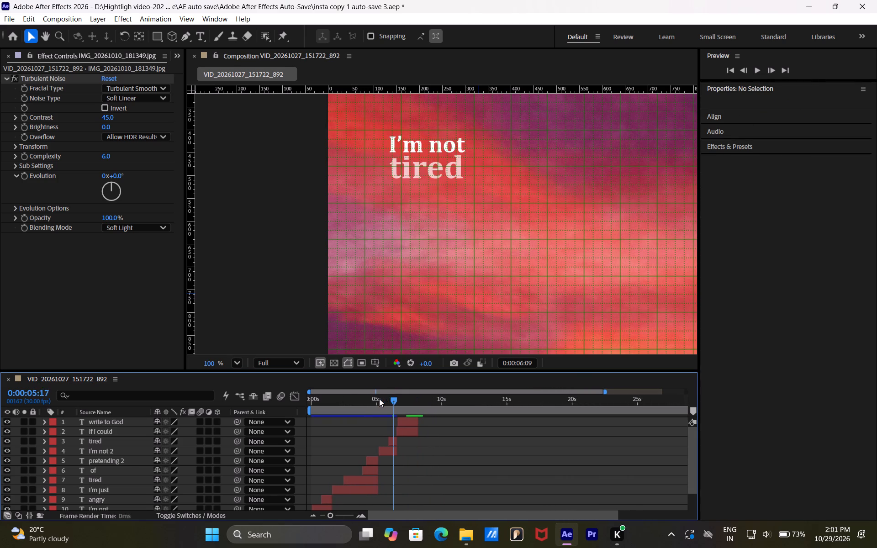
left_click_drag(379, 399, 370, 399)
key("space")
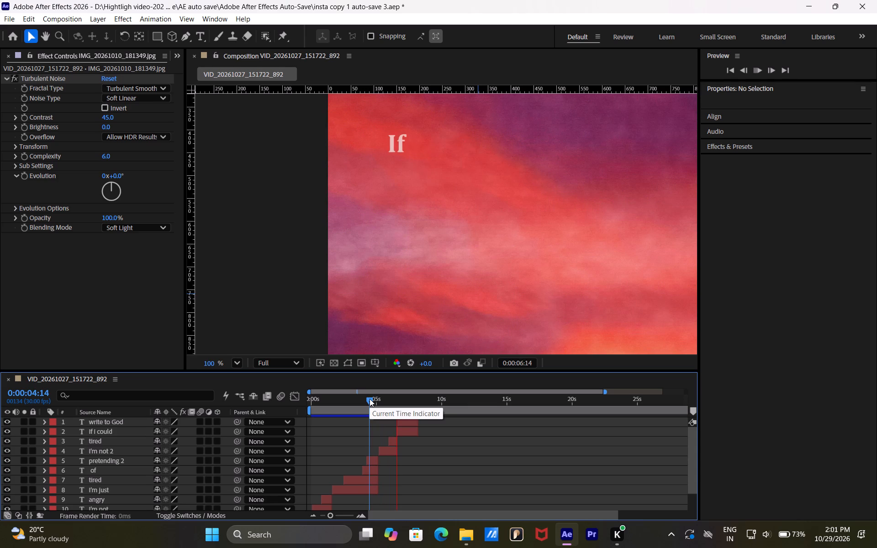
key("space")
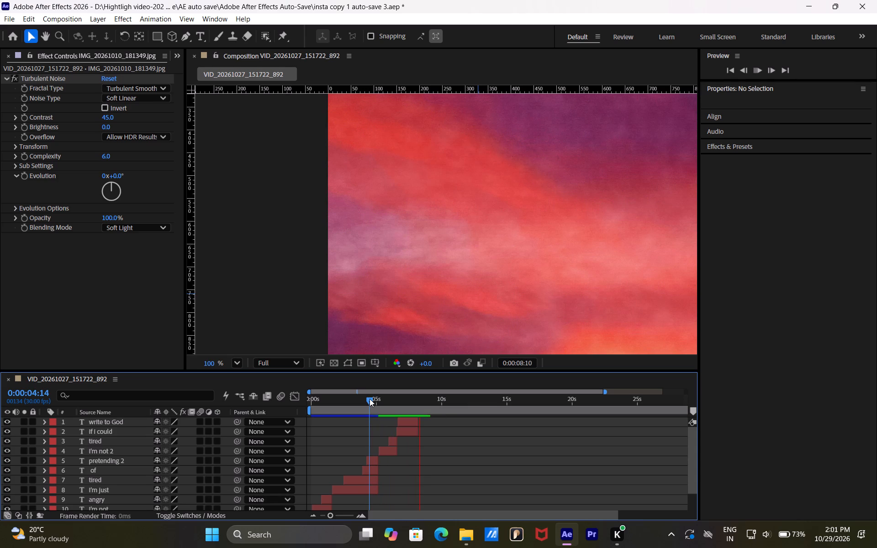
Place the current time at 0:00:08:06, where the "If i could" and "write to God" layers end.
left_click_drag(421, 397, 418, 397)
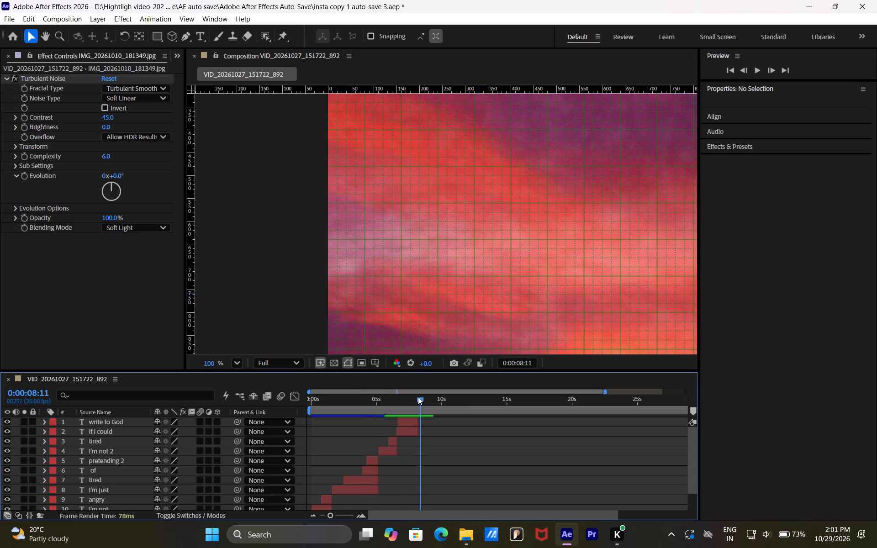
left_click_drag(418, 397, 344, 399)
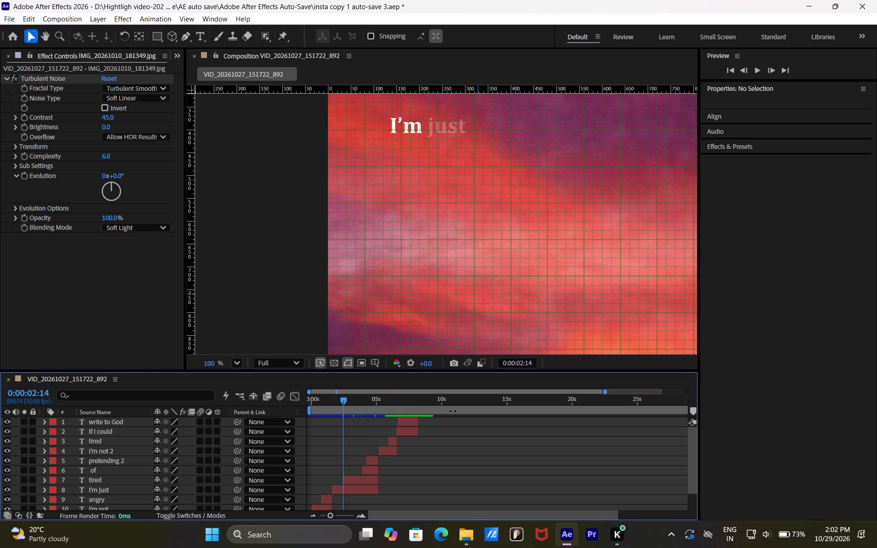
left_click_drag(413, 399, 418, 399)
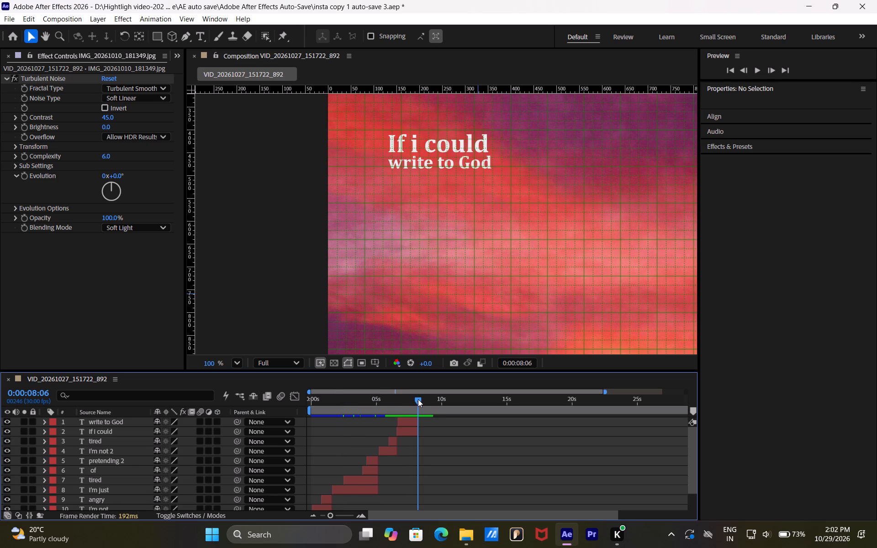
left_click_drag(418, 399, 419, 399)
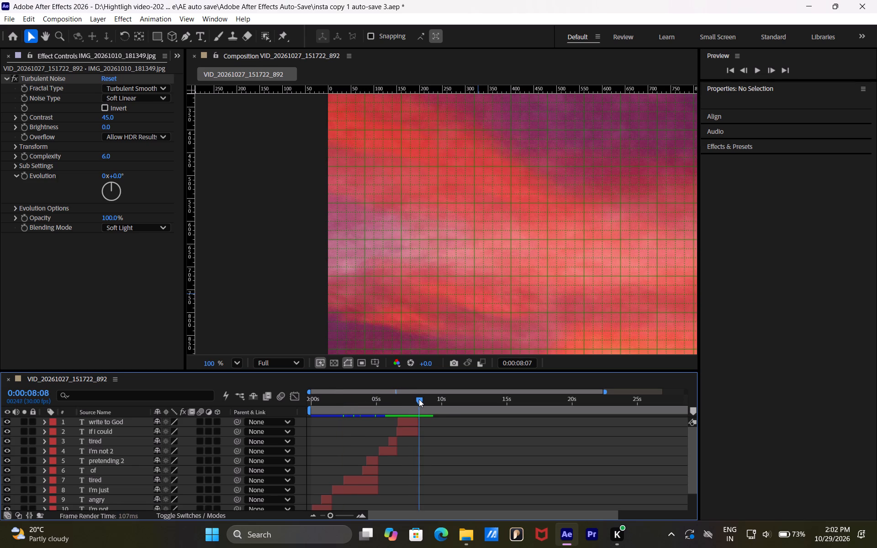
left_click_drag(419, 399, 418, 399)
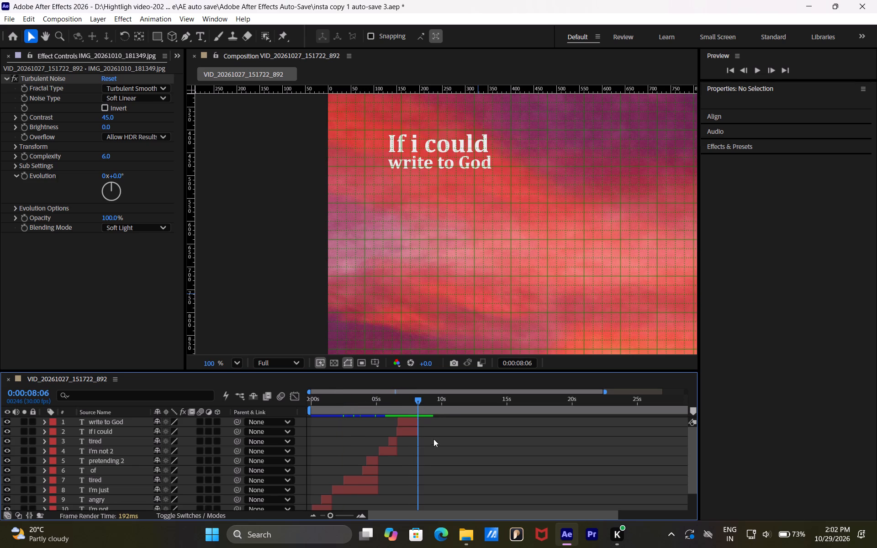
Start a new text layer at 0:00:08:07, near the position of the preceding "If i could" text.
left_click_drag(347, 514, 357, 514)
left_click(526, 402)
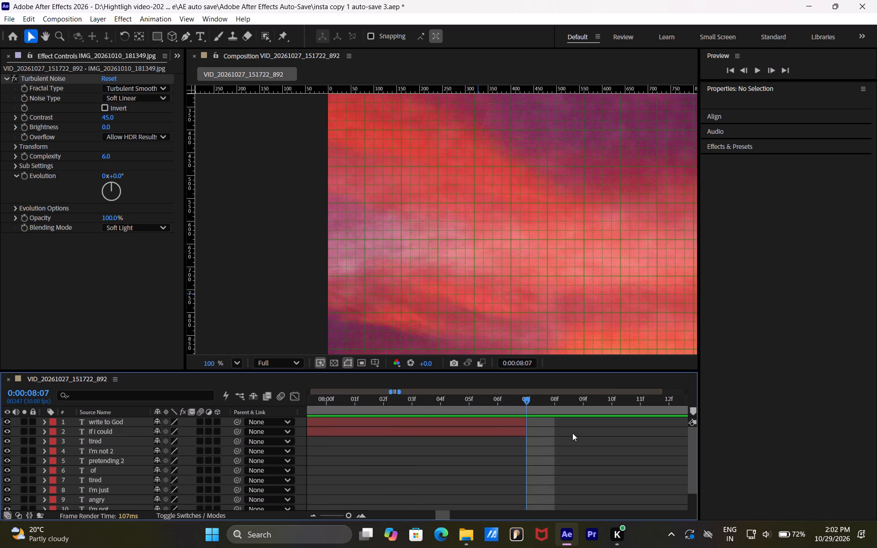
left_click(572, 435)
key("ctrl+t")
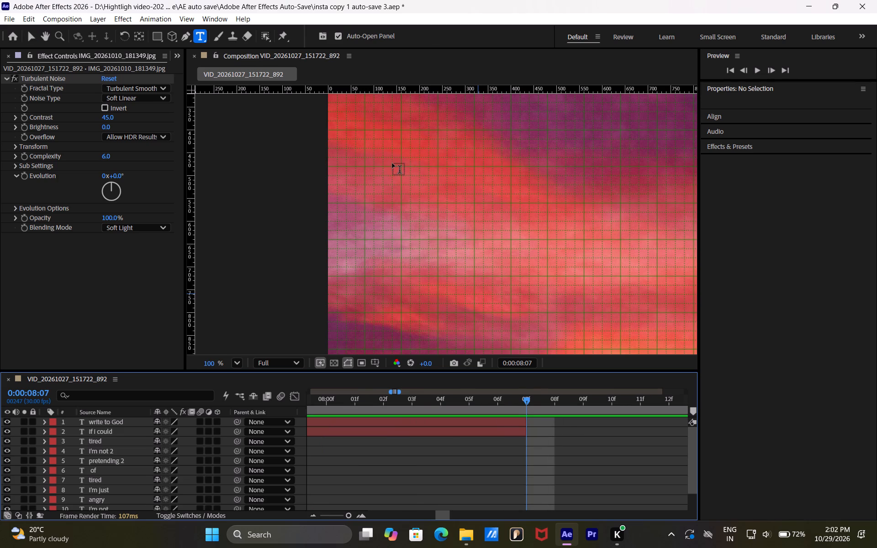
left_click(389, 153)
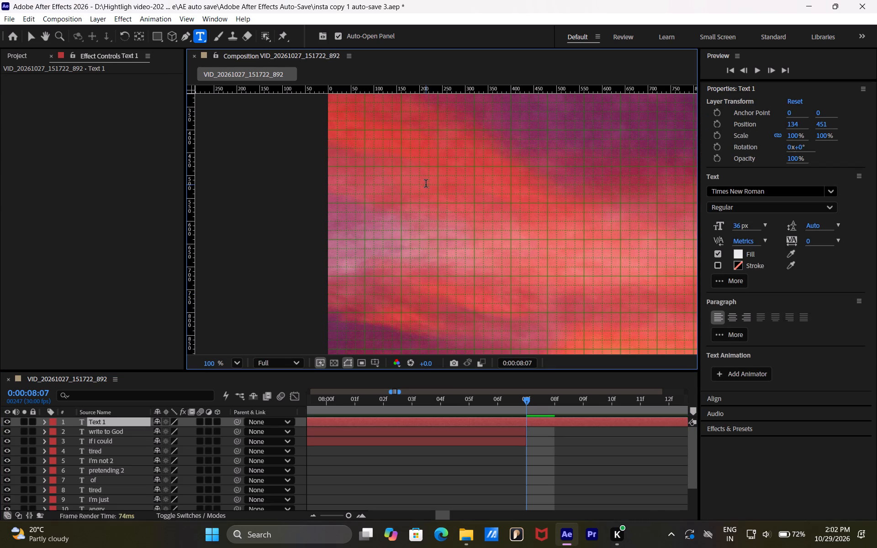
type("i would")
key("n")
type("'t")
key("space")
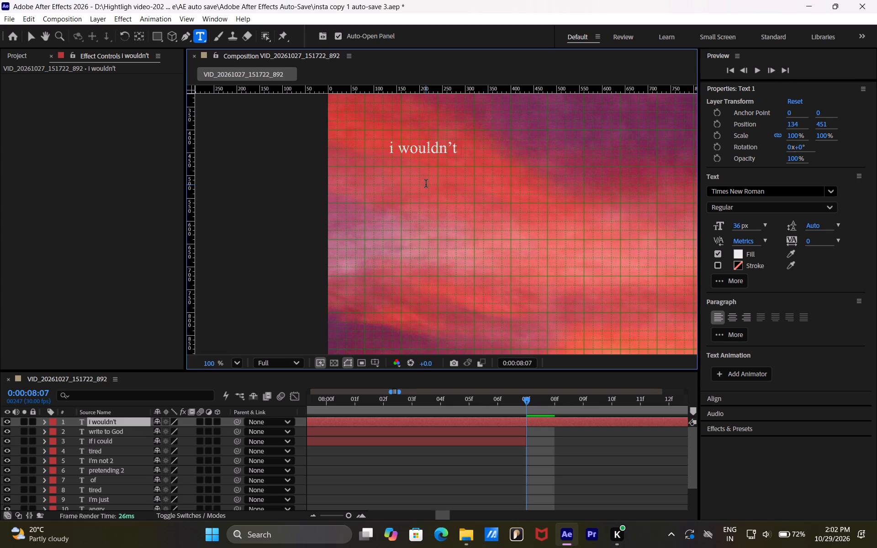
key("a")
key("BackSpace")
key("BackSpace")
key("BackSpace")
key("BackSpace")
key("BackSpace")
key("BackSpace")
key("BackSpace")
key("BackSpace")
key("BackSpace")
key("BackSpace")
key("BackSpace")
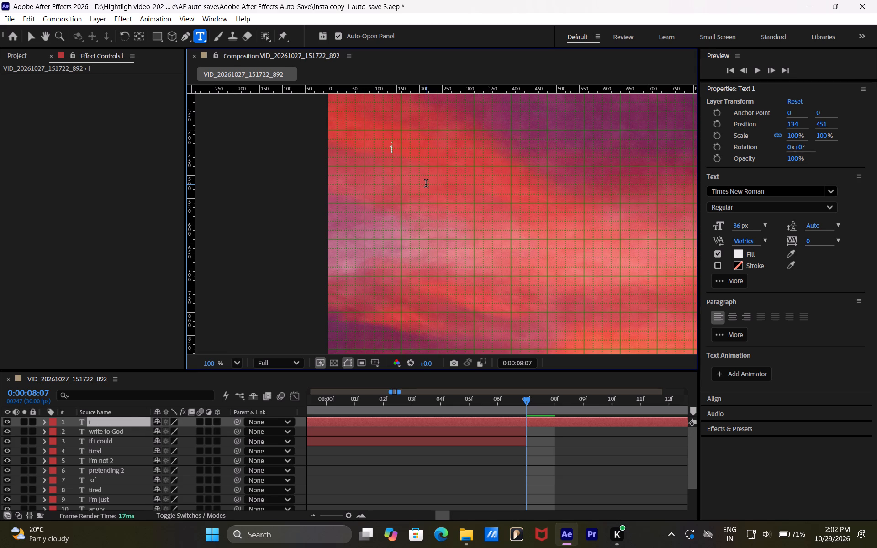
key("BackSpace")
Enter a capital "I" as the new layer's text.
key("shift+i")
left_click(541, 443)
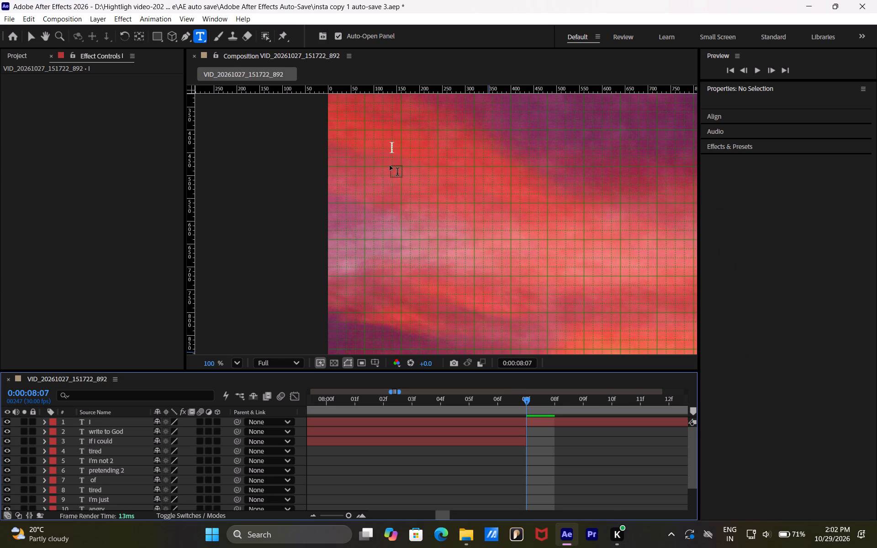
Add a separate text layer reading "wouldn't ask for" just below the "I".
left_click(390, 166)
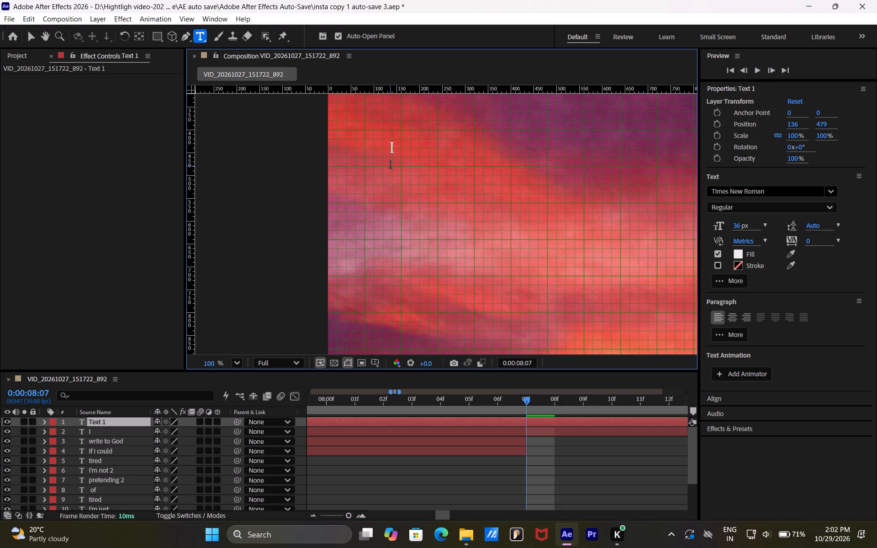
type("would")
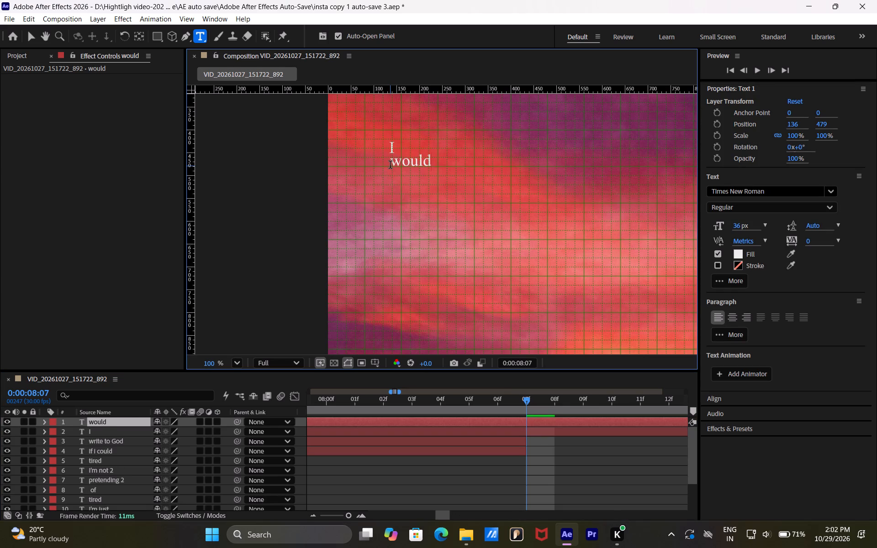
type("n't as")
key("space")
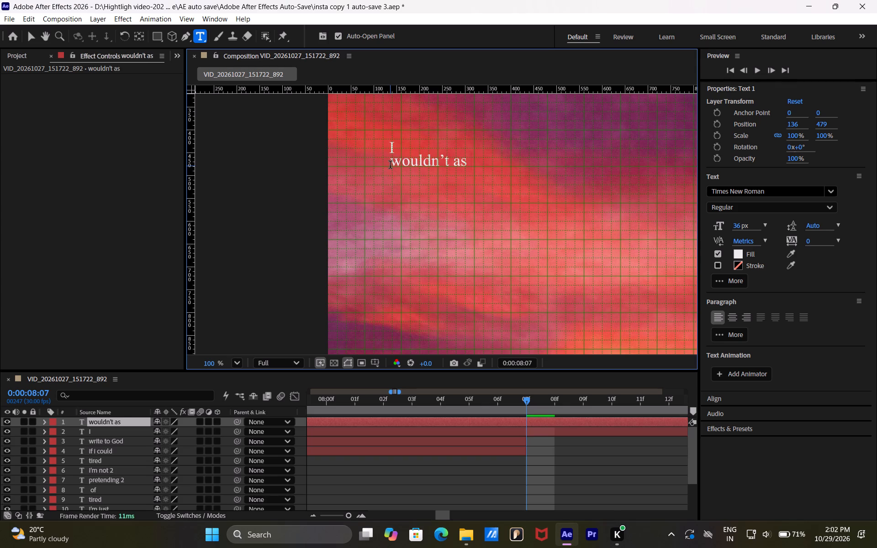
key("BackSpace")
type("k for")
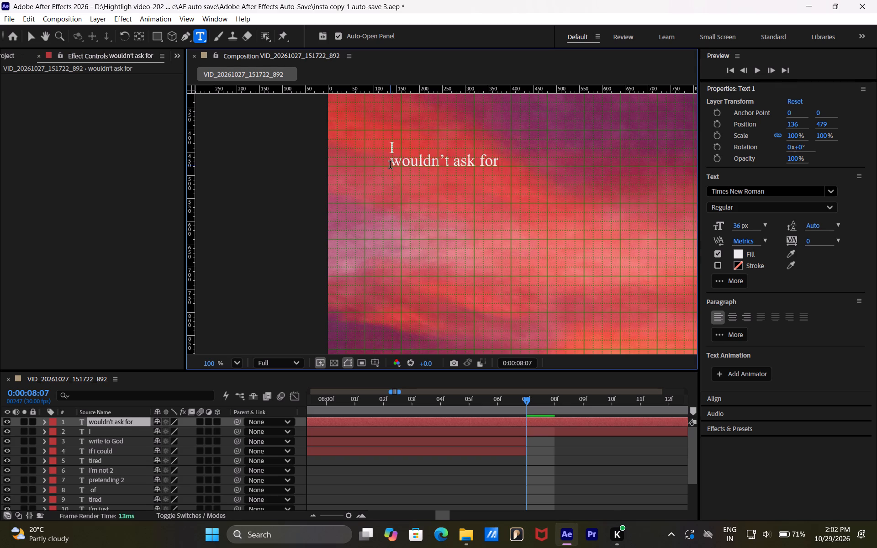
left_click(565, 470)
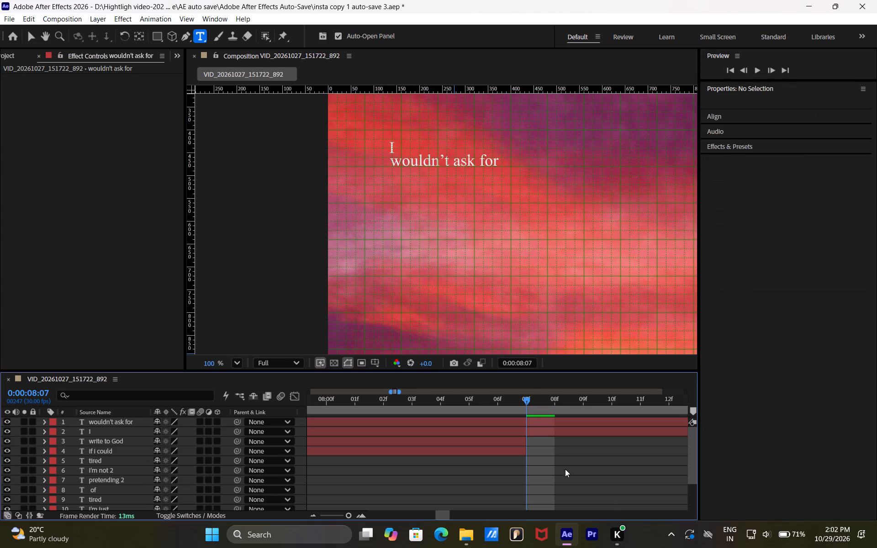
Add another text layer reading "Money" just below "wouldn't ask for".
left_click(391, 175)
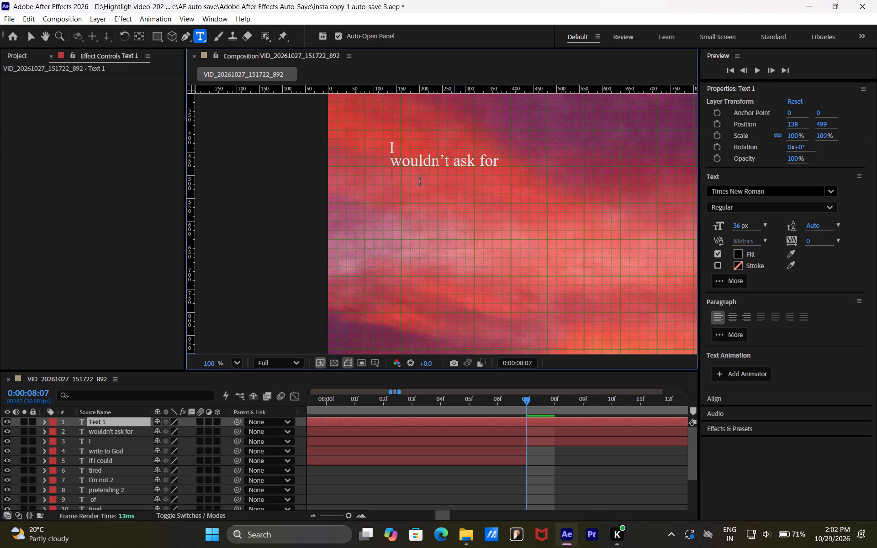
type("Money")
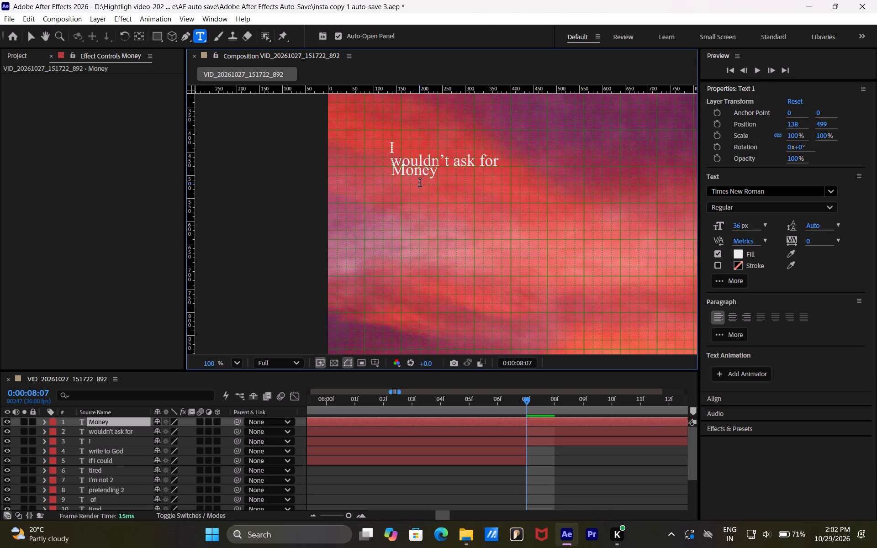
left_click_drag(470, 320, 497, 417)
left_click(550, 471)
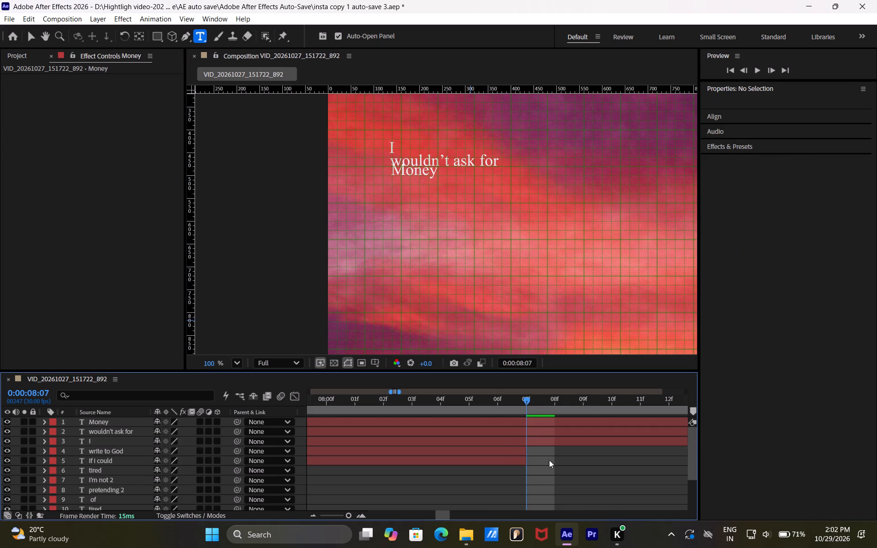
Trim the starts of the "I", "wouldn't ask for" and "Money" layers to 0:00:08:07.
left_click(526, 443)
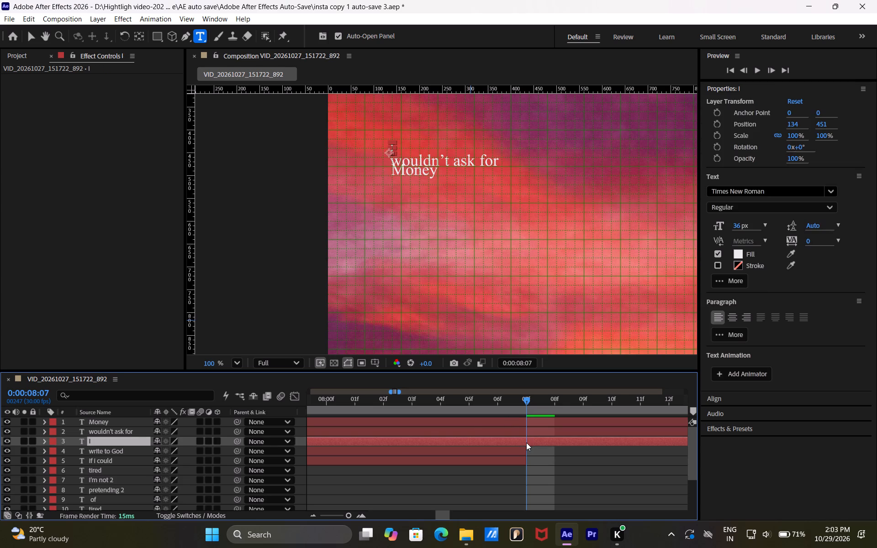
key("alt+bracketleft")
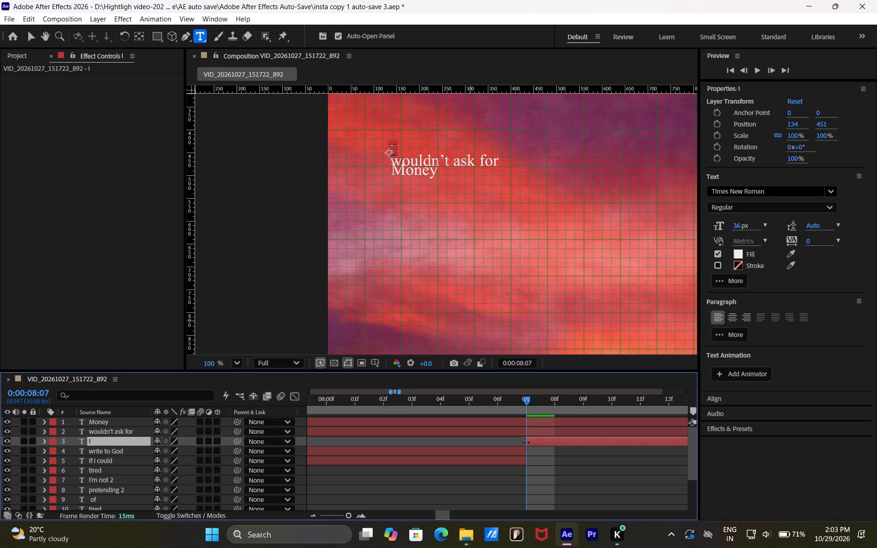
left_click(527, 429)
key("alt+bracketleft")
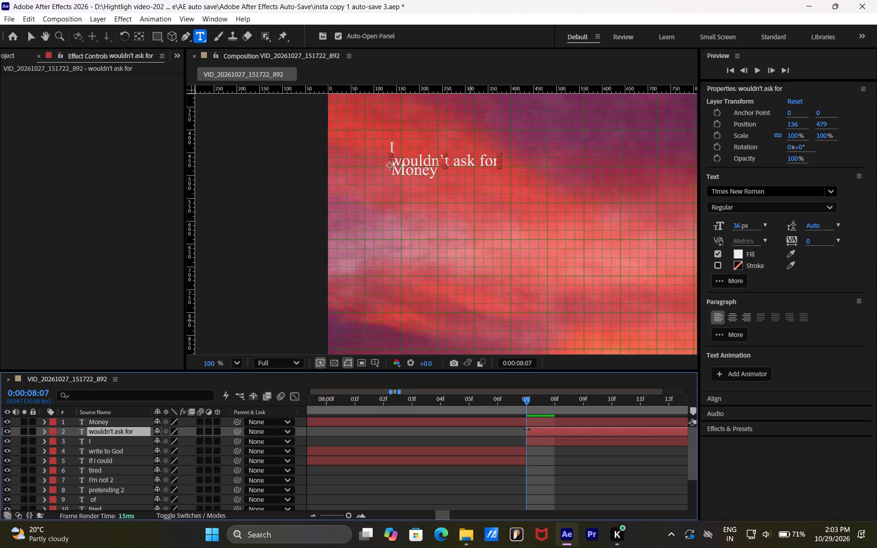
left_click(526, 423)
key("alt+bracketleft")
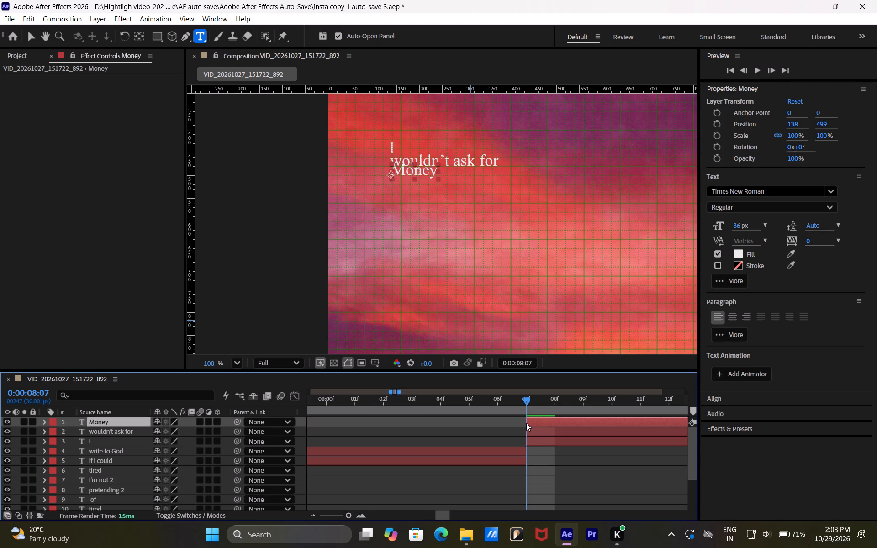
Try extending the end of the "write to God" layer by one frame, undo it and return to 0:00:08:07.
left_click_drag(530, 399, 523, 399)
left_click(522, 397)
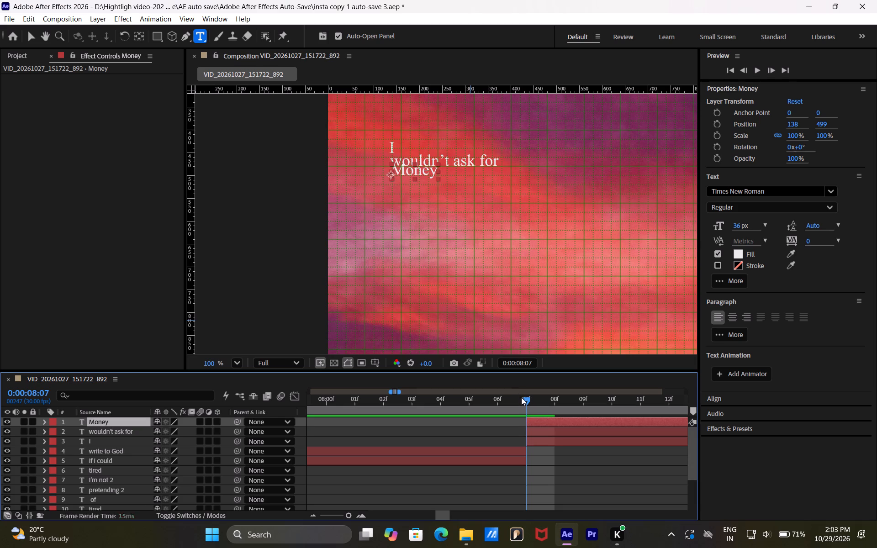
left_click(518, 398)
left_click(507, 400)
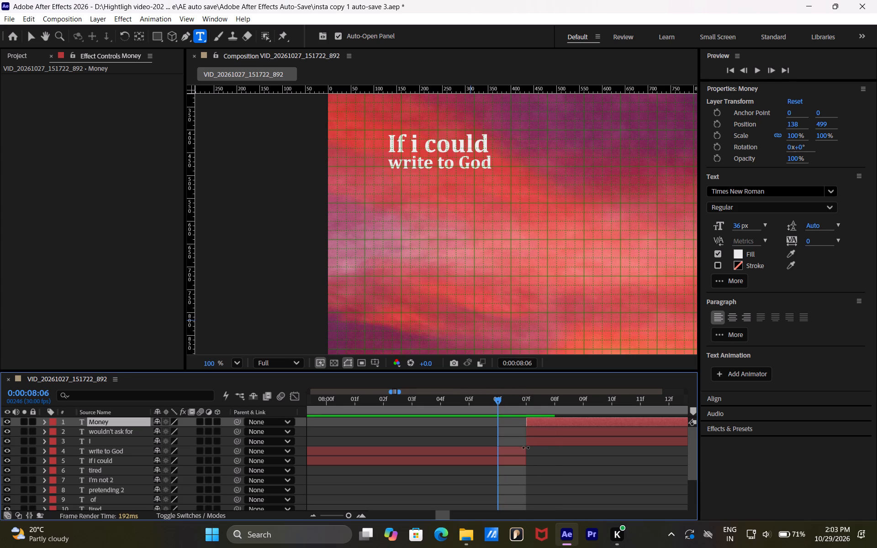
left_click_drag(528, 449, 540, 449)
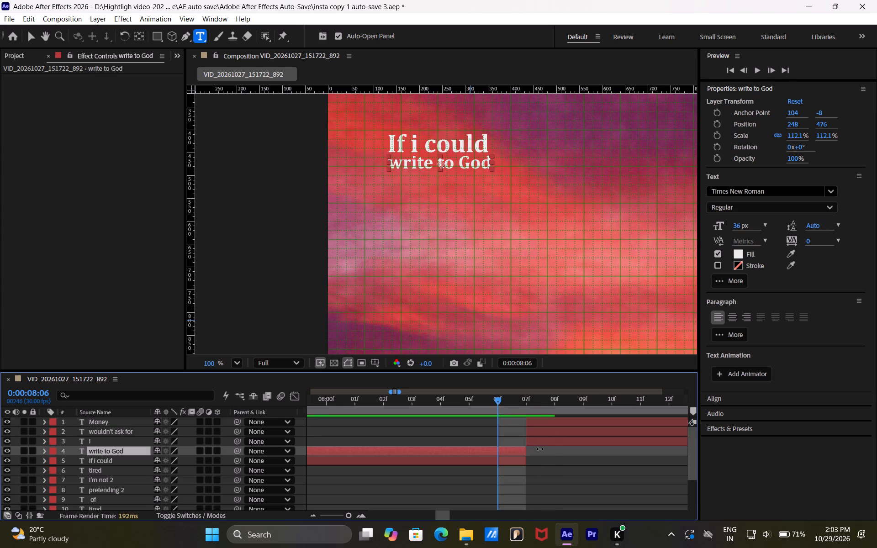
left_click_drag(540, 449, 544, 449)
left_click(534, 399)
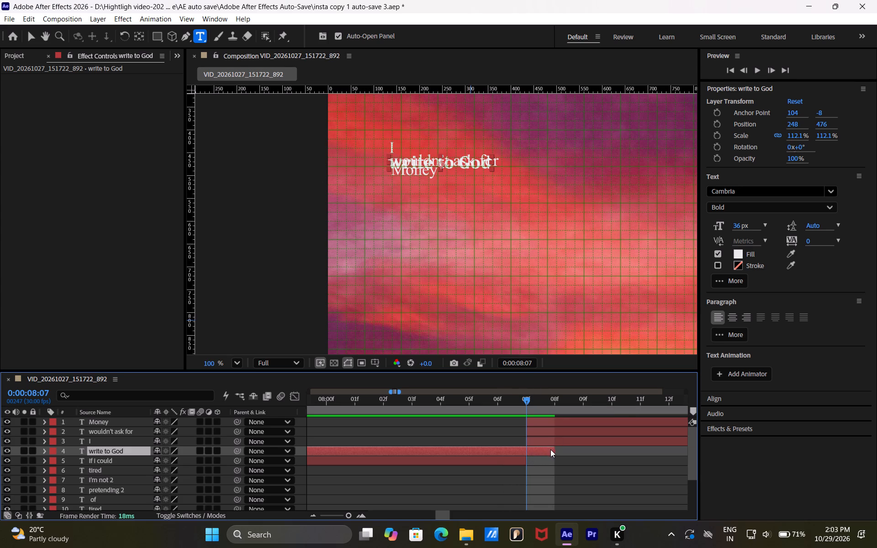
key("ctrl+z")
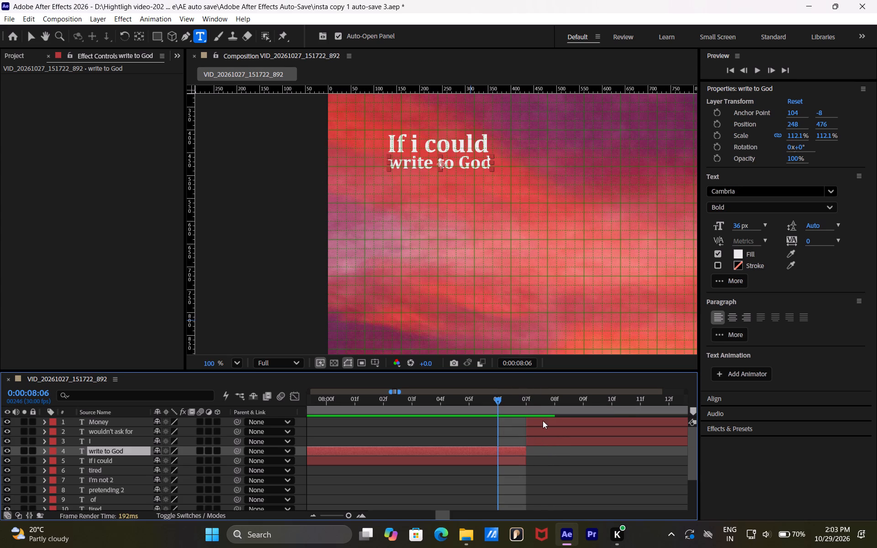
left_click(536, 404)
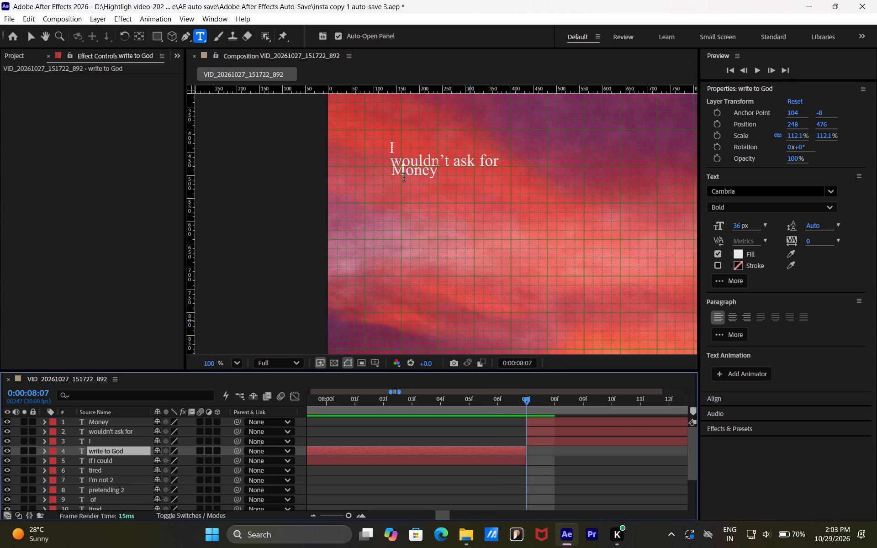
Enlarge the "I" text uniformly to about 541% scale.
key("v")
left_click(391, 145)
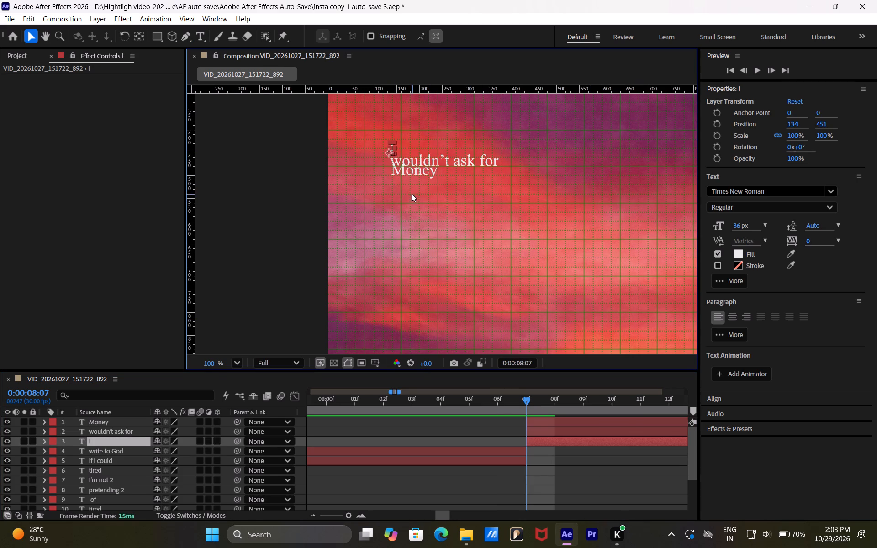
left_click_drag(396, 153, 418, 165)
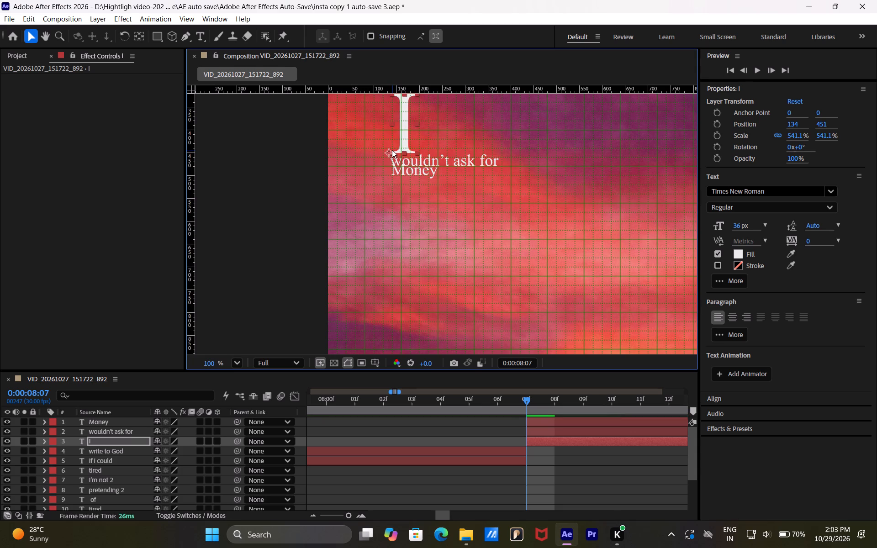
Move the anchor point of the "I" layer to the centre of the letter.
key("y")
left_click_drag(392, 150, 407, 125)
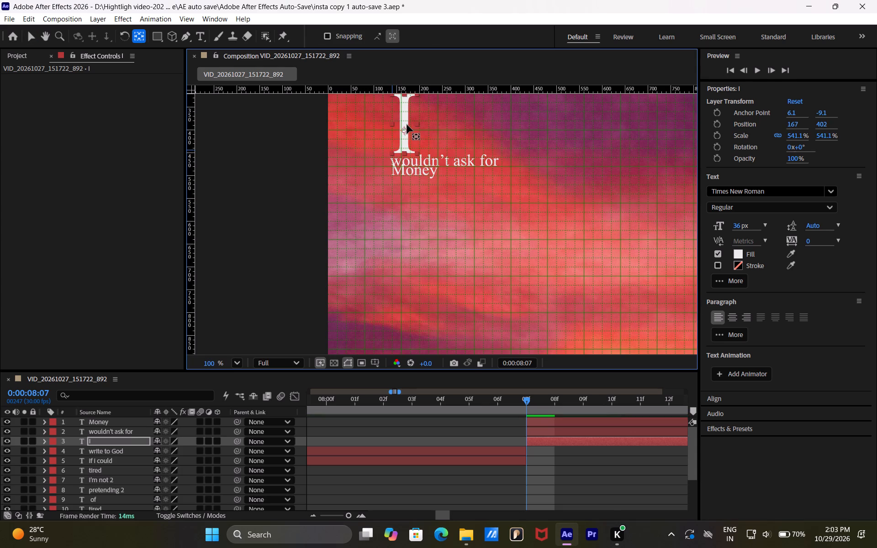
left_click_drag(407, 125, 408, 121)
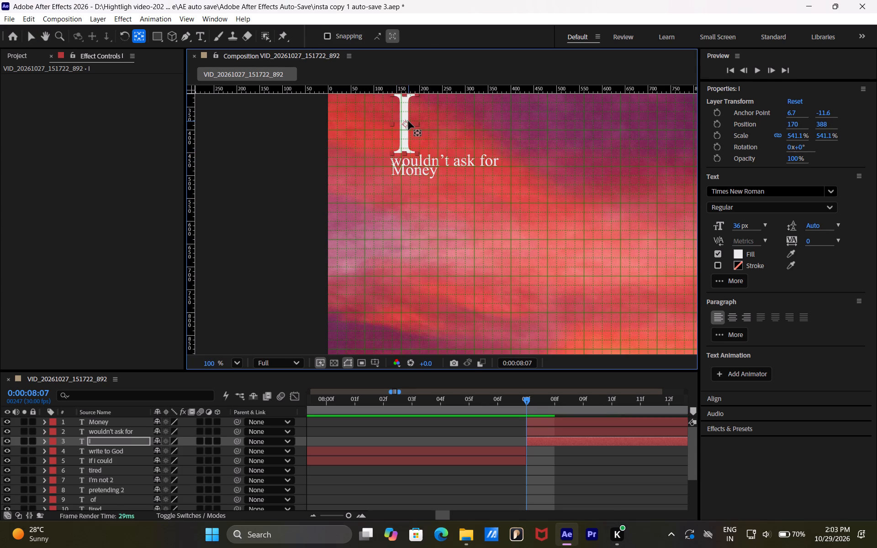
left_click(417, 153)
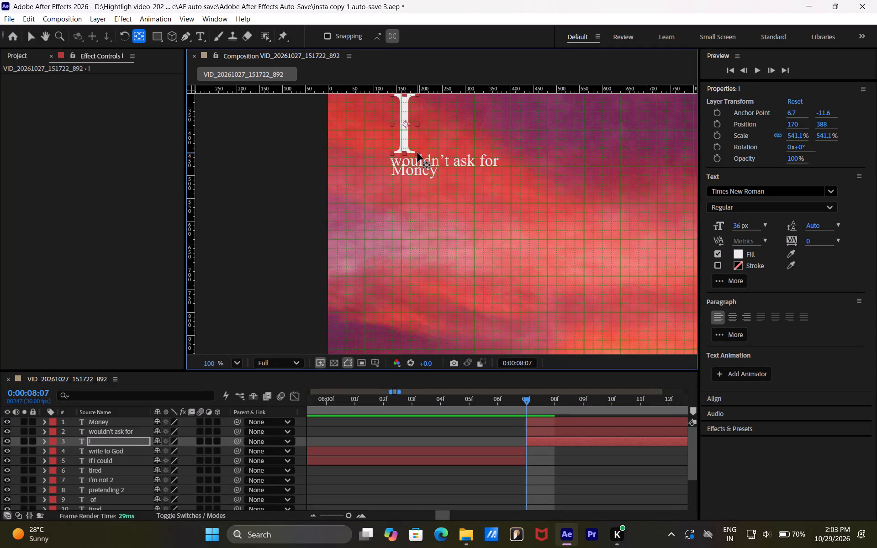
Reduce the "I" text uniformly to about 283% scale around its centre.
key("v")
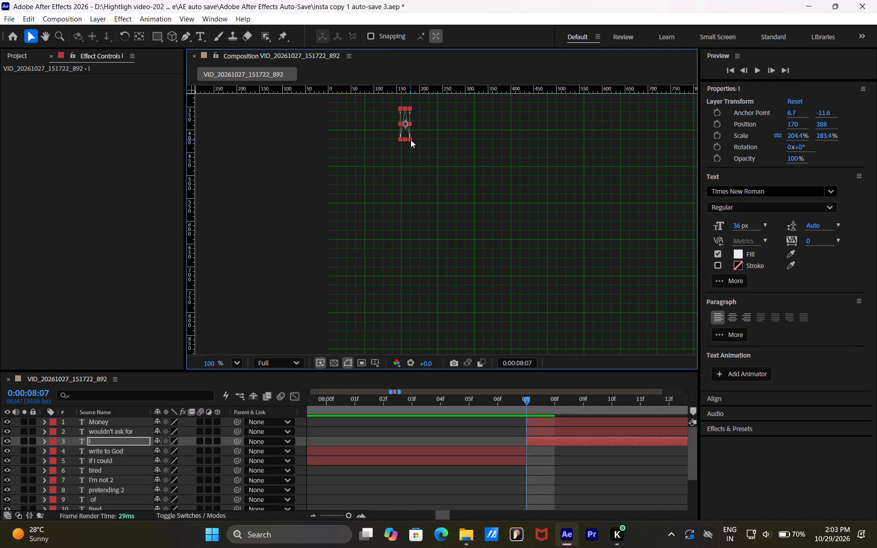
key("ctrl+z")
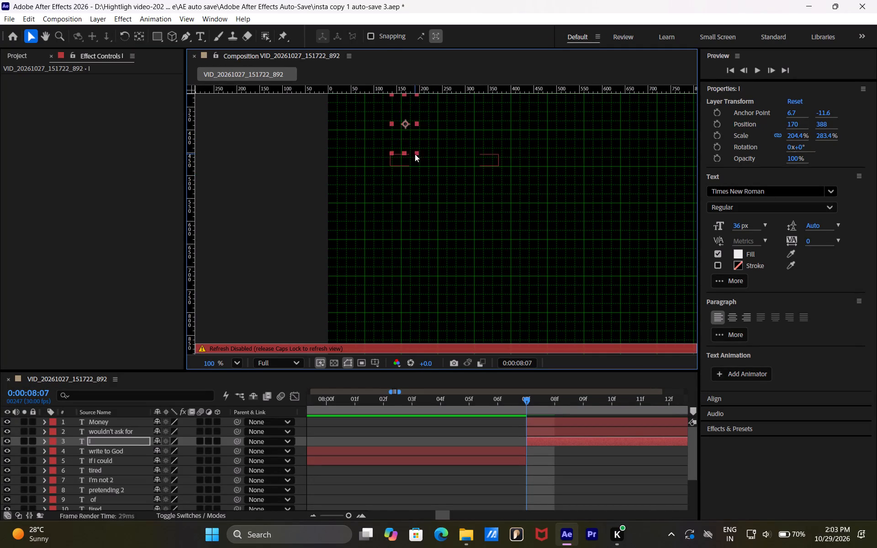
left_click_drag(417, 151, 409, 136)
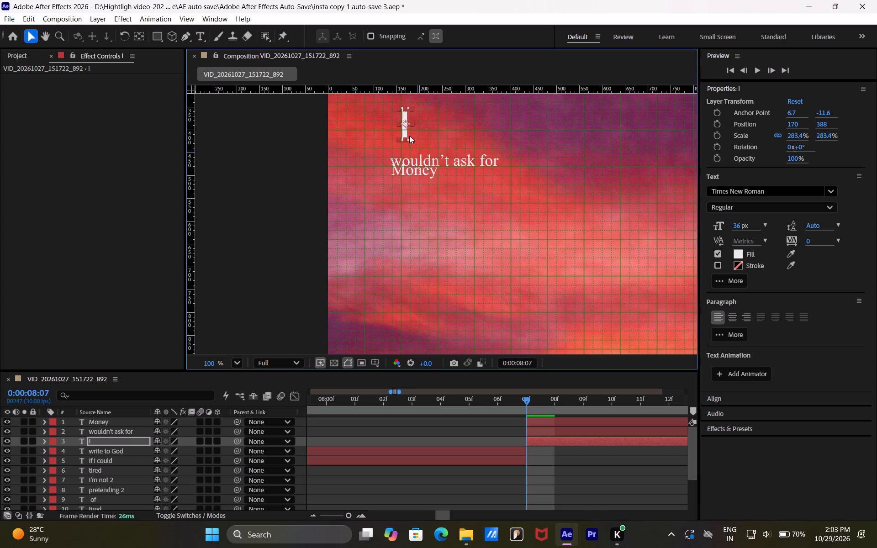
Reduce the "I" text uniformly to about 153% scale and place it just above the start of "wouldn't ask for", at about 145, 432.
left_click_drag(409, 136, 408, 132)
left_click_drag(405, 128, 403, 133)
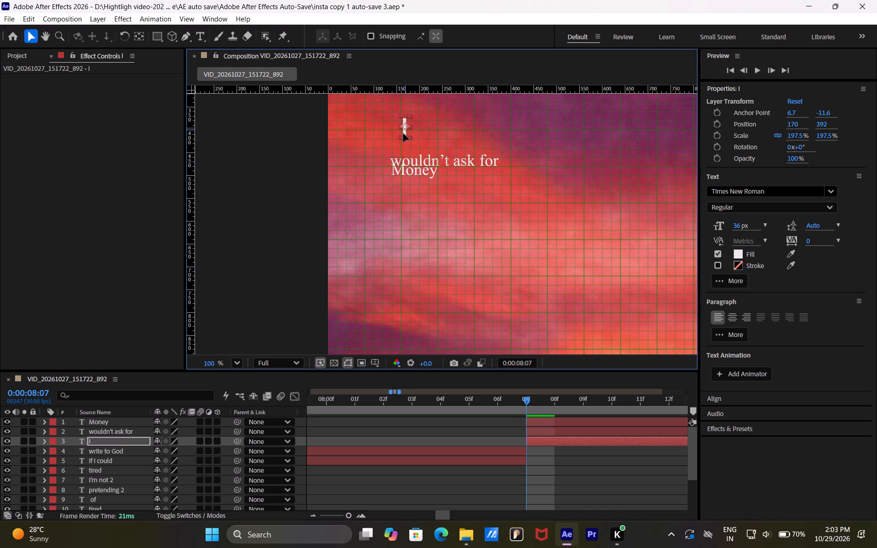
left_click_drag(403, 133, 392, 142)
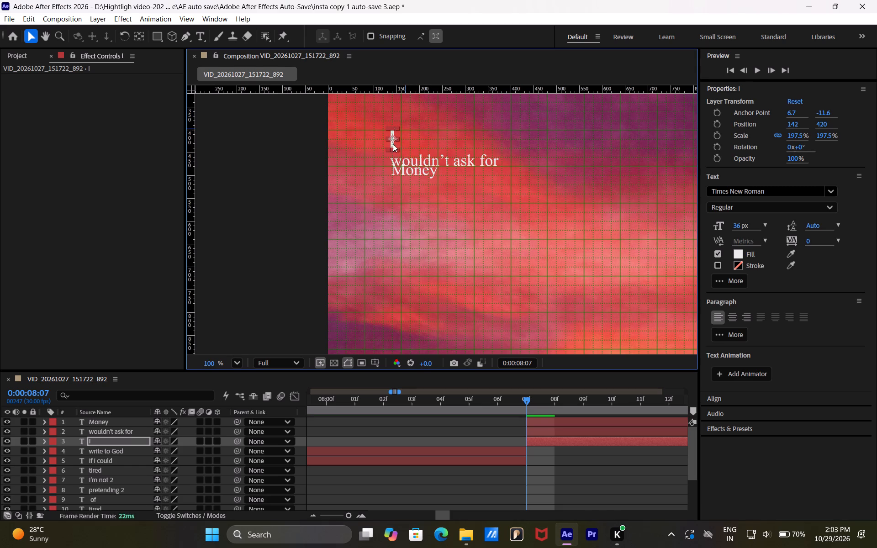
left_click(398, 150)
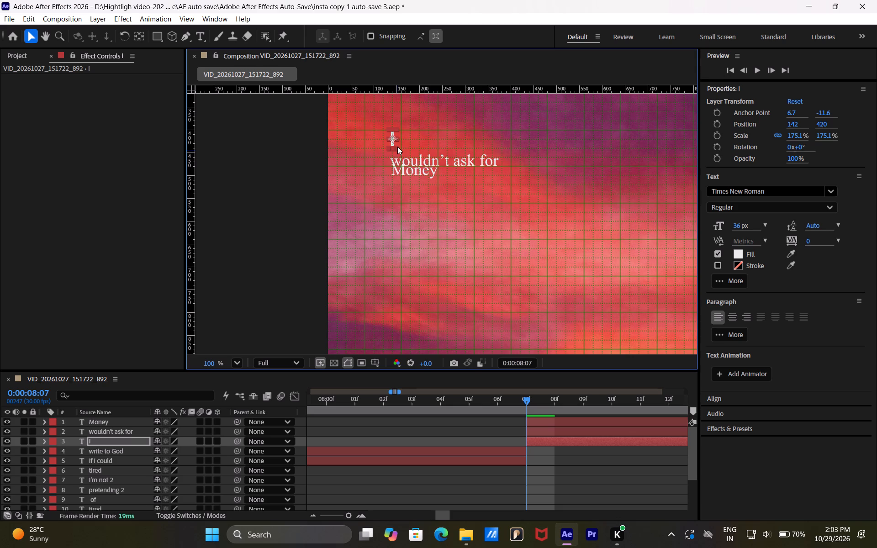
left_click_drag(393, 143, 395, 148)
left_click(399, 154)
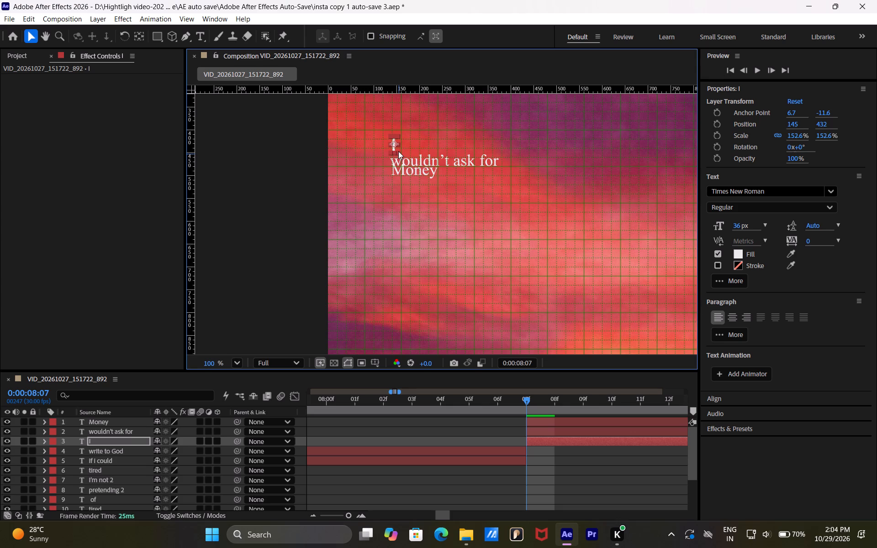
left_click(415, 150)
Set the font of the "wouldn't ask for" text layer to Cambria Bold.
left_click(430, 160)
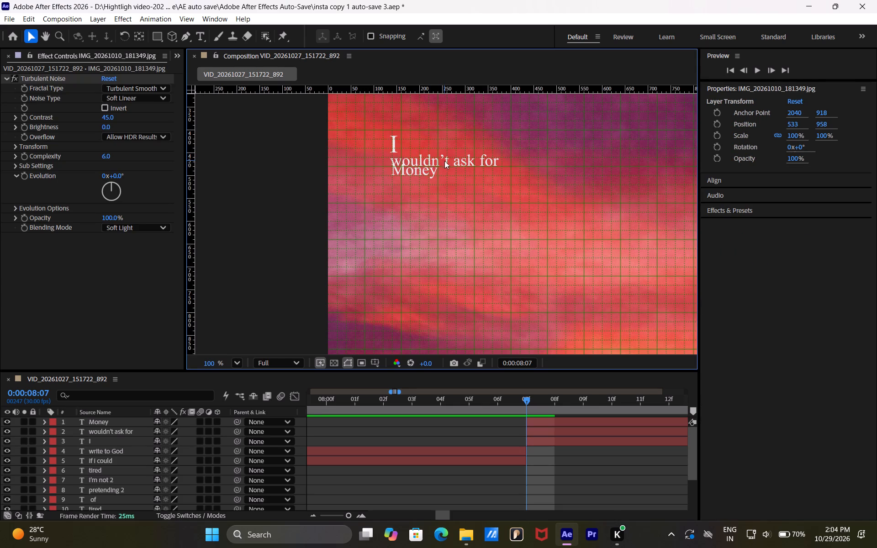
left_click(454, 162)
left_click(562, 431)
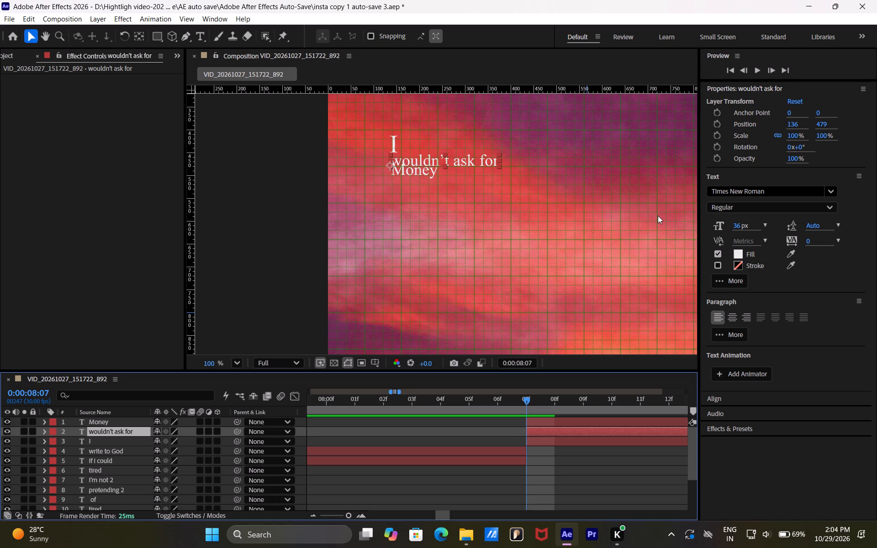
left_click(774, 195)
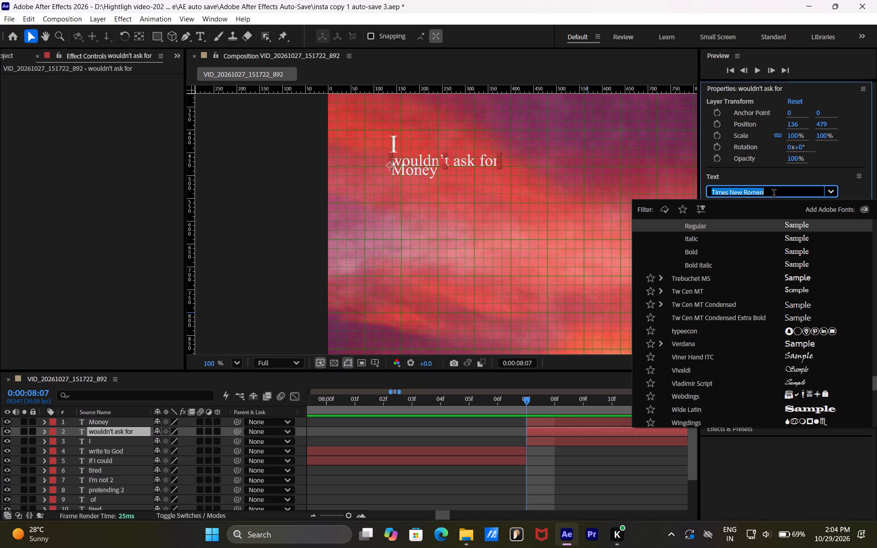
type("cambr")
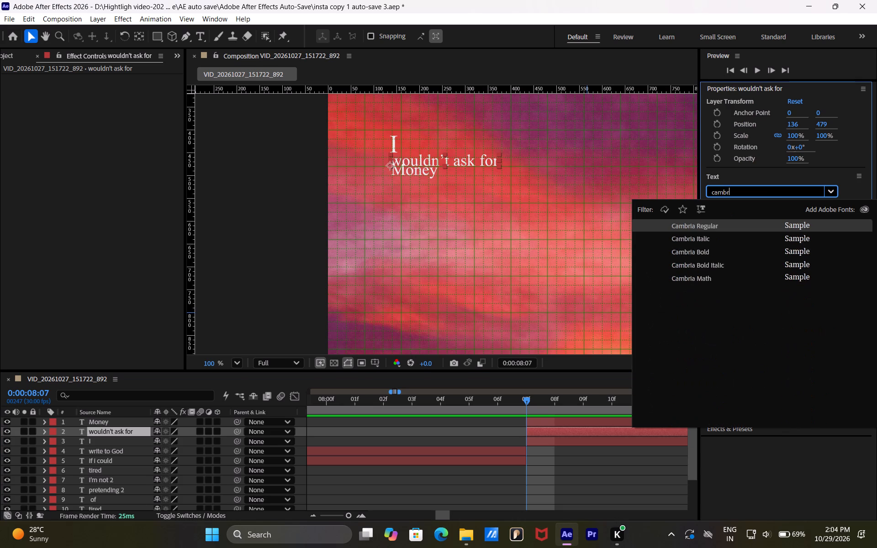
key("Down")
key("Down")
key("Down")
key("Up")
key("Return")
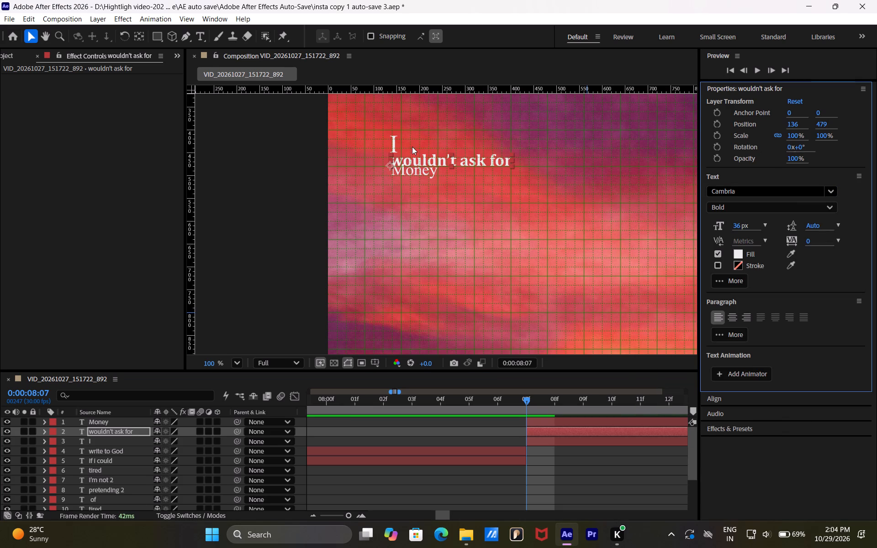
Set the font of the "I" text layer to Cambria Bold.
left_click(396, 145)
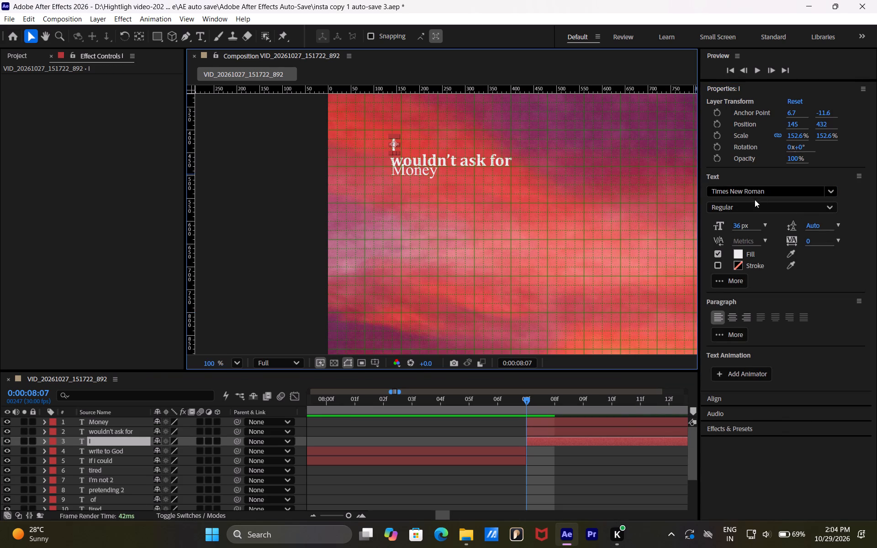
left_click(777, 195)
type("cambria")
key("Down")
key("Down")
key("Return")
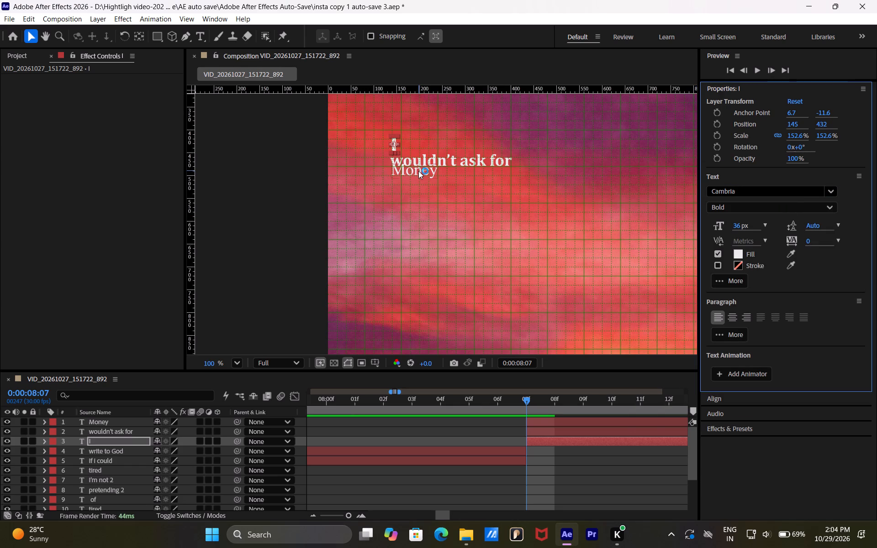
Set the font of the "Money" text layer to Cambria Bold.
left_click(418, 171)
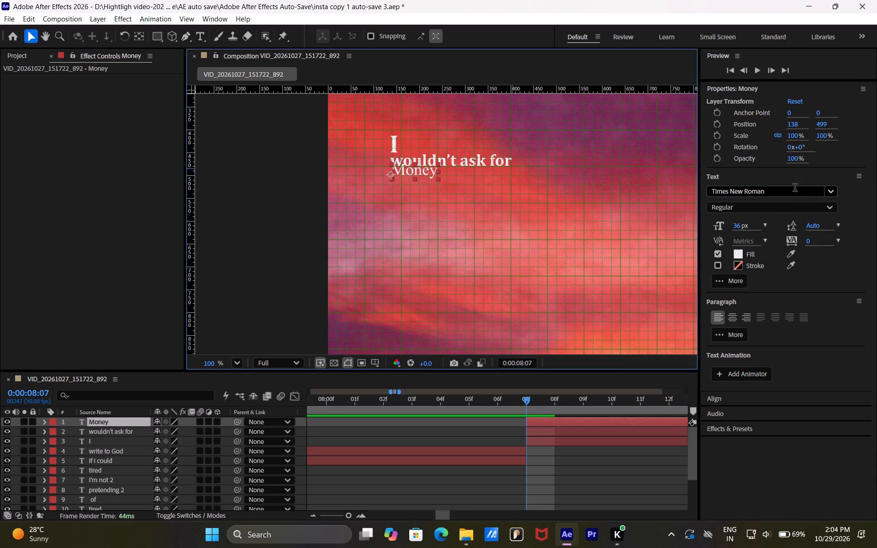
left_click(795, 189)
type("cambri")
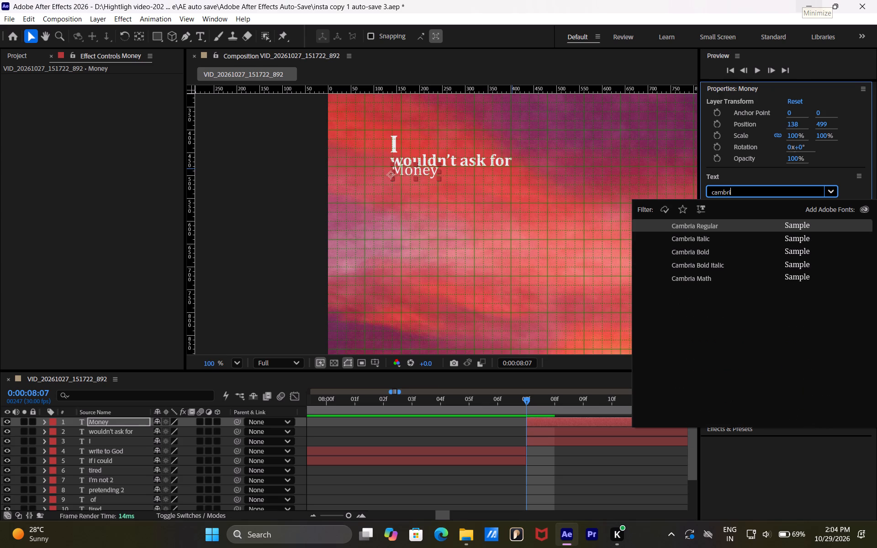
key("Down")
key("Down")
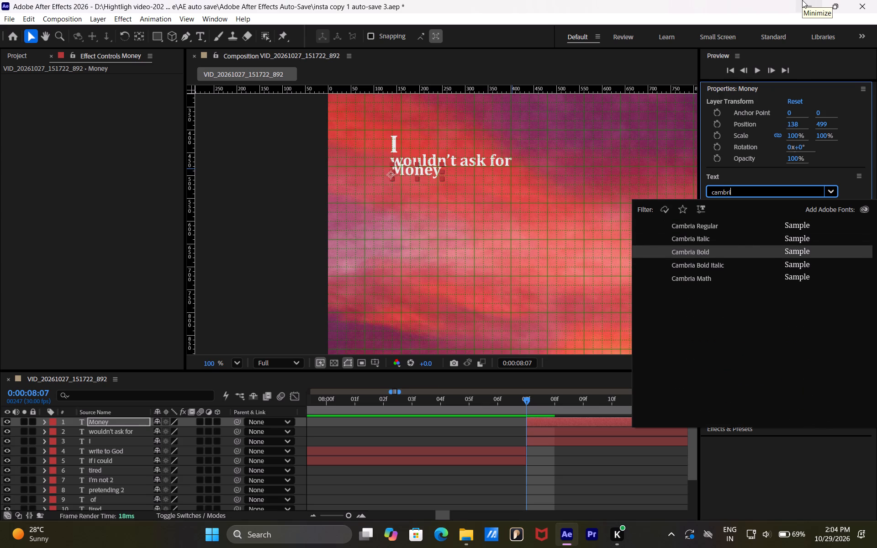
key("Return")
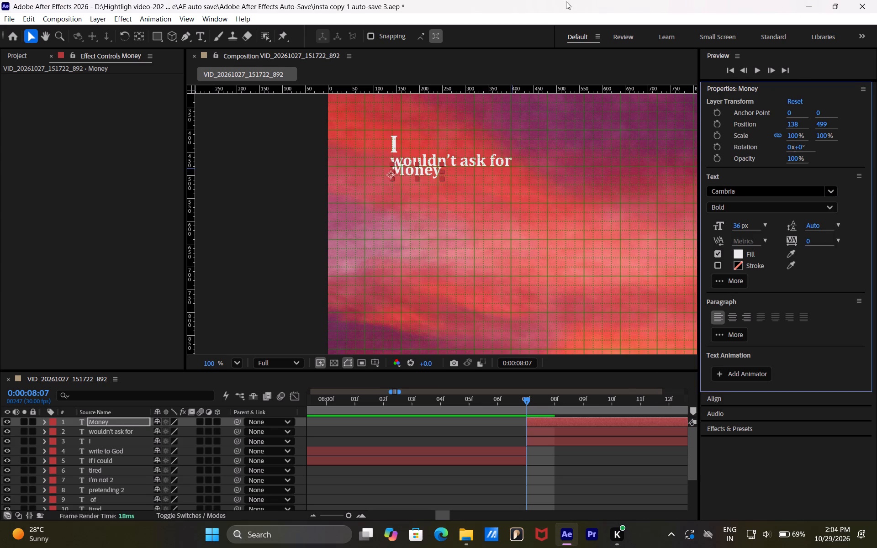
Move the "Money" text down to about 138, 512 so it clears the "wouldn't ask for" line.
left_click_drag(428, 167, 428, 167)
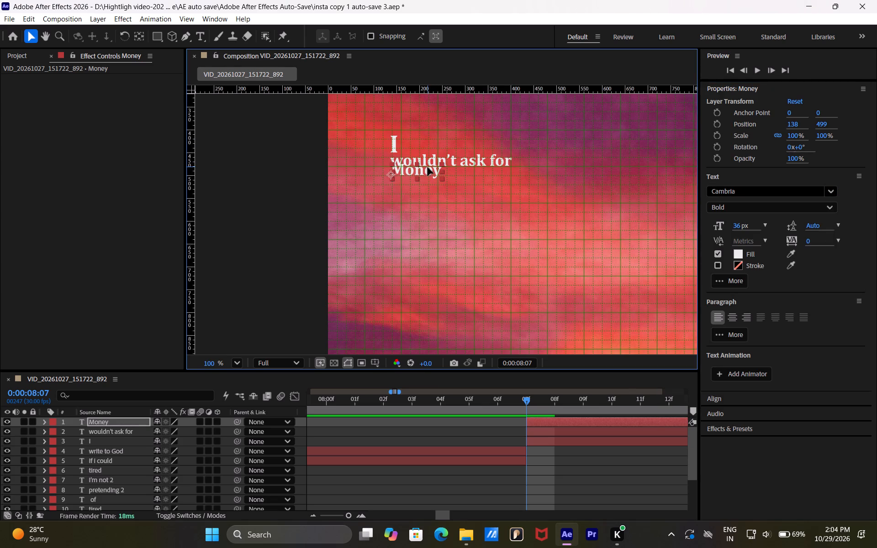
left_click_drag(428, 167, 428, 173)
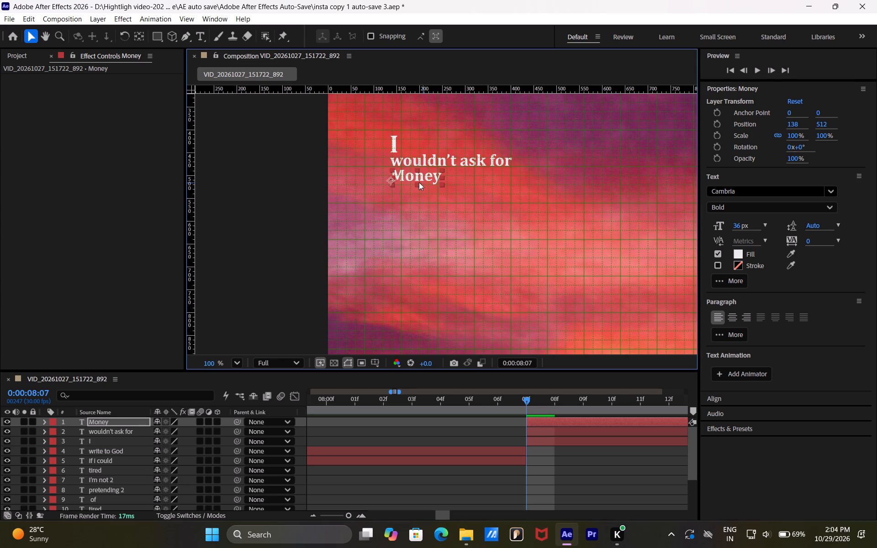
Move the anchor point of the "wouldn't ask for" layer to the centre of its text.
left_click(425, 162)
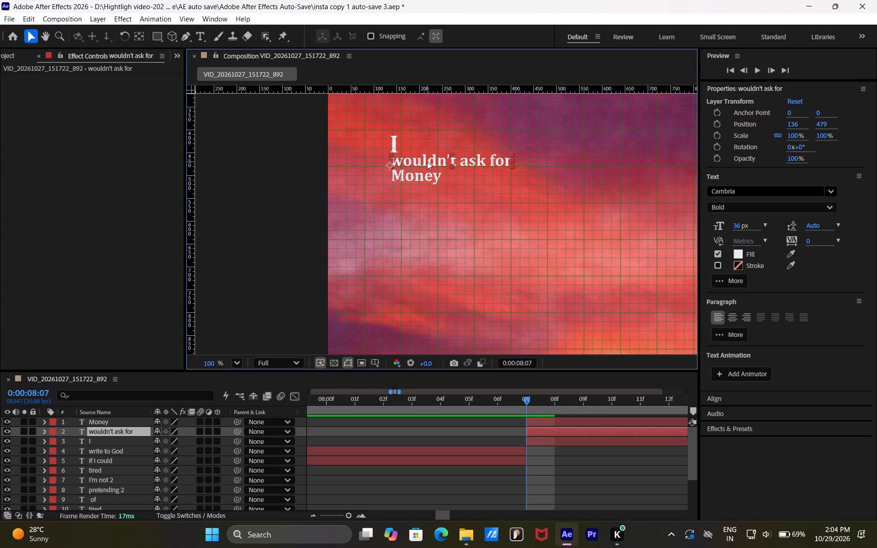
key("y")
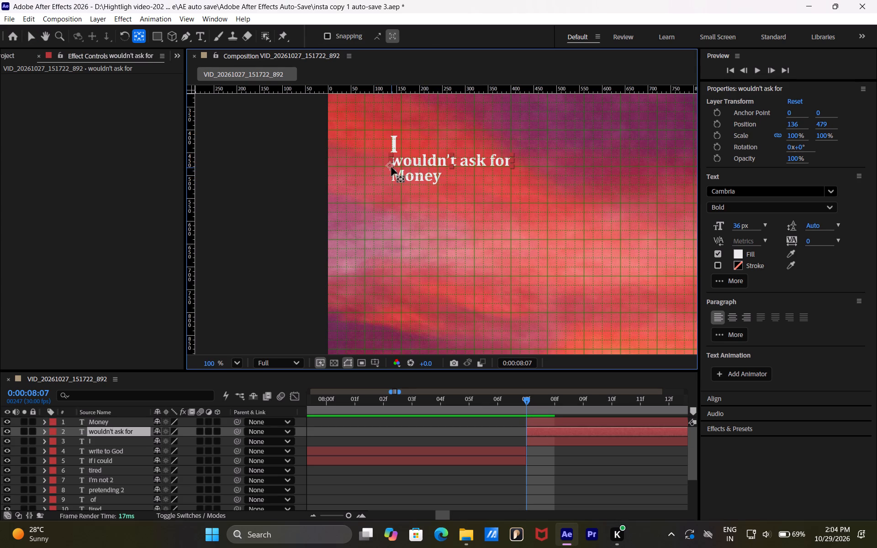
left_click_drag(391, 167, 451, 162)
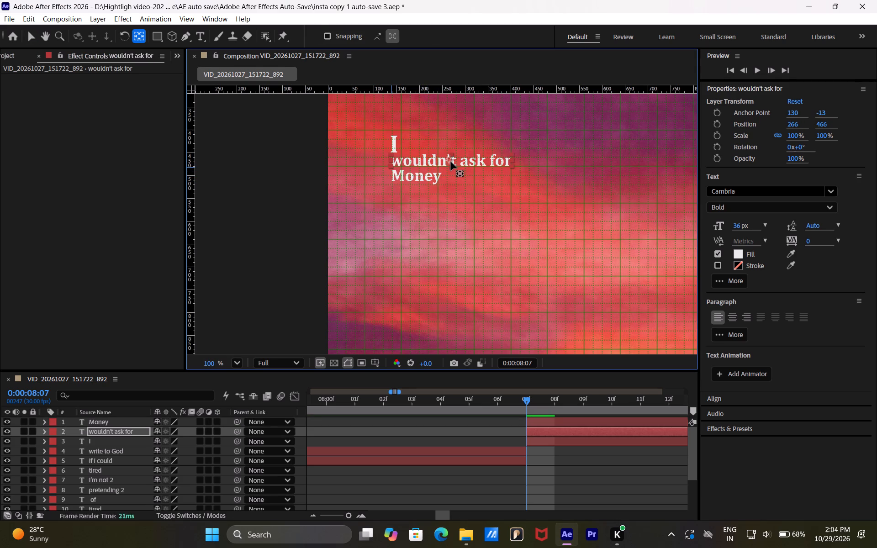
left_click_drag(451, 162, 453, 163)
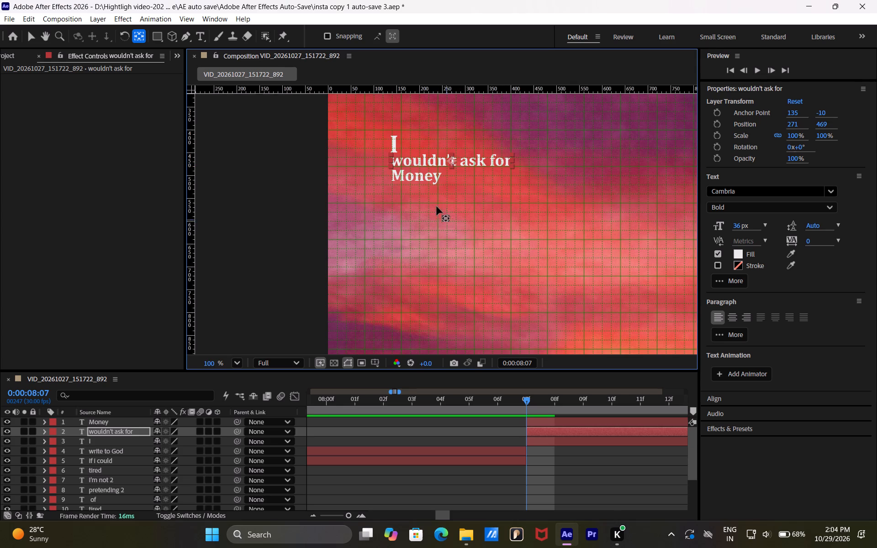
Move the anchor point of the "Money" layer to the centre of the word.
left_click(424, 179)
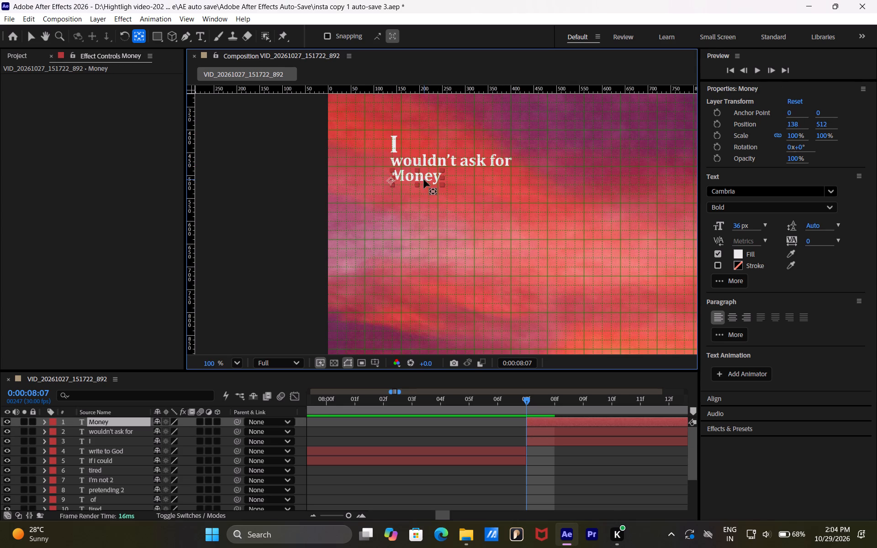
left_click_drag(392, 182, 417, 181)
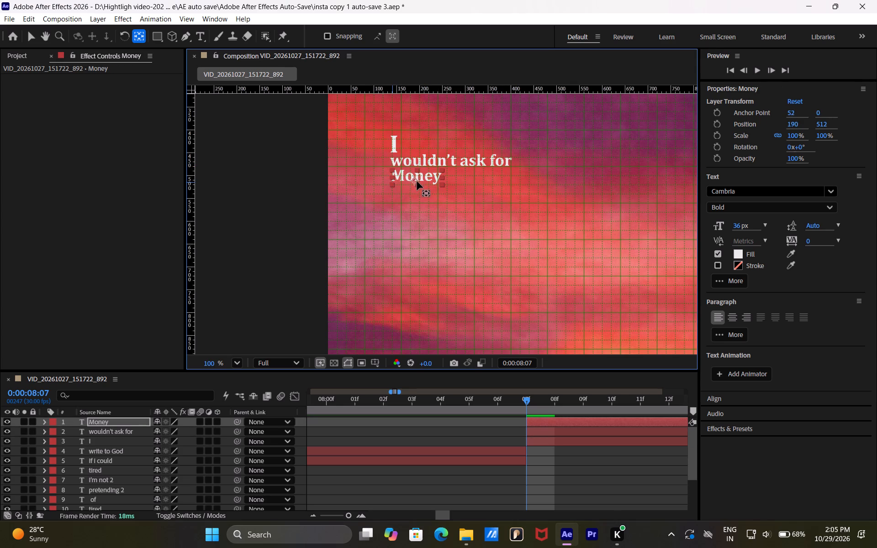
left_click_drag(417, 181, 420, 179)
left_click(421, 206)
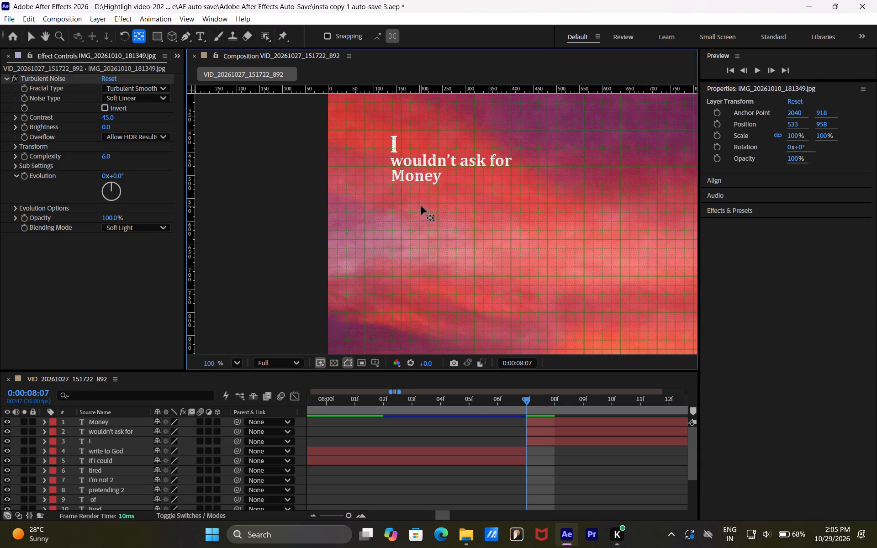
Enlarge "Money" uniformly to about 250% scale and left-align it beneath "wouldn't ask for", at about 284, 534.
key("v")
left_click(425, 178)
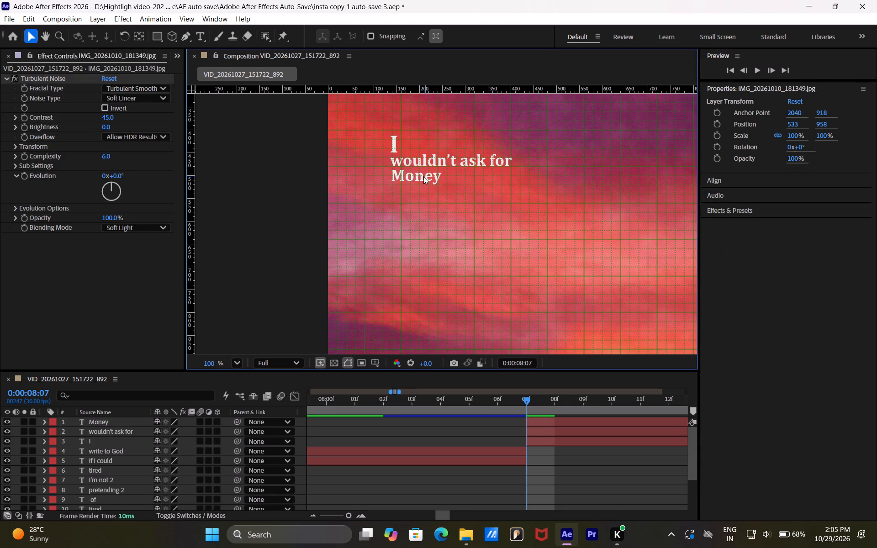
left_click(538, 423)
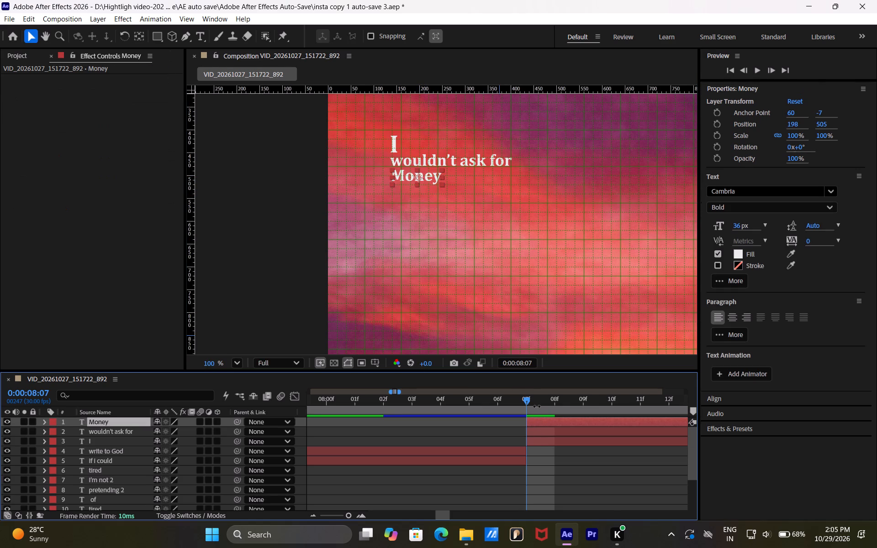
left_click_drag(440, 184, 445, 184)
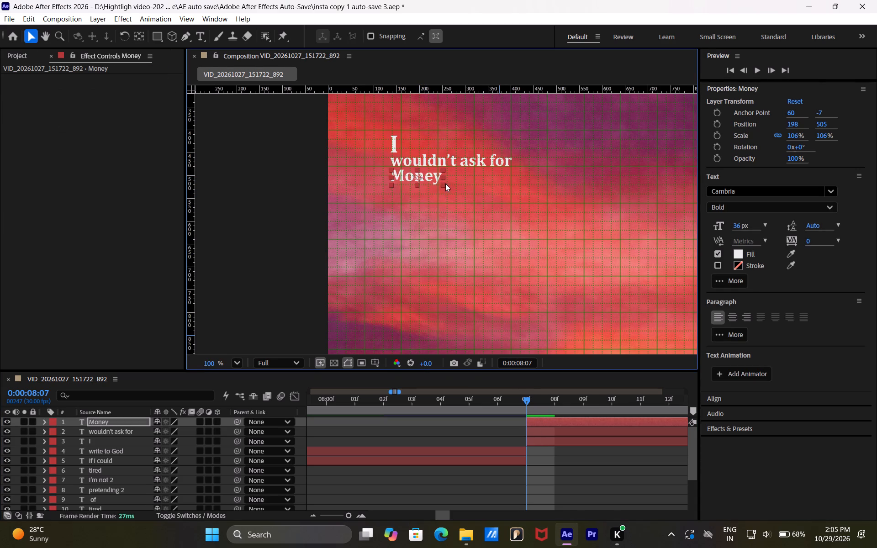
left_click_drag(445, 184, 460, 190)
left_click_drag(444, 180, 467, 185)
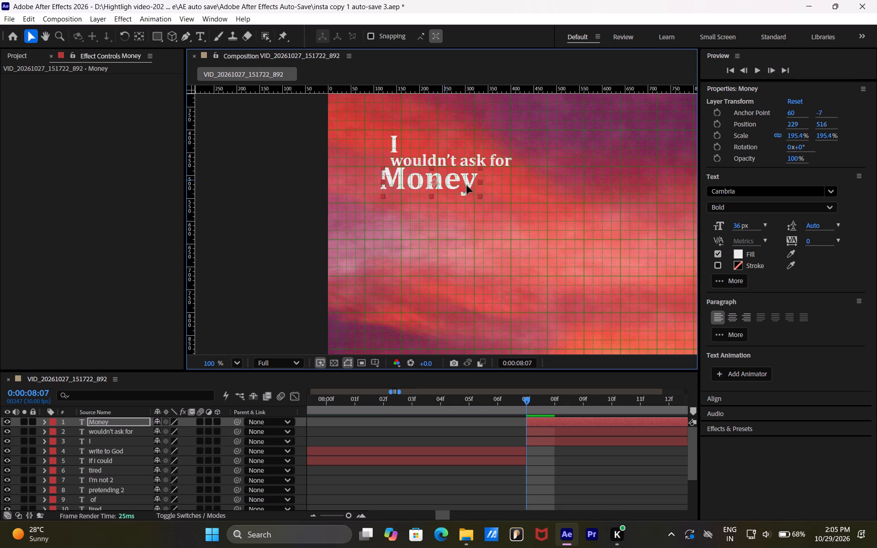
left_click_drag(467, 185, 470, 186)
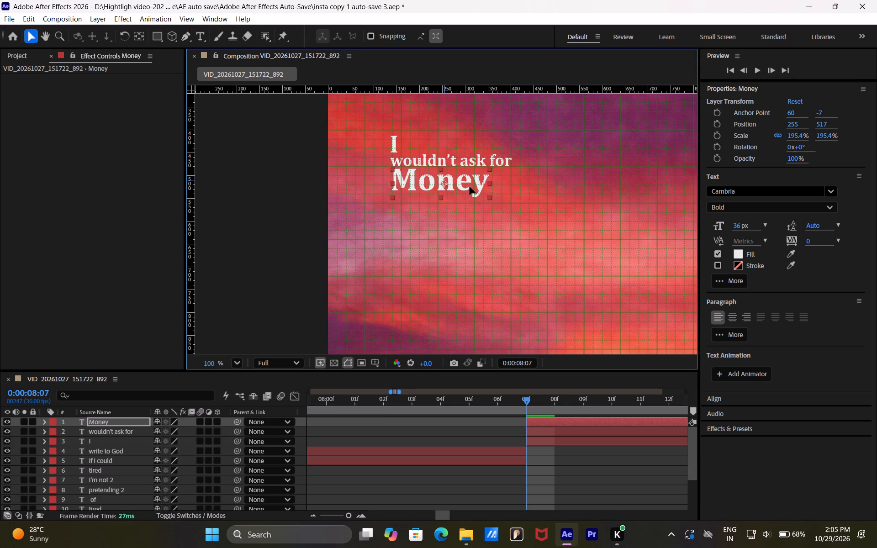
left_click_drag(470, 186, 469, 187)
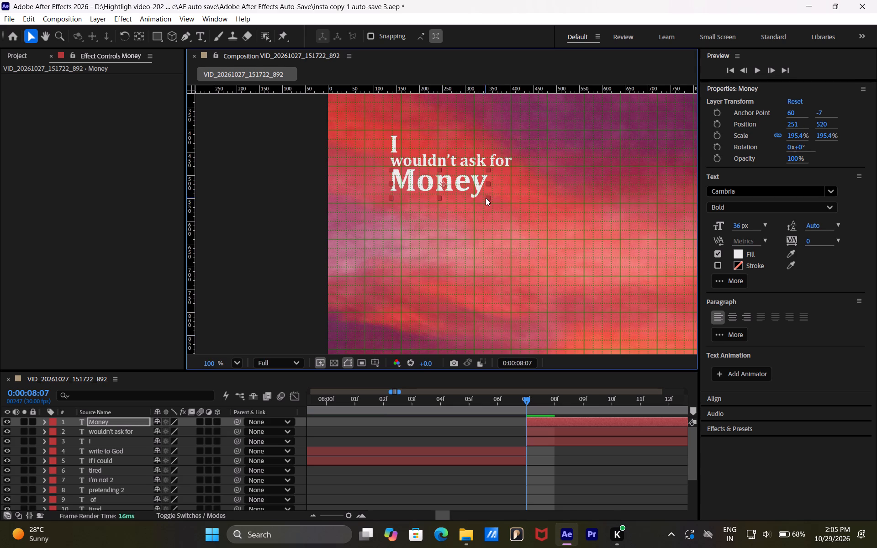
left_click_drag(486, 198, 493, 201)
left_click_drag(479, 190, 484, 190)
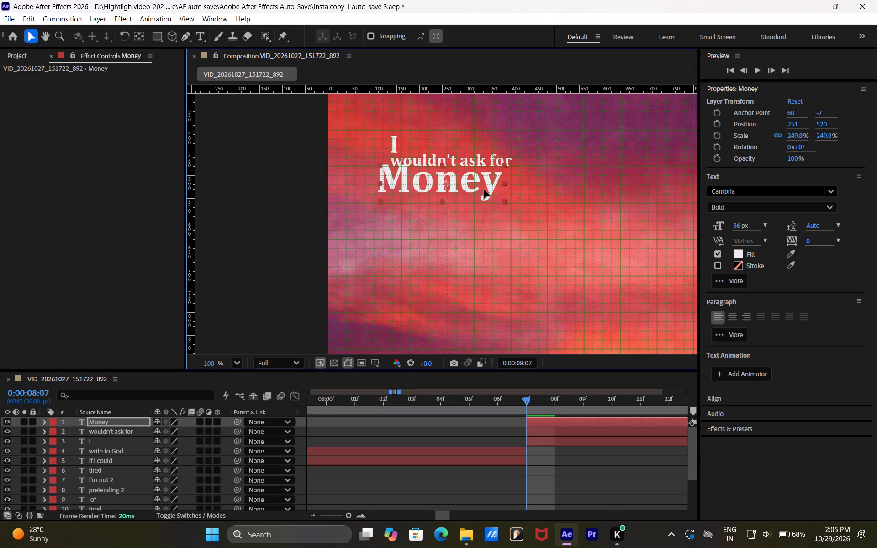
left_click_drag(484, 190, 493, 194)
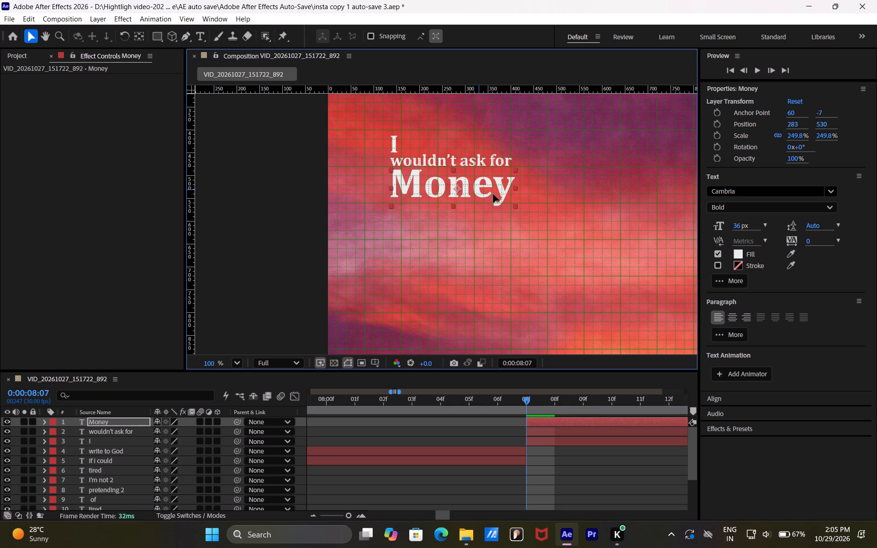
left_click_drag(493, 194, 493, 196)
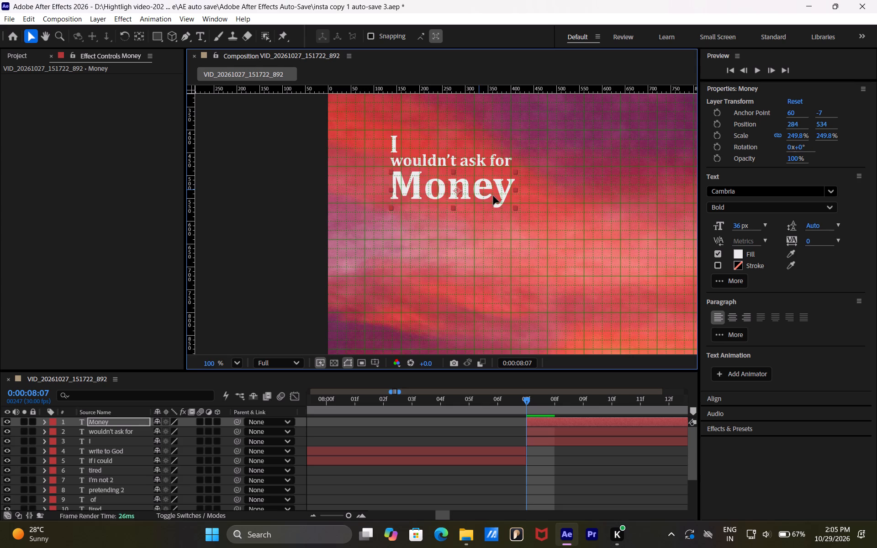
left_click_drag(493, 196, 492, 196)
left_click(469, 229)
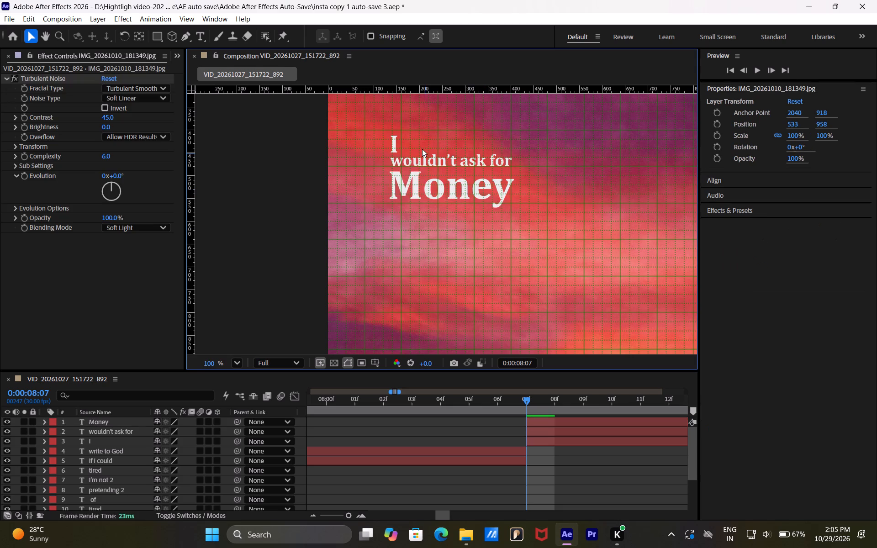
Enlarge the "wouldn't ask for" text uniformly to about 103% and shift it horizontally to about 276, 469.
left_click(239, 359)
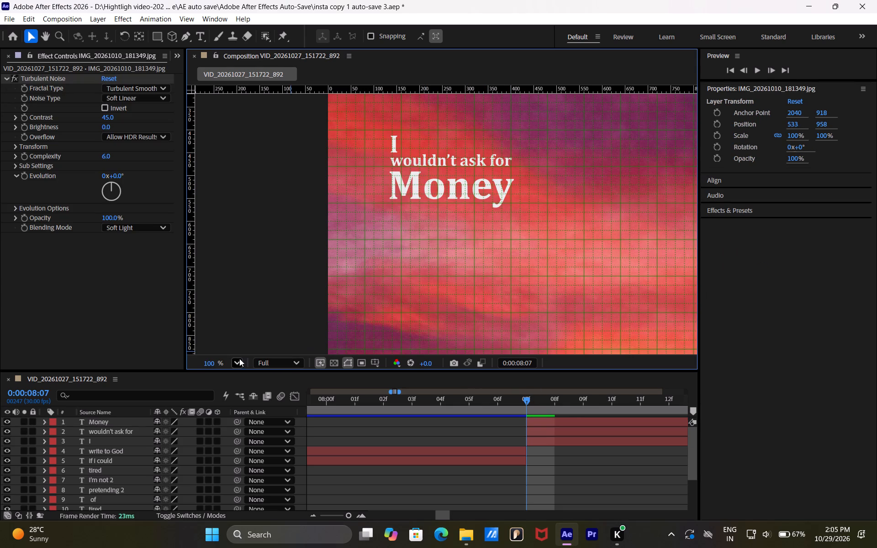
left_click(254, 140)
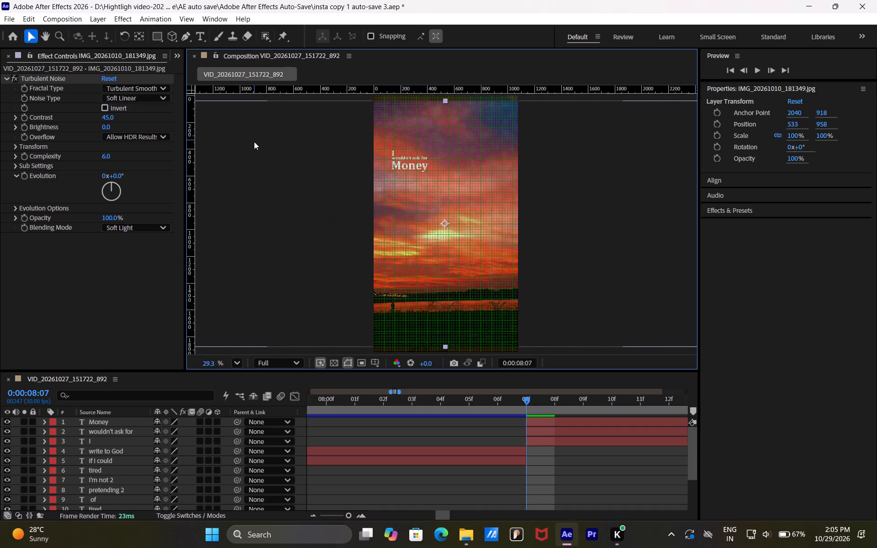
left_click(238, 363)
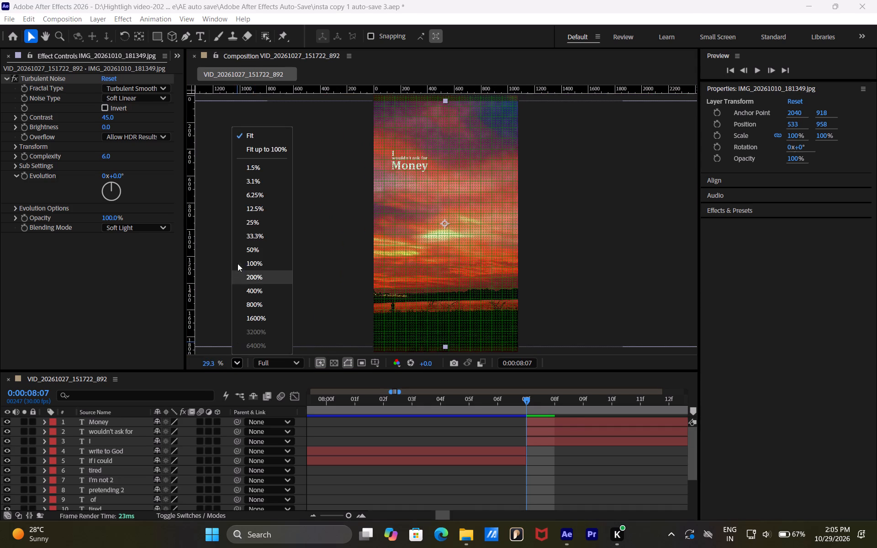
left_click(252, 263)
key("space")
key("space")
key("space")
key("space")
key("space")
key("space")
key("space")
key("space")
key("space")
key("space")
key("space")
key("space")
key("space")
key("space")
key("space")
key("space")
key("space")
key("space")
key("space")
key("space")
left_click_drag(323, 186, 323, 185)
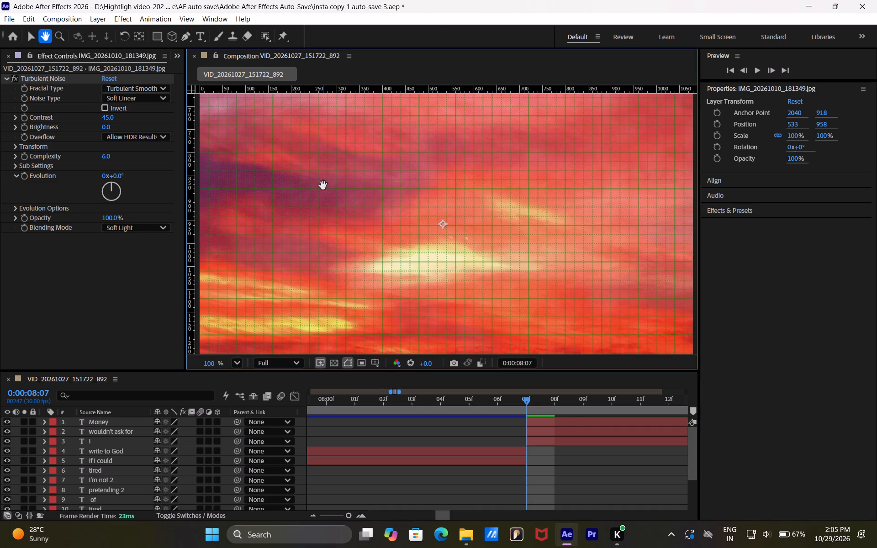
left_click_drag(323, 185, 456, 197)
left_click_drag(476, 170, 420, 301)
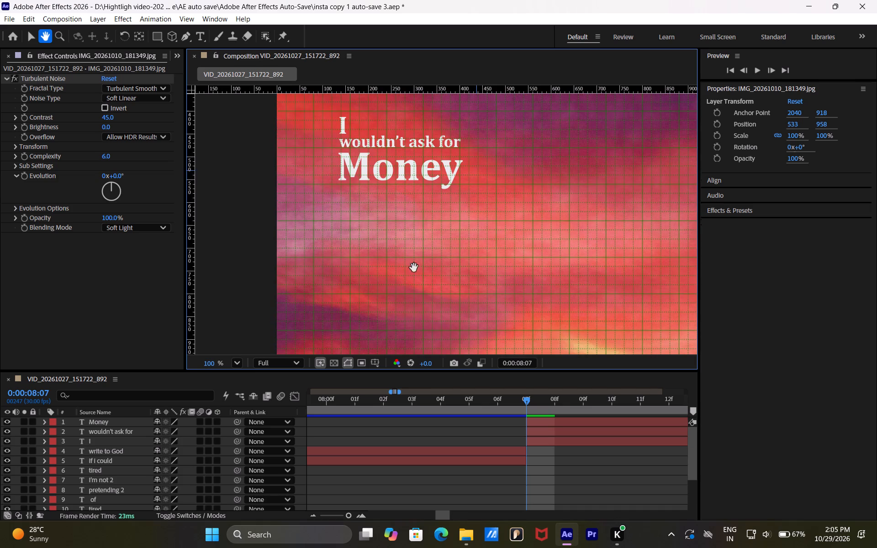
left_click_drag(407, 239, 393, 286)
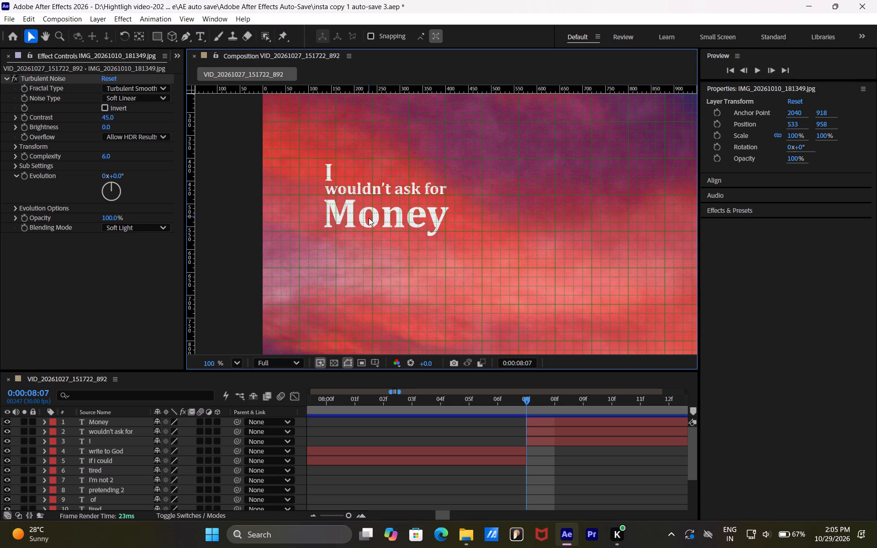
left_click(371, 186)
left_click(563, 433)
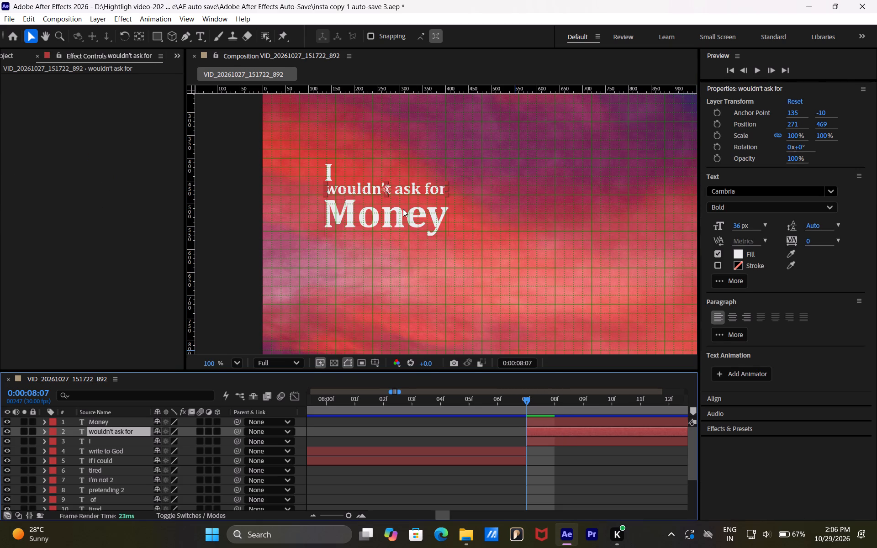
left_click(446, 194)
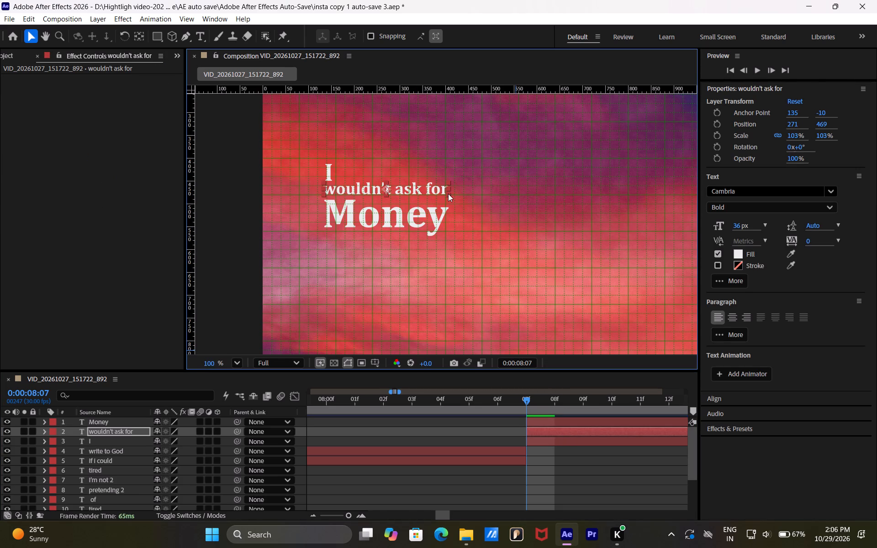
left_click(437, 191)
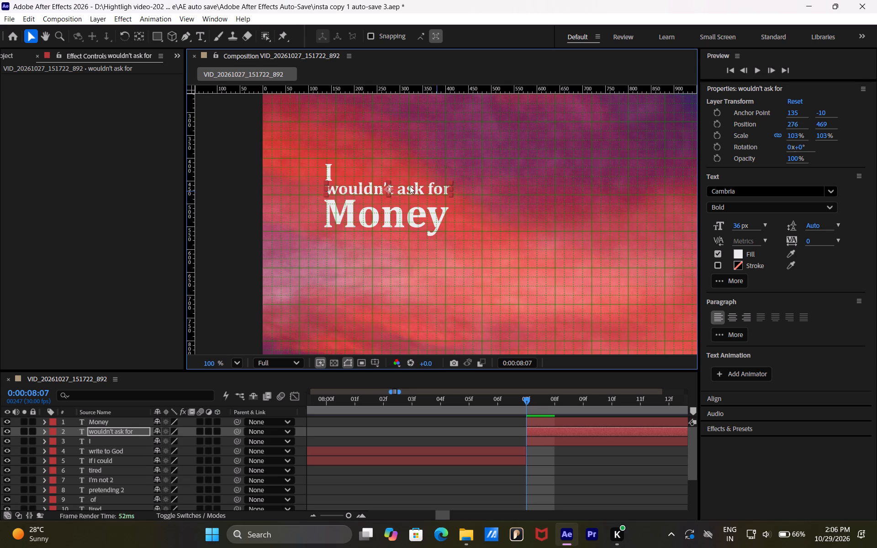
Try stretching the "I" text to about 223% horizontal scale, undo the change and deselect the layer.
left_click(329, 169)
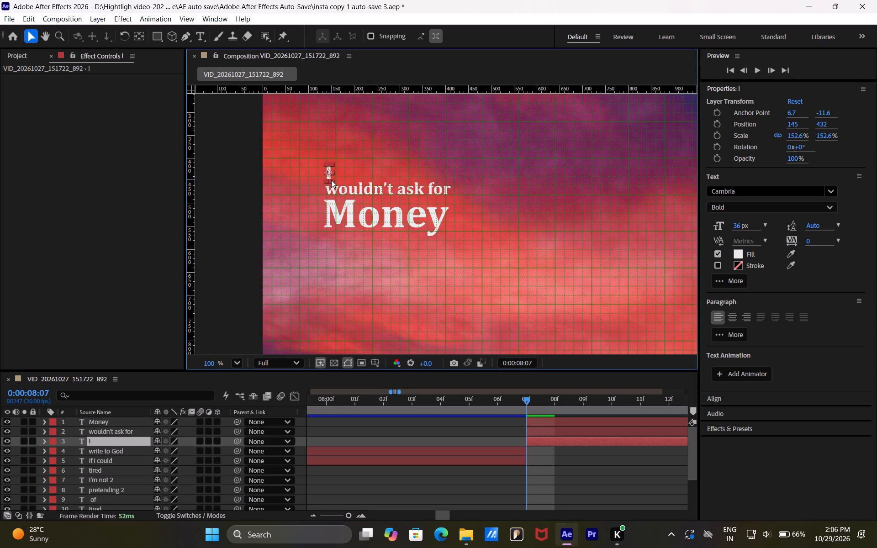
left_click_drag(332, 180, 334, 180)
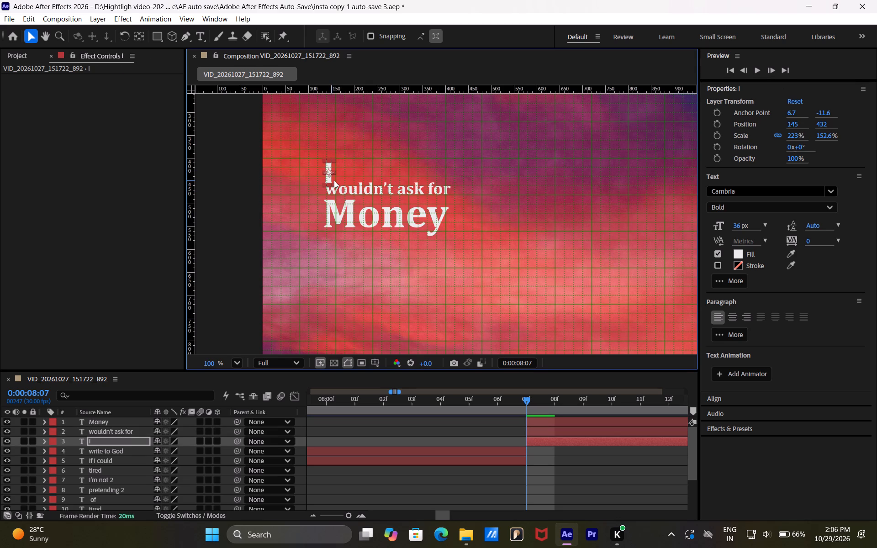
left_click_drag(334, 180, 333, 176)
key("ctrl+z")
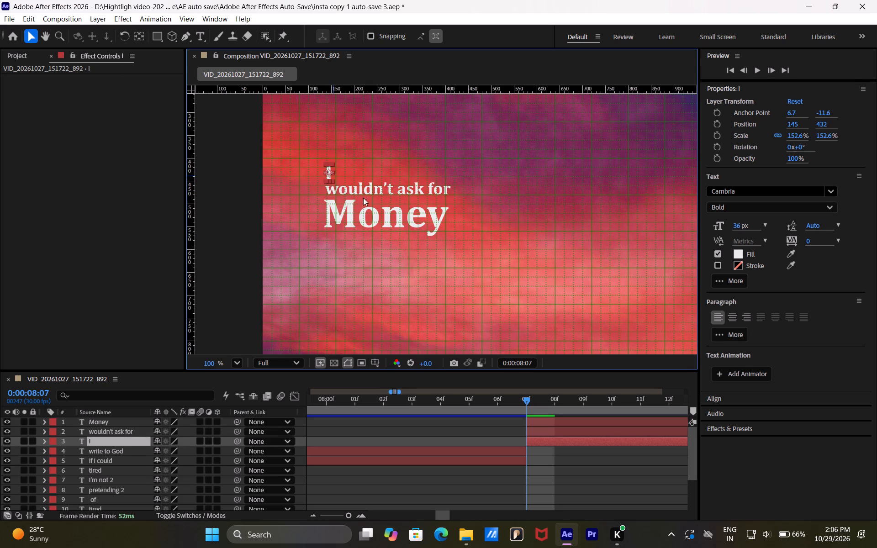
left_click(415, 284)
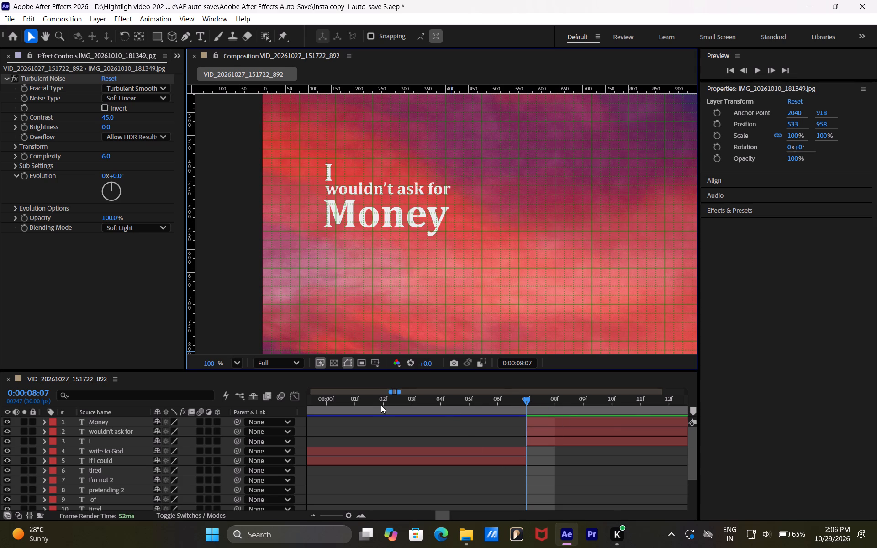
Zoom the timeline out to show the whole text sequence and preview the animation from 0:00:05:07.
left_click(338, 514)
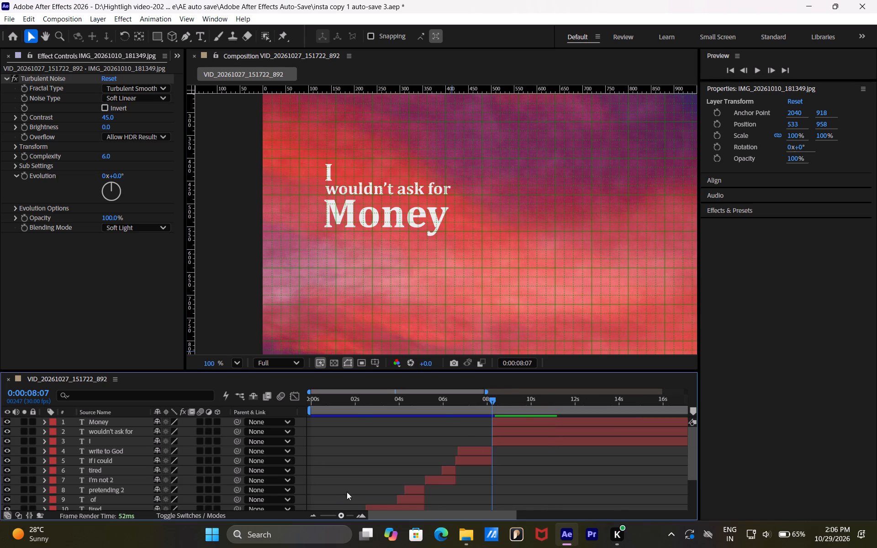
left_click(427, 406)
left_click(427, 400)
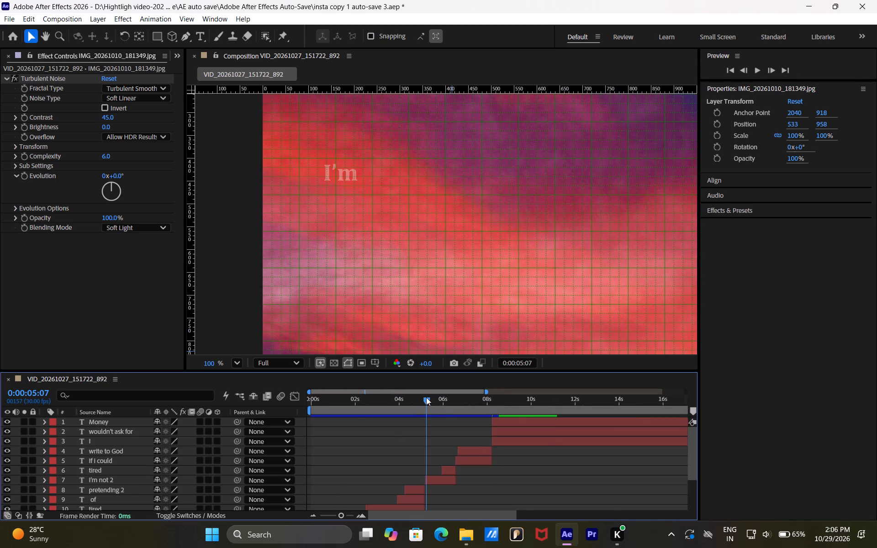
key("space")
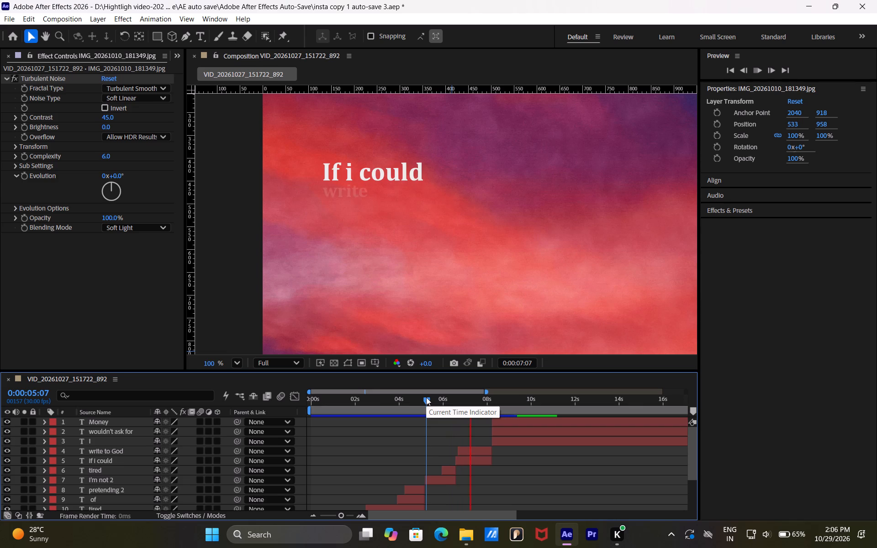
key("space")
Set the composition preview resolution to Quarter.
left_click(291, 366)
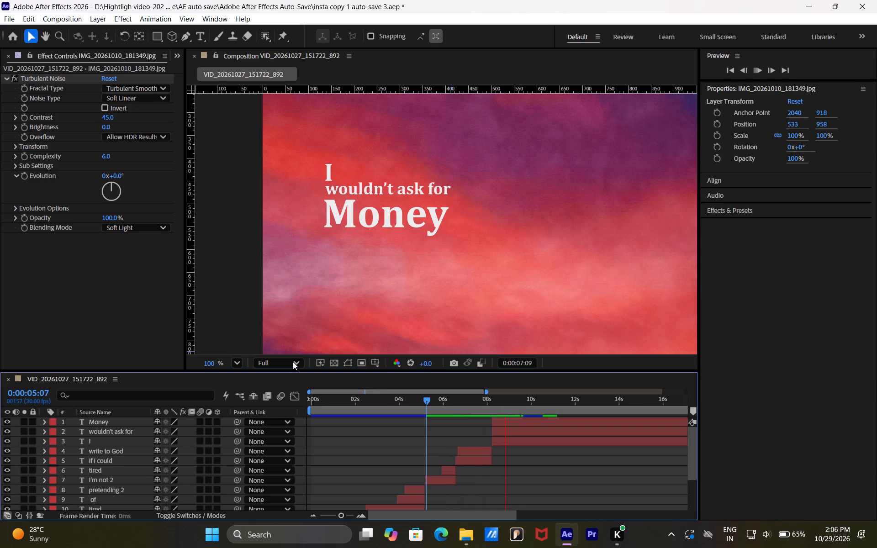
left_click(293, 362)
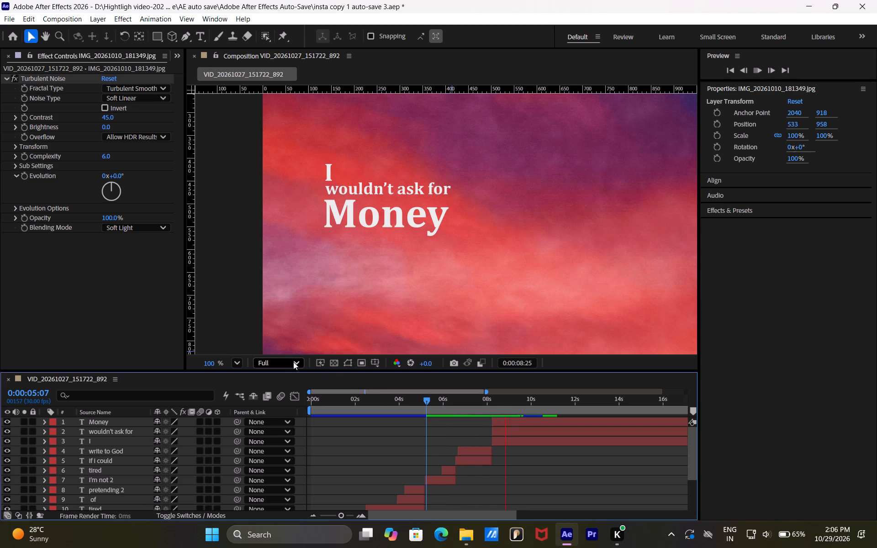
left_click(285, 361)
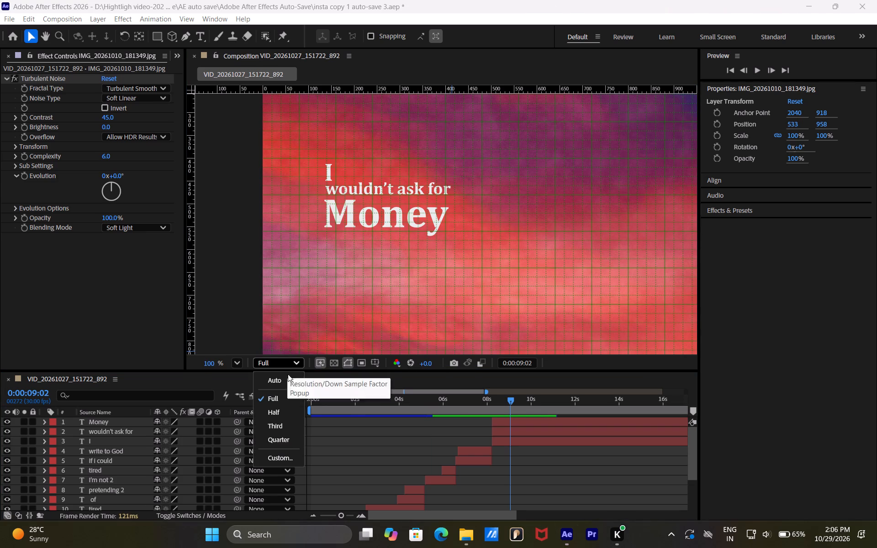
left_click(286, 442)
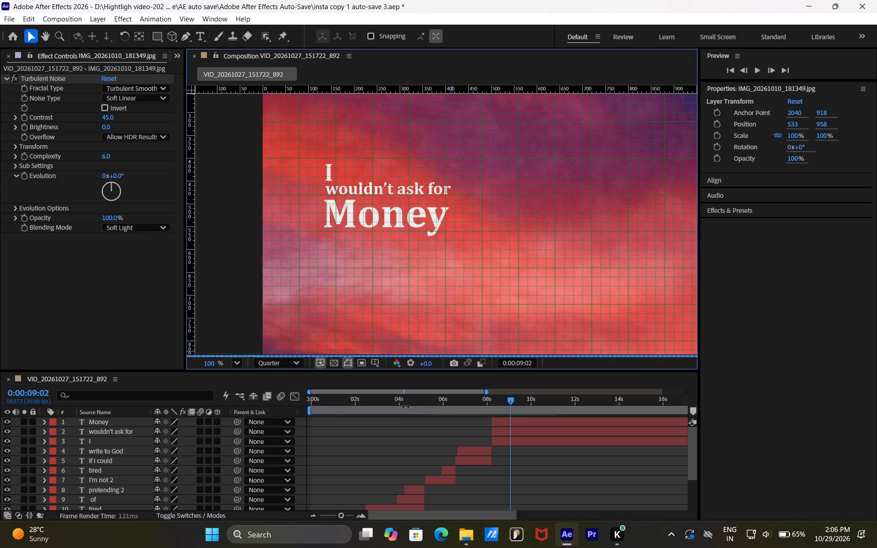
Preview the text animation from 0:00:03:28 and try restarting playback from around the 2-second mark.
left_click(398, 397)
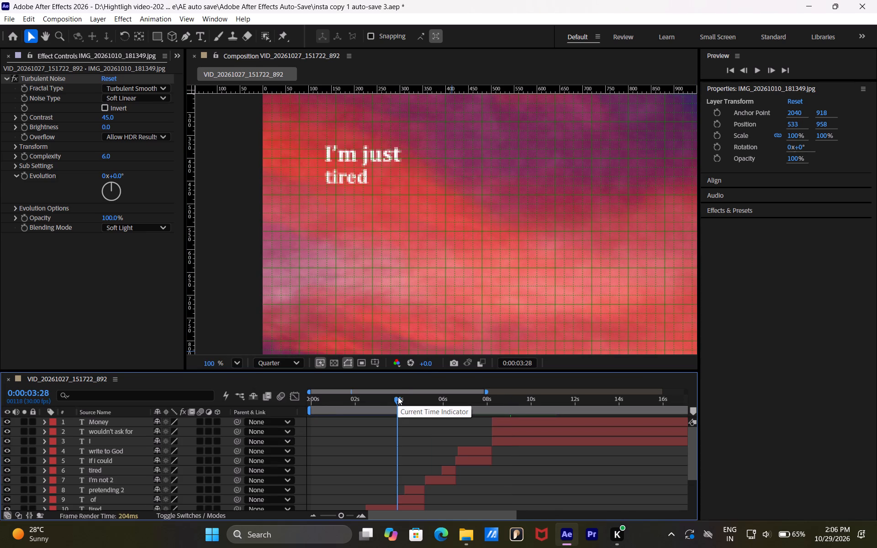
key("space")
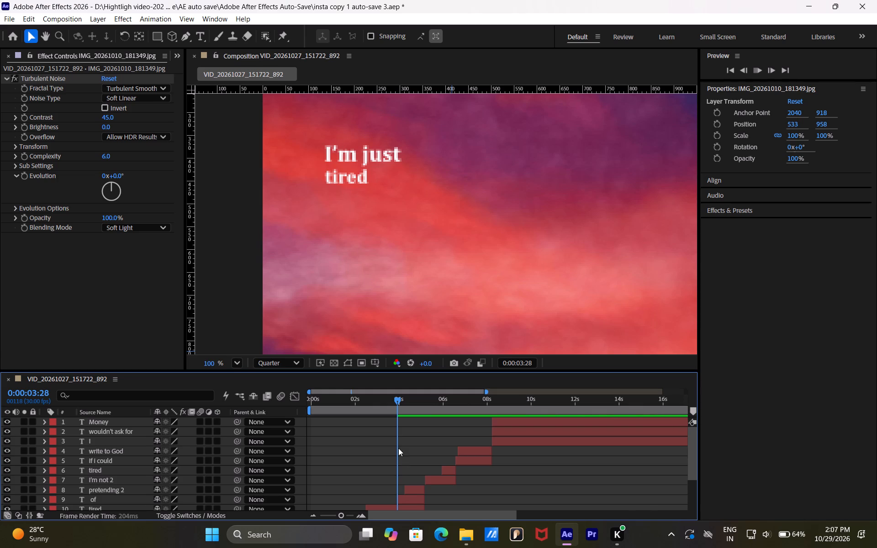
left_click(373, 400)
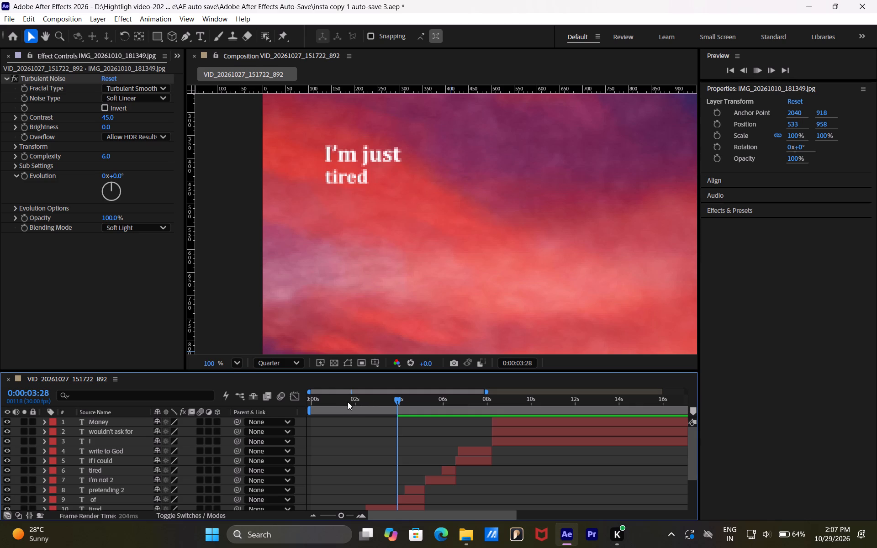
left_click(354, 403)
key("space")
key("space")
left_click(391, 407)
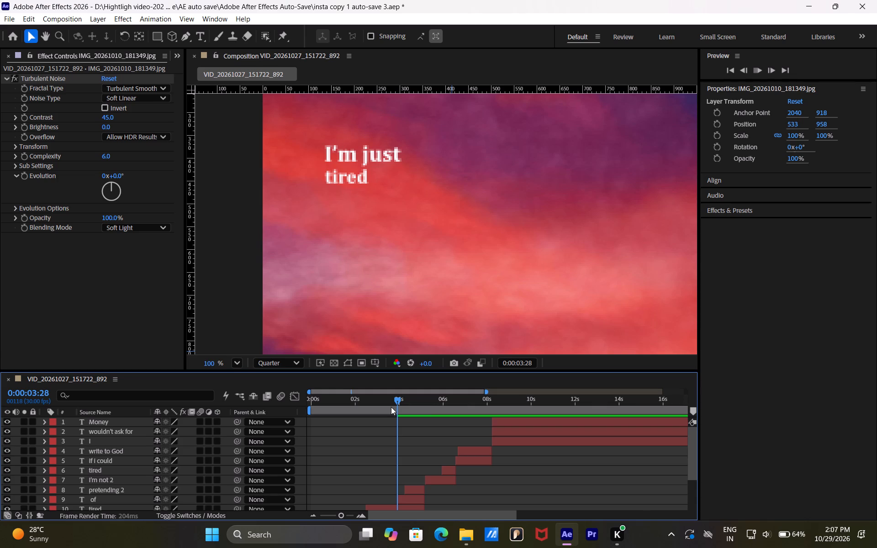
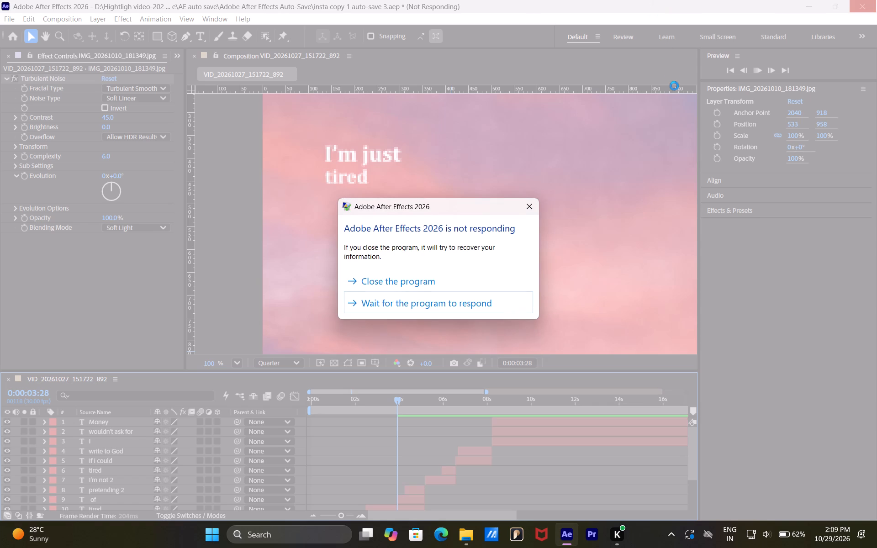
Force-close the unresponsive After Effects program, cancelling the problem report to Microsoft and the information recovery.
left_click(425, 285)
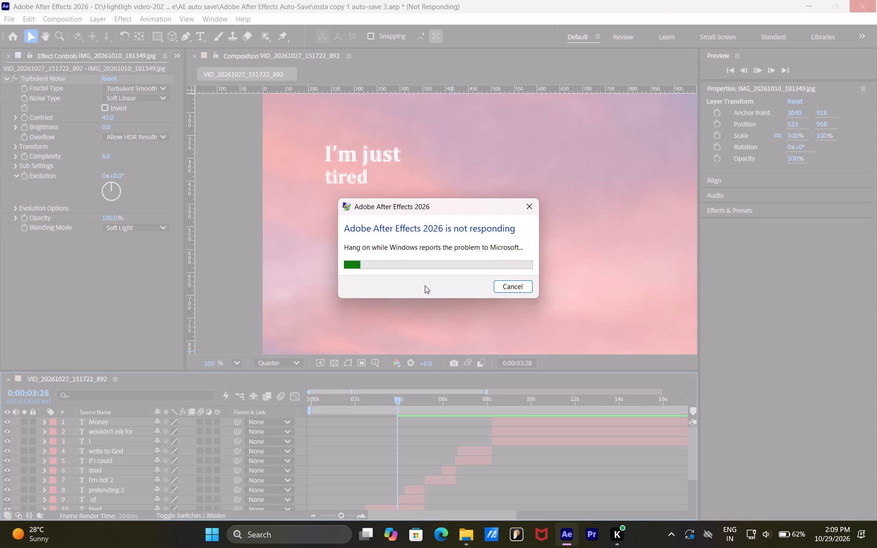
left_click(516, 284)
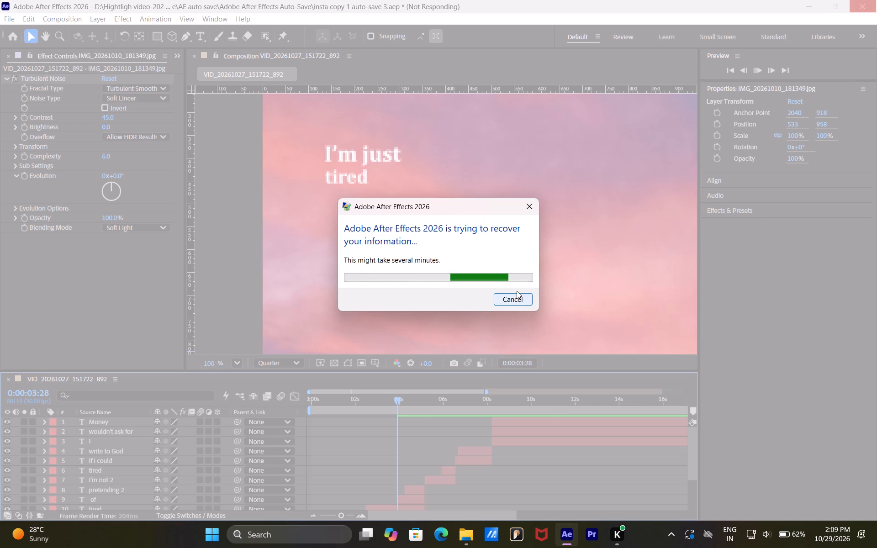
left_click(514, 298)
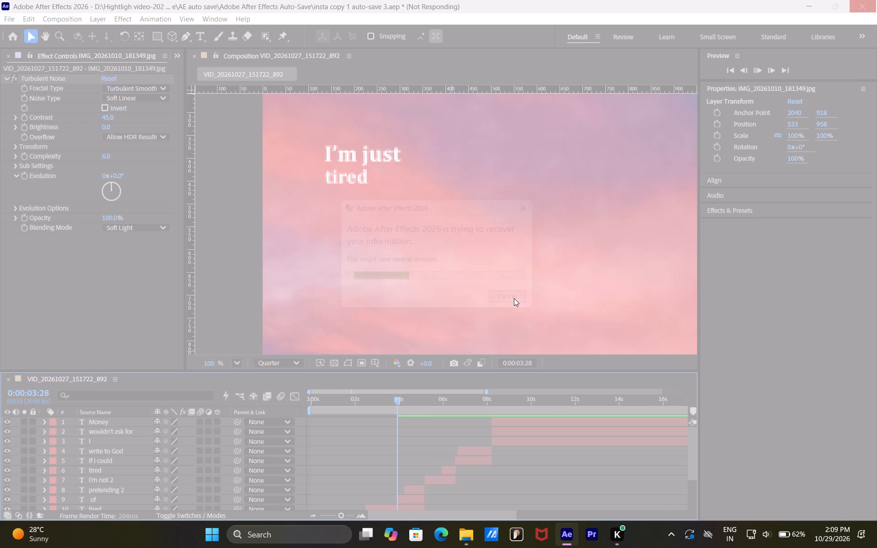
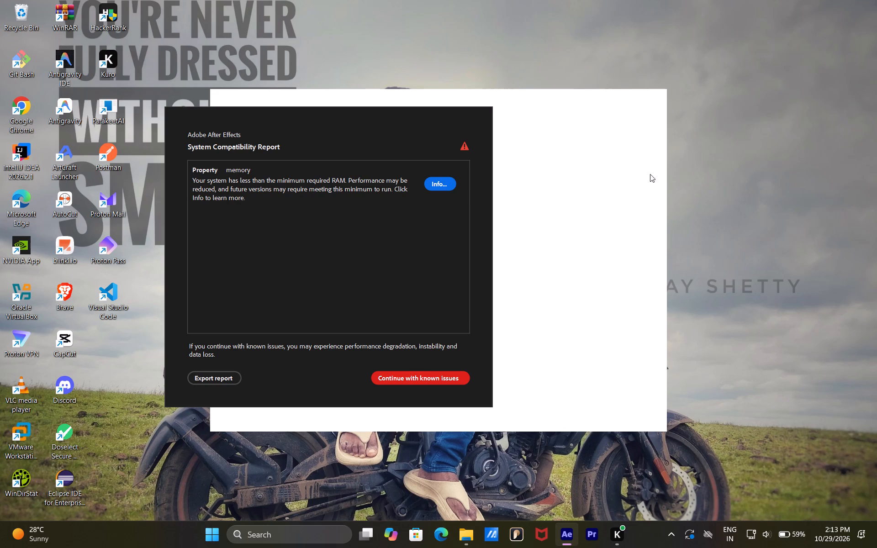
Continue the After Effects relaunch with the known memory issue listed in the System Compatibility Report.
left_click(417, 377)
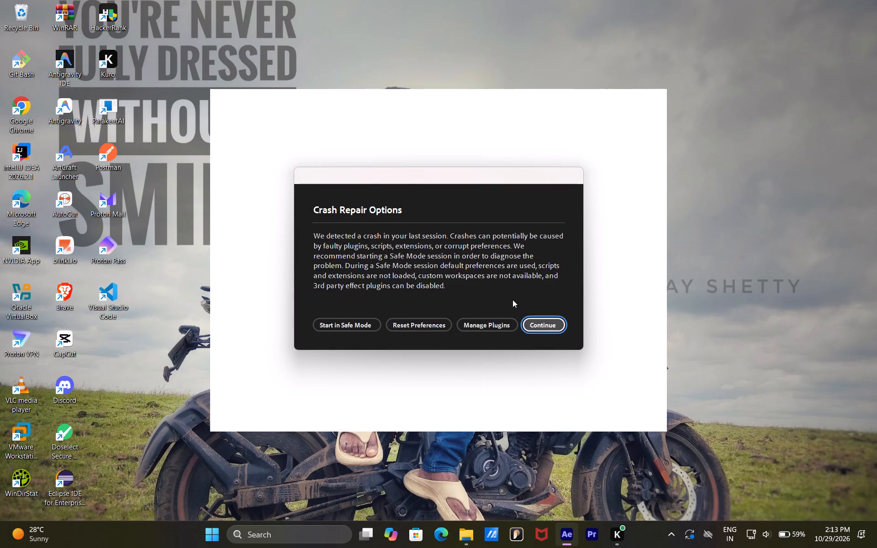
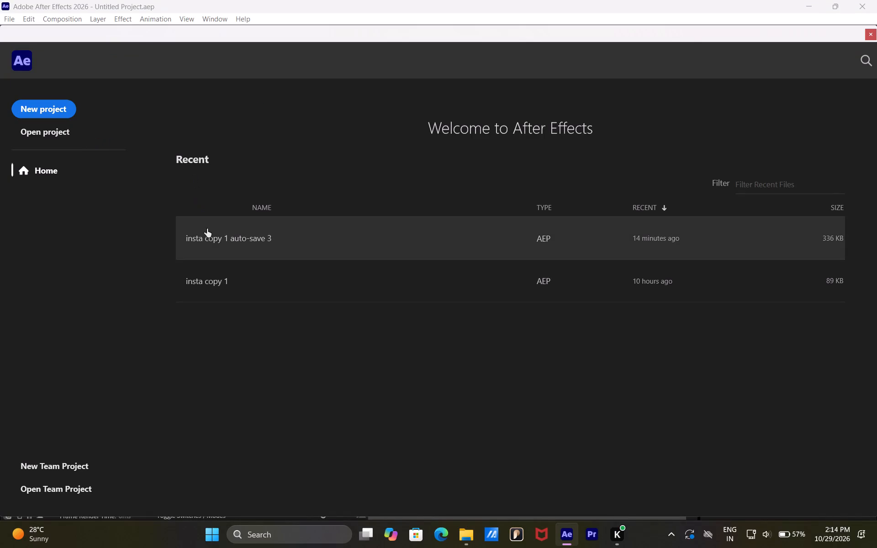
Open the recent project "insta copy 1 auto-save 3".
left_click(217, 236)
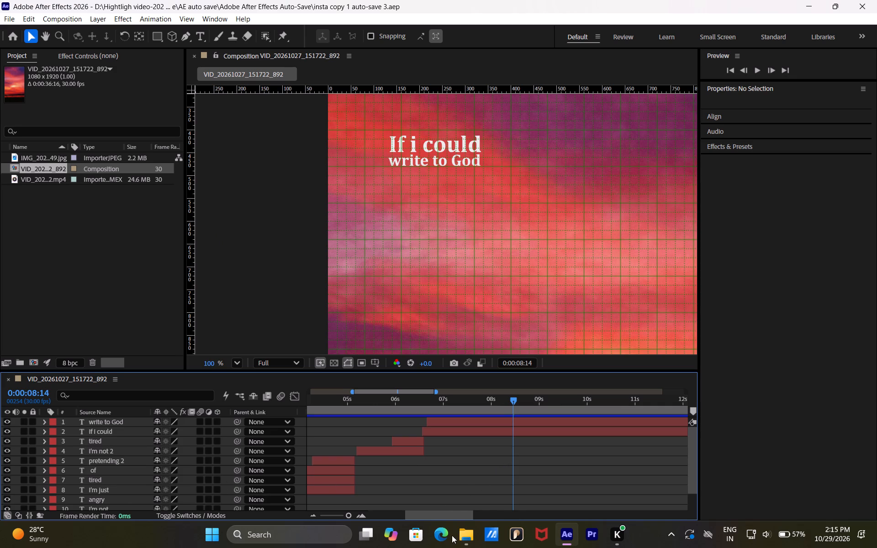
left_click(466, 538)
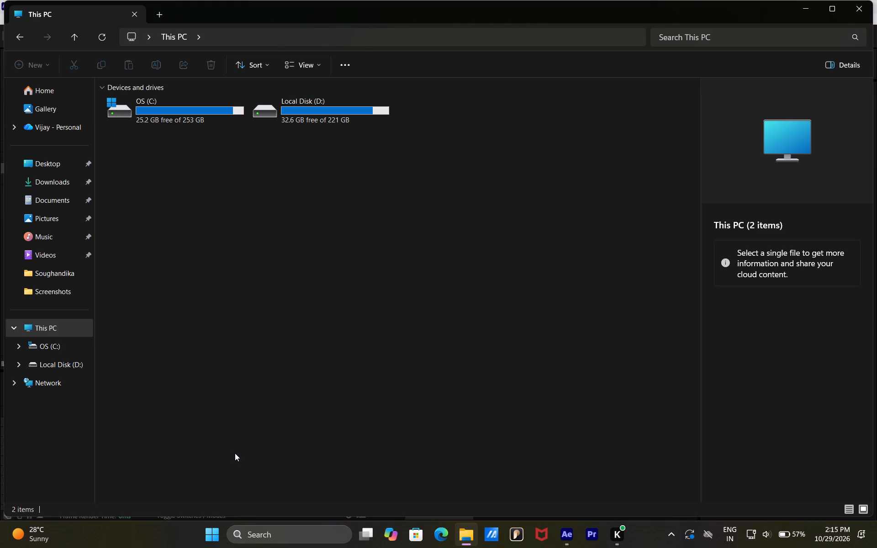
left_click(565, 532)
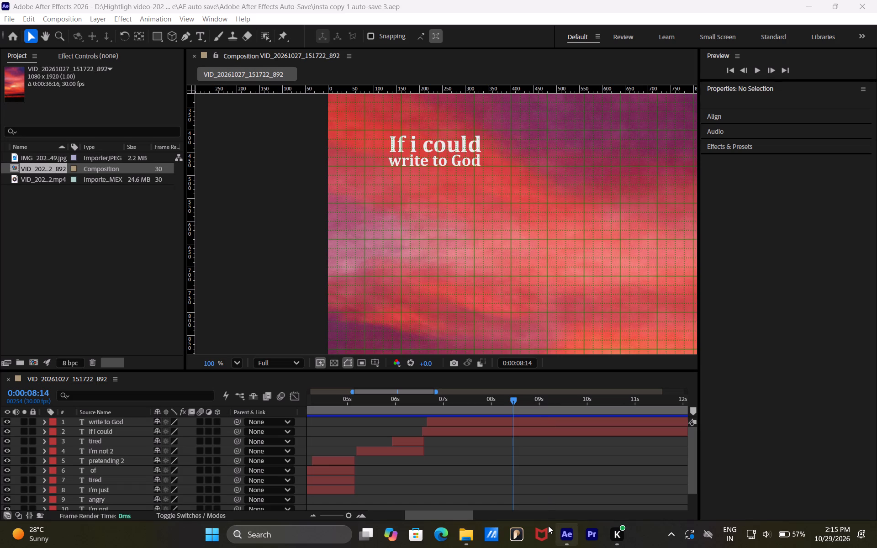
Hide the IMG background image layer, layer 11, to expose the reference video beneath the text layers.
scroll(114, 458, "down", 2)
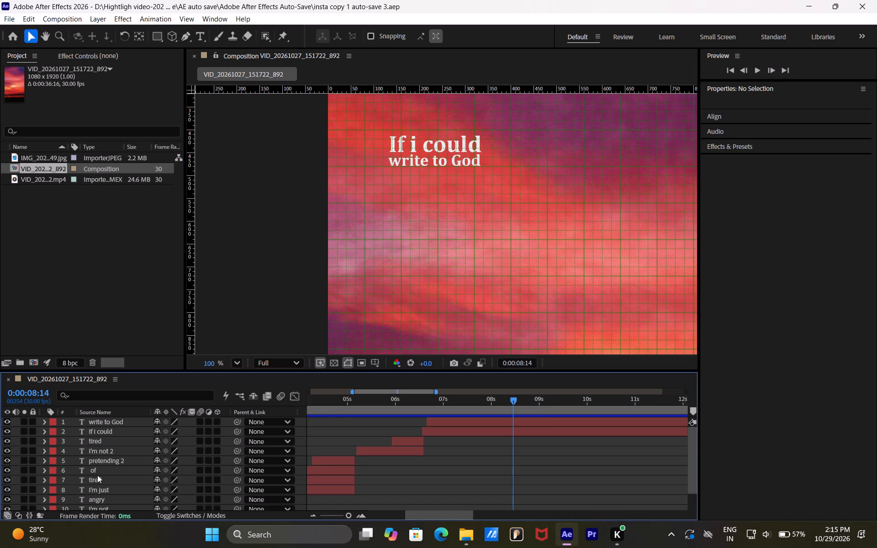
scroll(97, 475, "down", 10)
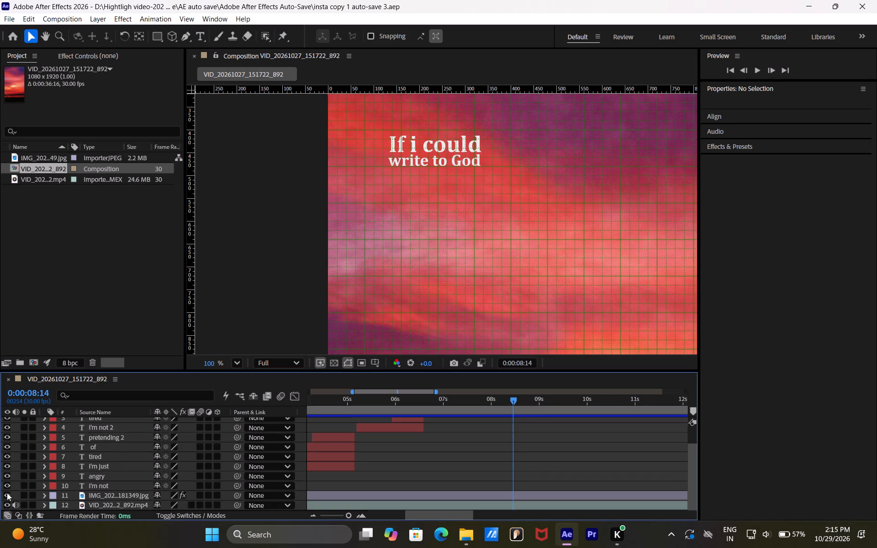
left_click(7, 490)
left_click(7, 495)
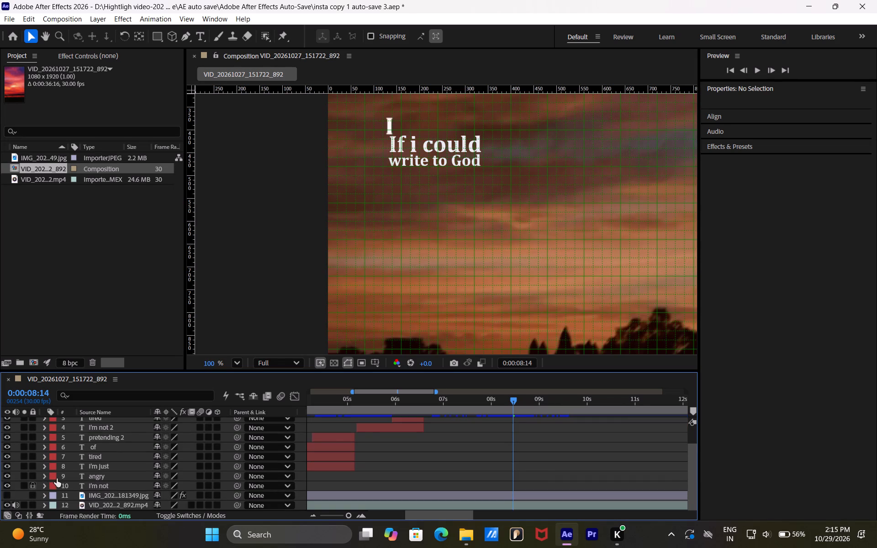
Scrub the reference video from around 0:00:08:15 to examine the timing of its text.
left_click_drag(513, 399, 514, 399)
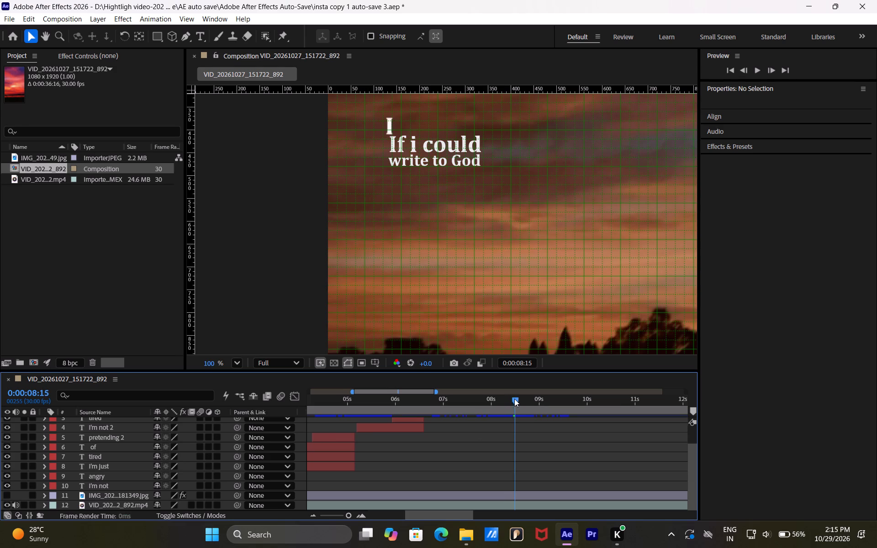
Scrub the reference video between 0:00:08:15 and about 0:00:27:04 to examine the remaining lyric text and its timing, ending at 0:00:25:23.
left_click_drag(514, 399, 551, 399)
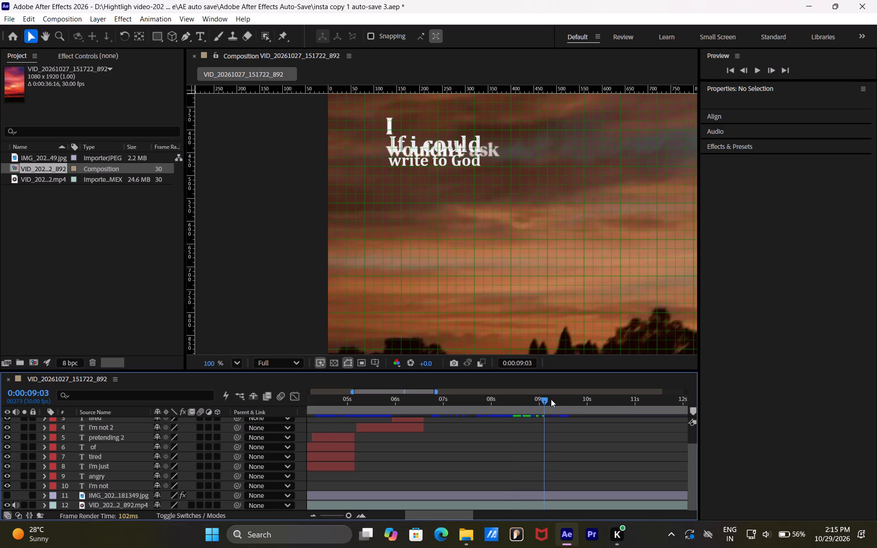
left_click_drag(551, 399, 582, 400)
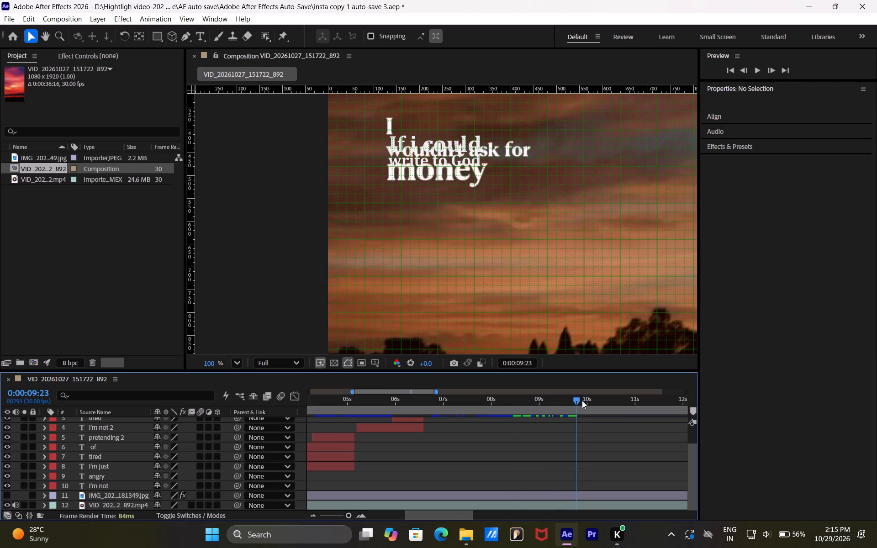
left_click_drag(582, 400, 647, 400)
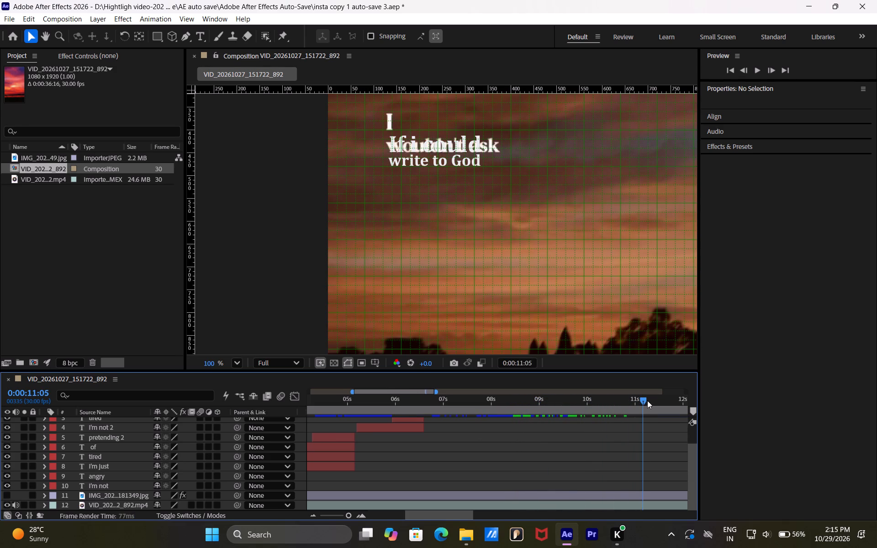
left_click_drag(647, 400, 697, 397)
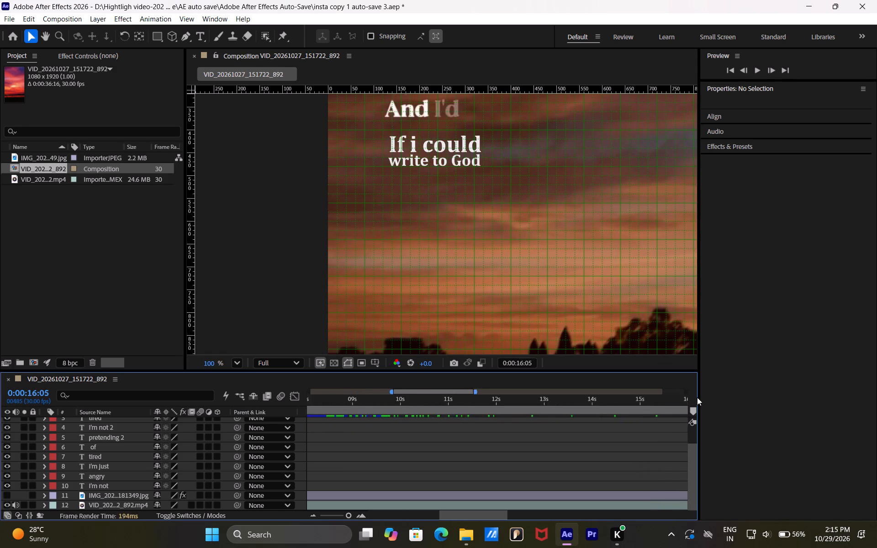
left_click_drag(697, 397, 712, 397)
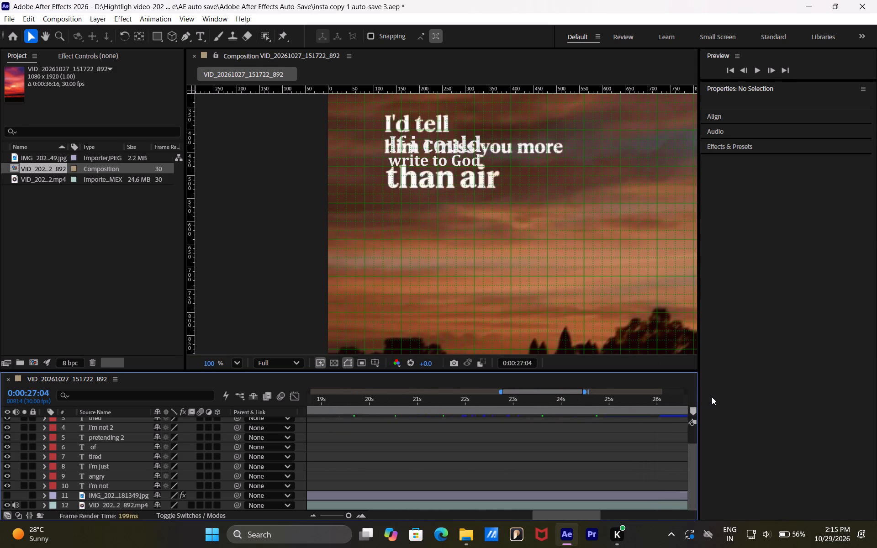
left_click_drag(712, 397, 438, 396)
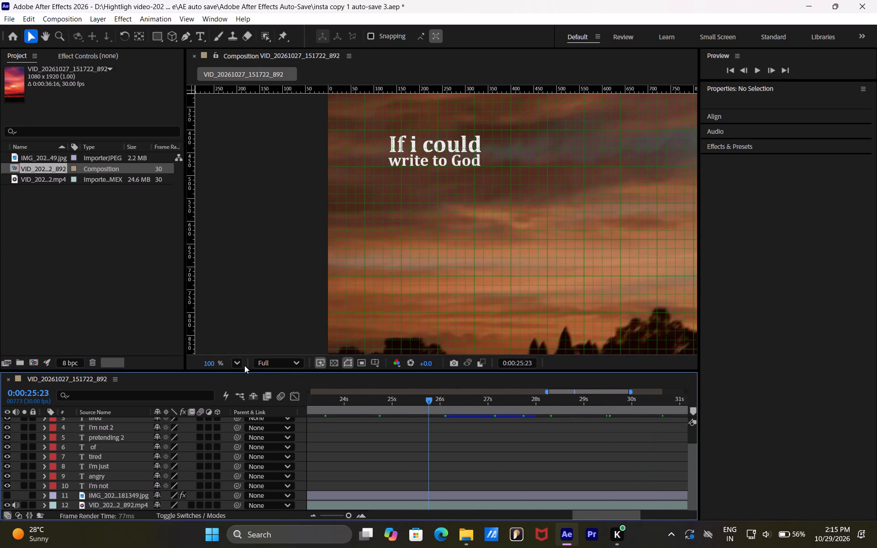
Examine the full frame at 0:00:25:23, and inspect the Instagram logo and handle in its lower part at 100% magnification.
left_click(240, 363)
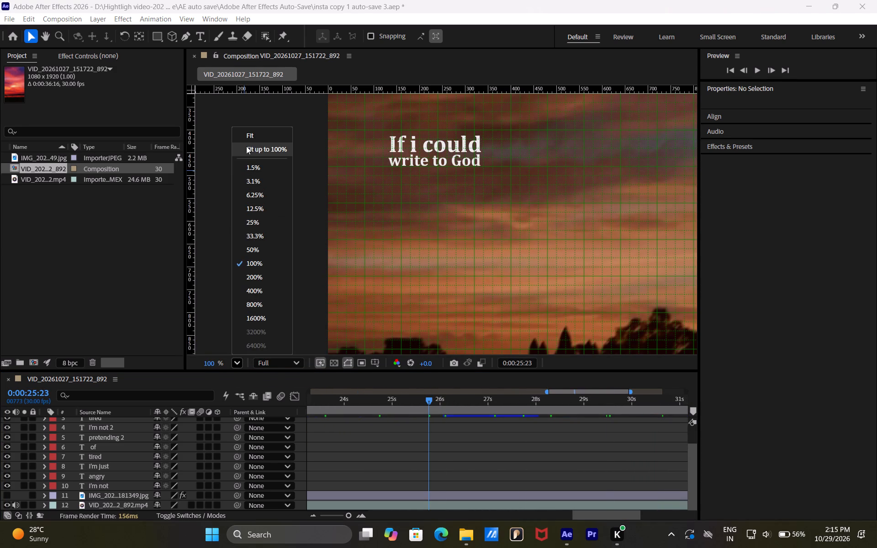
left_click(247, 137)
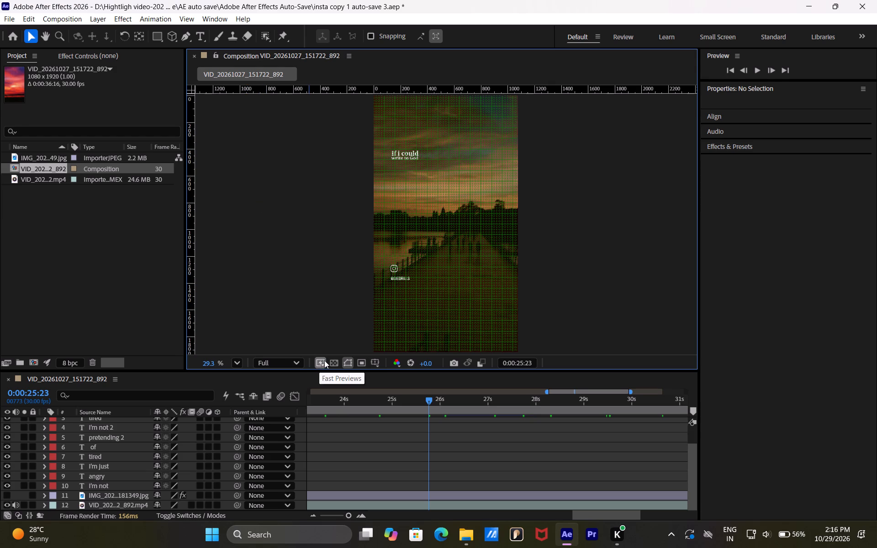
left_click(236, 364)
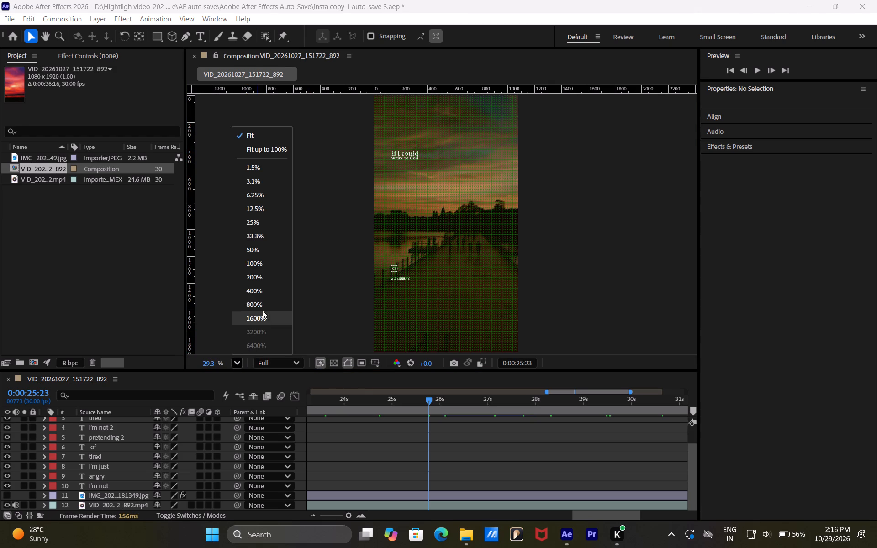
left_click(265, 263)
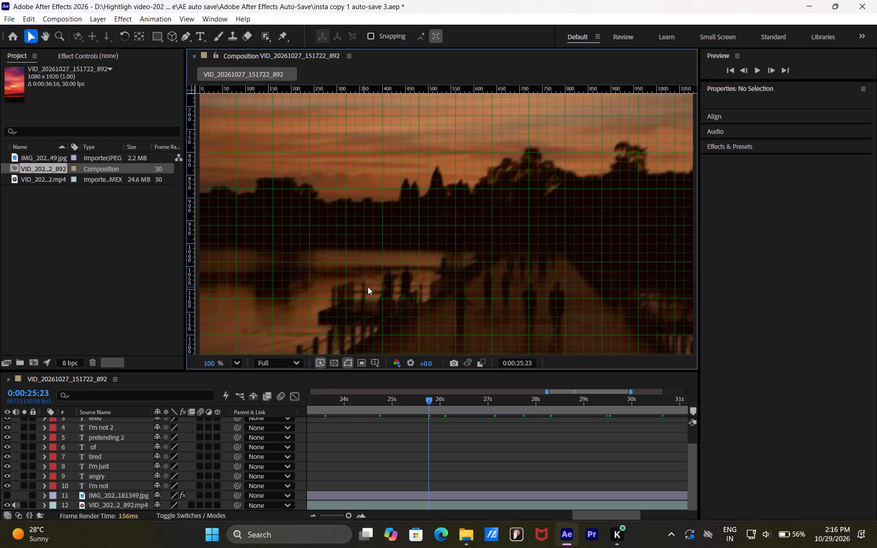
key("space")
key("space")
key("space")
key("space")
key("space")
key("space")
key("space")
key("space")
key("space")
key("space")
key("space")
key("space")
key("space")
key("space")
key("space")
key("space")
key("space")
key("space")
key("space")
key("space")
left_click_drag(380, 274, 390, 178)
left_click_drag(408, 293, 407, 282)
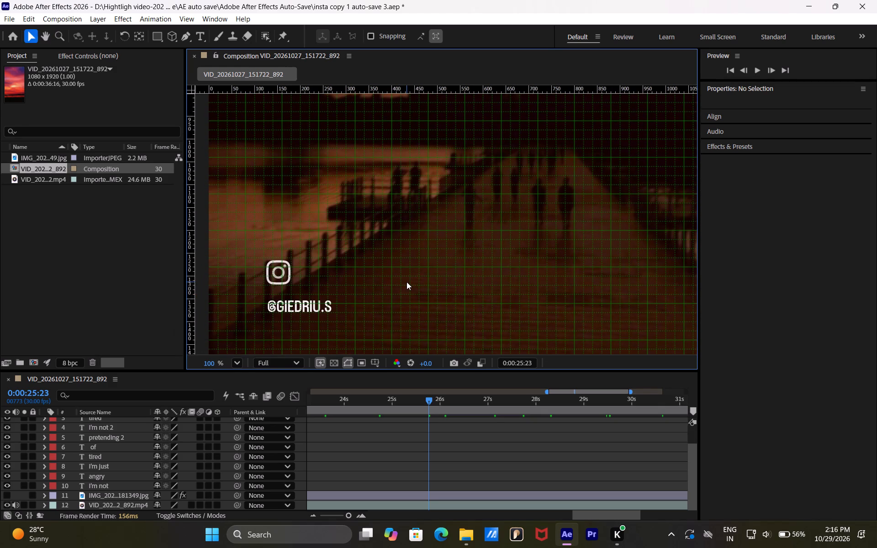
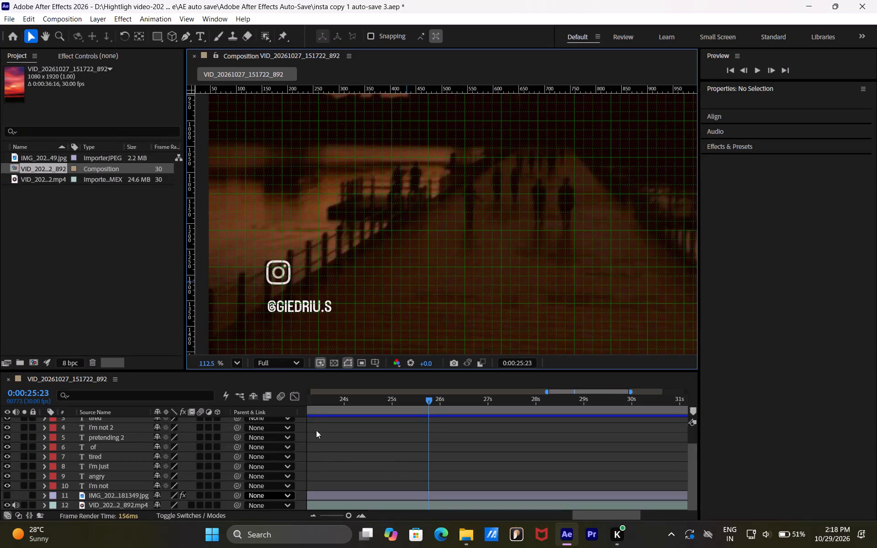
Set the composition preview resolution to Quarter.
left_click(276, 362)
left_click(282, 433)
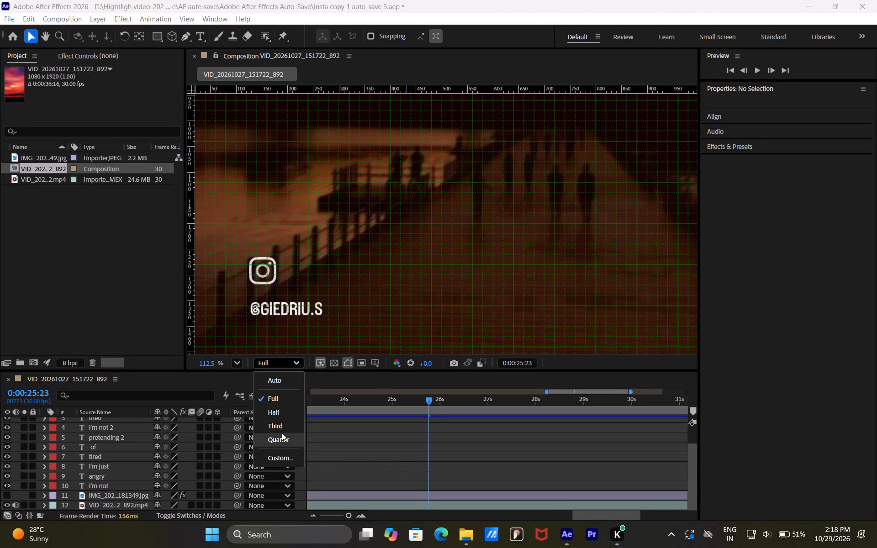
Scrub the whole frame between about 0:00:06:10 and 0:00:08:17 to examine when the reference text changes.
left_click(237, 361)
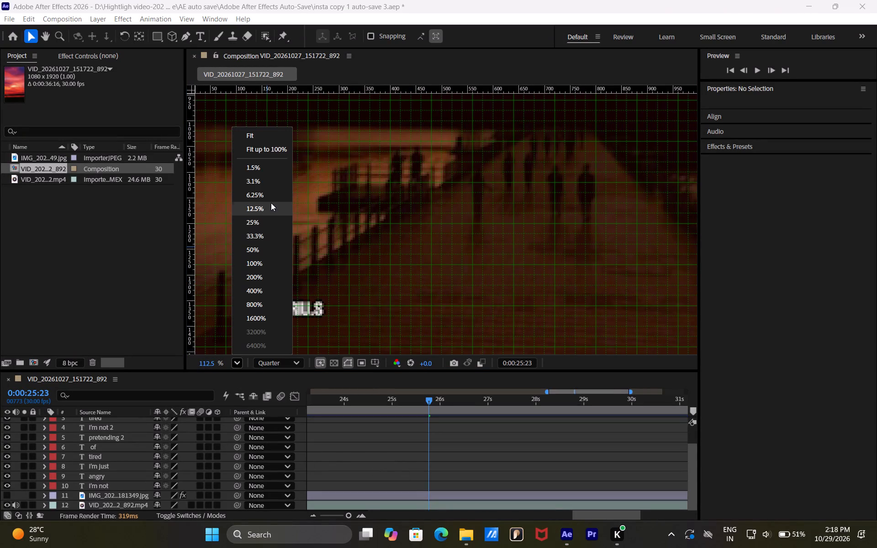
left_click(261, 216)
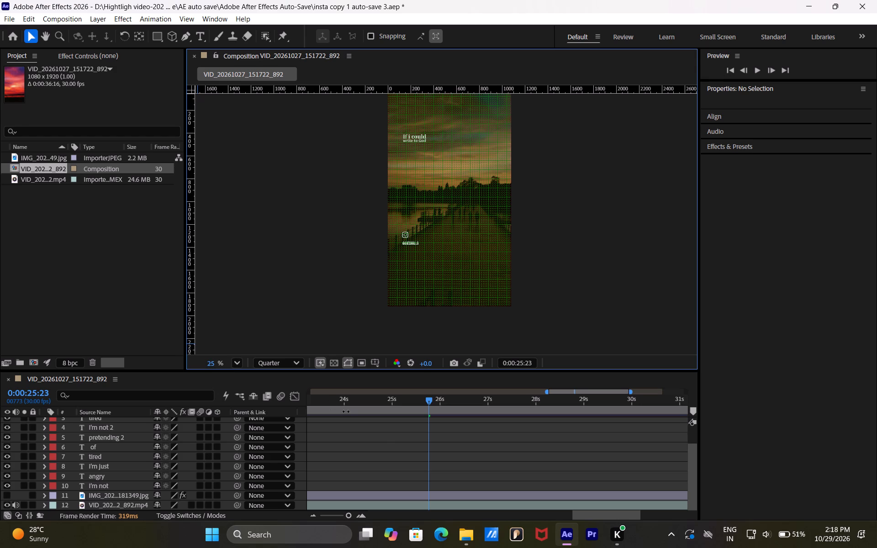
left_click_drag(338, 516, 326, 516)
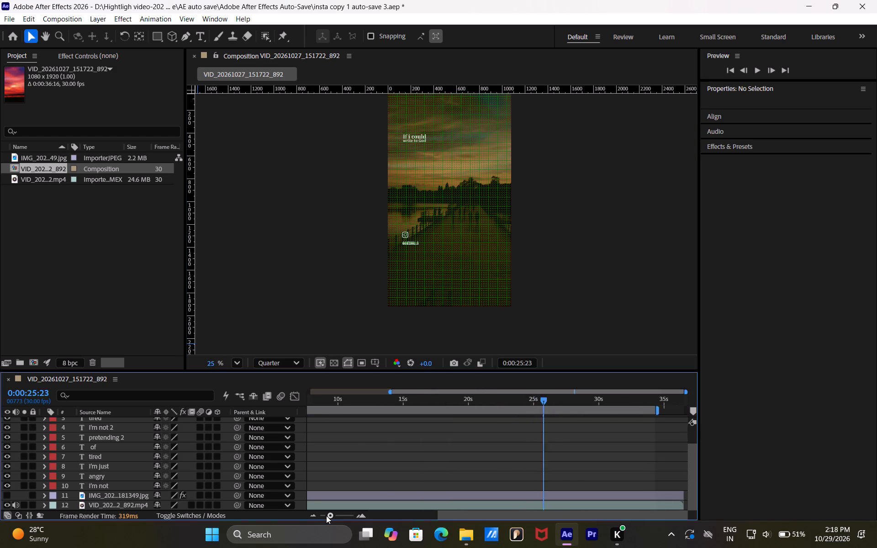
left_click_drag(326, 516, 319, 514)
left_click(388, 403)
left_click_drag(380, 397, 376, 397)
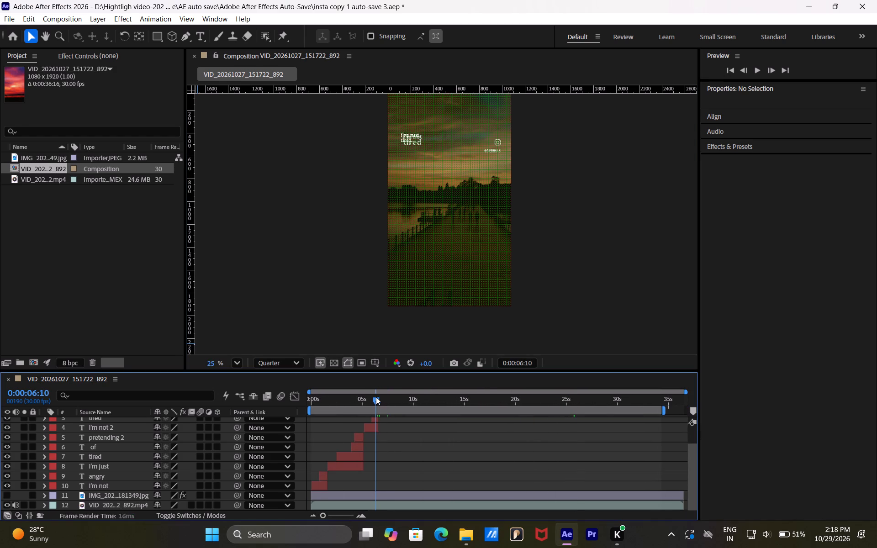
left_click_drag(376, 397, 377, 396)
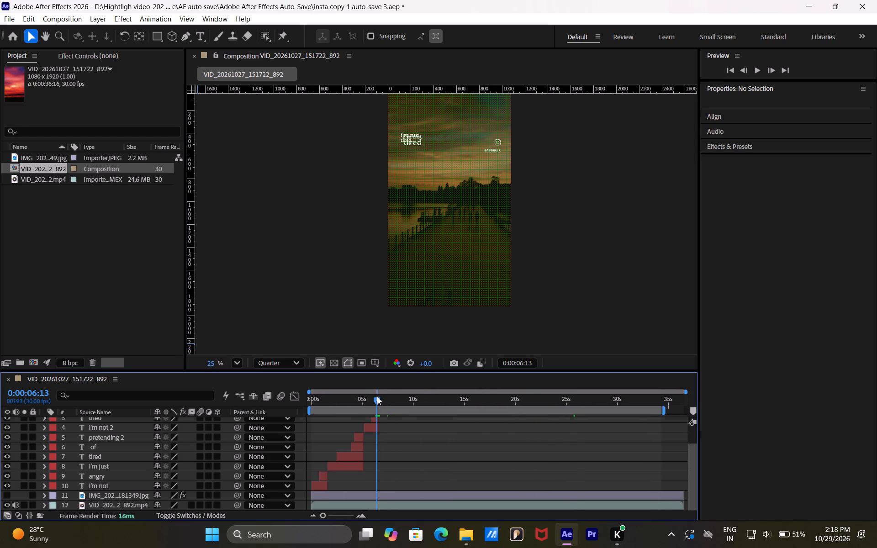
left_click_drag(377, 396, 387, 396)
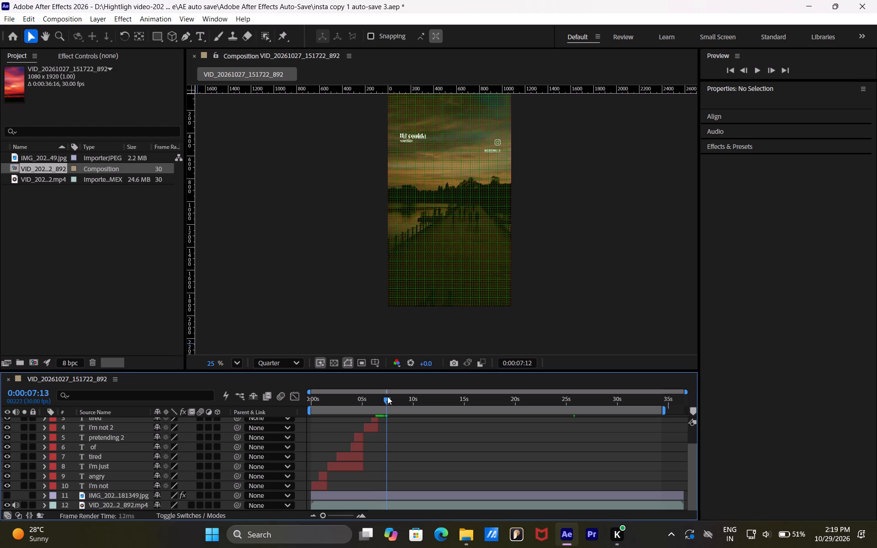
left_click_drag(387, 396, 395, 396)
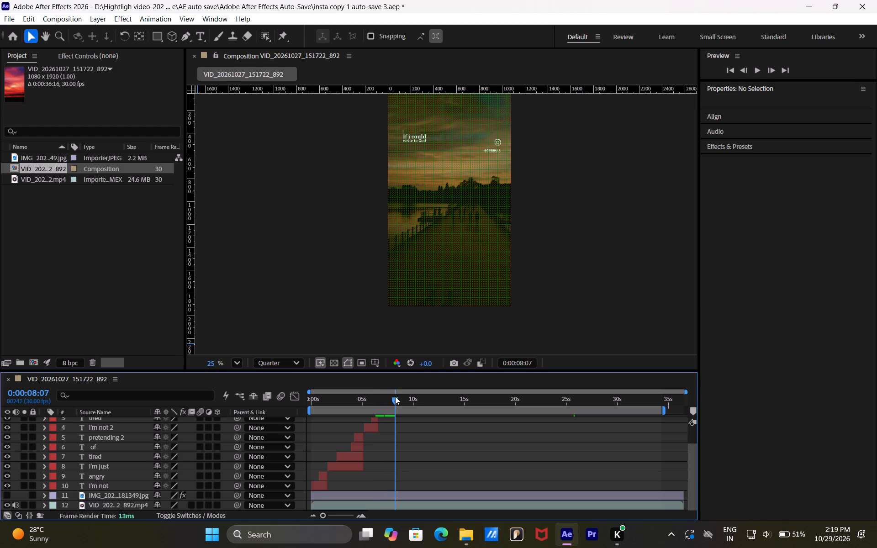
left_click_drag(395, 396, 399, 396)
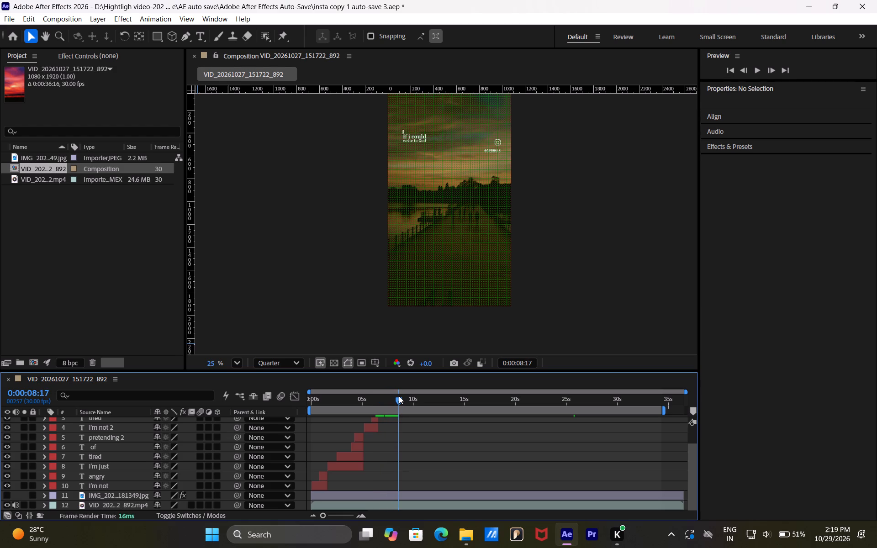
left_click_drag(399, 396, 394, 395)
Make the IMG background image layer, layer 11, visible again over the reference video at 0:00:08:03.
left_click(338, 513)
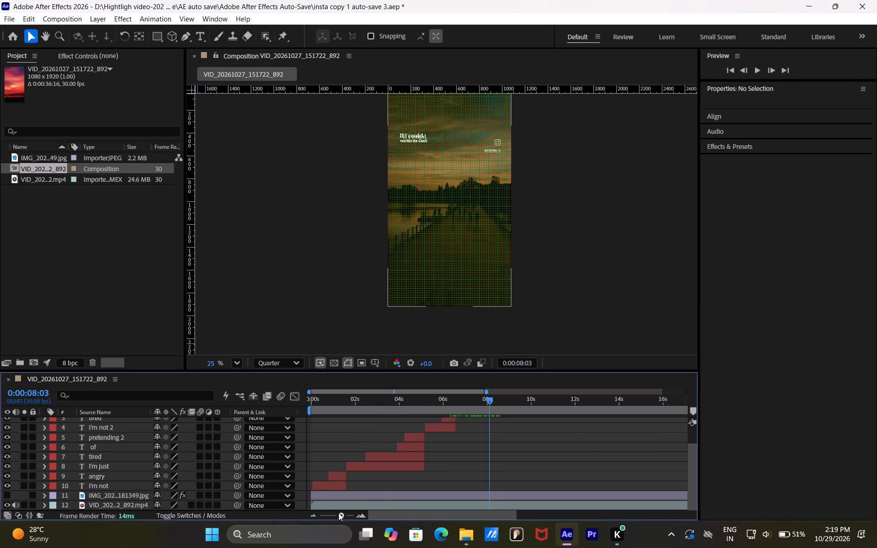
scroll(485, 454, "up", 10)
left_click(493, 422)
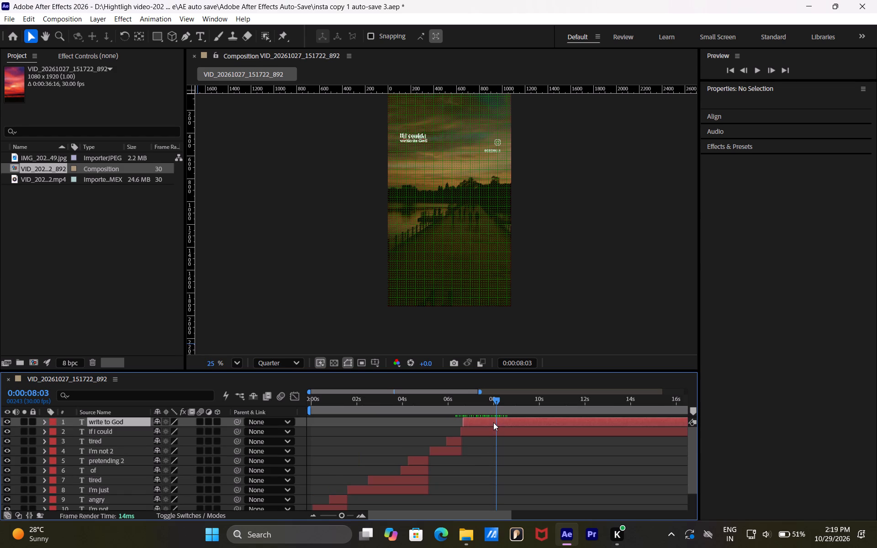
left_click(230, 363)
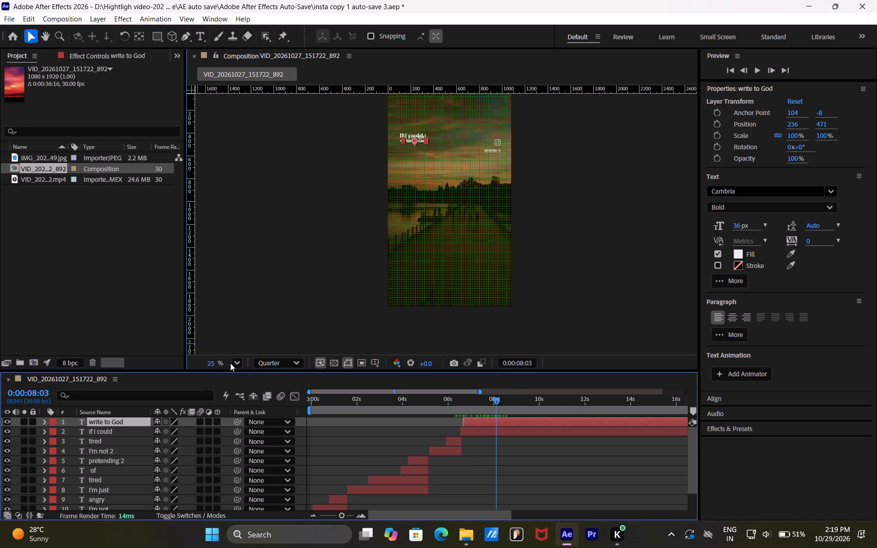
left_click(242, 365)
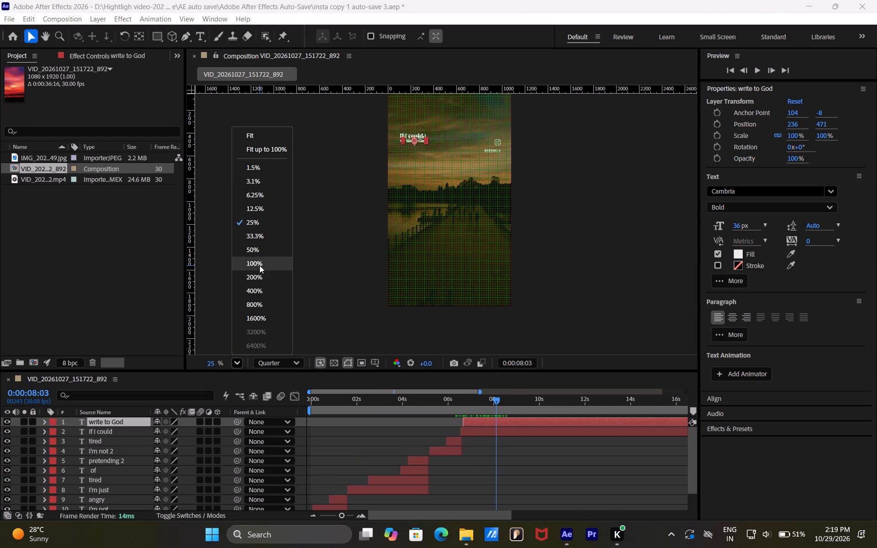
left_click(259, 265)
key("space")
key("space")
key("space")
key("space")
key("space")
key("space")
key("space")
key("space")
key("space")
key("space")
key("space")
key("space")
key("space")
key("space")
key("space")
key("space")
key("space")
key("space")
key("space")
key("space")
left_click_drag(324, 126, 433, 257)
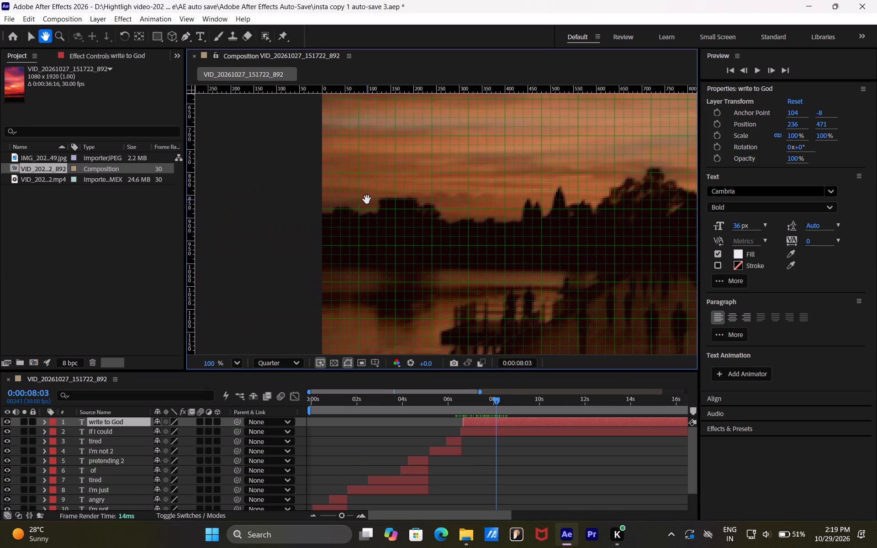
left_click_drag(432, 231, 316, 317)
left_click_drag(520, 234, 529, 305)
left_click_drag(488, 232, 506, 243)
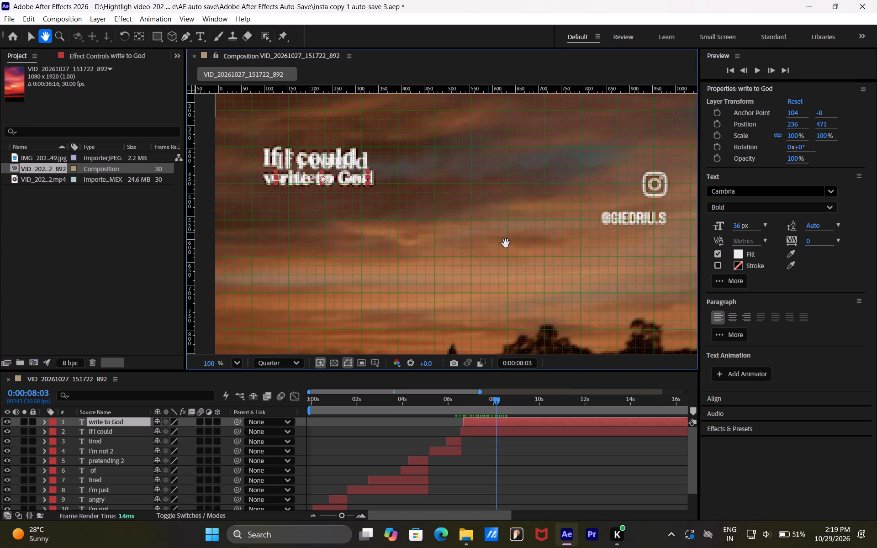
left_click_drag(506, 243, 522, 246)
scroll(17, 495, "down", 9)
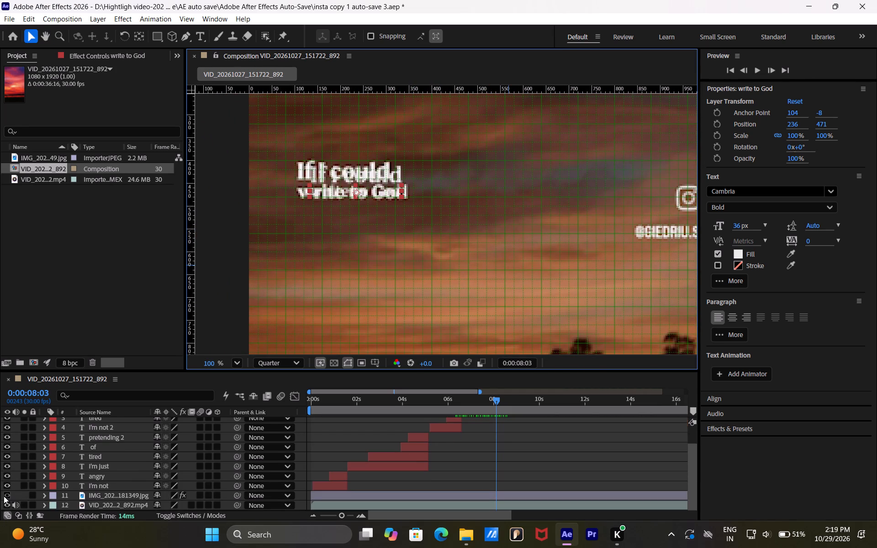
left_click(4, 496)
Scale the "write to God" text to about 136.2% and place it at about 274, 480, left-aligned beneath "If i could".
left_click(363, 190)
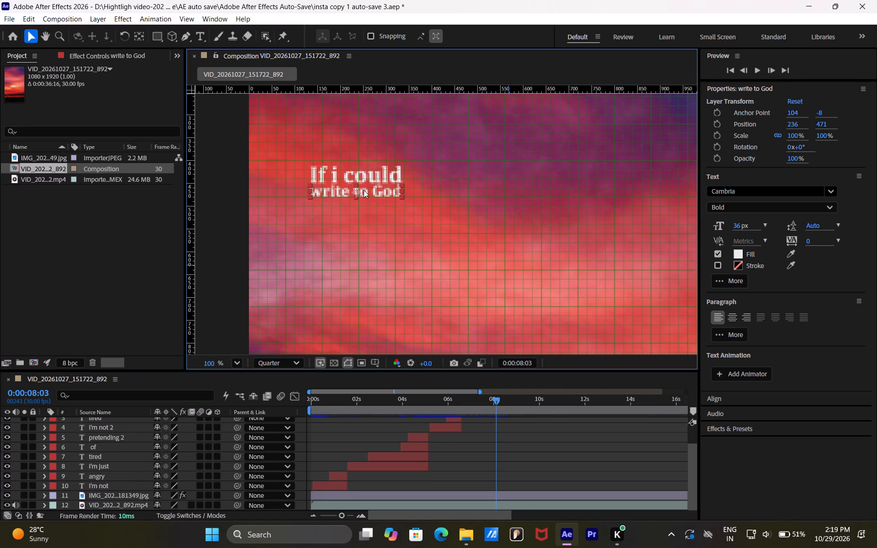
left_click_drag(400, 195, 407, 196)
left_click_drag(398, 193, 404, 193)
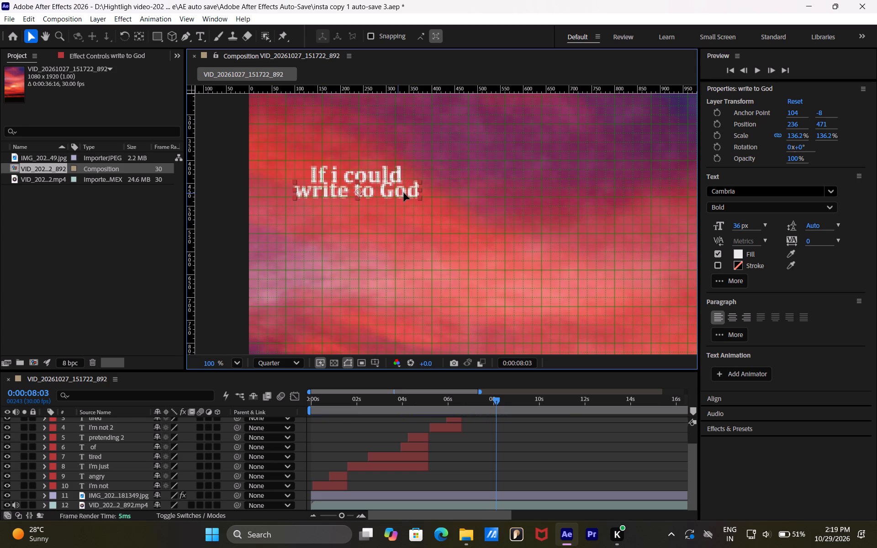
left_click_drag(404, 193, 415, 194)
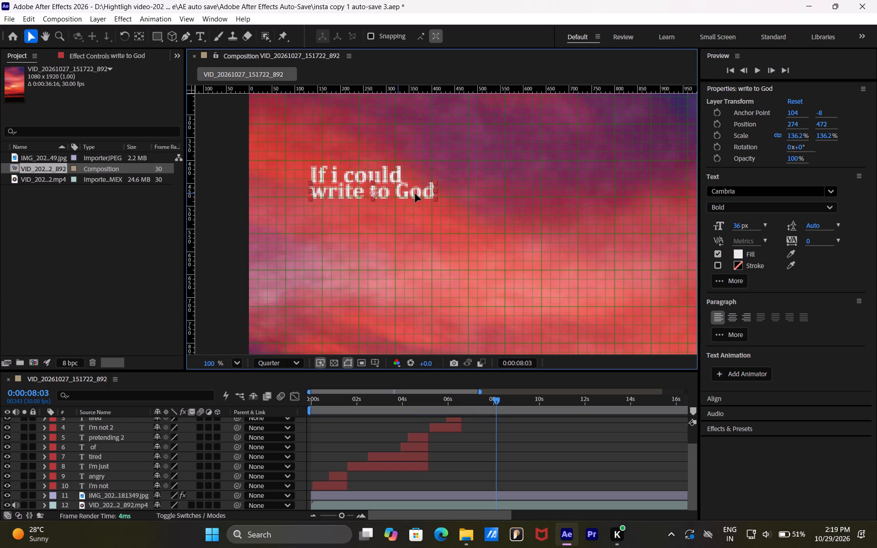
left_click_drag(415, 194, 415, 197)
left_click(396, 244)
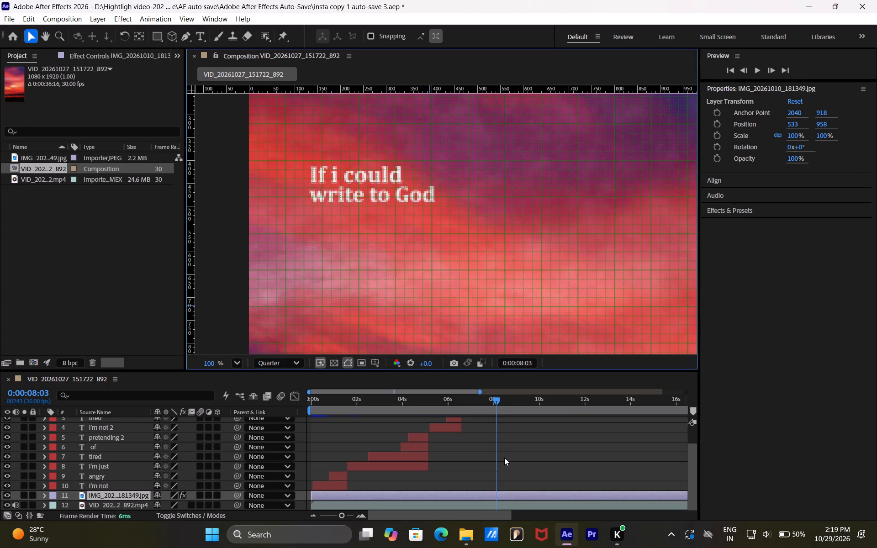
left_click(504, 458)
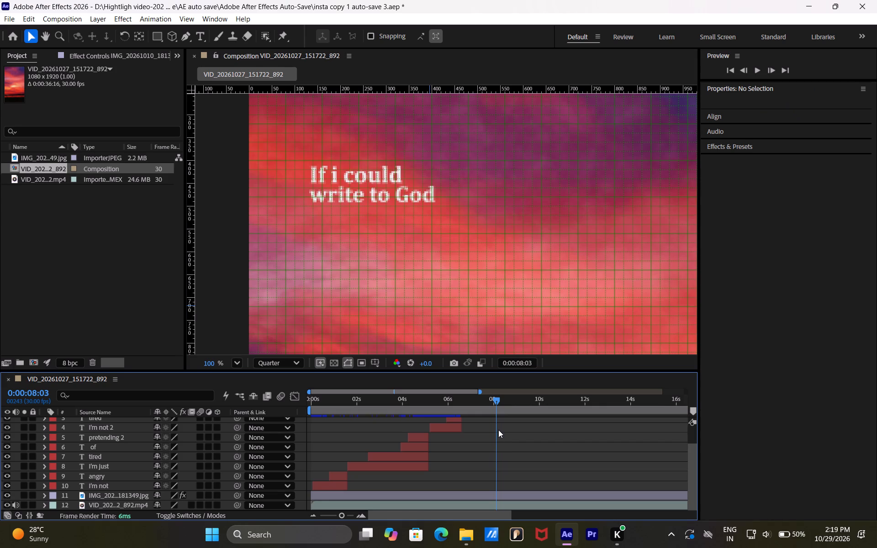
Play back the text animation from 0:00:02:10 to check the words through "write to God".
scroll(498, 429, "up", 3)
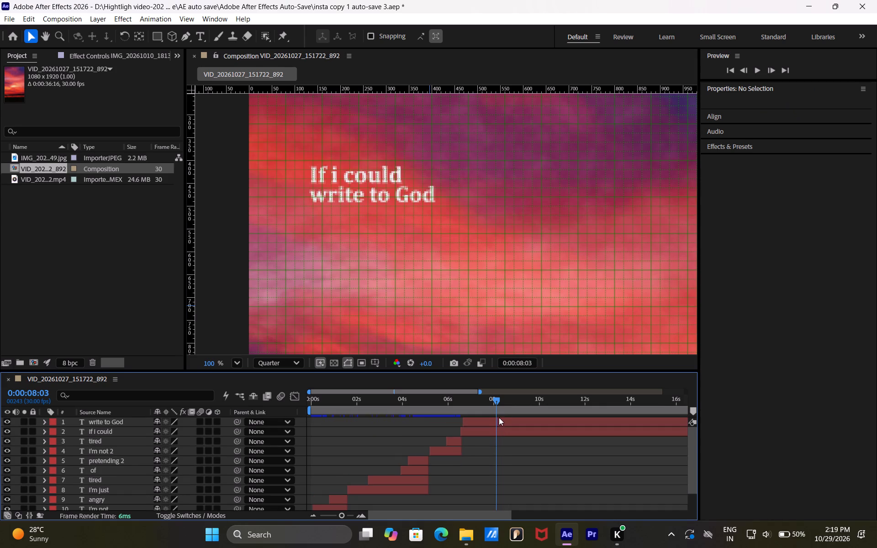
left_click_drag(496, 399, 364, 407)
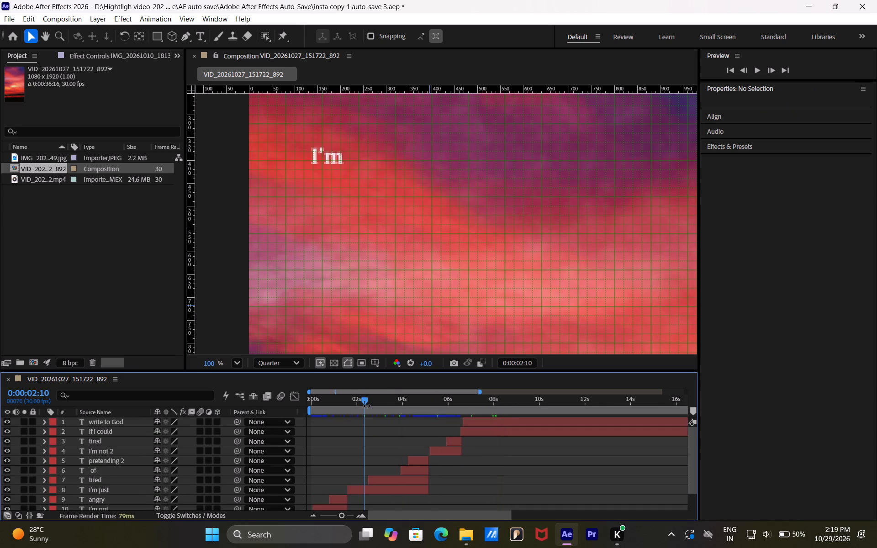
key("space")
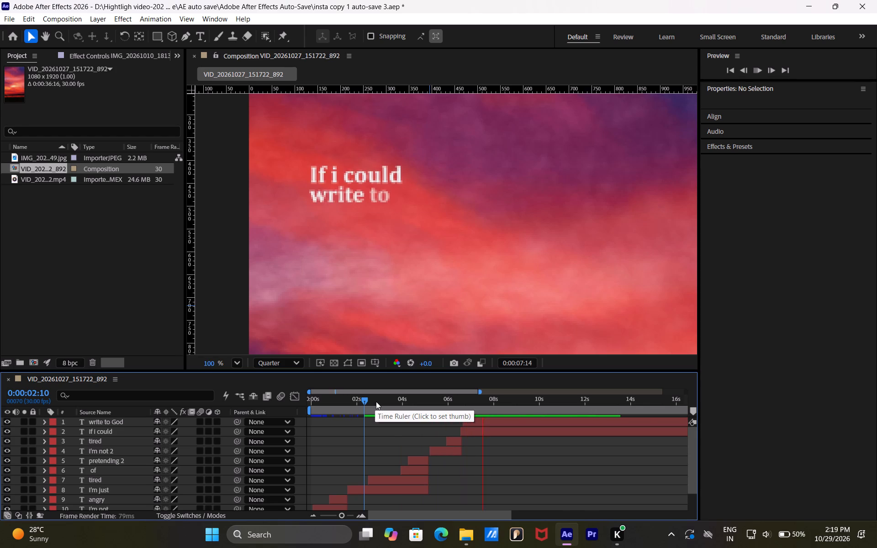
key("space")
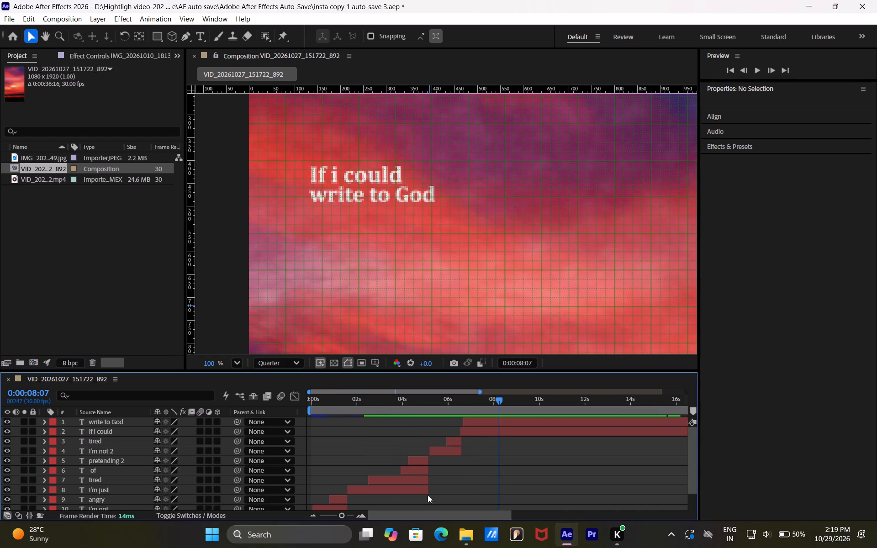
Trim the end of the "write to God" layer so that it stops at 0:00:08:06.
left_click(337, 516)
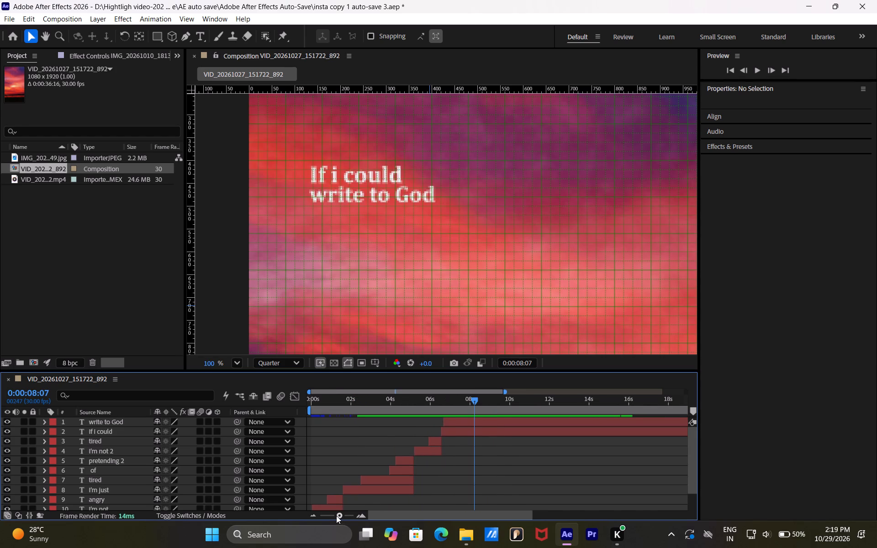
left_click_drag(336, 516, 354, 516)
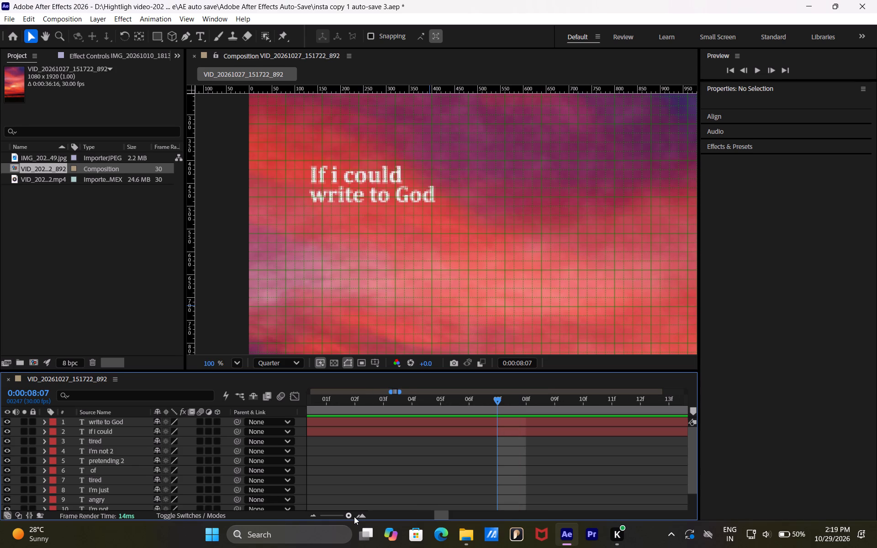
left_click_drag(354, 516, 355, 517)
left_click(468, 402)
left_click(473, 419)
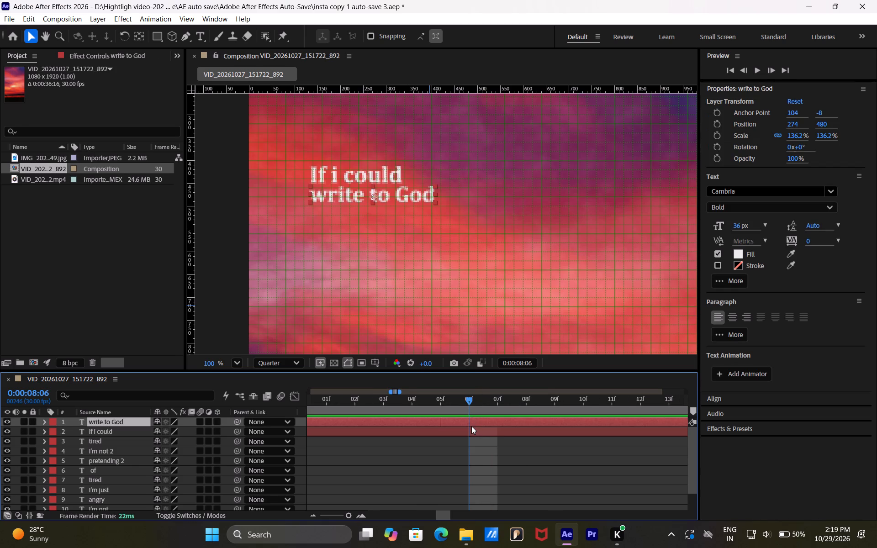
key("alt+bracketleft")
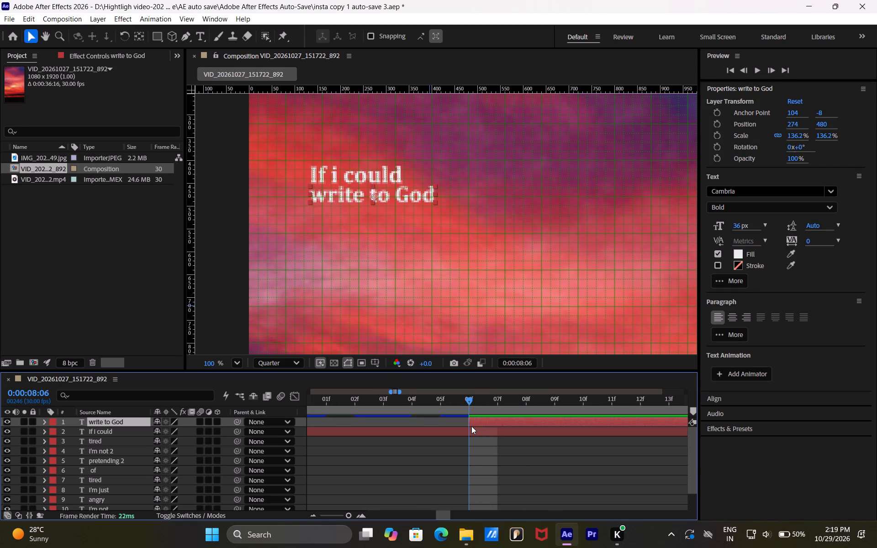
key("ctrl+z")
key("alt+bracketright")
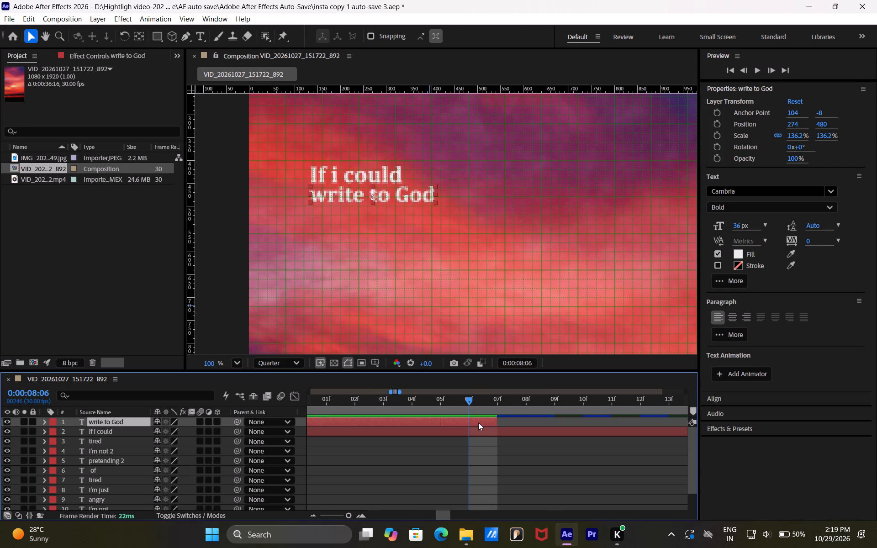
left_click(478, 422)
key("alt+bracketright")
key("alt+bracketright")
left_click_drag(494, 421, 483, 421)
left_click_drag(483, 421, 474, 420)
Trim the end of the "If i could" layer so that it stops at 0:00:08:06.
left_click(468, 430)
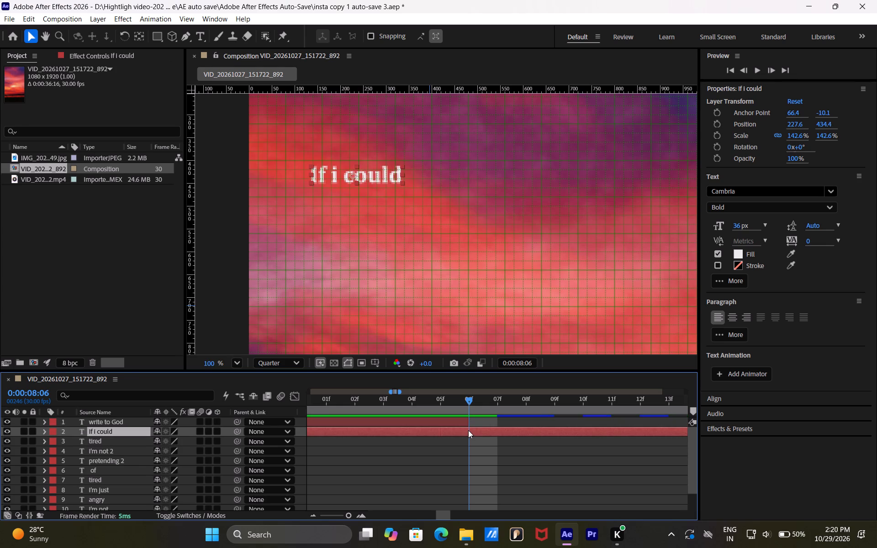
key("alt+bracketright")
left_click_drag(495, 435, 494, 435)
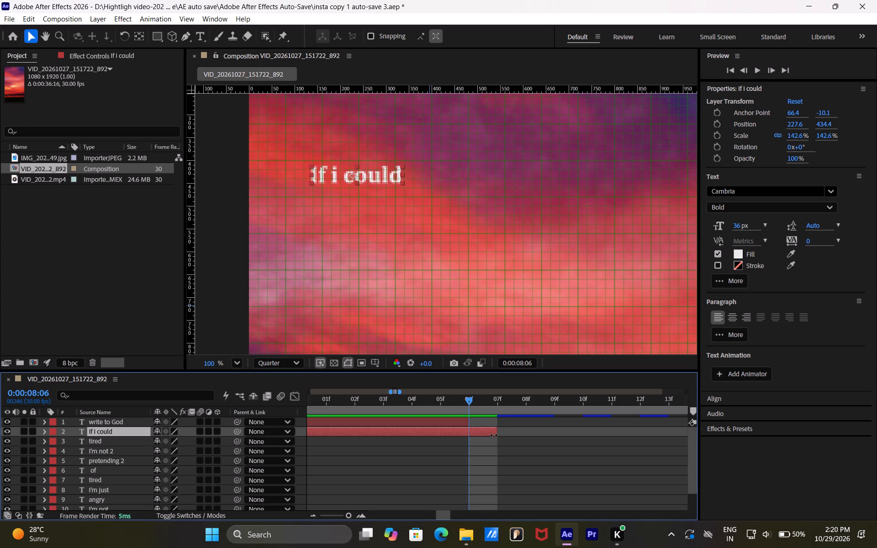
left_click_drag(494, 435, 477, 436)
left_click(452, 456)
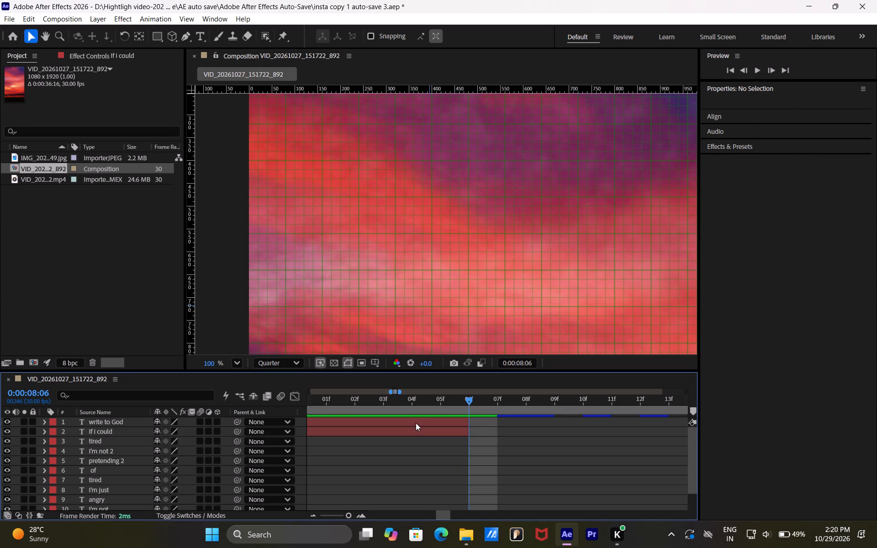
Examine the "write to God" keyframes on the full timeline and scrub from 0:00:07:13 to 0:00:08:06 to review the text.
left_click(415, 422)
key("u")
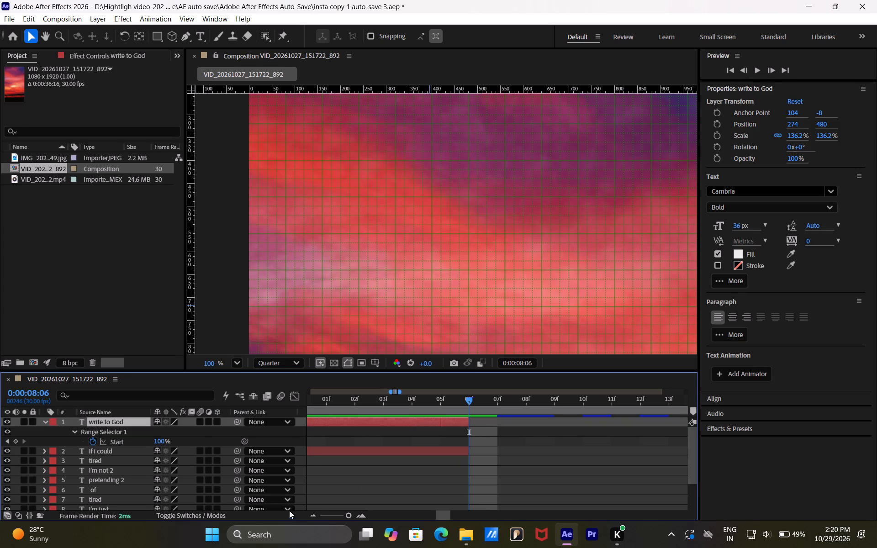
left_click(333, 514)
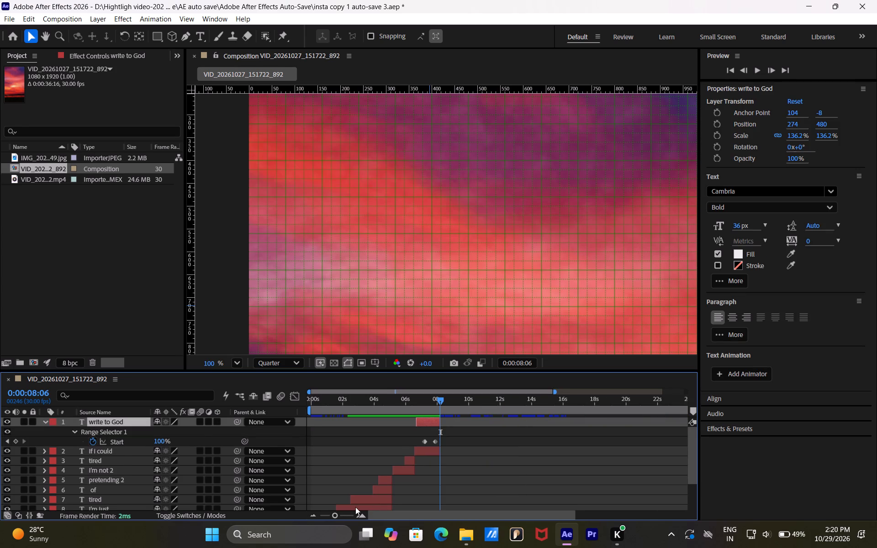
key("u")
left_click(468, 427)
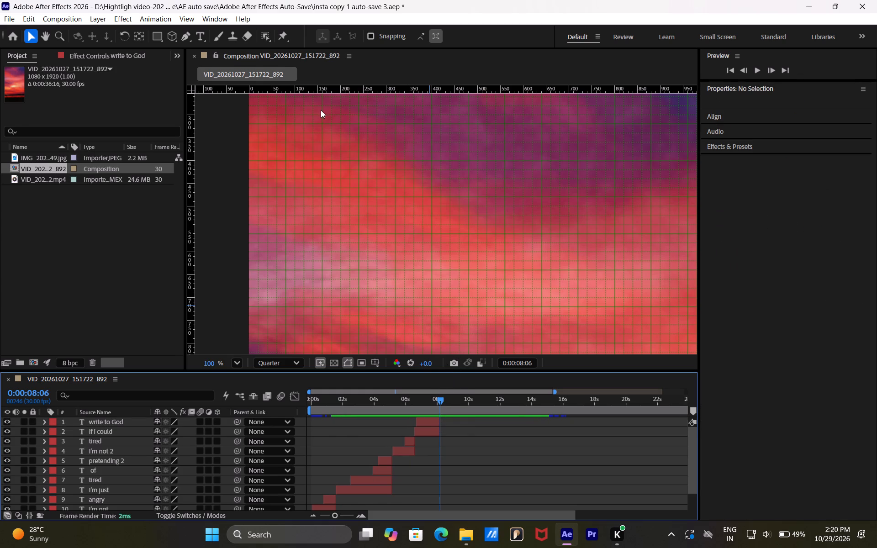
left_click(428, 401)
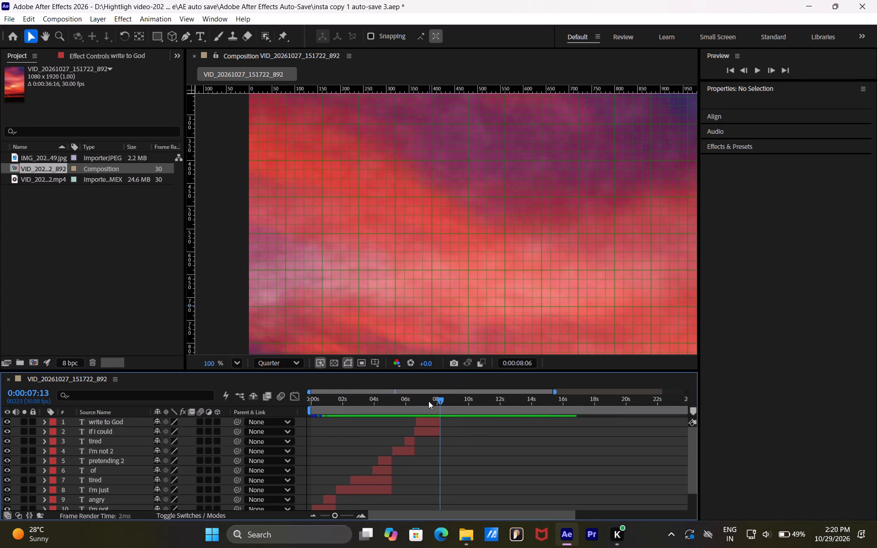
left_click_drag(428, 401, 433, 401)
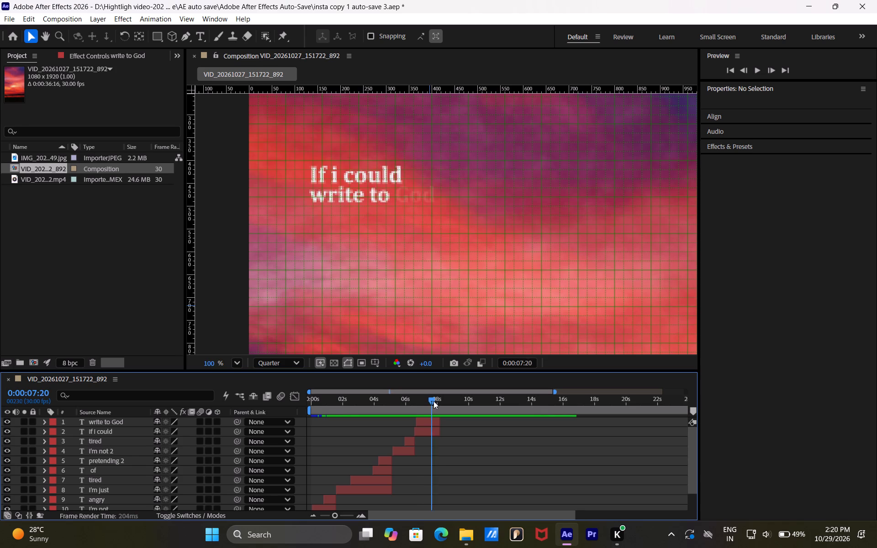
left_click_drag(433, 401, 440, 401)
left_click(458, 447)
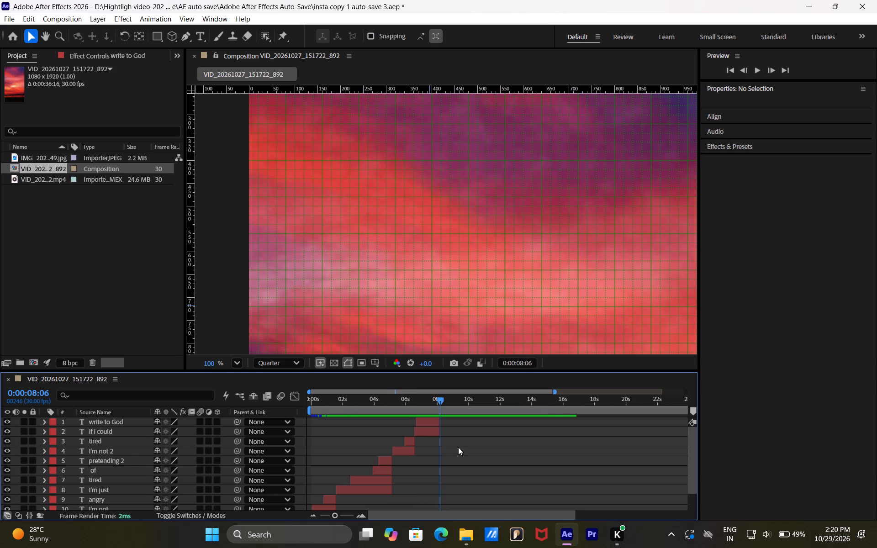
scroll(458, 447, "up", 5)
scroll(458, 447, "down", 5)
scroll(458, 447, "up", 8)
Add a text layer reading "I" at about 135, 410, at time 0:00:08:06.
key("ctrl+t")
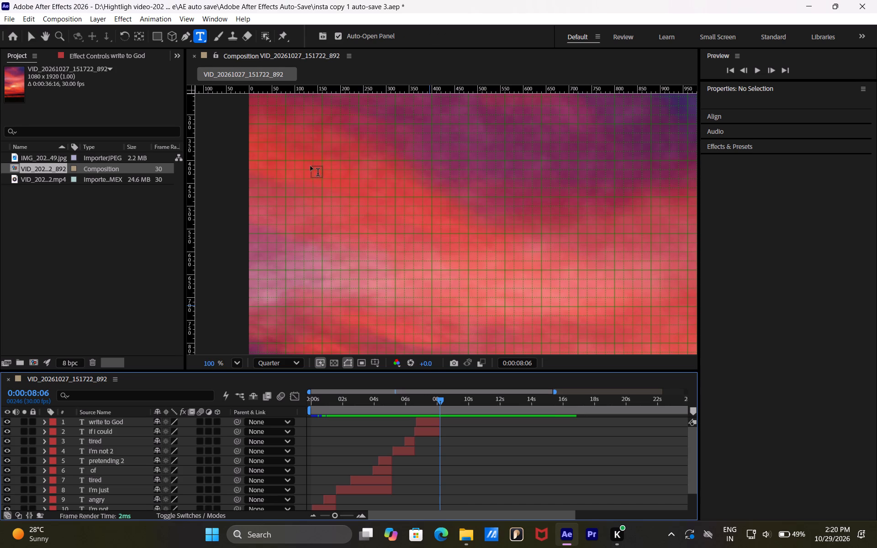
left_click(311, 165)
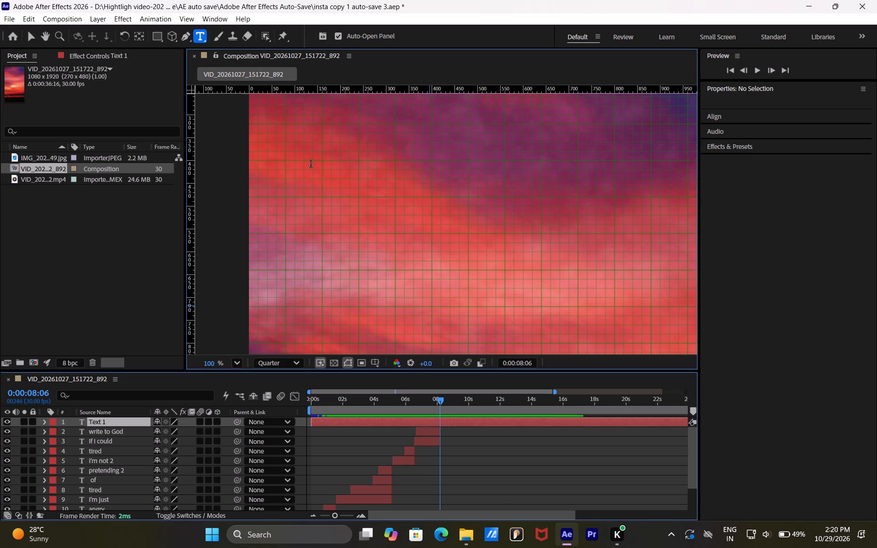
key("shift+i")
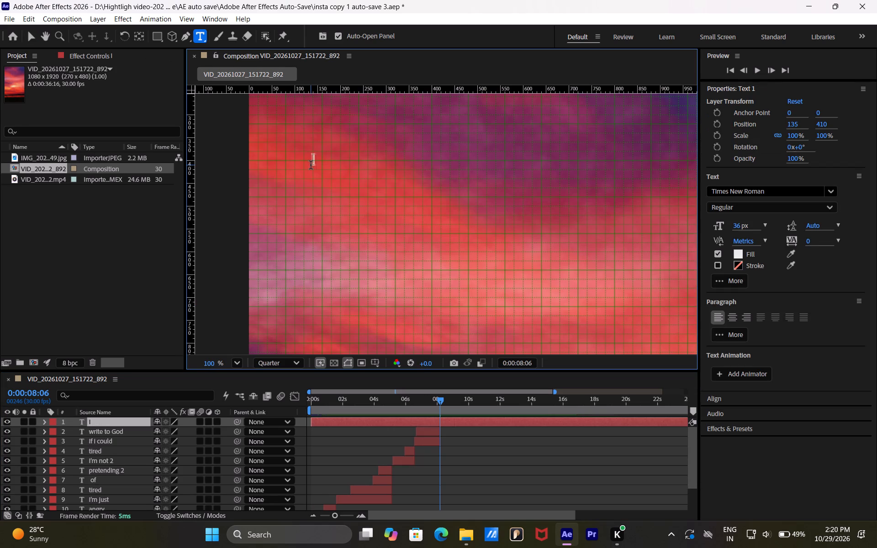
left_click(476, 444)
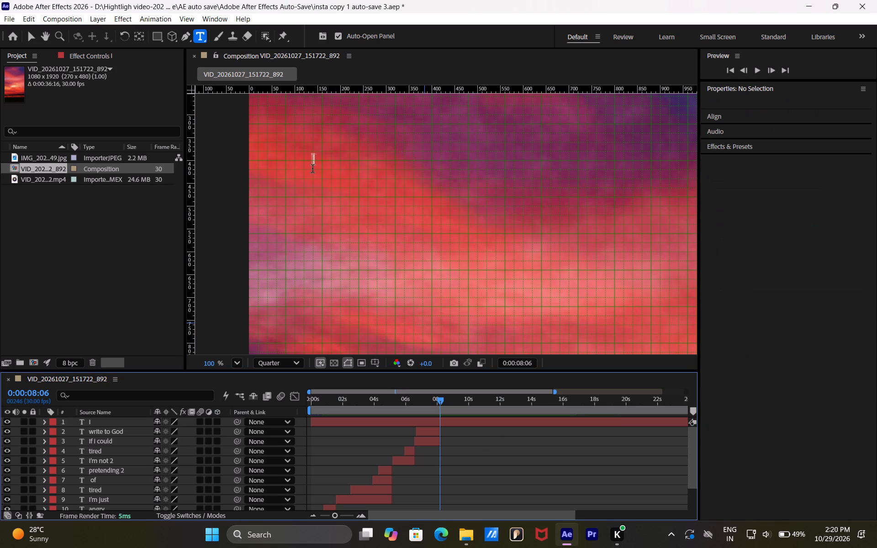
Add a separate text layer reading "wouldn't ask for" just below the "I", at about 139, 428.
left_click(312, 173)
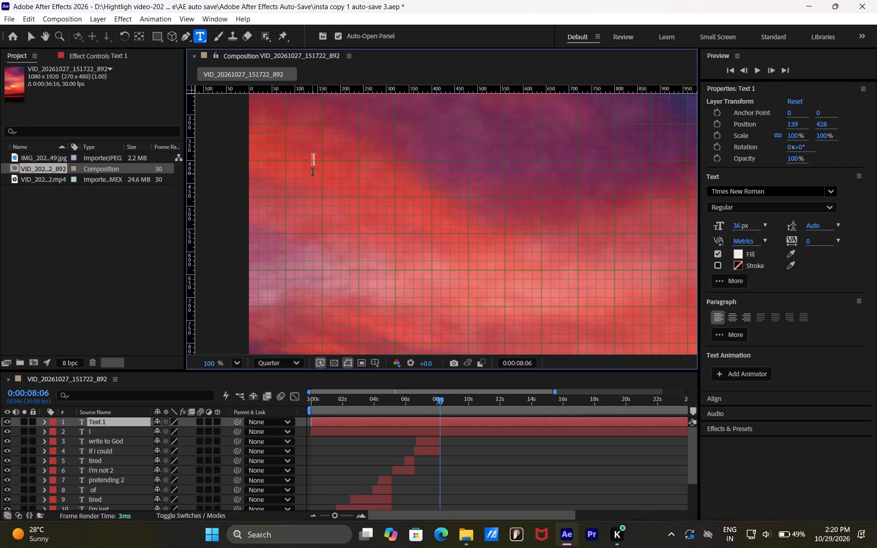
type("wouldn't ask")
key("space")
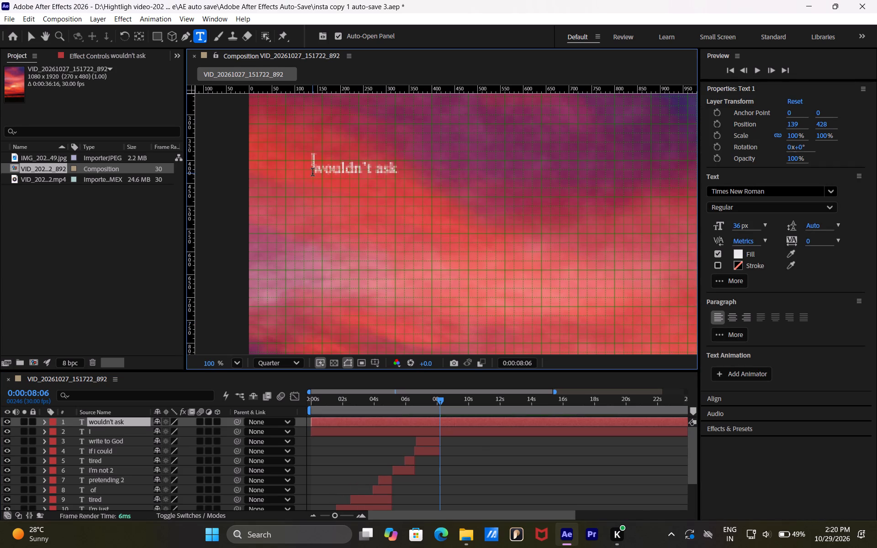
type("for")
left_click(446, 461)
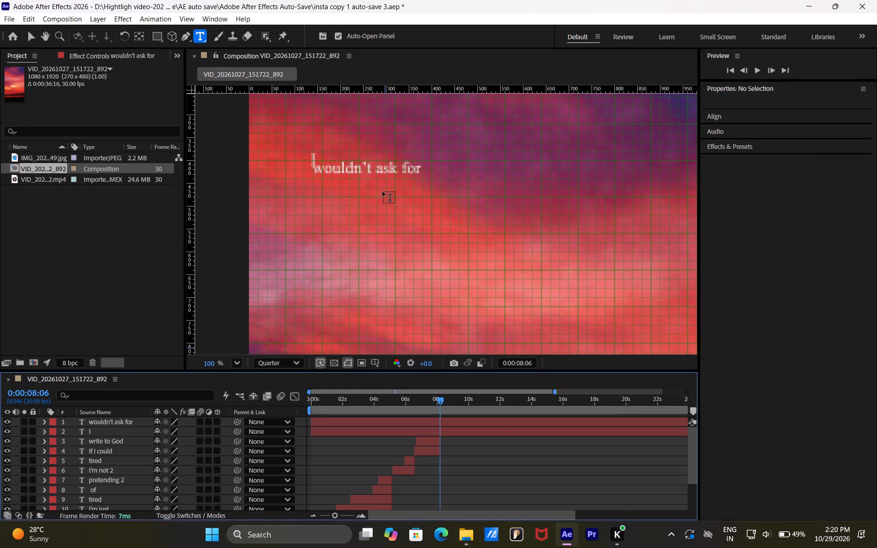
Add another separate text layer reading "Money" at about 138, 446.
left_click(312, 181)
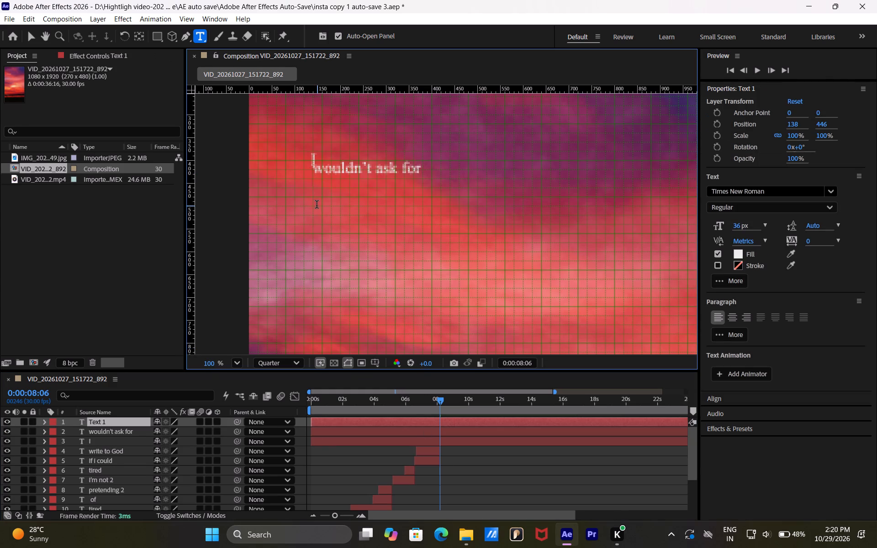
type("Money")
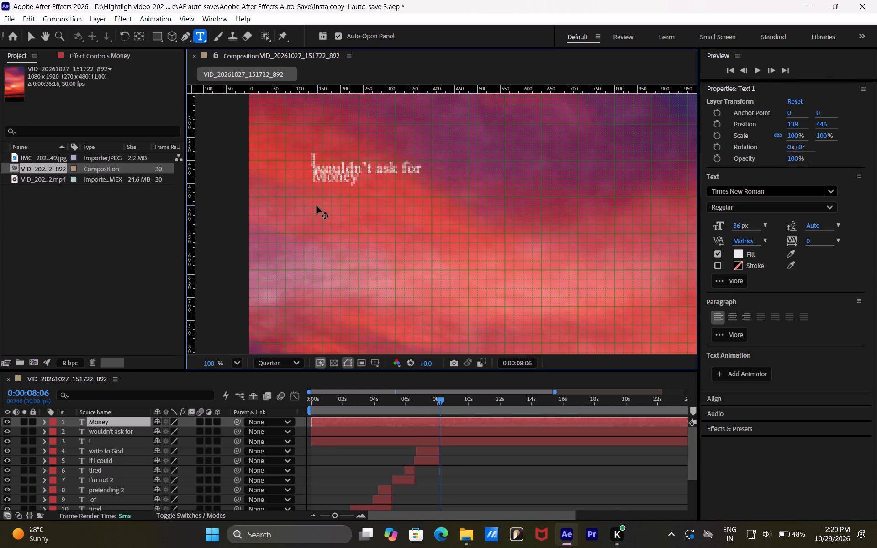
left_click(458, 472)
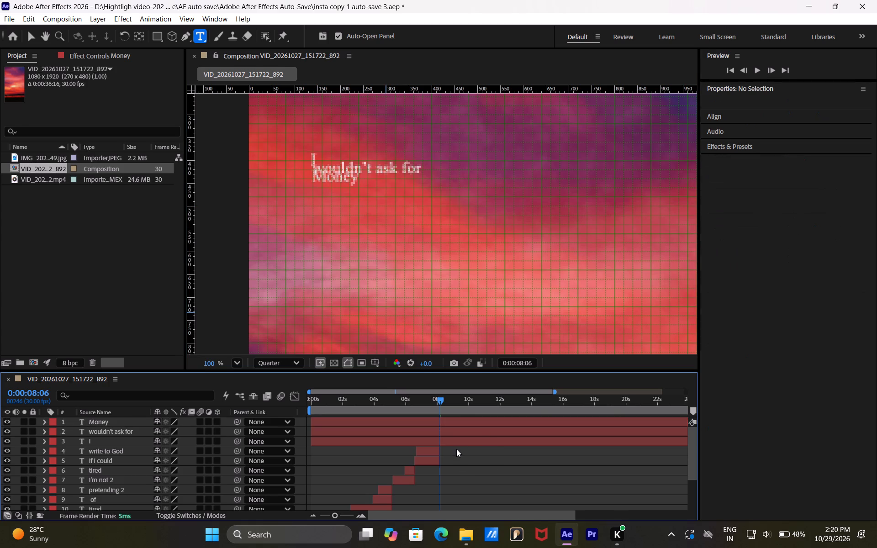
Move the "Money" text down to about 140, 510, clear of the "wouldn't ask for" line.
key("v")
left_click(450, 434)
left_click(455, 443)
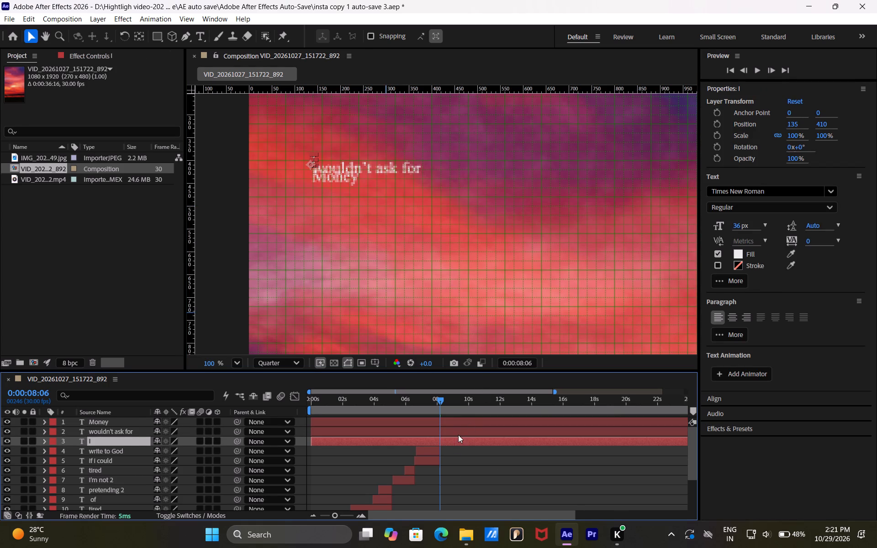
left_click(458, 433)
left_click(458, 418)
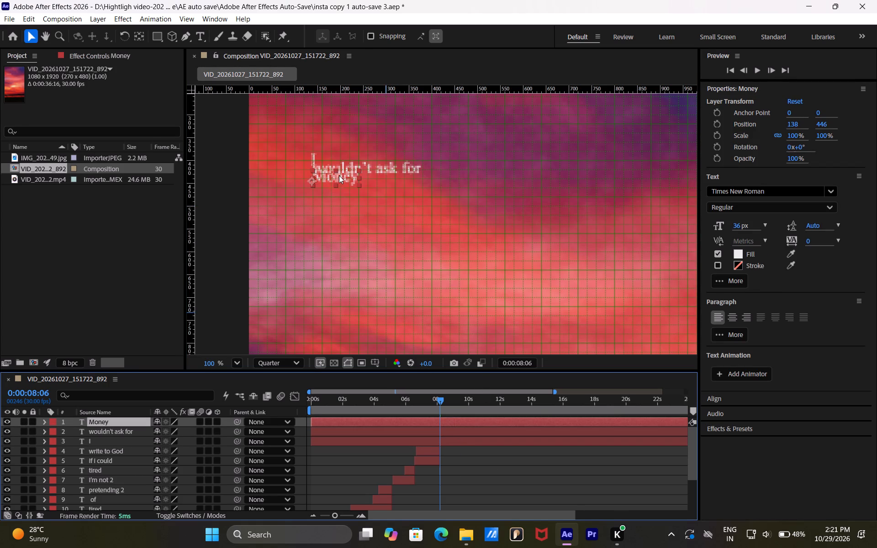
left_click_drag(341, 179, 343, 197)
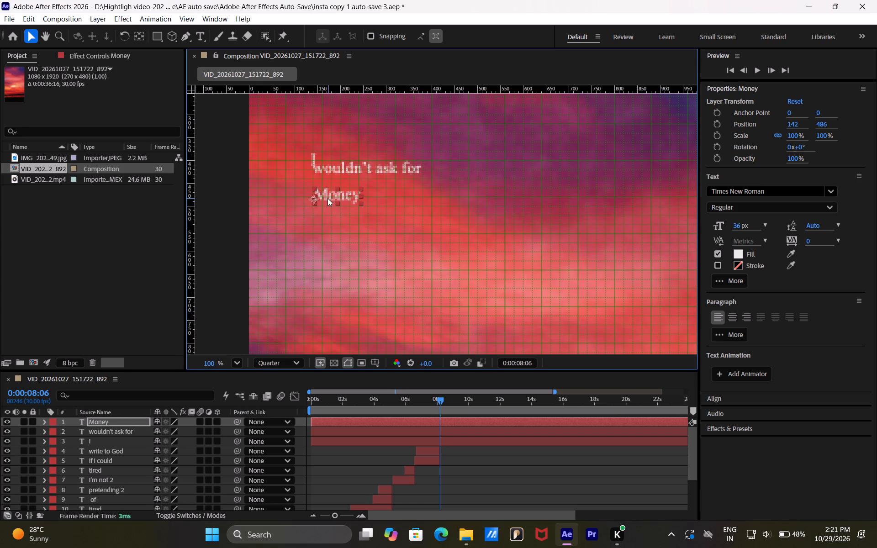
left_click_drag(328, 195, 328, 206)
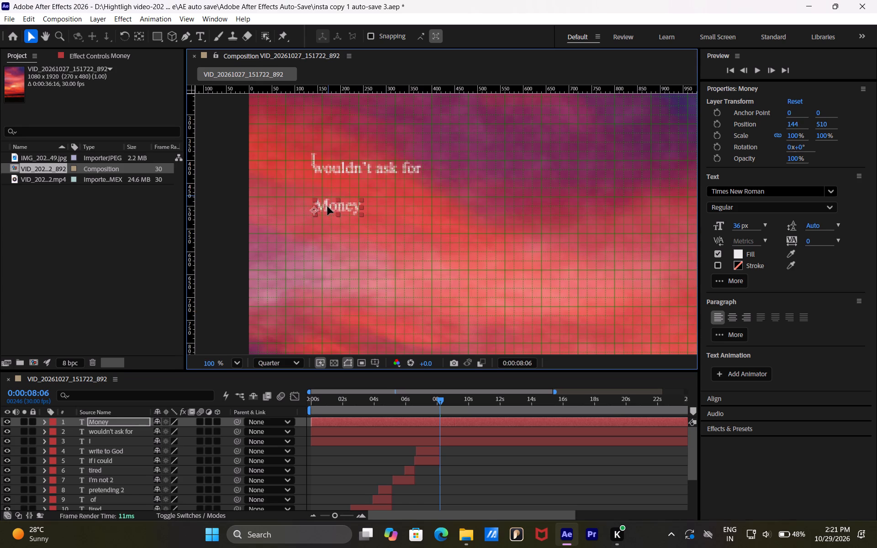
left_click_drag(328, 206, 327, 206)
Move the "wouldn't ask for" text down to about 138, 463, between "I" and "Money".
left_click(338, 168)
left_click_drag(338, 168, 338, 177)
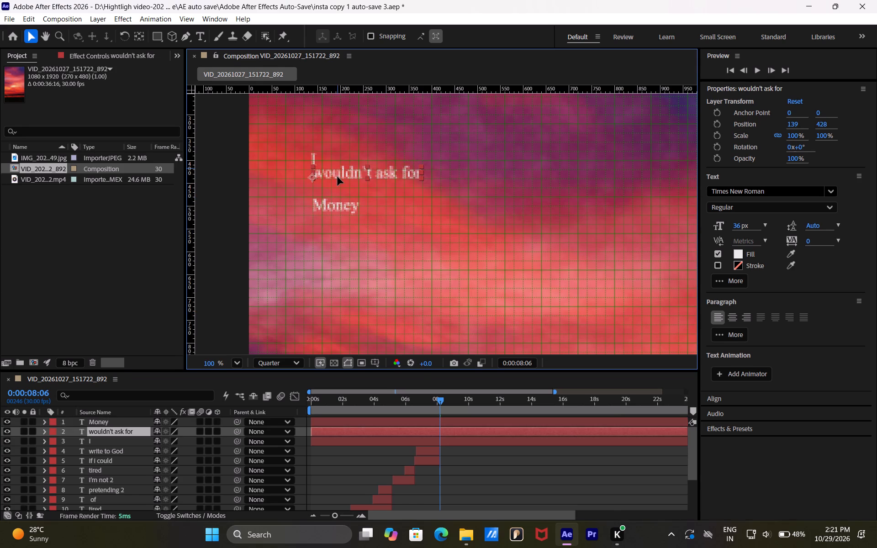
left_click_drag(338, 177, 337, 184)
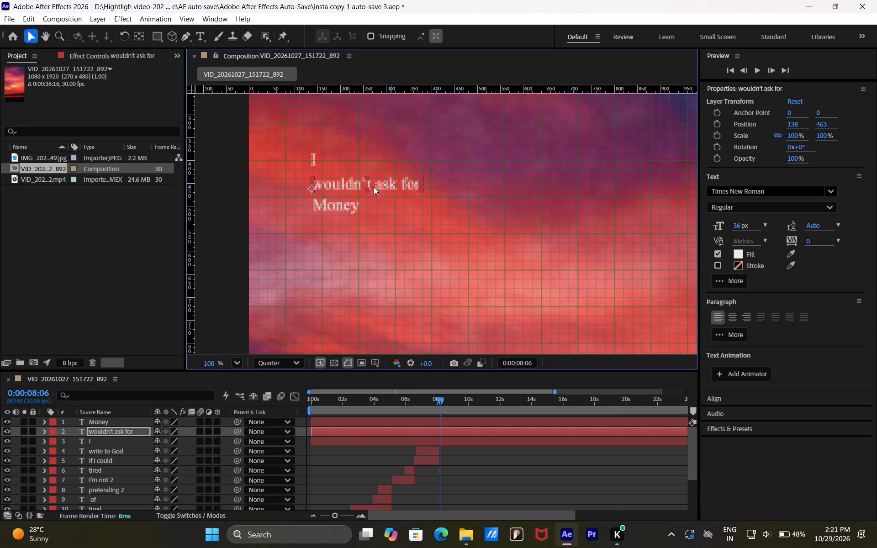
Centre the anchor points on their text: about 121, -8 for "wouldn't ask for" and 52, -8 for "Money".
key("y")
left_click_drag(313, 188, 340, 190)
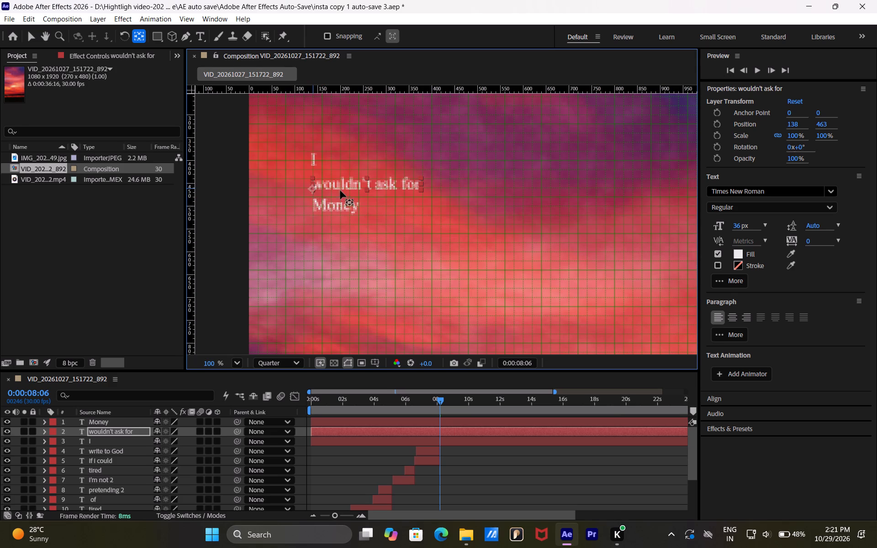
left_click_drag(340, 190, 368, 184)
left_click(332, 208)
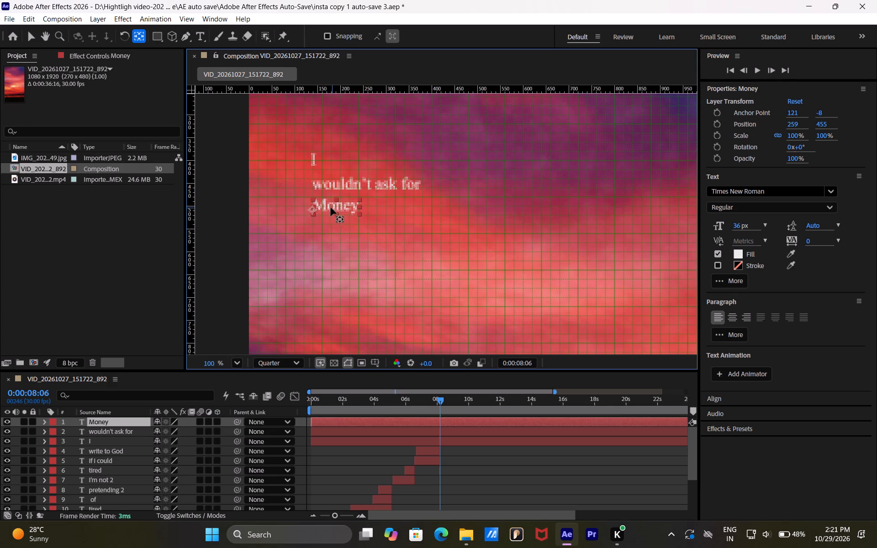
left_click_drag(313, 209, 337, 205)
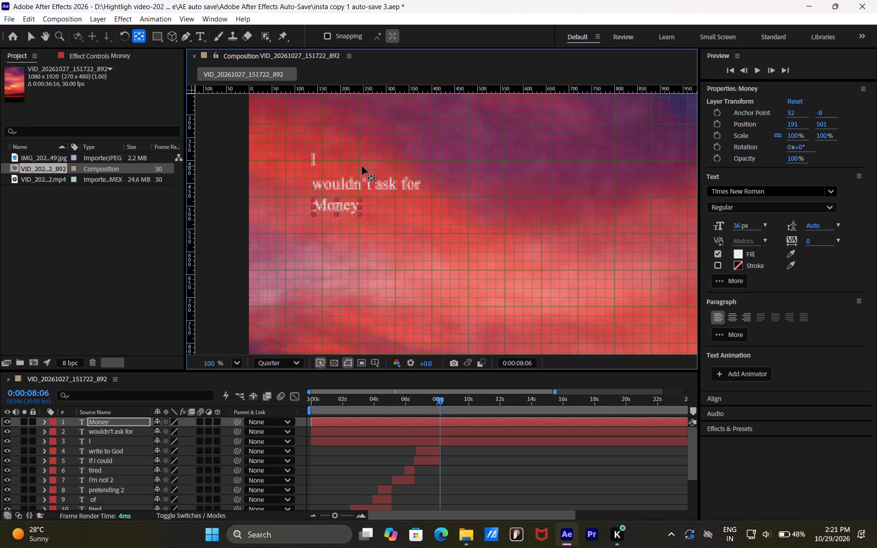
Change the font of the "Money" text to Cambria Bold.
left_click(799, 187)
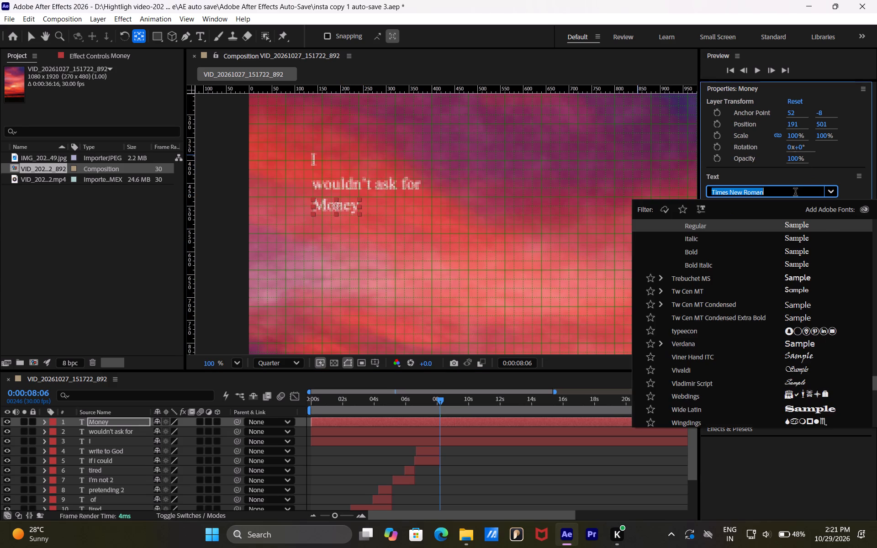
type("cambr")
key("Down")
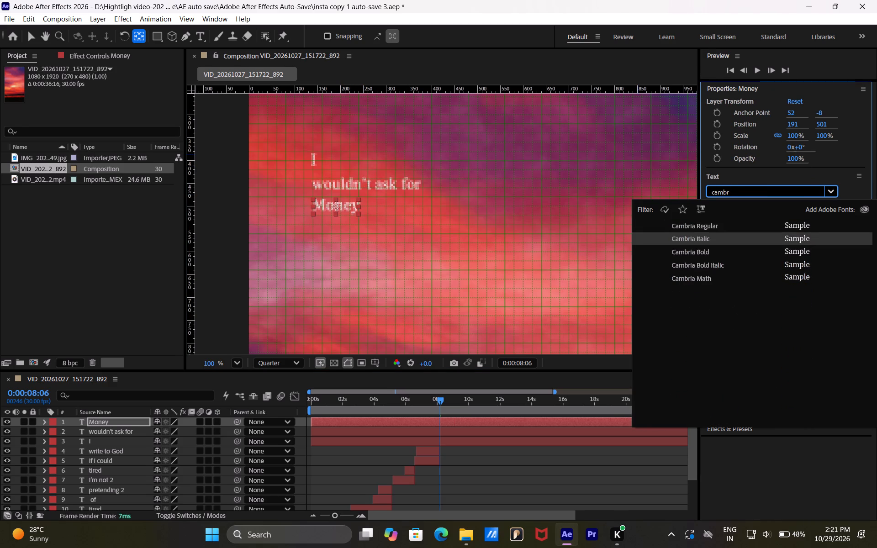
key("Down")
key("Down")
key("Up")
key("Return")
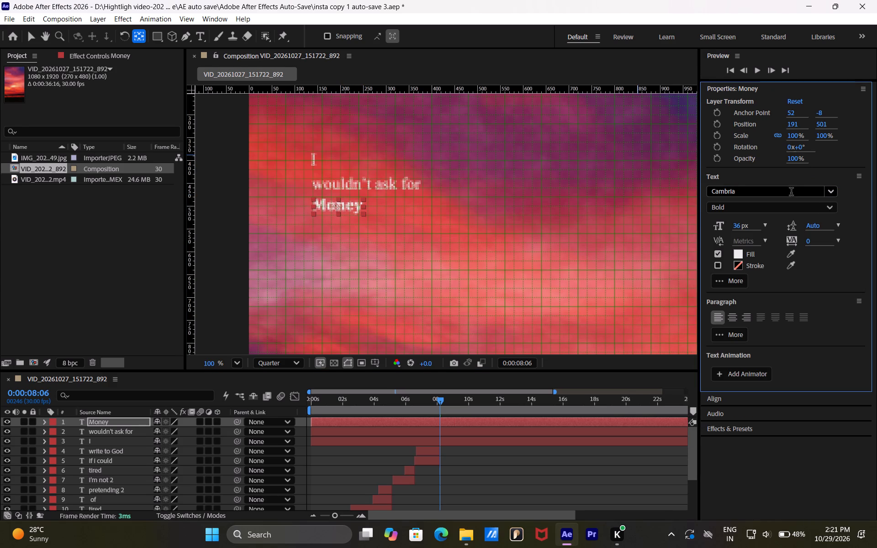
Change the font of the "wouldn't ask for" text to Cambria Bold.
left_click(374, 184)
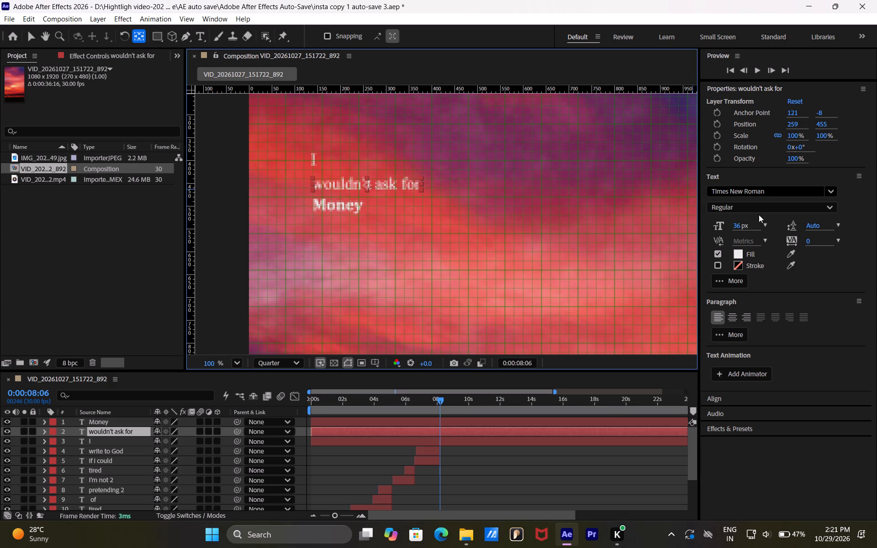
left_click(763, 191)
type("cambri")
left_click(735, 252)
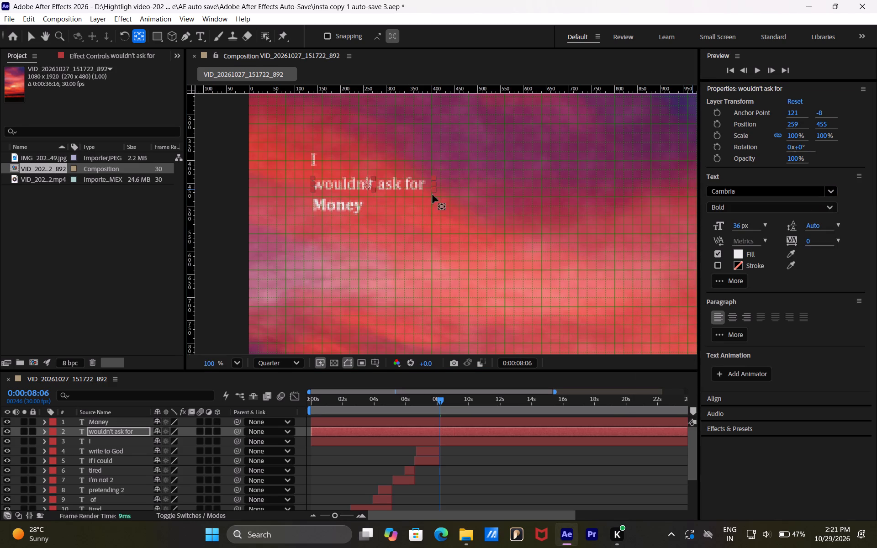
Change the font of the "I" text to Cambria Bold.
left_click(314, 161)
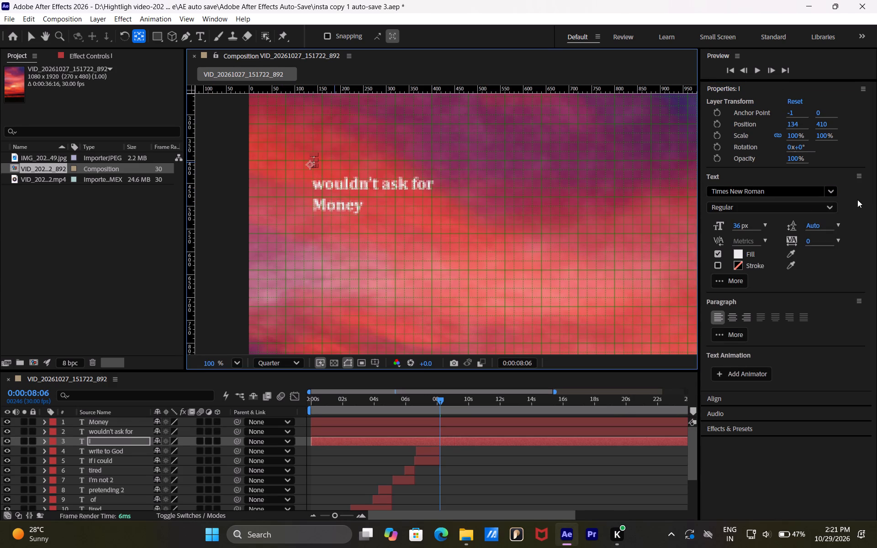
left_click(803, 195)
type("cambr")
left_click(746, 252)
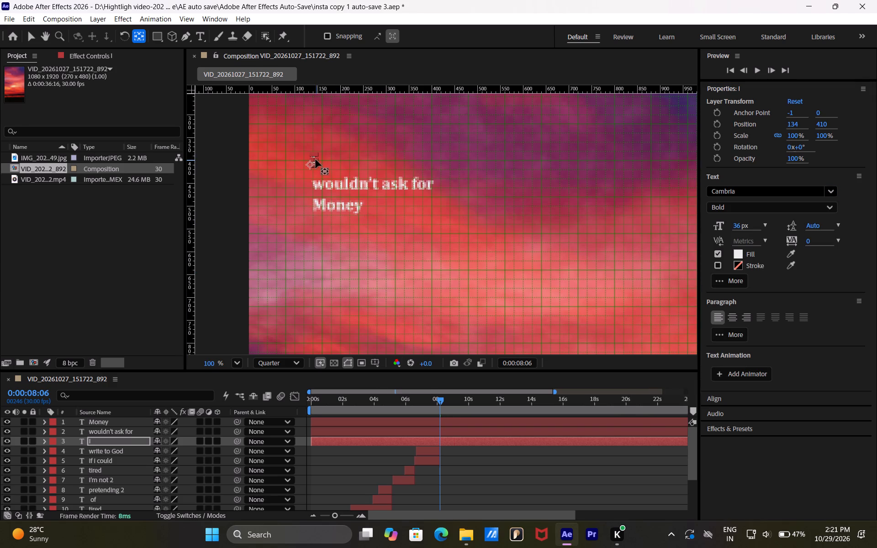
Centre the anchor point of the "I" text on the letter, at about 7, -9.
left_click_drag(312, 165, 314, 162)
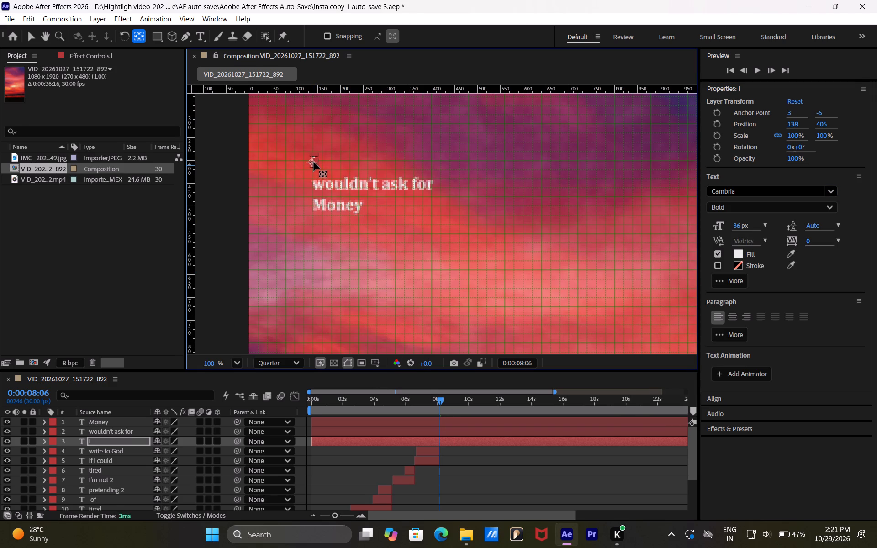
left_click_drag(314, 162, 315, 161)
Enlarge the "I" text to about 176.6% and place it at about 146, 401, above "wouldn't ask for".
key("v")
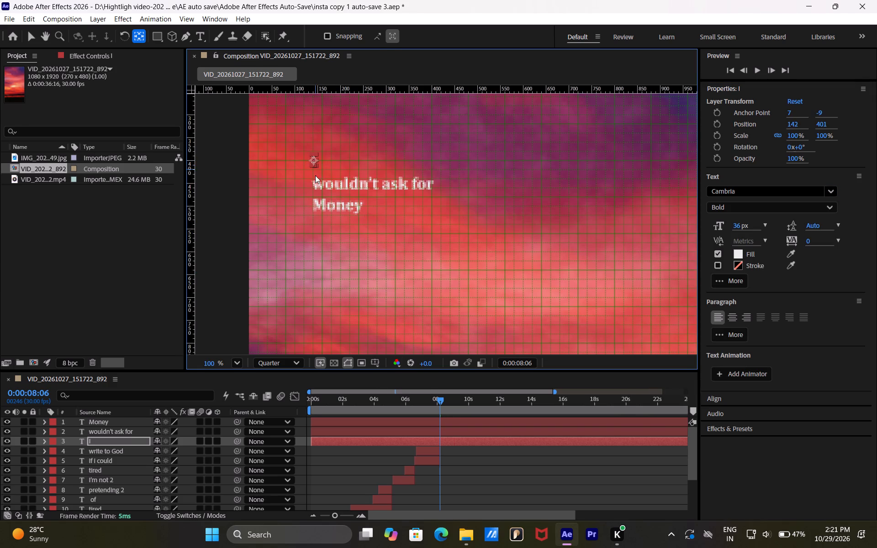
left_click(318, 166)
left_click(317, 165)
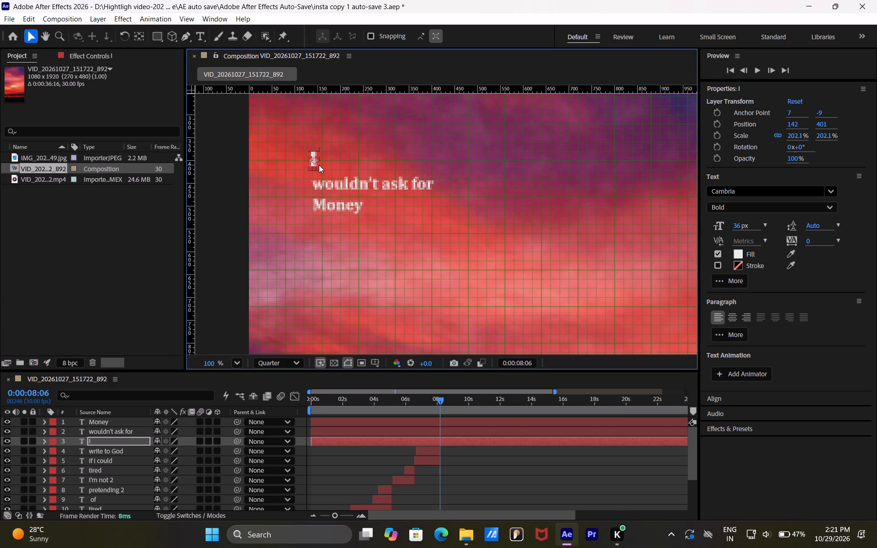
left_click(331, 184)
left_click_drag(341, 185, 338, 178)
left_click(316, 162)
left_click(315, 163)
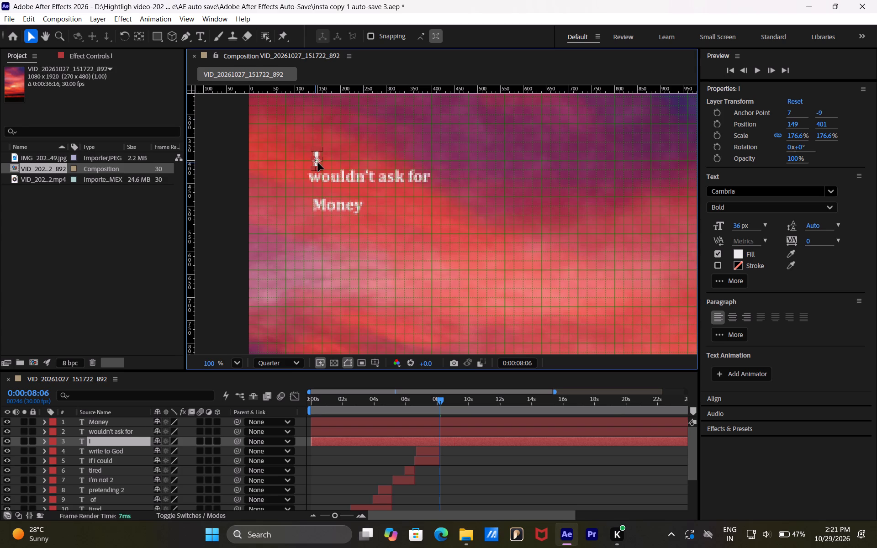
Enlarge the "wouldn't ask for" text to about 148.3% and place it at about 311, 449, just below "I".
left_click(333, 173)
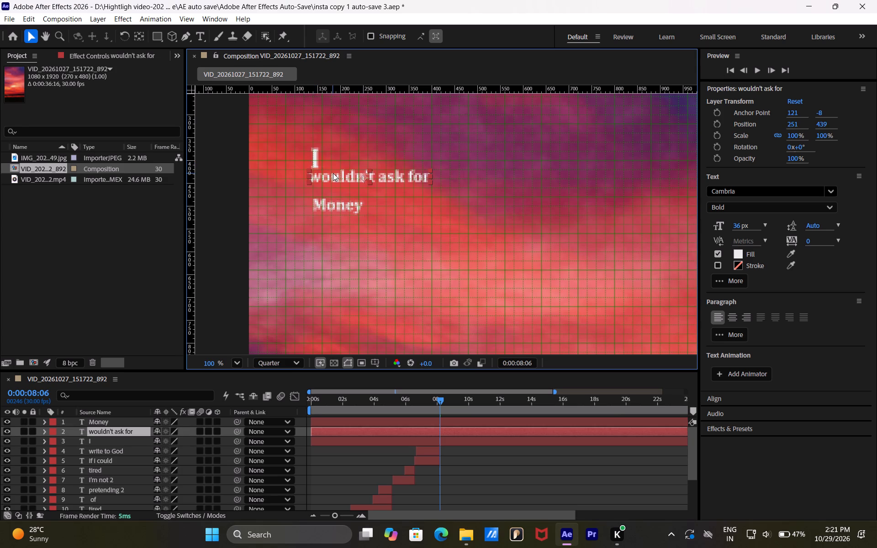
left_click(350, 180)
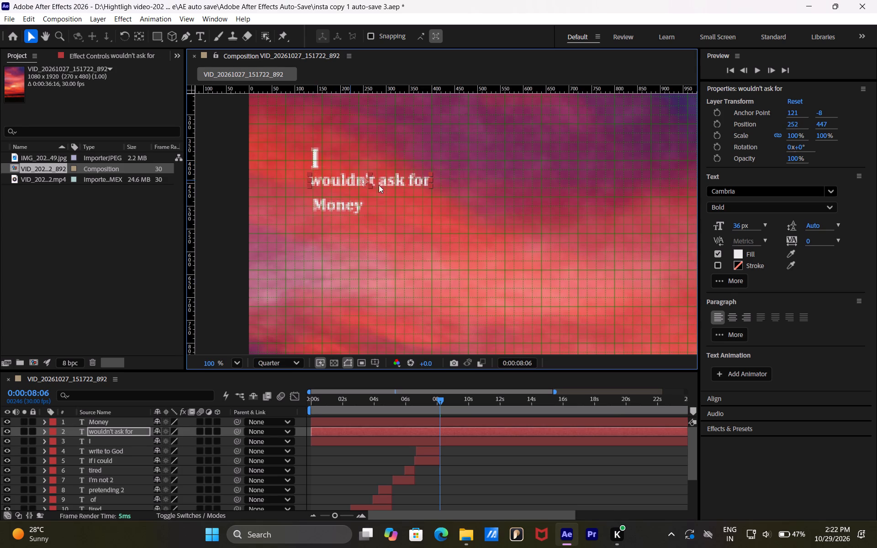
left_click_drag(431, 185, 433, 185)
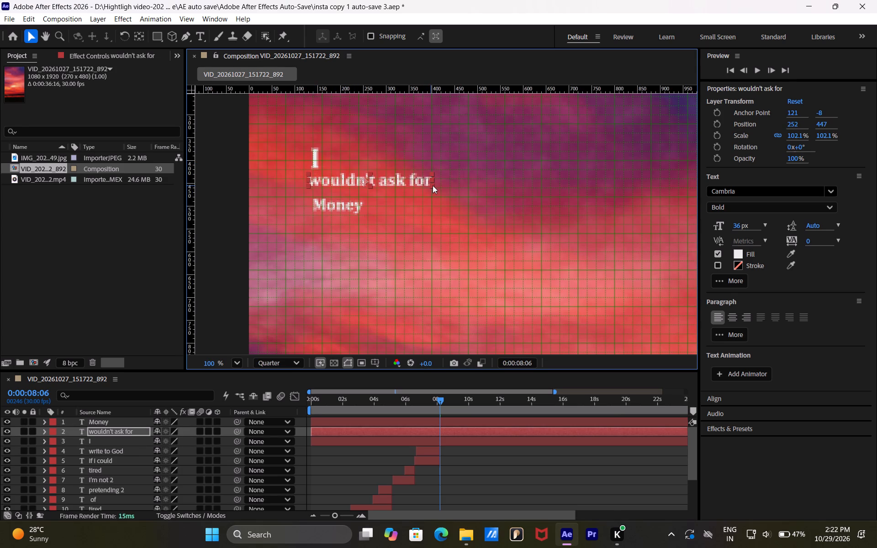
left_click_drag(433, 185, 439, 187)
left_click_drag(401, 177, 427, 178)
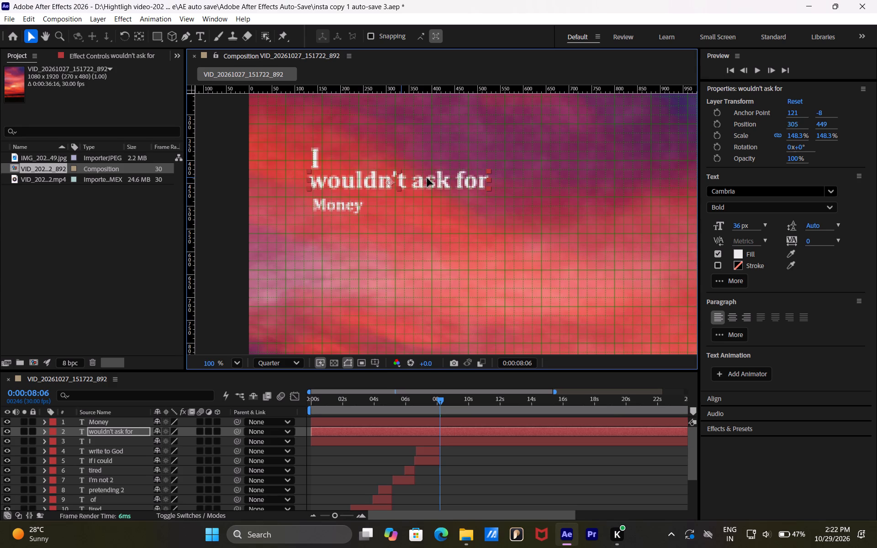
left_click_drag(427, 178, 428, 178)
Enlarge the "Money" text to about 341.5% and place it just below "wouldn't ask for", with the starting edges of both lines aligned.
left_click(358, 204)
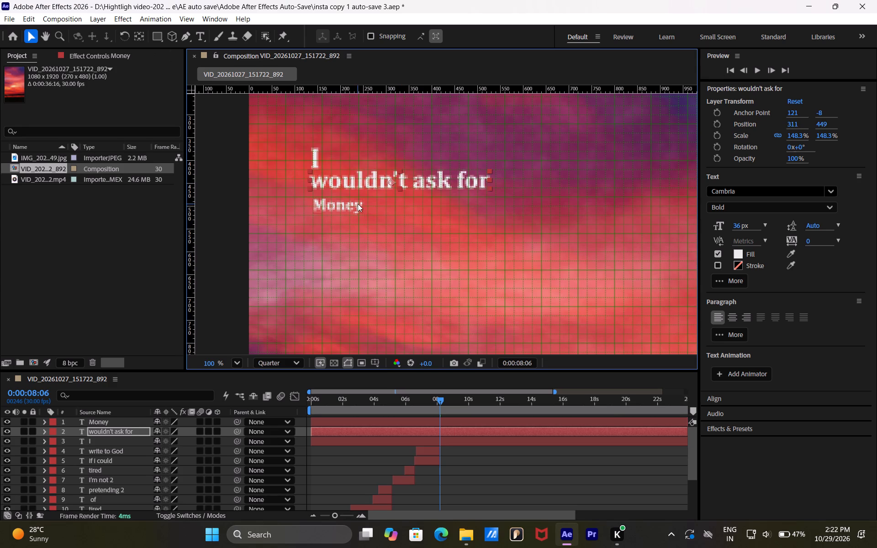
left_click_drag(365, 214, 412, 219)
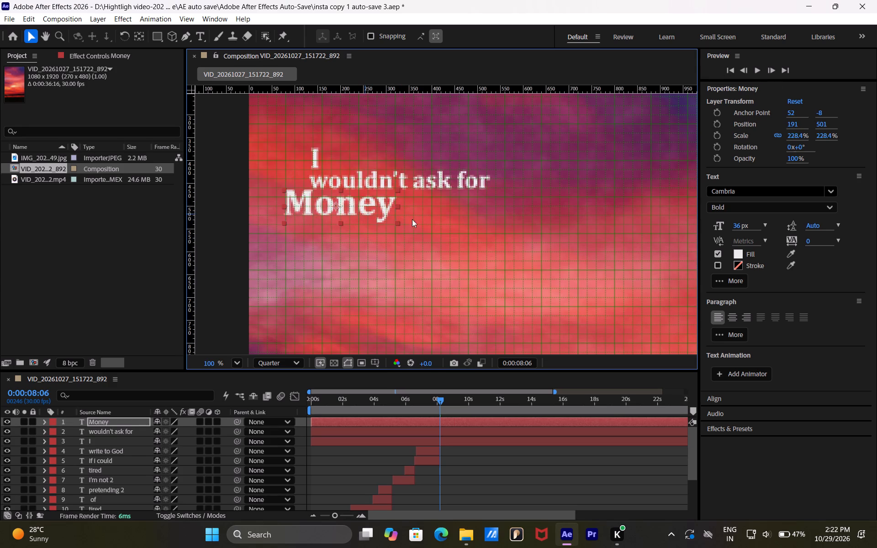
left_click_drag(412, 219, 429, 220)
left_click_drag(358, 211, 415, 217)
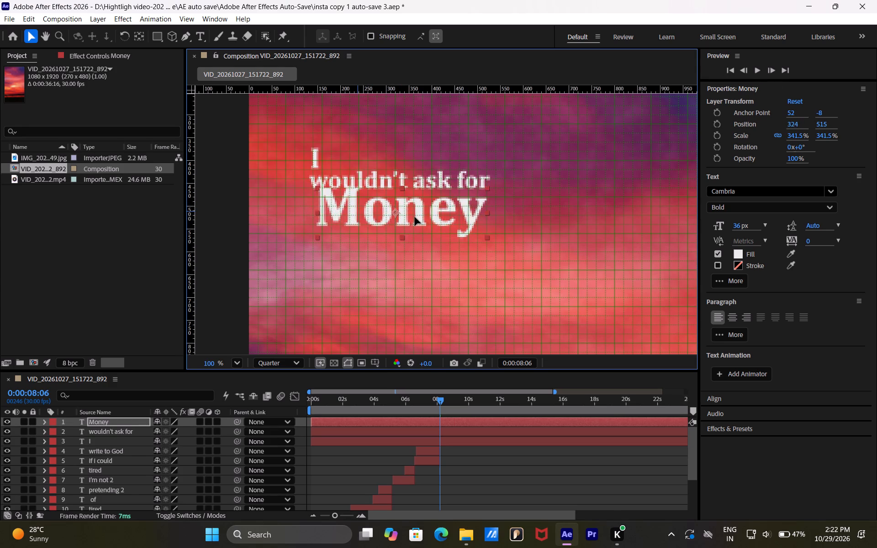
left_click_drag(415, 217, 411, 223)
left_click(462, 306)
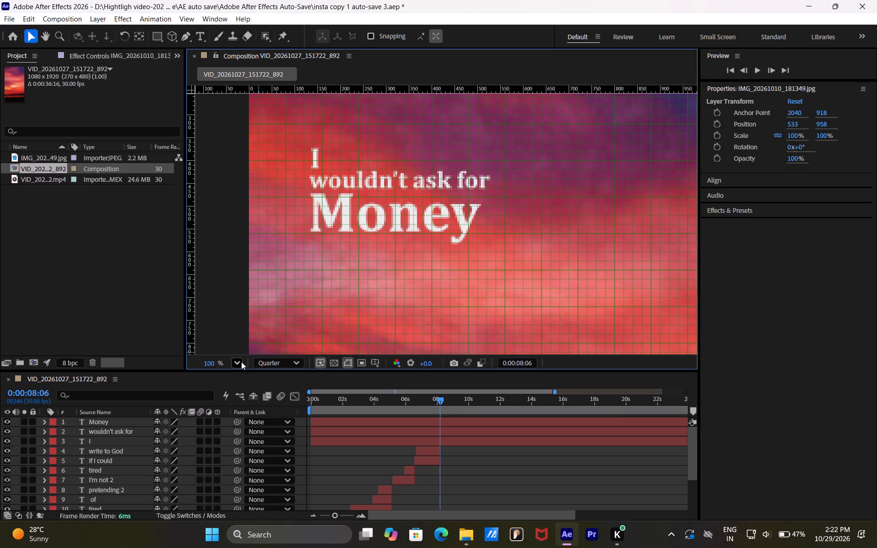
Trim the start of the "I", "wouldn't ask for" and "Money" layers to 0:00:08:04, where "write to God" ends.
left_click(241, 361)
left_click(254, 211)
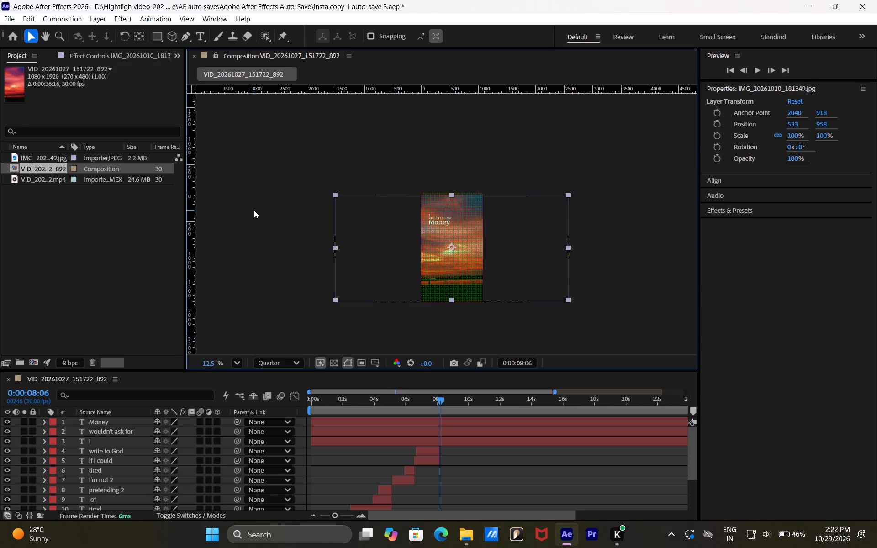
left_click(232, 360)
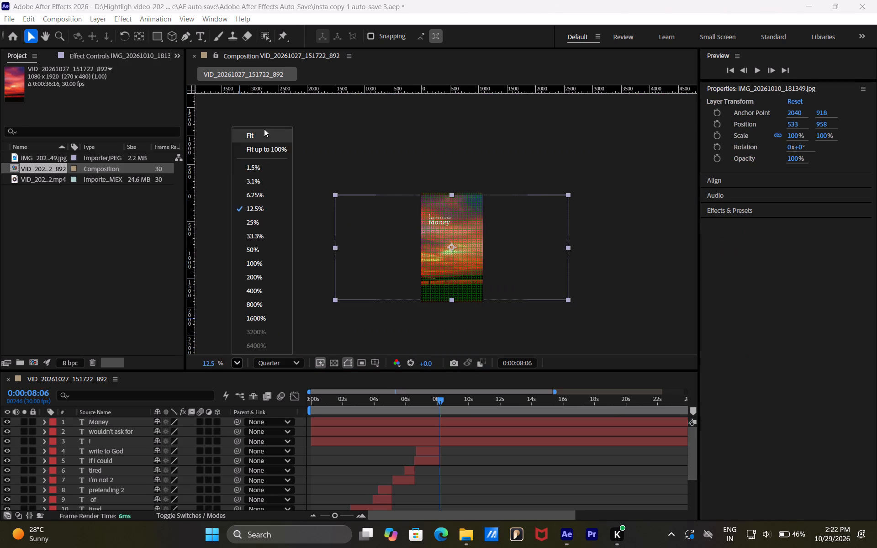
left_click(261, 137)
left_click(472, 437)
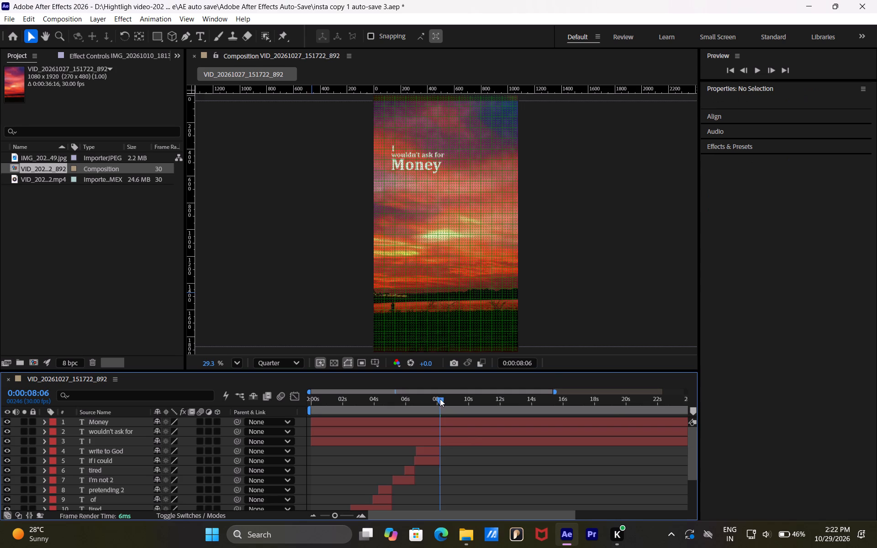
left_click(430, 399)
left_click_drag(428, 399, 399, 398)
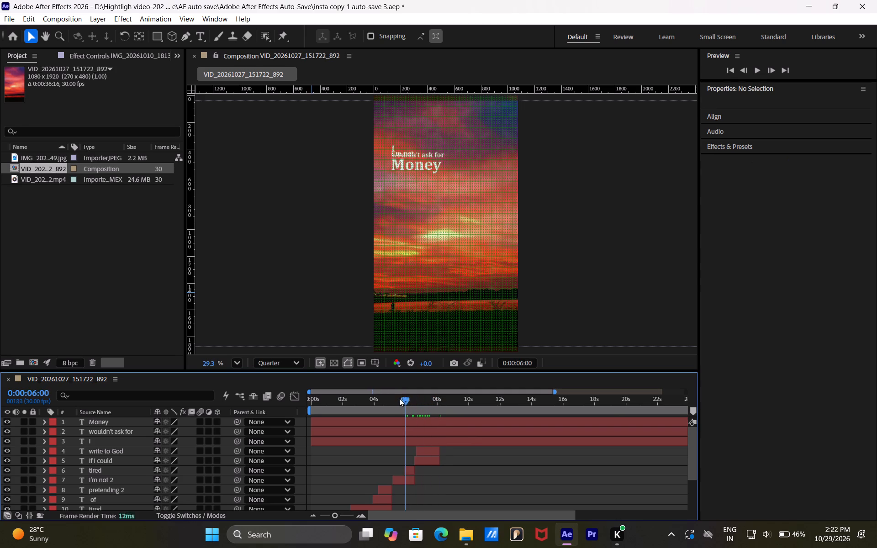
left_click_drag(399, 398, 436, 398)
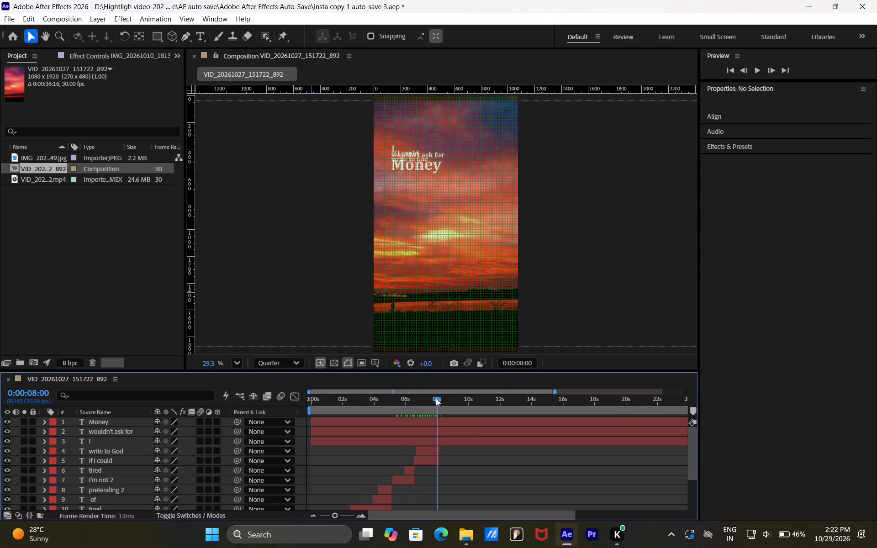
left_click_drag(436, 398, 437, 398)
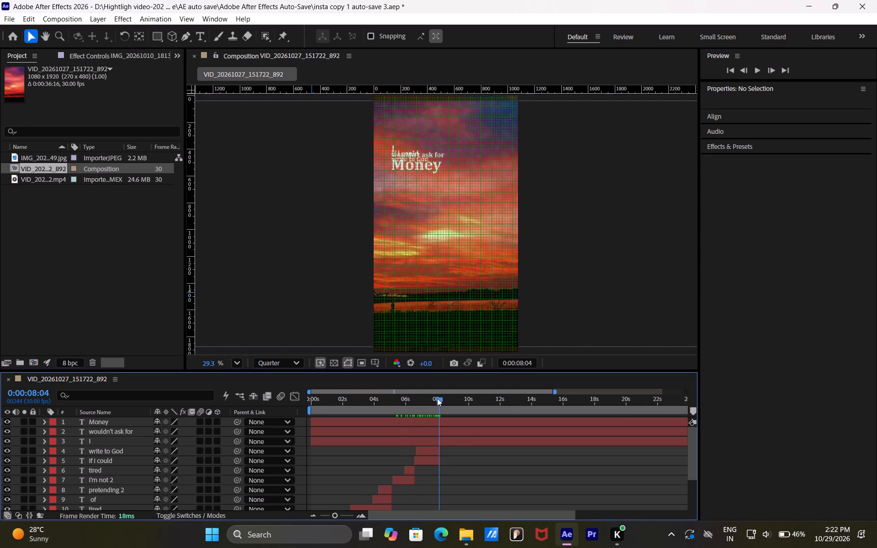
left_click(442, 443)
key("alt+bracketleft")
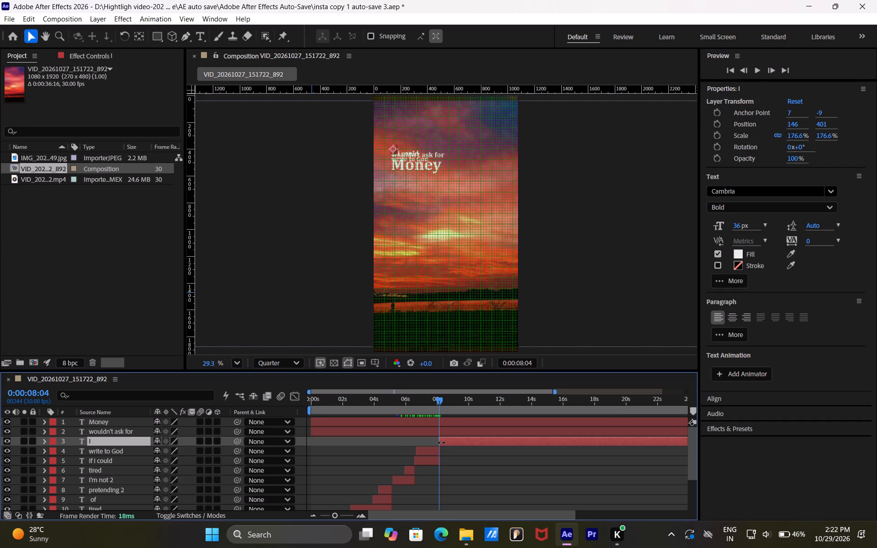
left_click(442, 433)
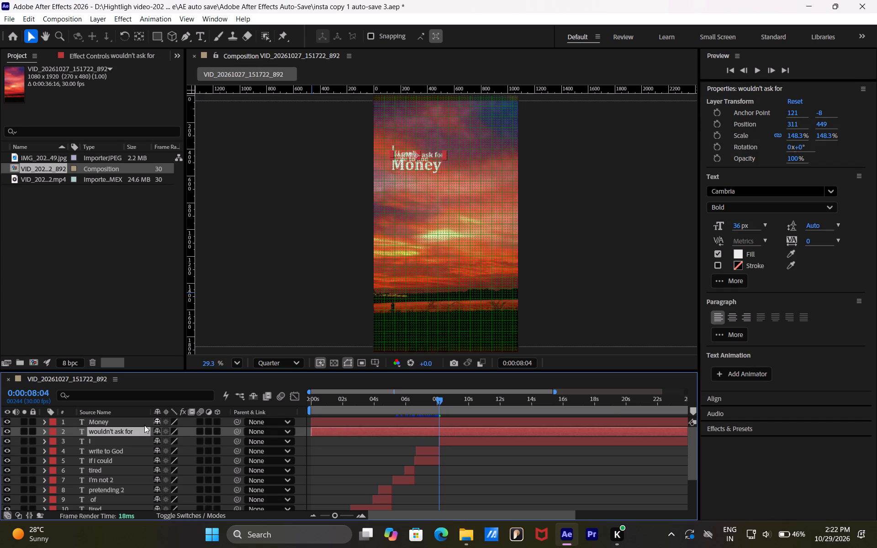
left_click(134, 419, "shift")
key("alt+bracketleft")
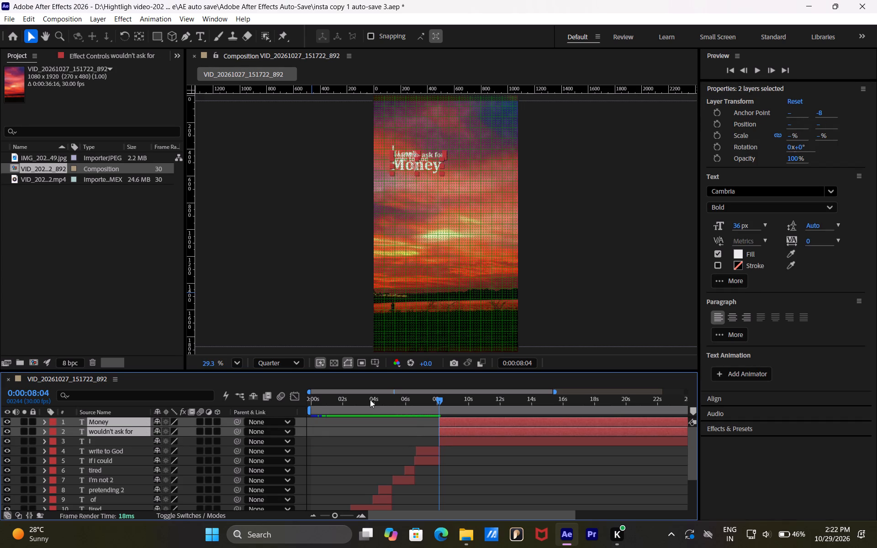
Play back the text animation from 0:00:02:21 through the new "I wouldn't ask for Money" lines.
left_click(354, 396)
key("space")
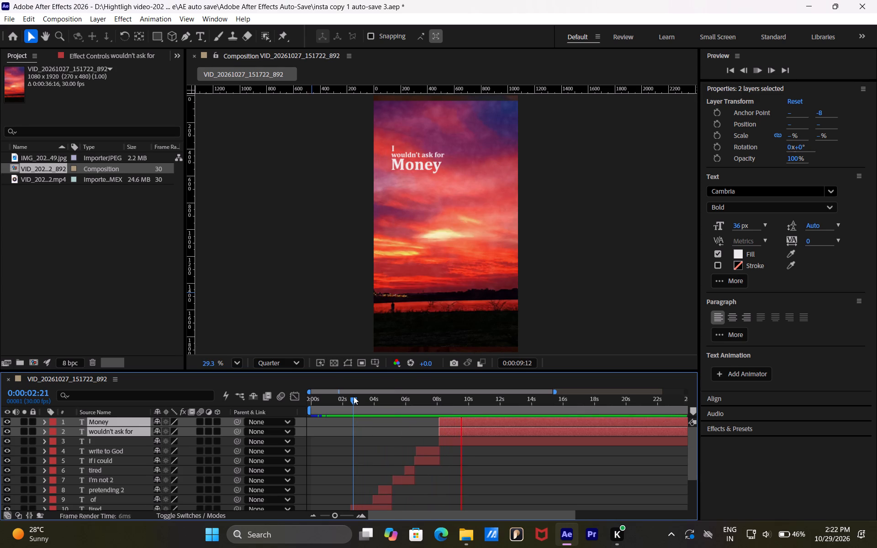
key("space")
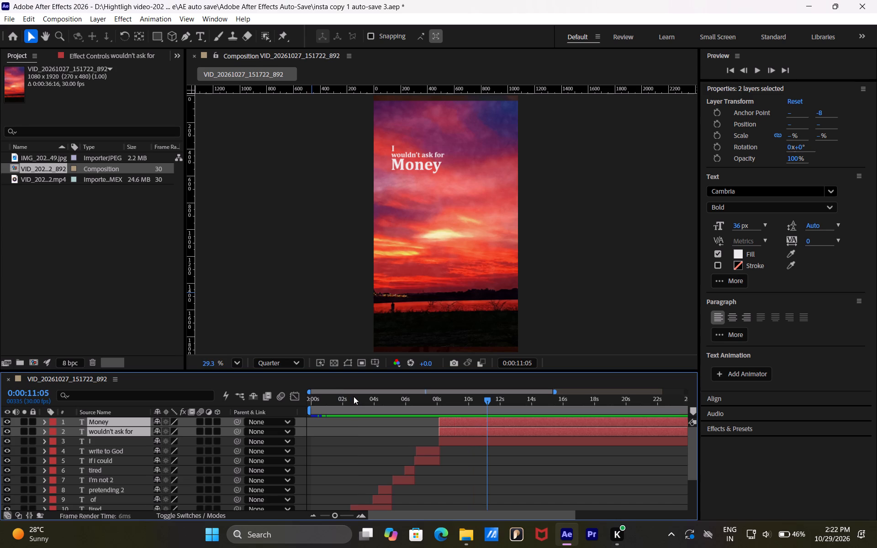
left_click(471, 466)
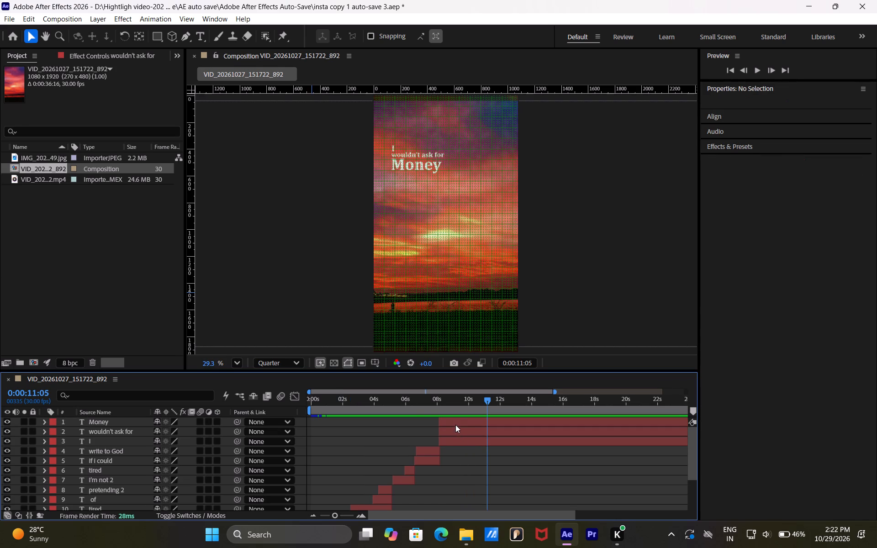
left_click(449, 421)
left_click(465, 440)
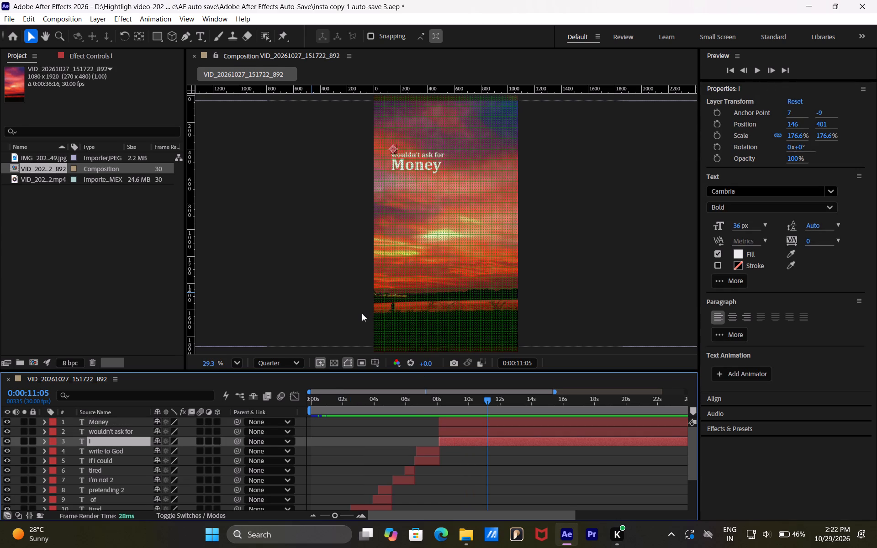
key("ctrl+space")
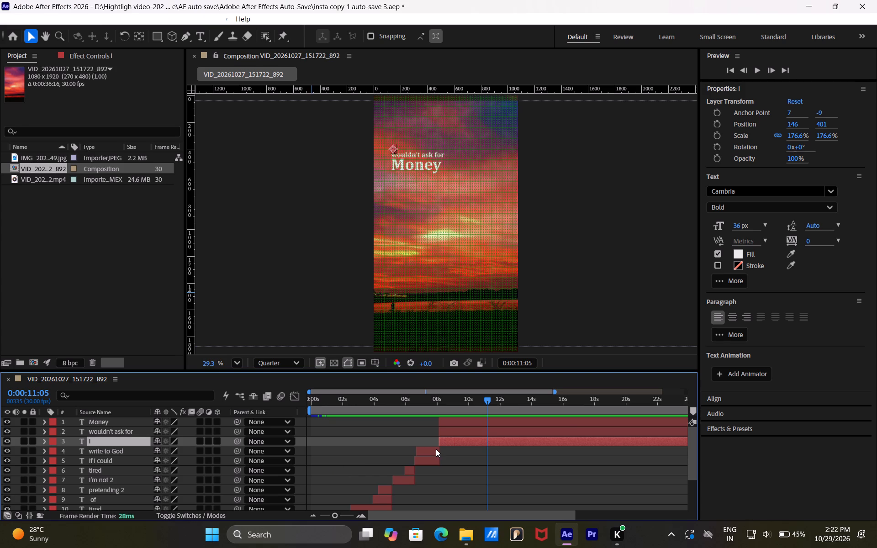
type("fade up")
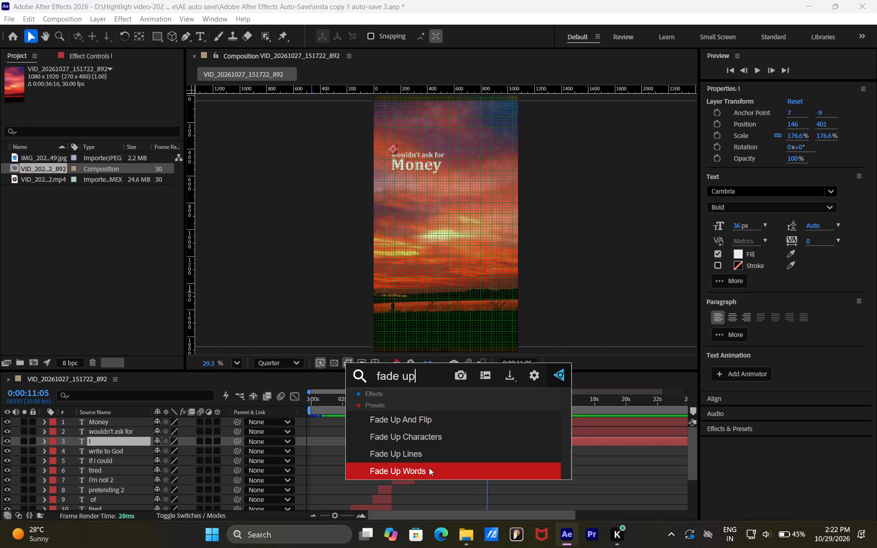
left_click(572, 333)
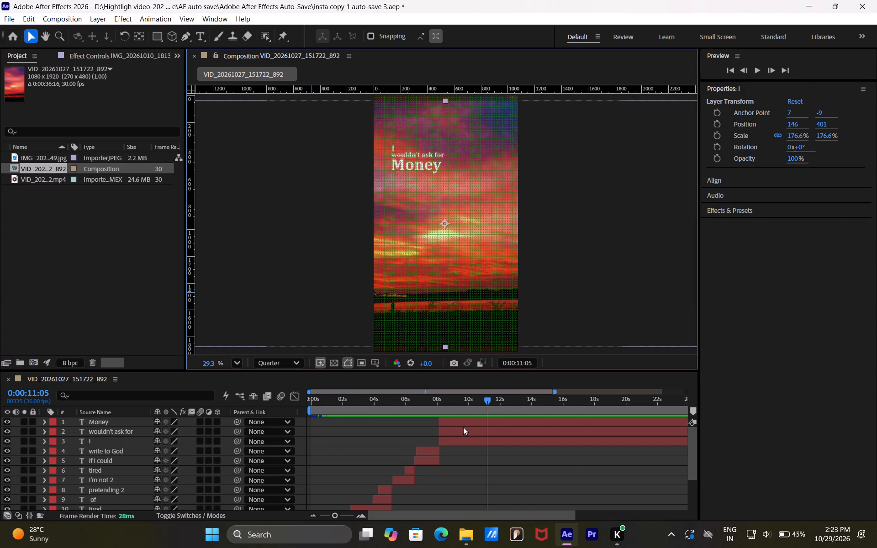
Apply the Fade Up Words preset to the "I" layer at 0:00:08:07.
left_click(437, 399)
left_click(438, 399)
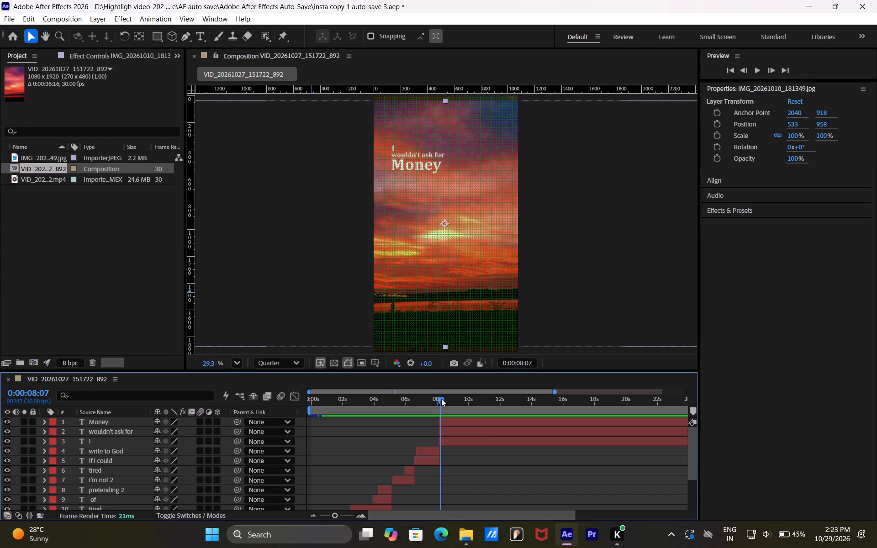
left_click(450, 440)
key("ctrl+space")
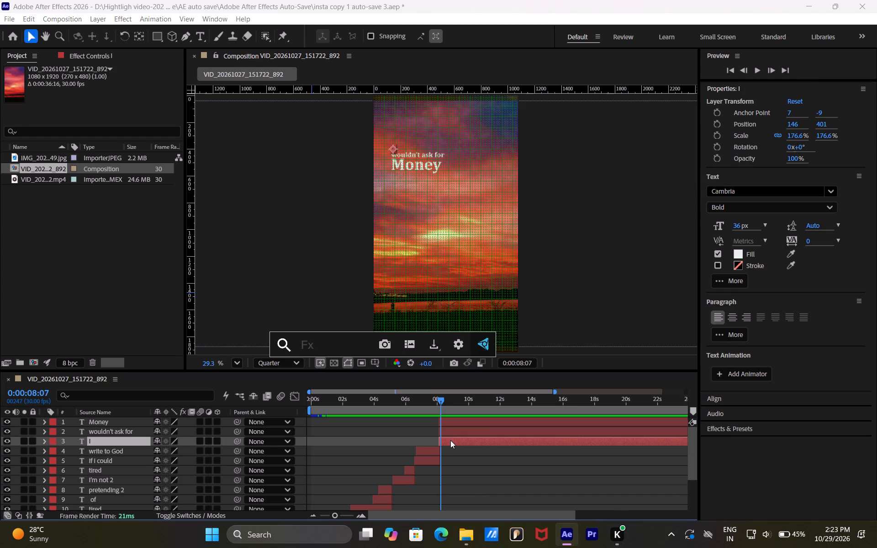
type("fade up")
key("Down")
key("Down")
key("Down")
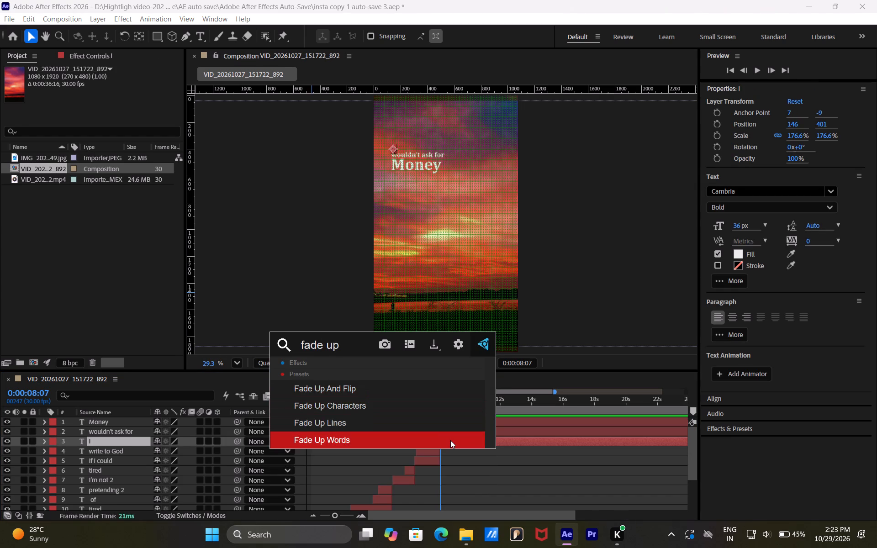
key("Return")
Apply the Fade Up Words preset to the "wouldn't ask for" layer at 0:00:09:01.
left_click(456, 433)
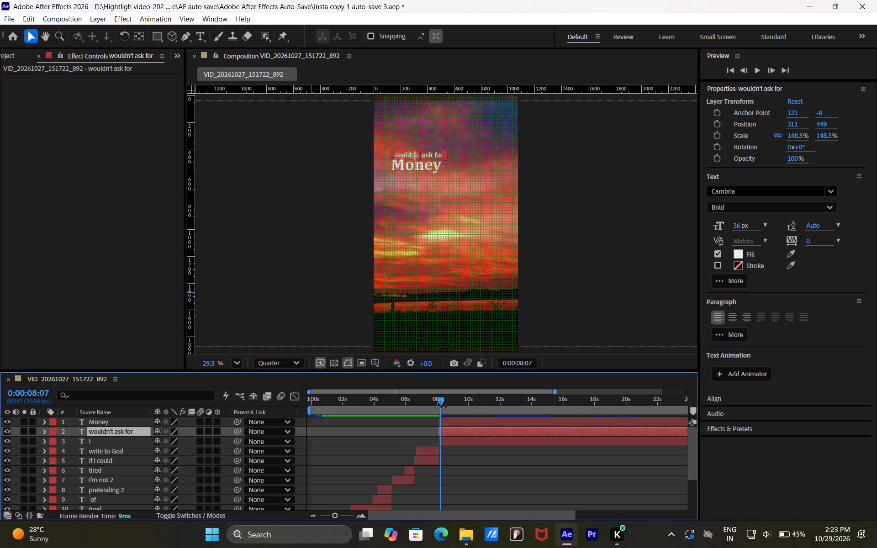
left_click_drag(441, 400, 453, 400)
key("f")
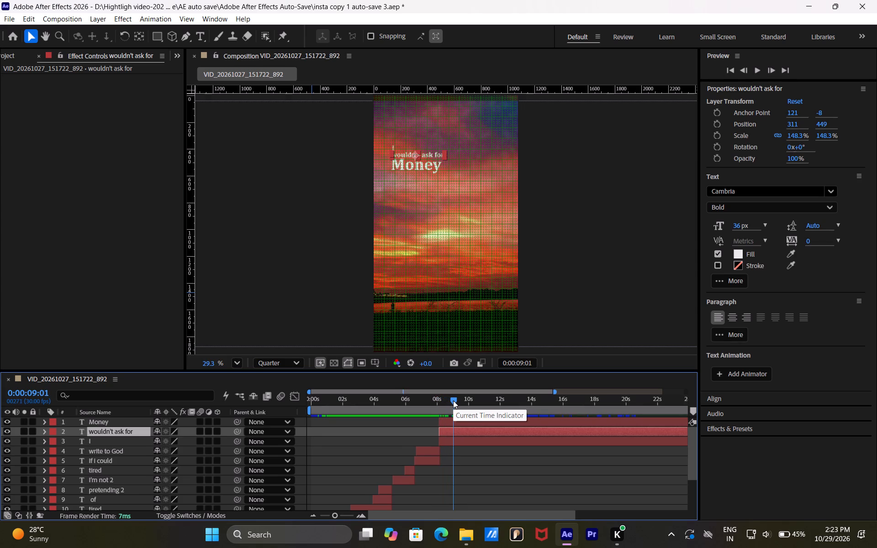
key("ctrl+space")
type("fade up")
key("Up")
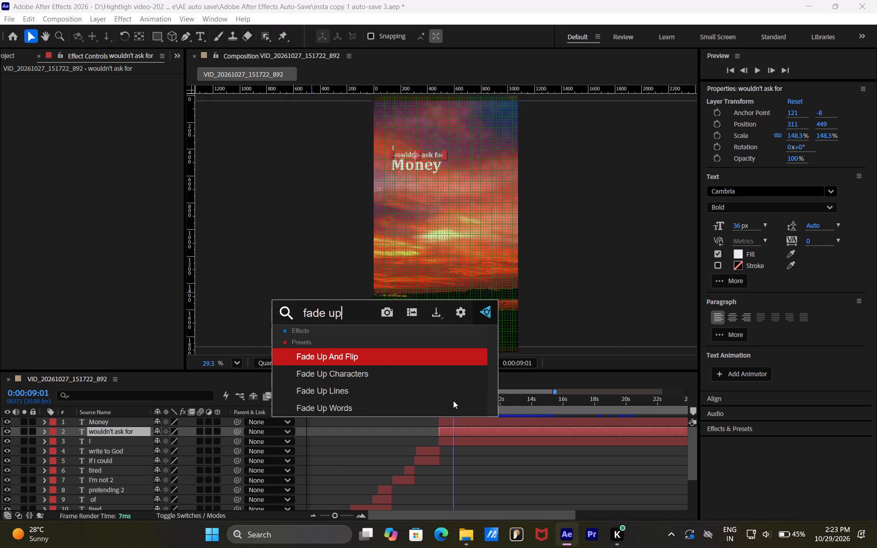
key("Return")
Apply the Fade Up Words preset to the "Money" layer at 0:00:09:16.
left_click(461, 400)
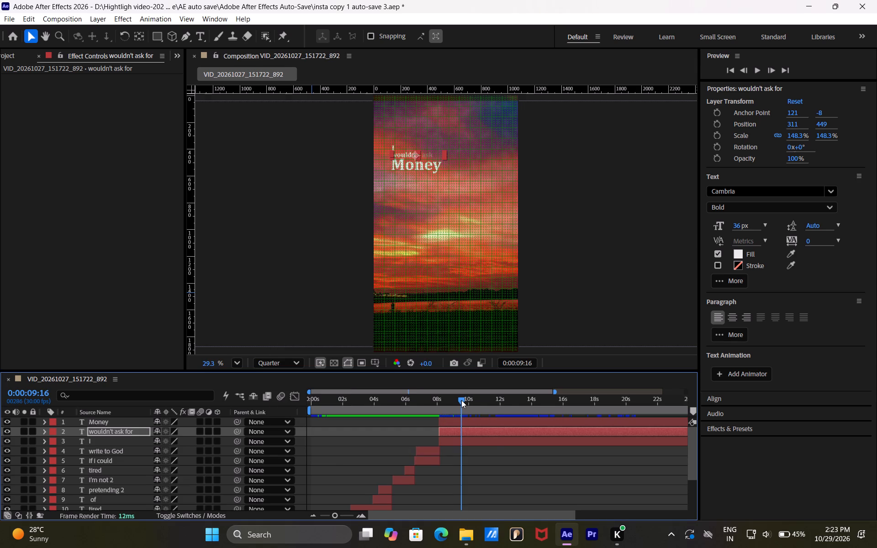
left_click(473, 421)
key("ctrl+space")
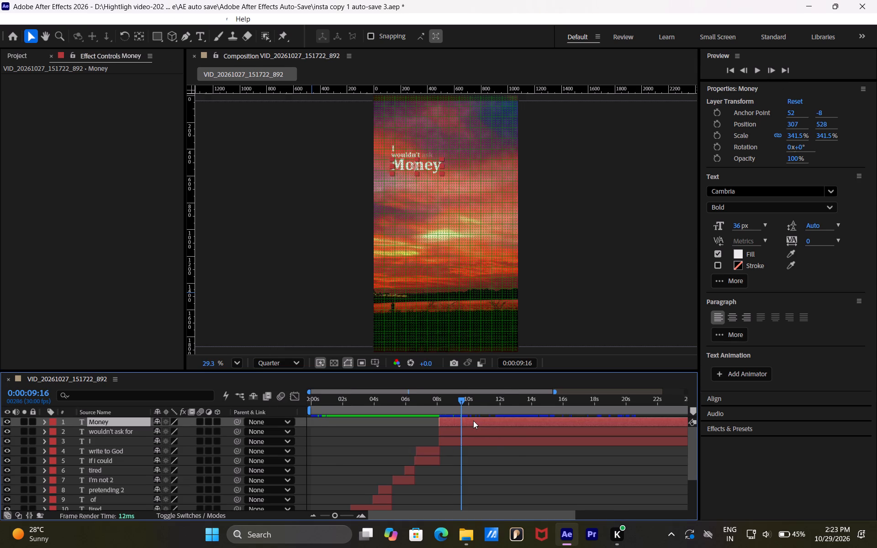
type("fade")
key("space")
type("up")
key("Up")
key("Return")
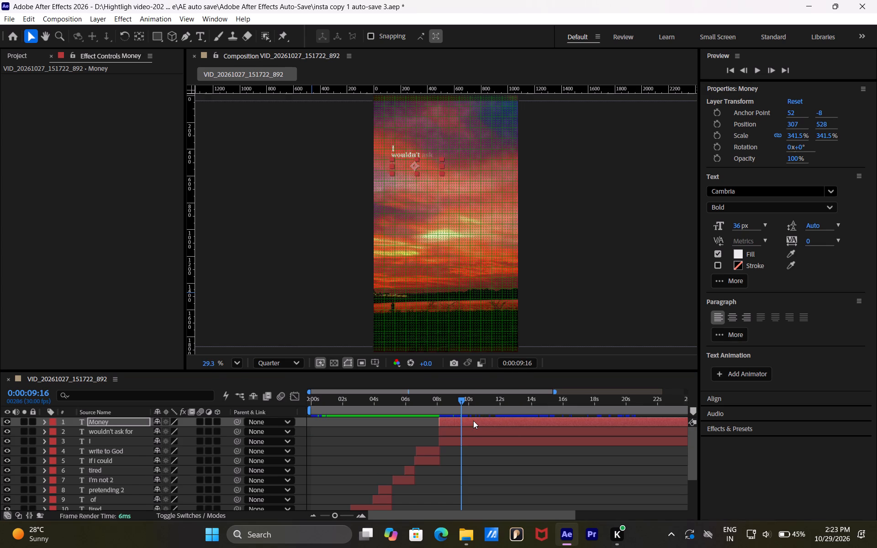
Shorten the fade of the "I" layer by moving its ending Range Selector Start keyframe to 0:00:08:17.
left_click(471, 437)
left_click(471, 437)
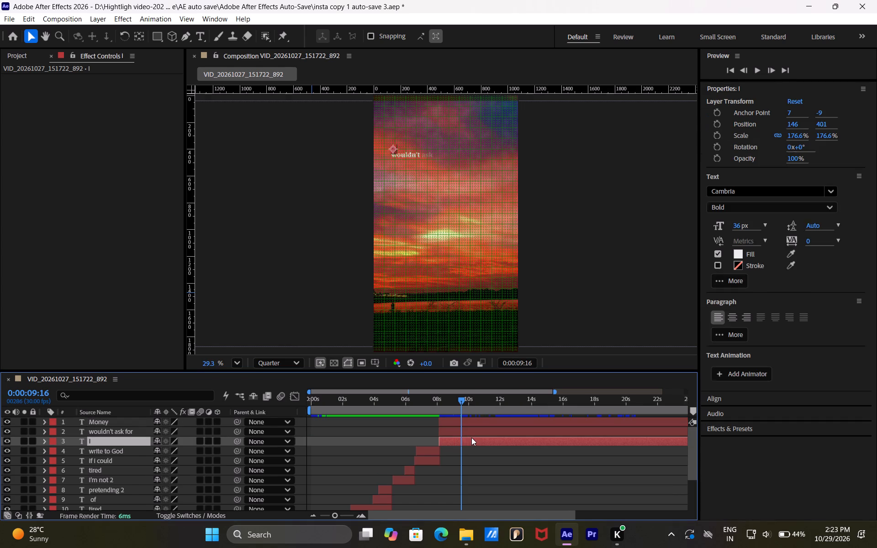
key("u")
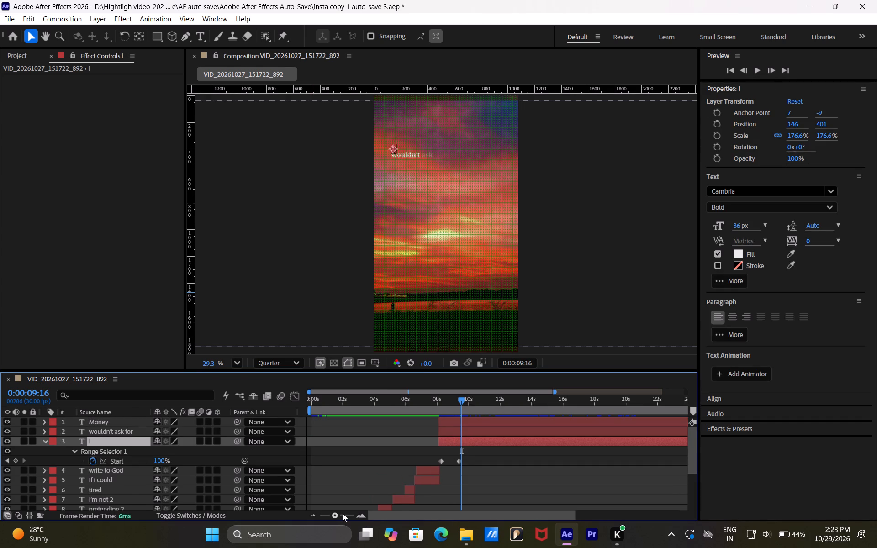
left_click(344, 513)
left_click_drag(344, 513, 350, 513)
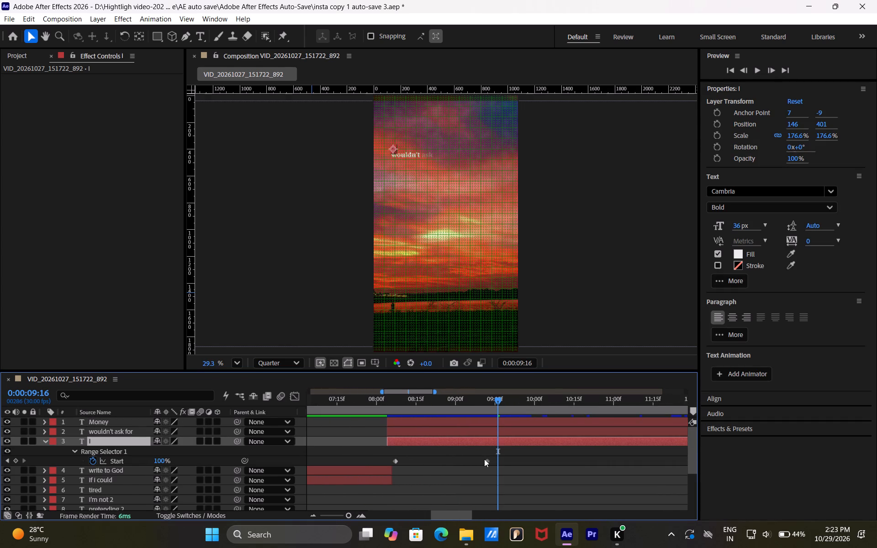
left_click_drag(486, 459, 421, 451)
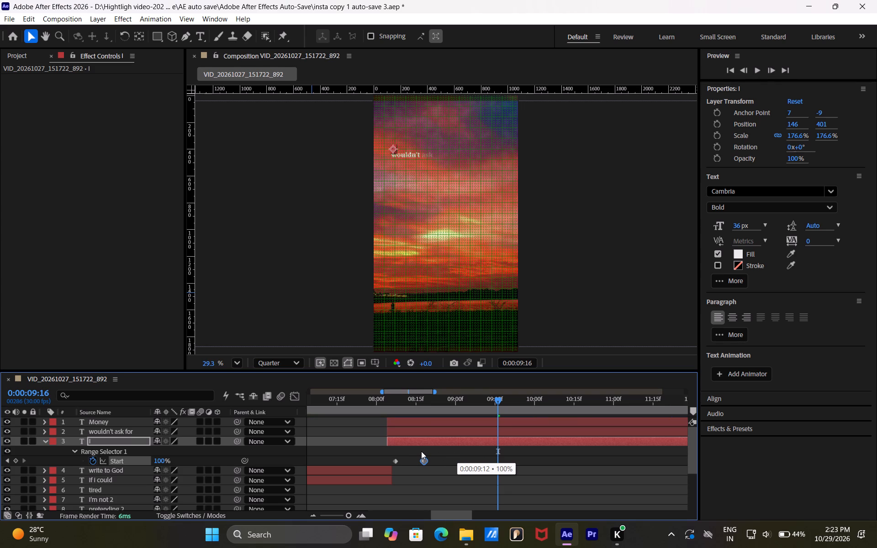
left_click_drag(421, 451, 420, 451)
Retime the "wouldn't ask for" fade by moving its Start keyframes to about 0:00:08:20 and 0:00:09:14.
left_click(429, 433)
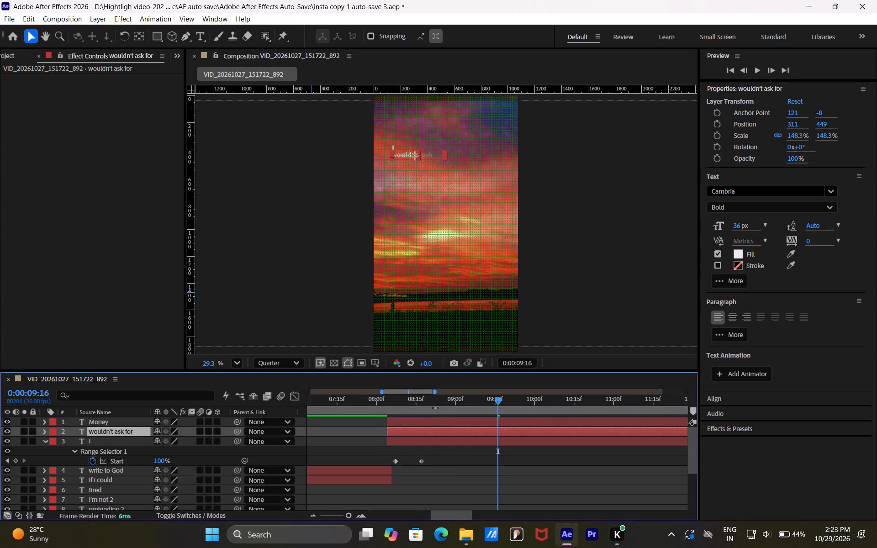
left_click(431, 400)
left_click_drag(430, 400, 423, 400)
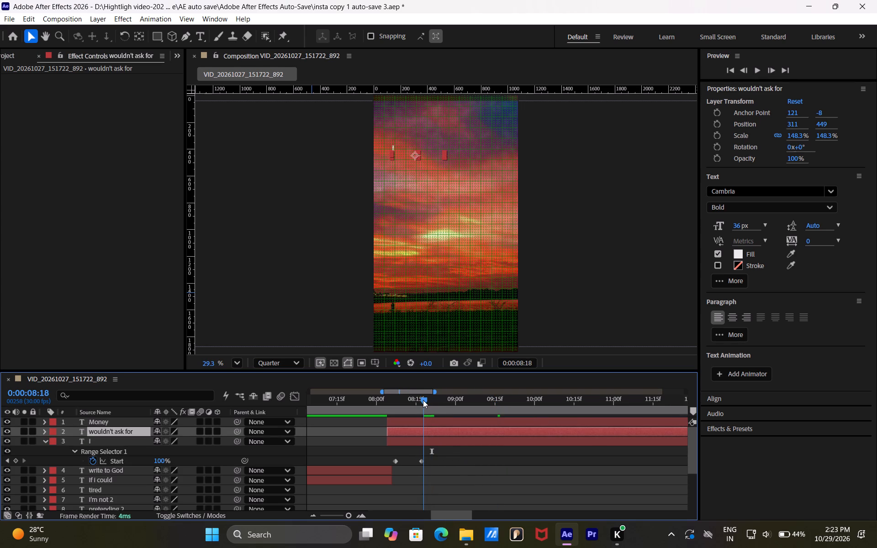
left_click_drag(423, 400, 420, 400)
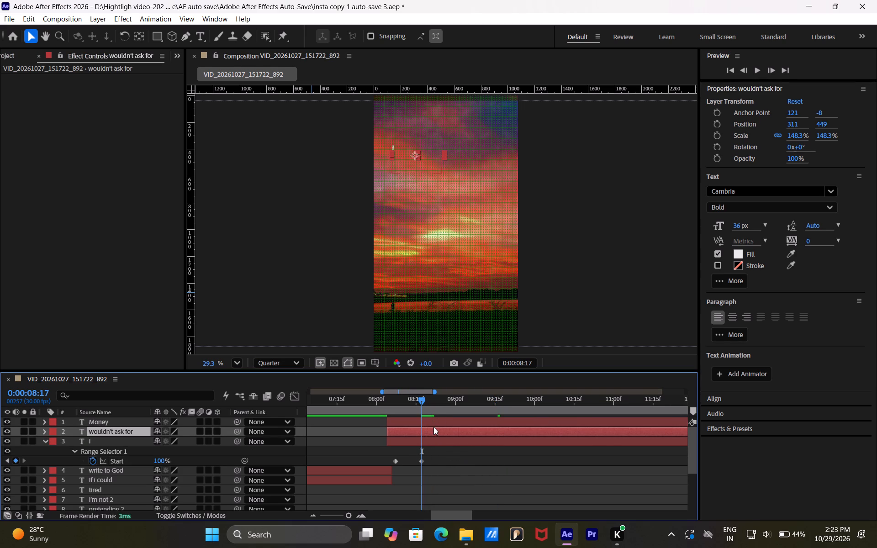
left_click(433, 427)
key("u")
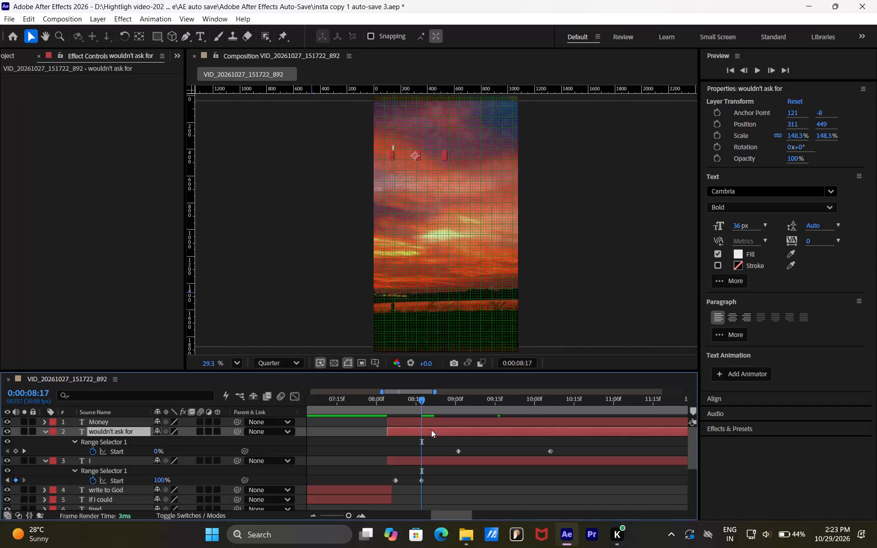
left_click_drag(459, 451, 429, 444)
left_click_drag(550, 449, 500, 450)
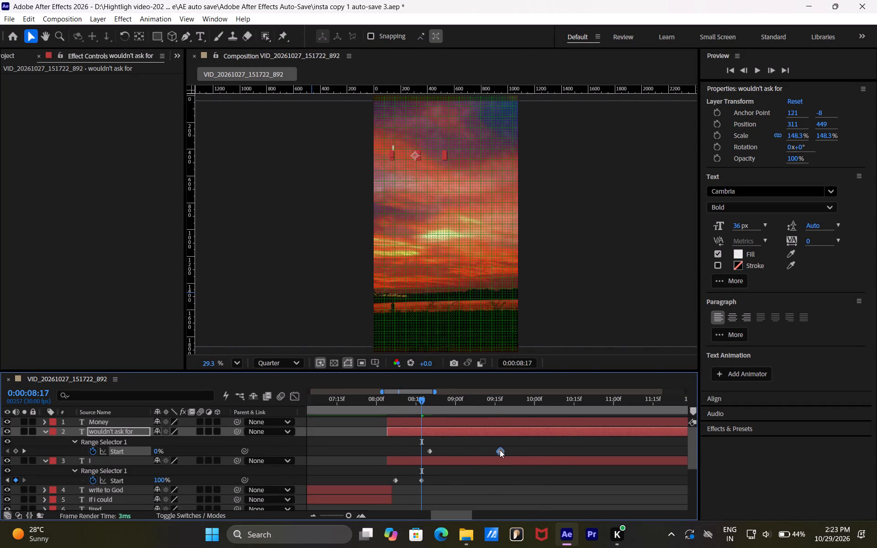
left_click_drag(500, 450, 491, 449)
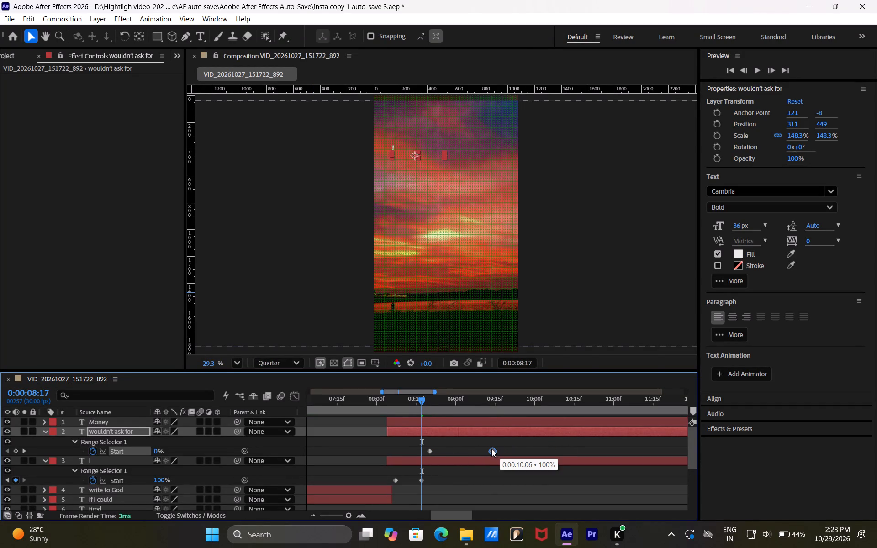
left_click_drag(491, 449, 491, 448)
Shorten the "Money" fade by moving its ending Range Selector Start keyframe to 0:00:10:01.
left_click(495, 401)
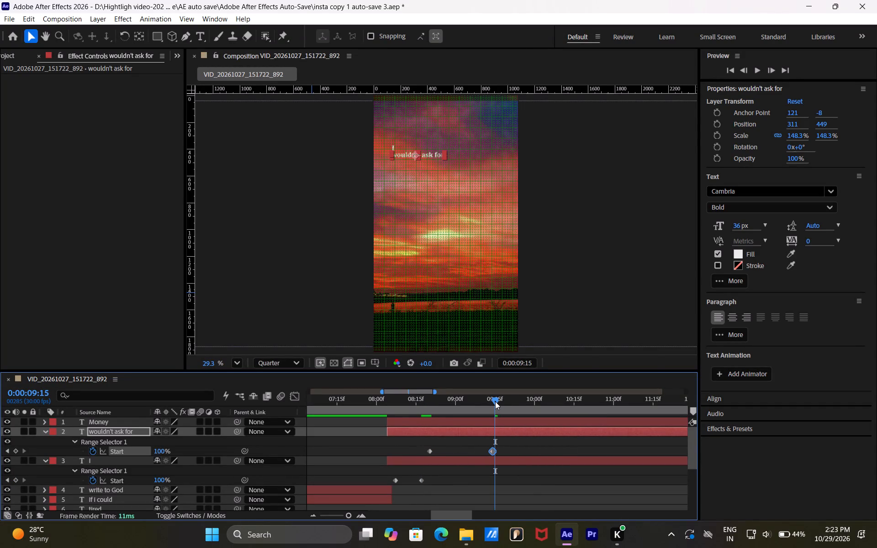
left_click(522, 436)
left_click(510, 422)
key("u")
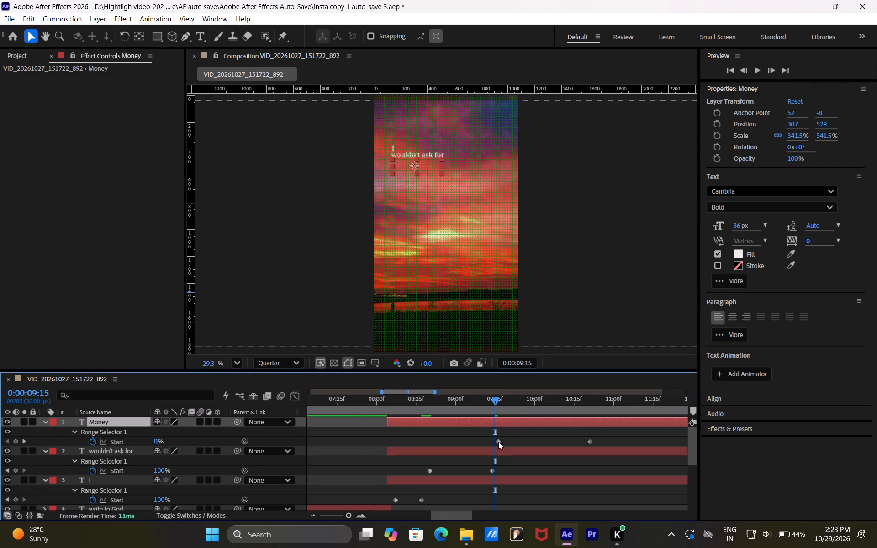
left_click(498, 441)
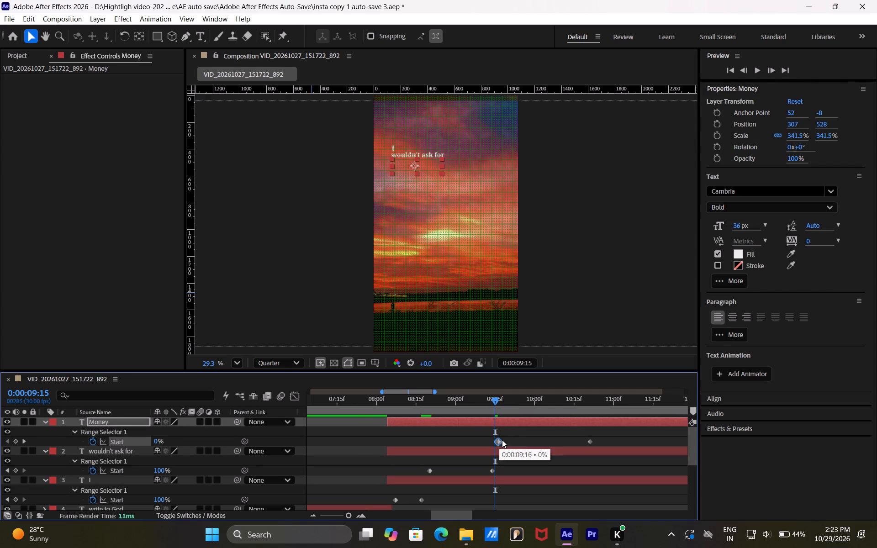
left_click_drag(590, 443, 548, 440)
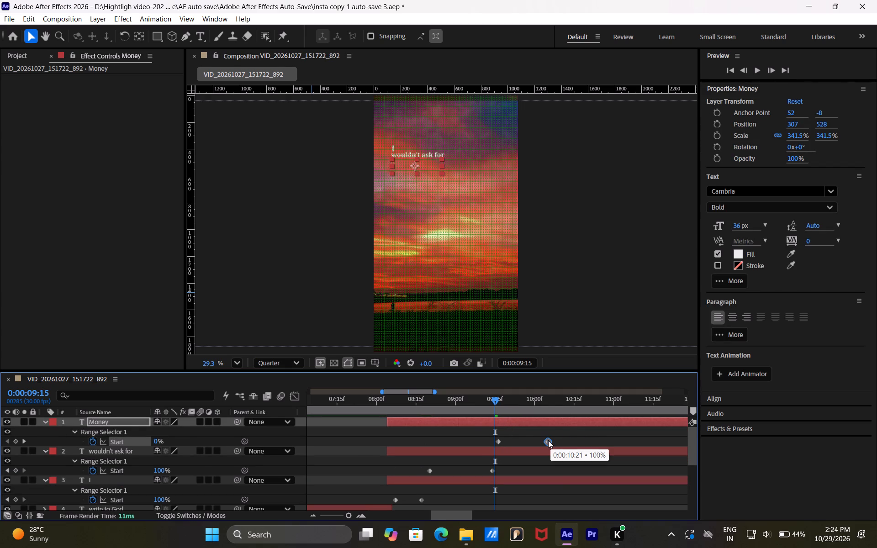
left_click_drag(548, 440, 538, 437)
left_click(536, 459)
Play back the text animation from 0:00:01:21 and again from 0:00:07:03 to check the timing of the "I wouldn't ask for Money" fades.
left_click_drag(345, 514, 344, 514)
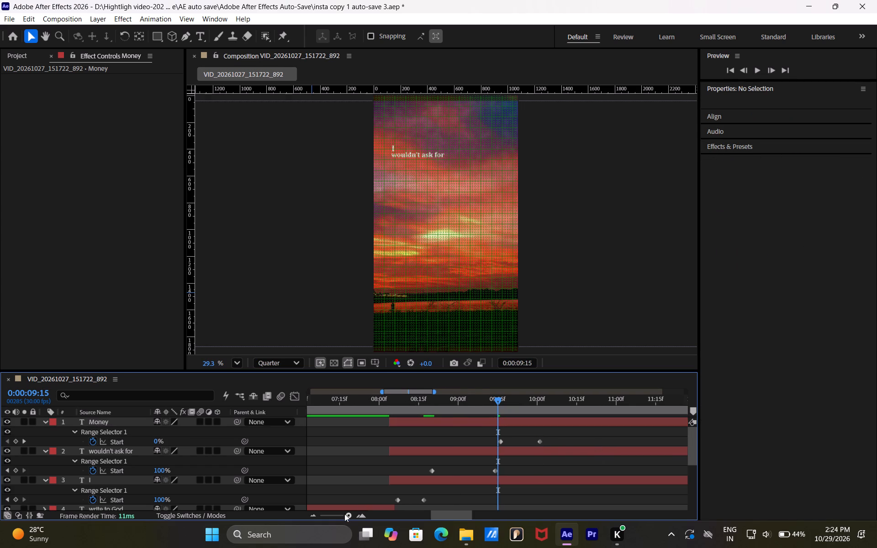
left_click_drag(344, 514, 334, 509)
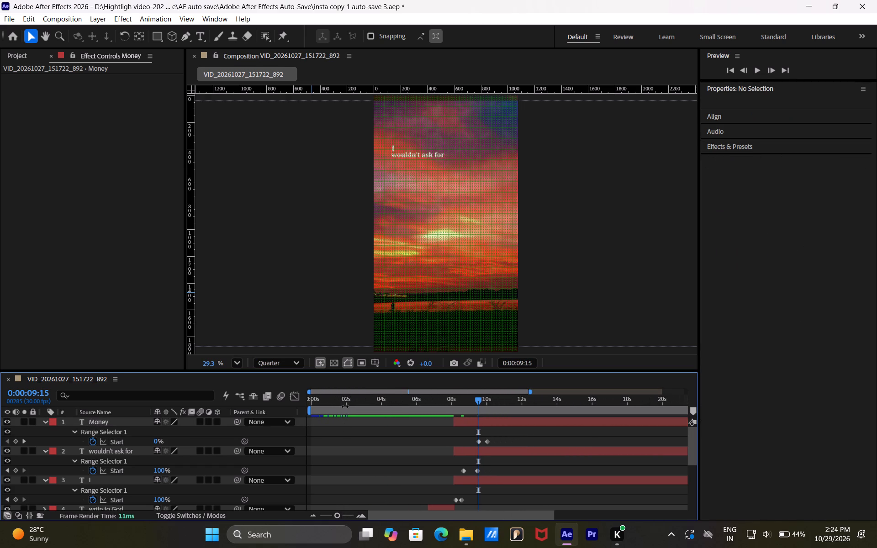
left_click(341, 403)
type("v")
key("space")
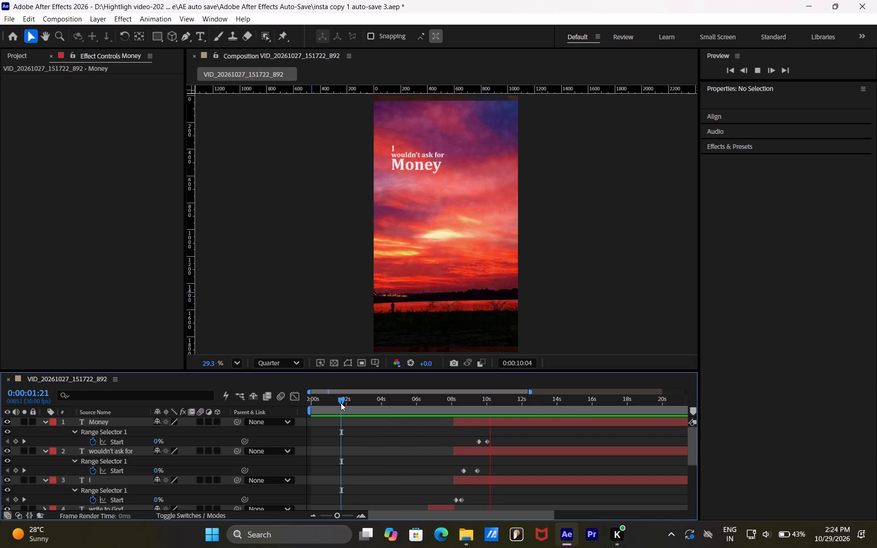
key("space")
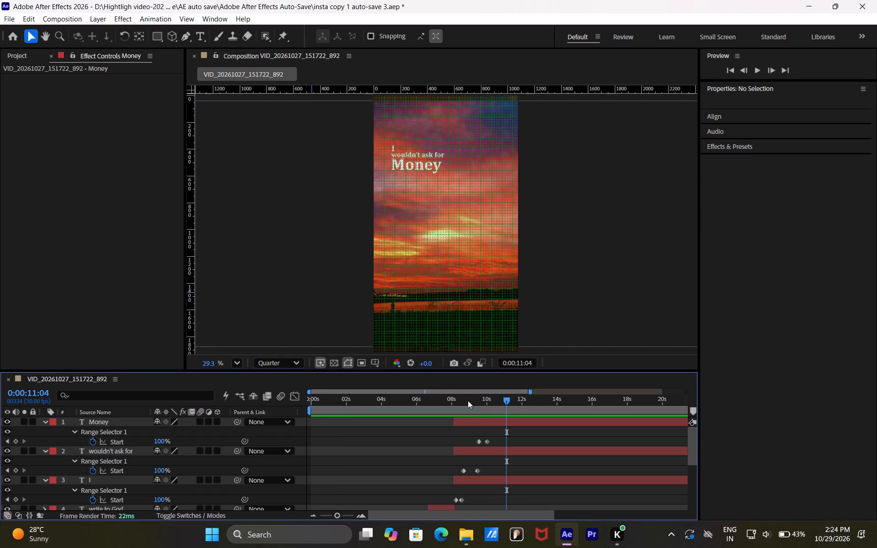
left_click_drag(504, 402, 444, 399)
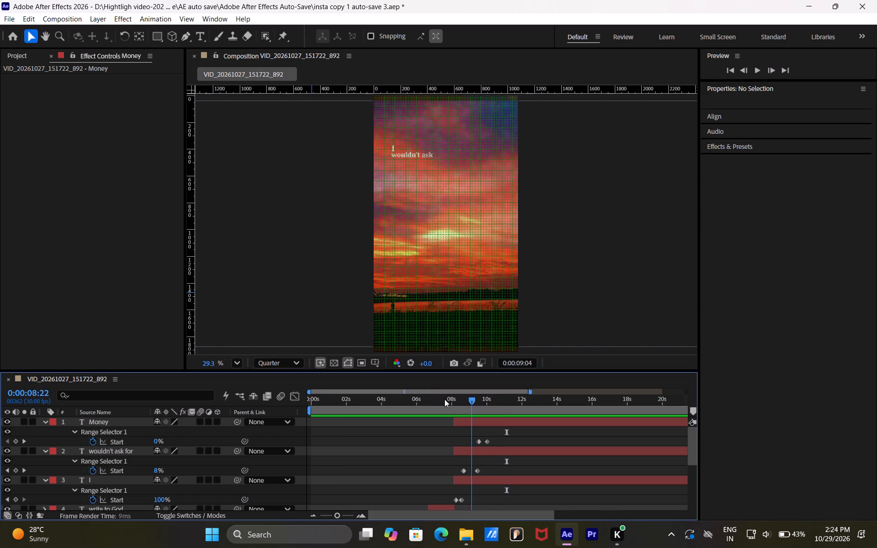
left_click_drag(444, 399, 433, 399)
key("space")
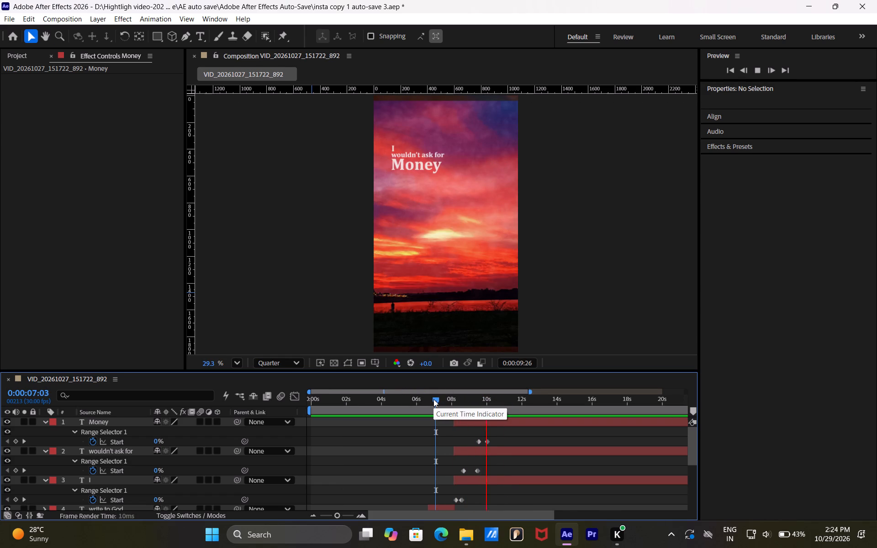
key("space")
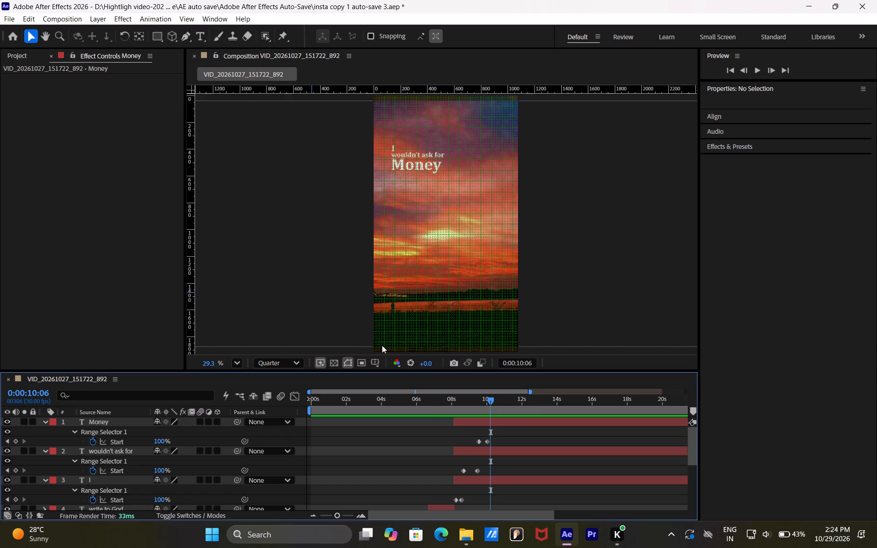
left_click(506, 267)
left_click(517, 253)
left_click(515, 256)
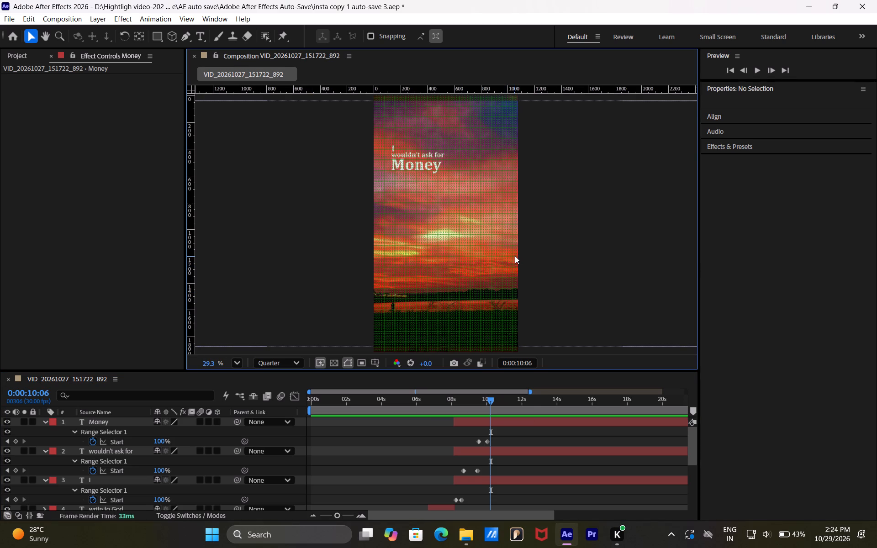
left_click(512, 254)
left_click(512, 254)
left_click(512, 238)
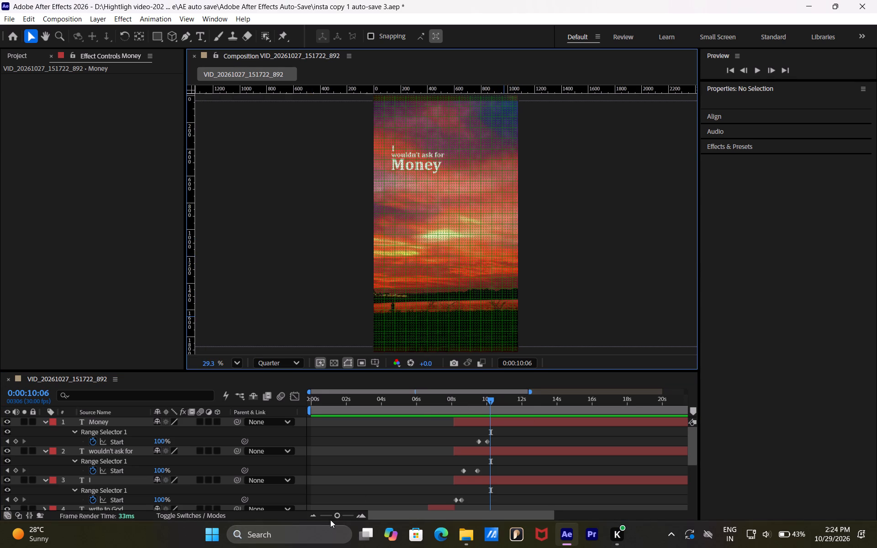
Trim the end of the "Money" layer to 0:00:10:01, at its last Start keyframe.
left_click_drag(338, 513, 352, 511)
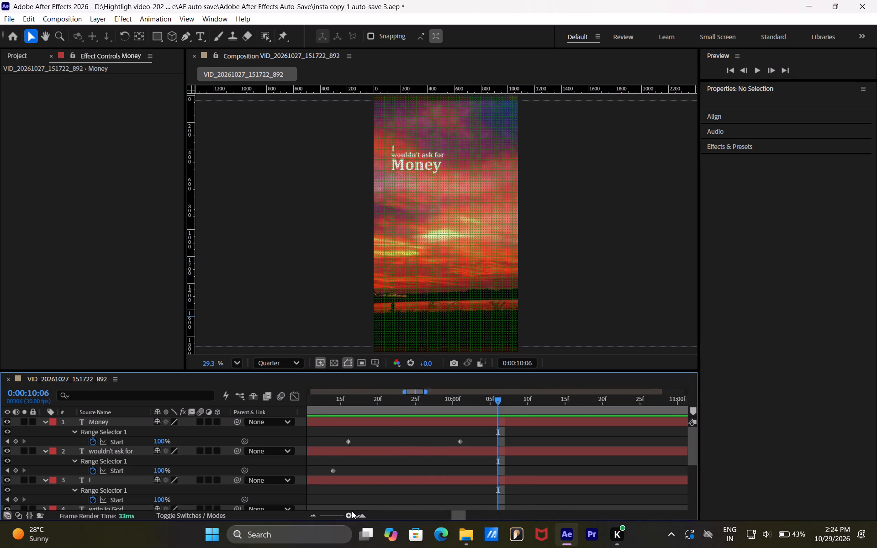
left_click_drag(352, 511, 351, 511)
left_click_drag(494, 397, 491, 397)
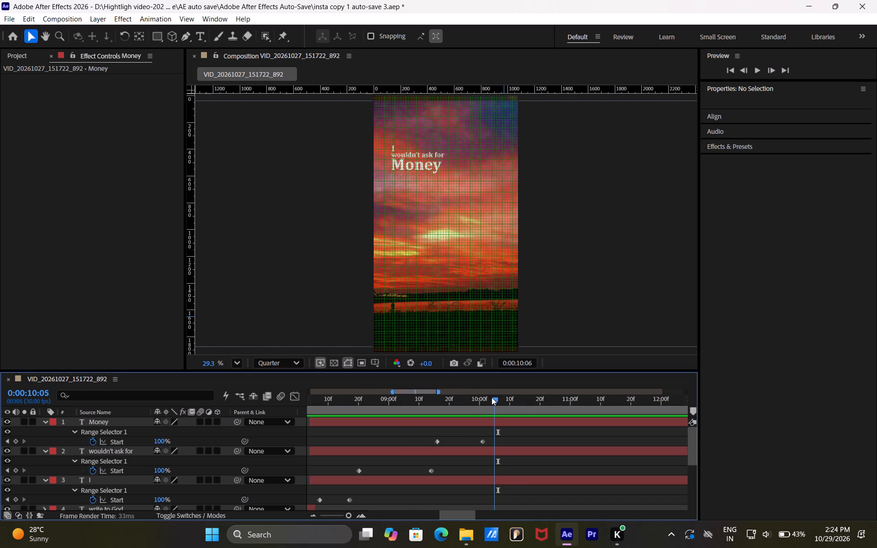
left_click_drag(491, 397, 479, 396)
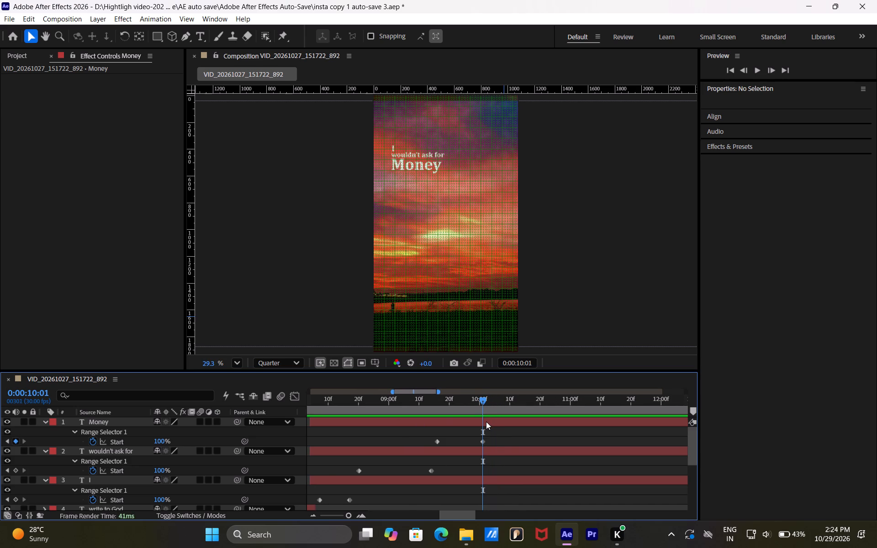
left_click(486, 422)
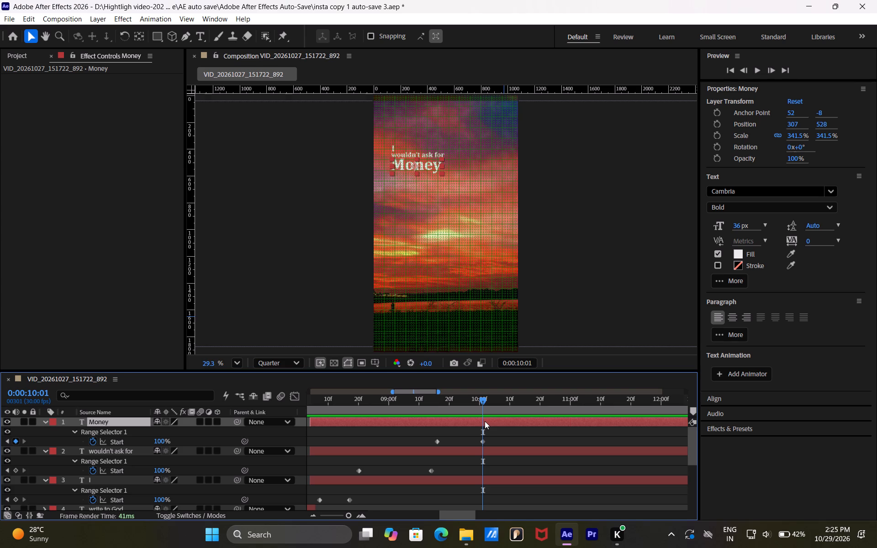
left_click(488, 418)
key("alt+bracketright")
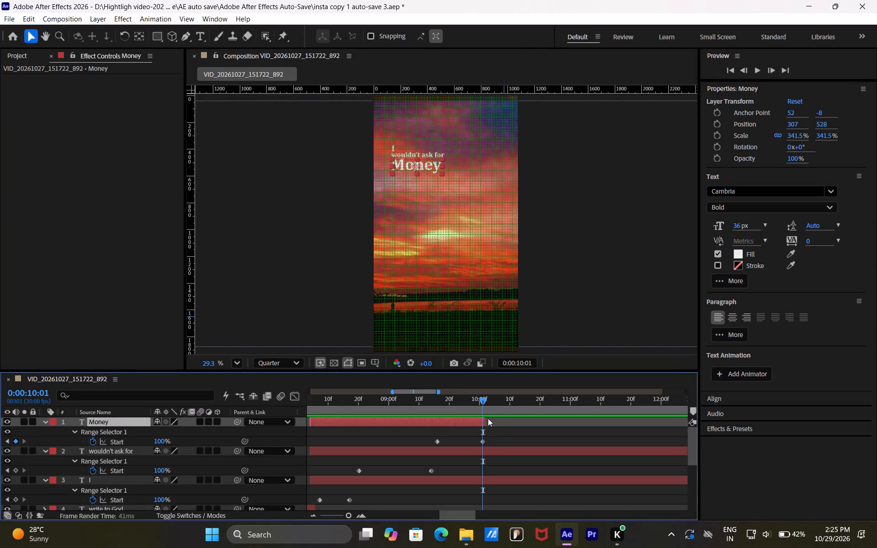
Split the "wouldn't ask for" and "I" text layers at 0:00:10:01.
left_click(491, 452)
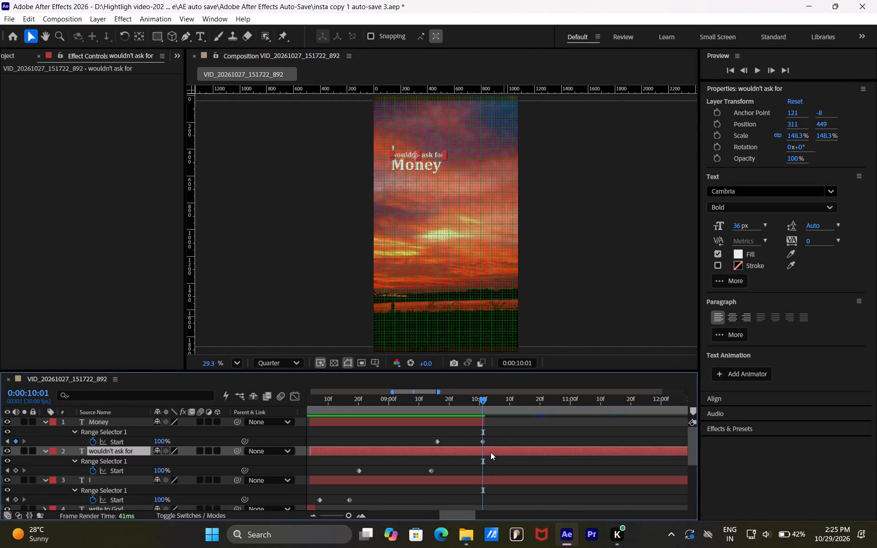
key("ctrl+shift+d")
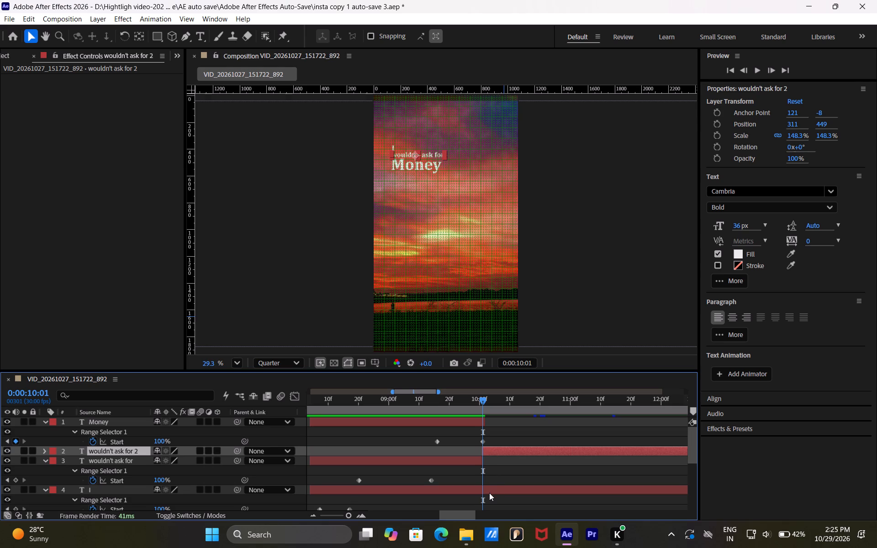
left_click(489, 493)
key("ctrl+shift+d")
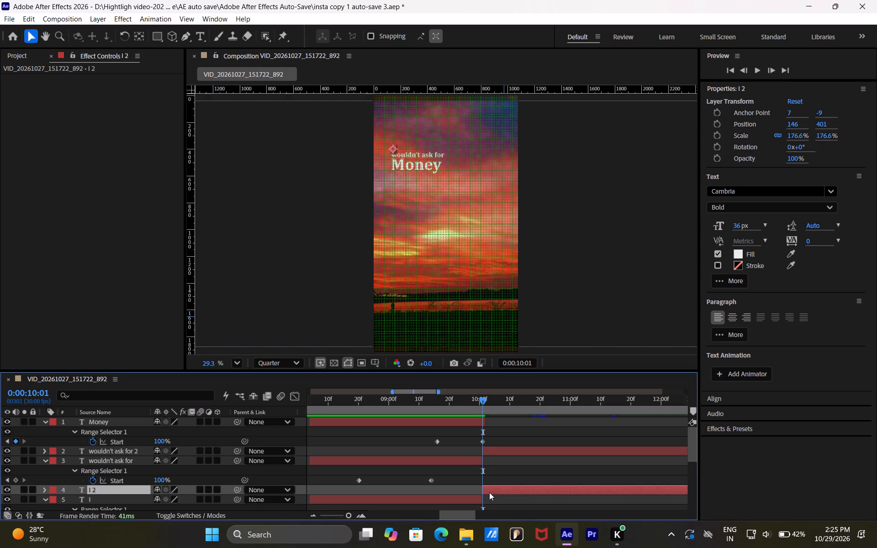
Shift the split-off "wouldn't ask for" and "I" segments one frame earlier to 0:00:10:00 and stack them above the "Money" layer.
left_click(127, 451, "ctrl")
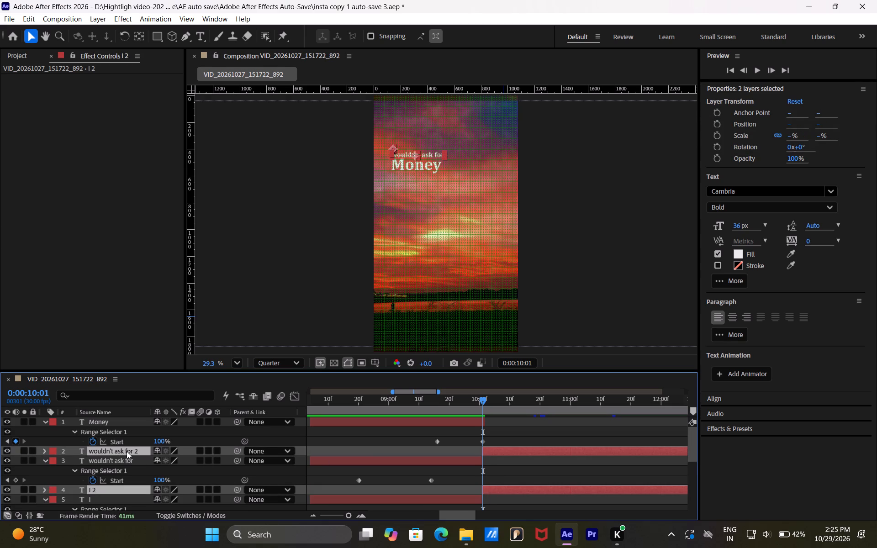
left_click_drag(517, 449, 517, 437)
left_click_drag(517, 437, 515, 423)
left_click_drag(126, 451, 123, 418)
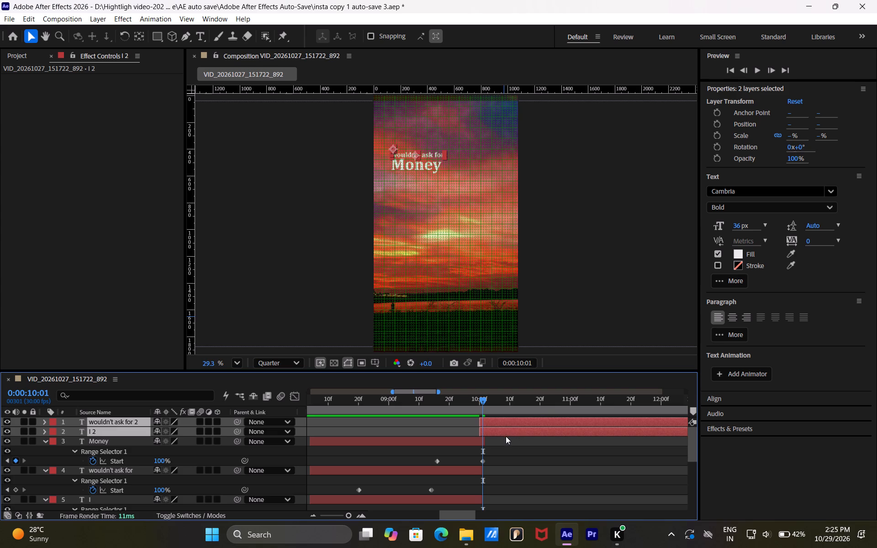
left_click(507, 456)
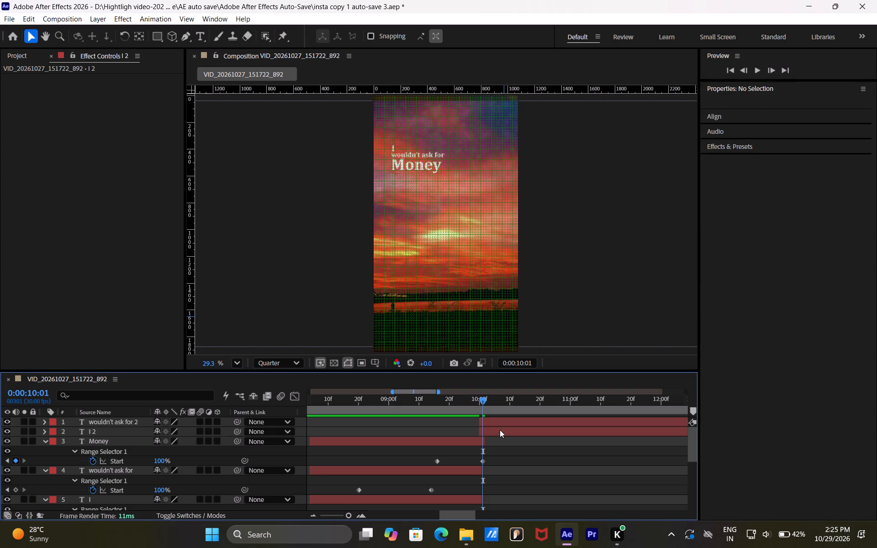
left_click(500, 430)
left_click(498, 423)
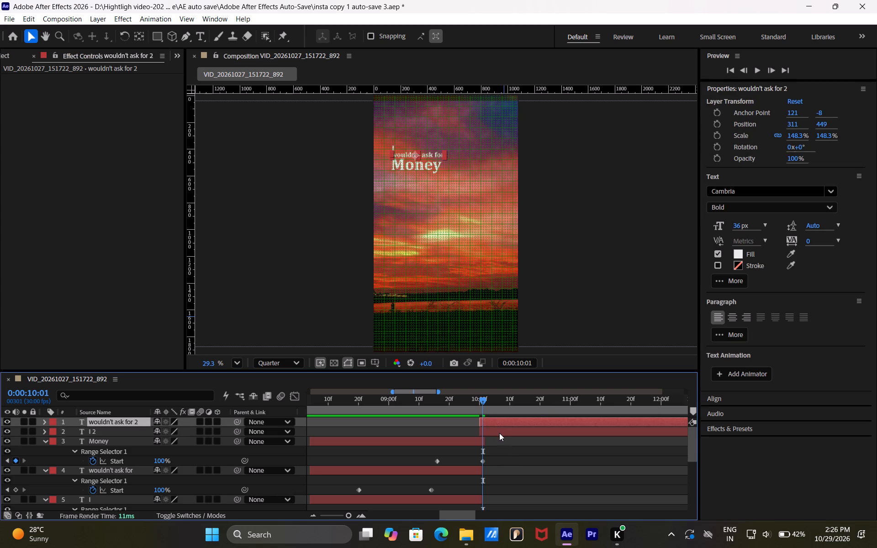
Trim one frame off the end of the "Money" layer so its bar ends at 0:00:10:01, level with the original "wouldn't ask for" layer.
left_click(481, 400)
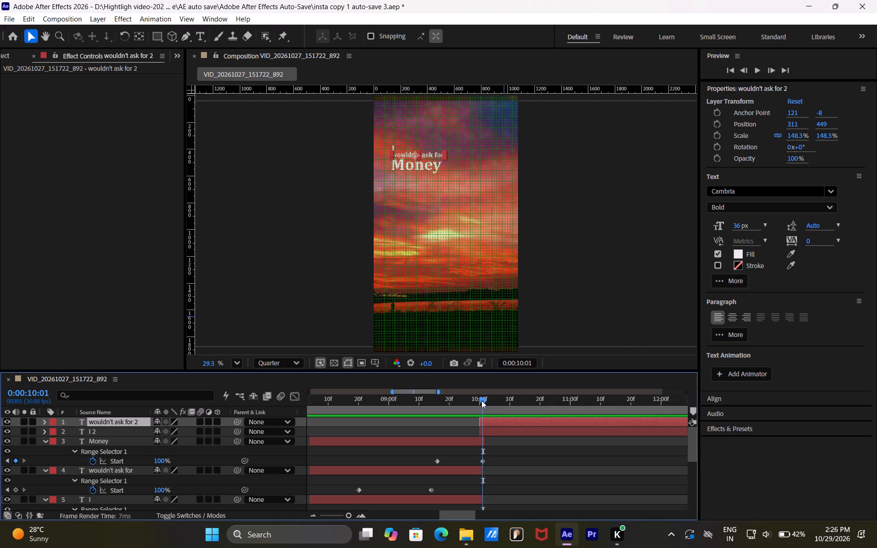
left_click_drag(347, 512, 350, 512)
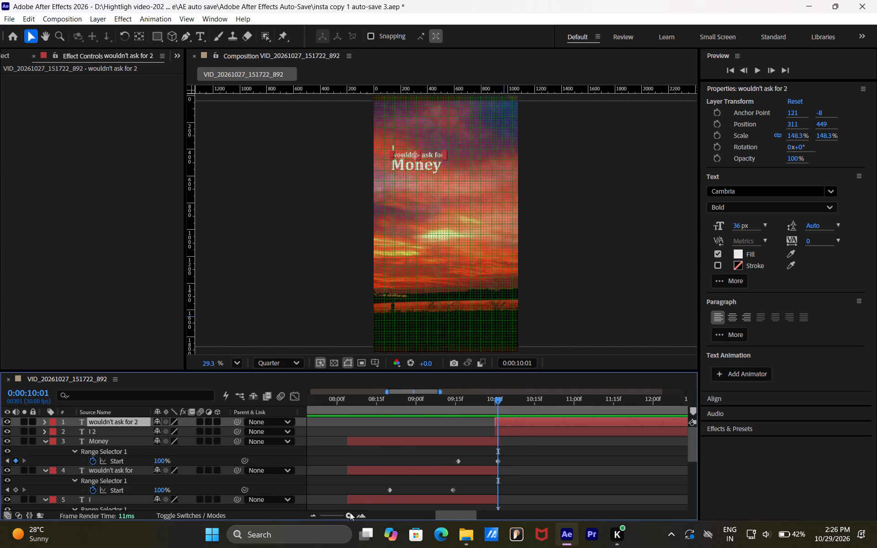
left_click_drag(350, 512, 356, 511)
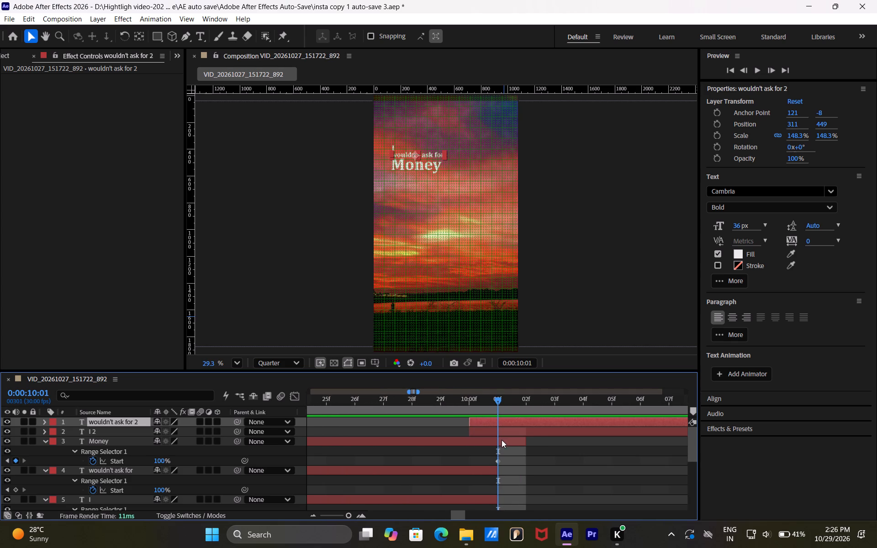
left_click(510, 441)
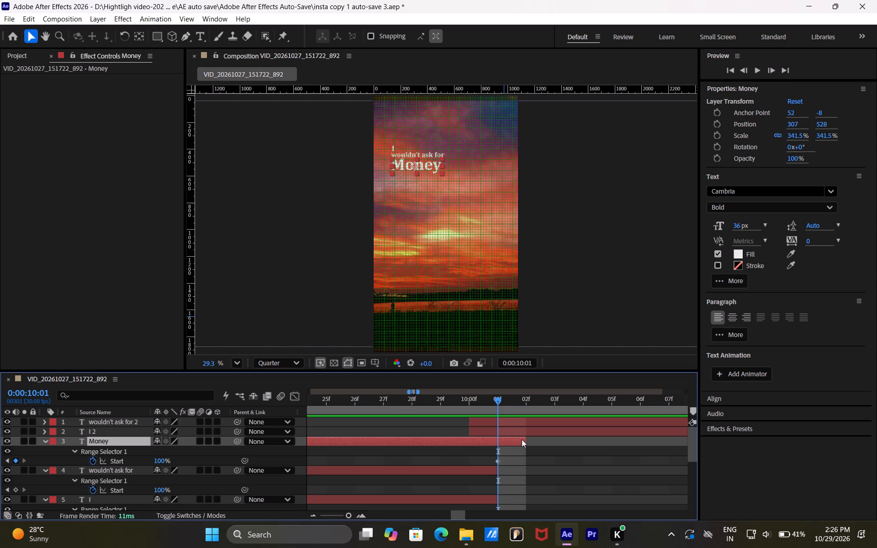
left_click_drag(524, 441, 506, 444)
left_click_drag(506, 444, 503, 445)
left_click(513, 476)
Move the "Money" layer's ending Range Selector Start keyframe to 0:00:10:00.
left_click_drag(498, 460, 489, 460)
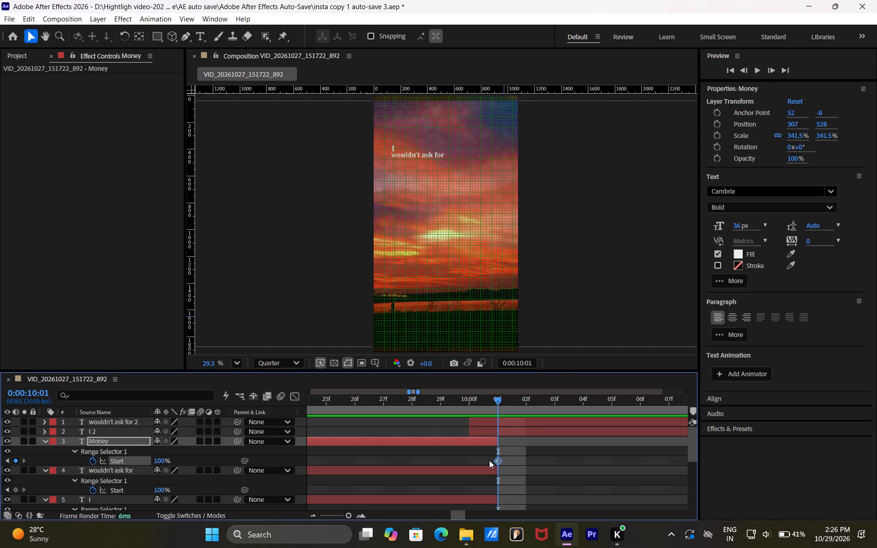
left_click_drag(489, 460, 481, 459)
left_click(526, 456)
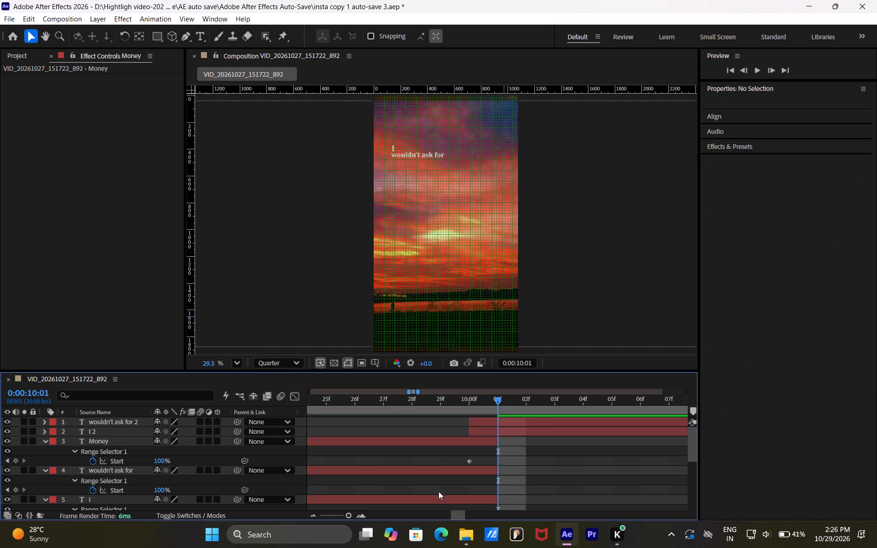
Scrub through the composition from the start to about 0:00:09:26 to review the timing of all the text fades.
left_click(338, 515)
left_click(335, 514)
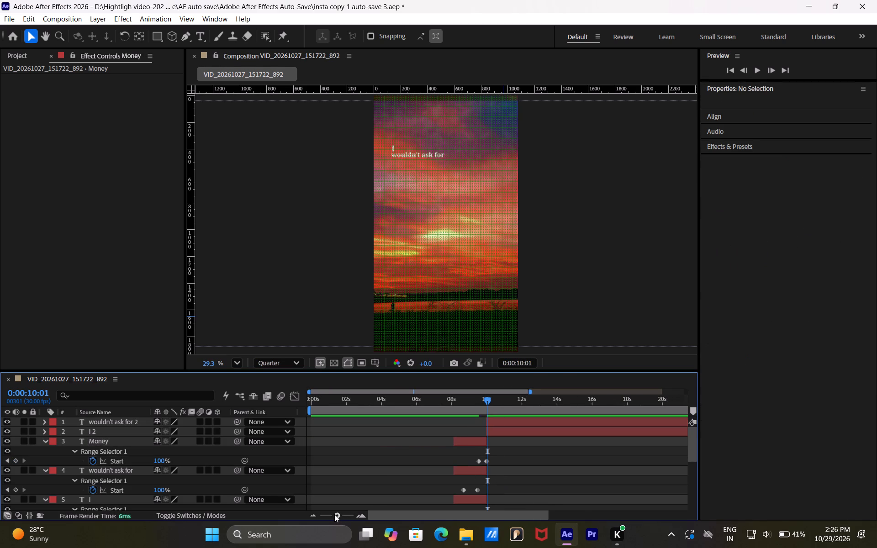
left_click_drag(462, 403, 454, 404)
left_click_drag(454, 404, 359, 399)
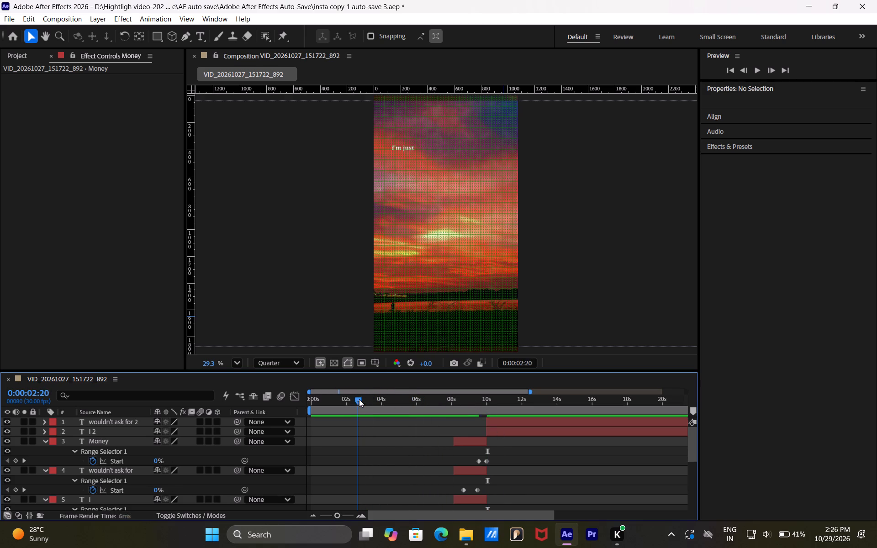
left_click_drag(359, 399, 333, 411)
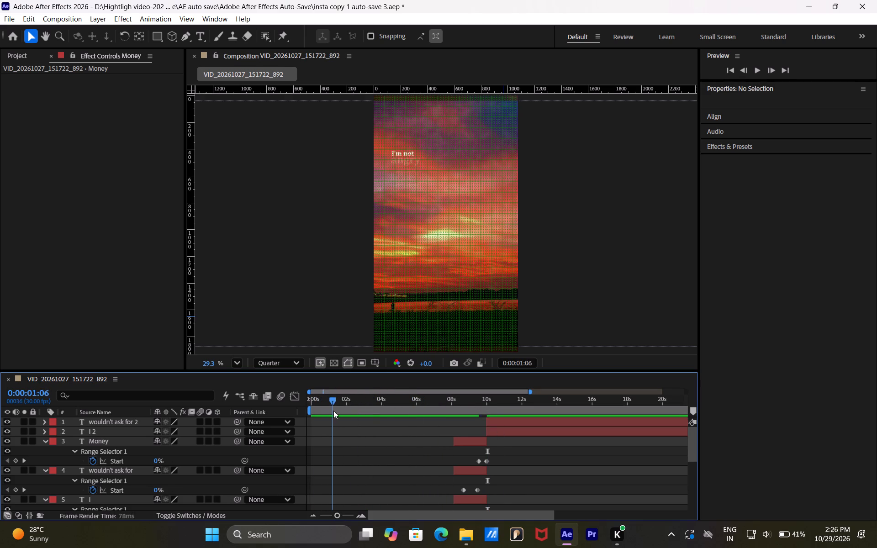
left_click_drag(333, 411, 287, 417)
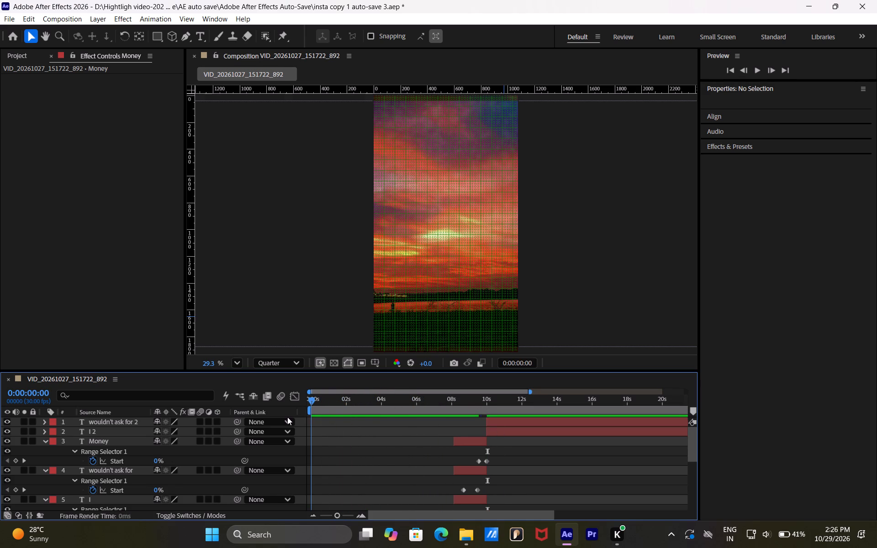
left_click_drag(287, 417, 318, 415)
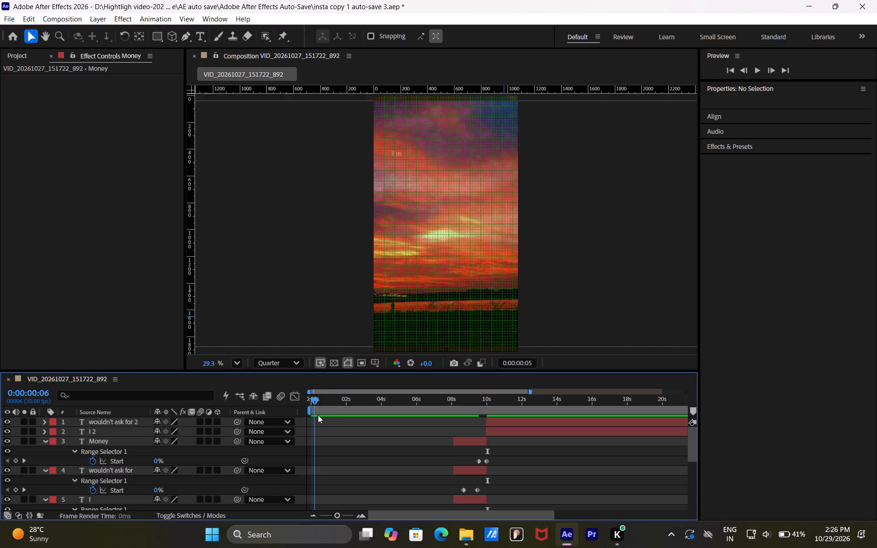
left_click_drag(318, 415, 344, 414)
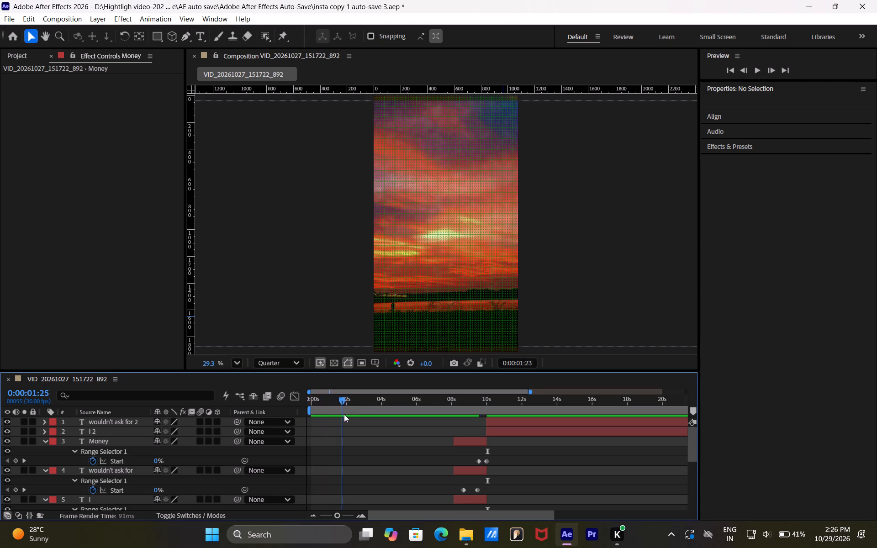
left_click_drag(344, 414, 368, 414)
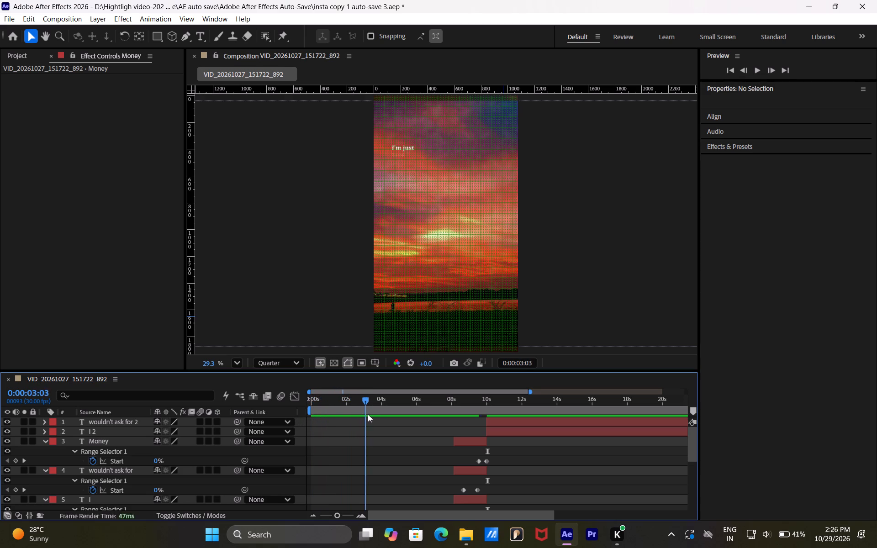
left_click_drag(368, 414, 399, 415)
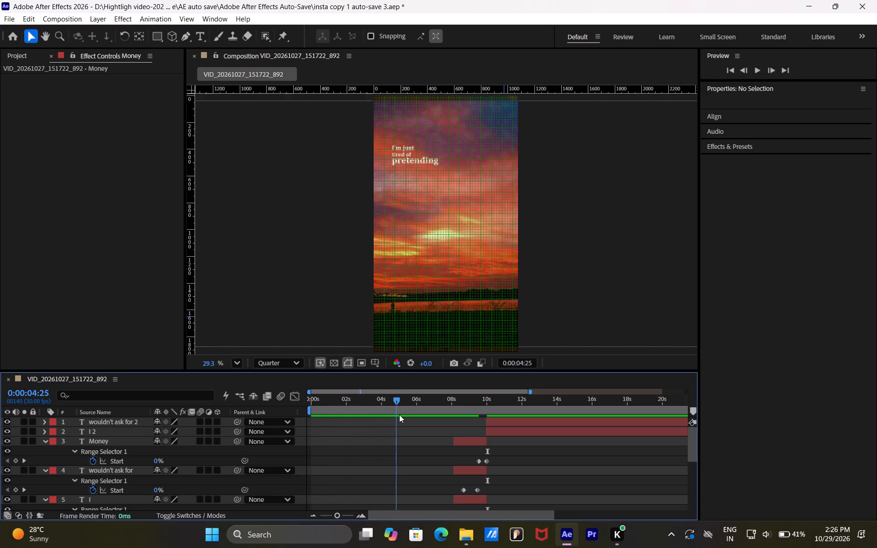
left_click_drag(399, 415, 427, 419)
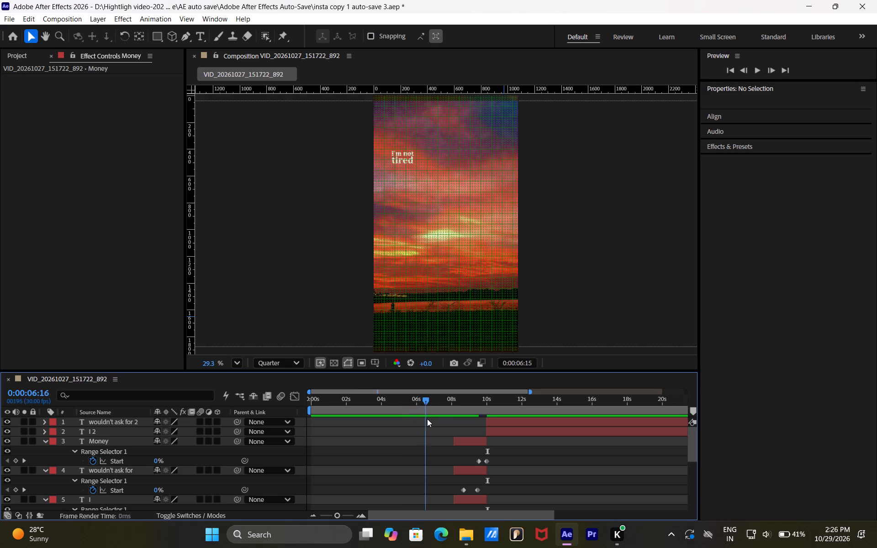
left_click_drag(427, 419, 452, 423)
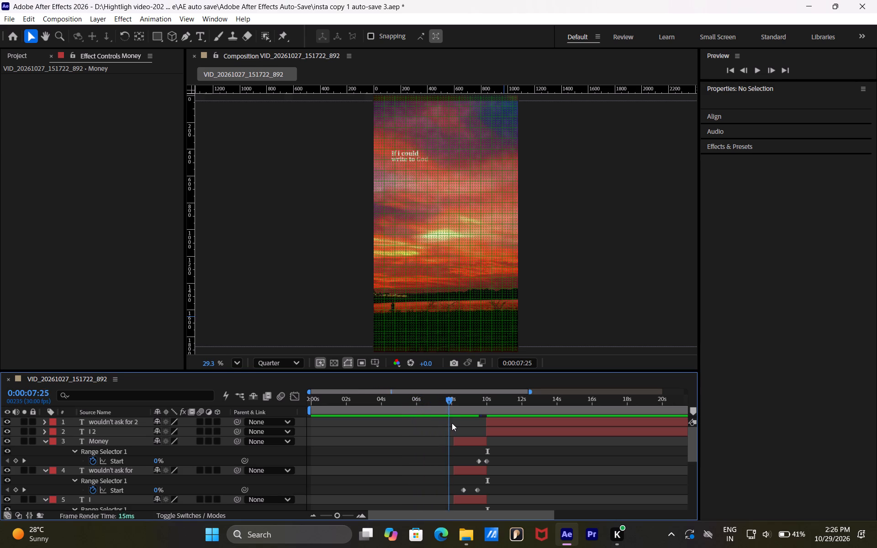
left_click_drag(452, 423, 326, 429)
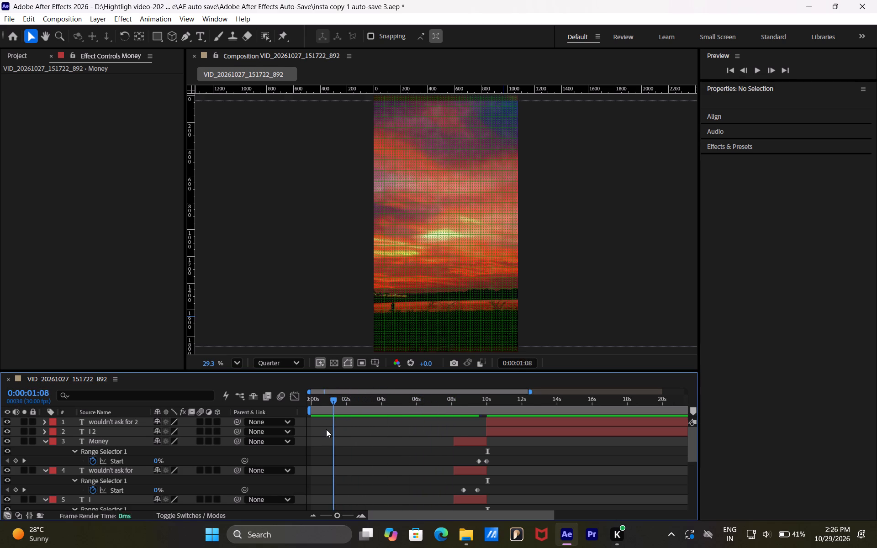
left_click_drag(326, 429, 313, 431)
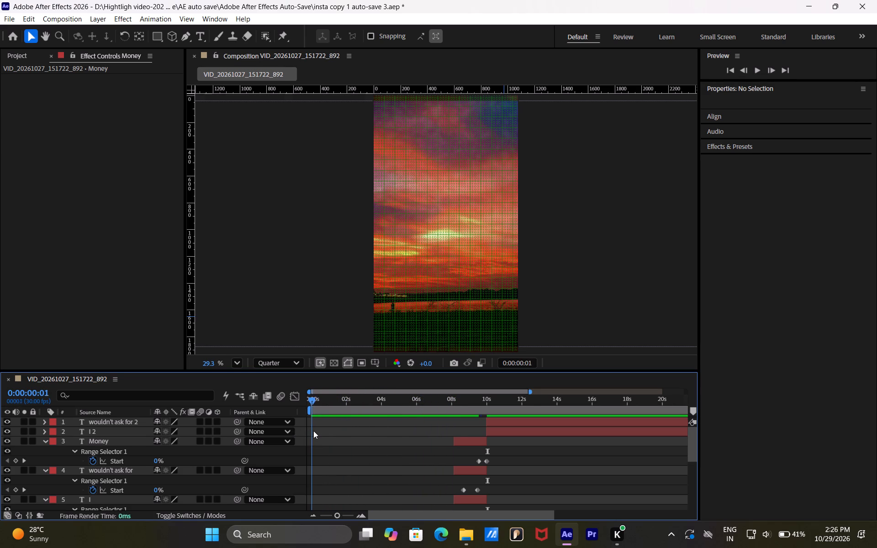
left_click_drag(313, 431, 347, 431)
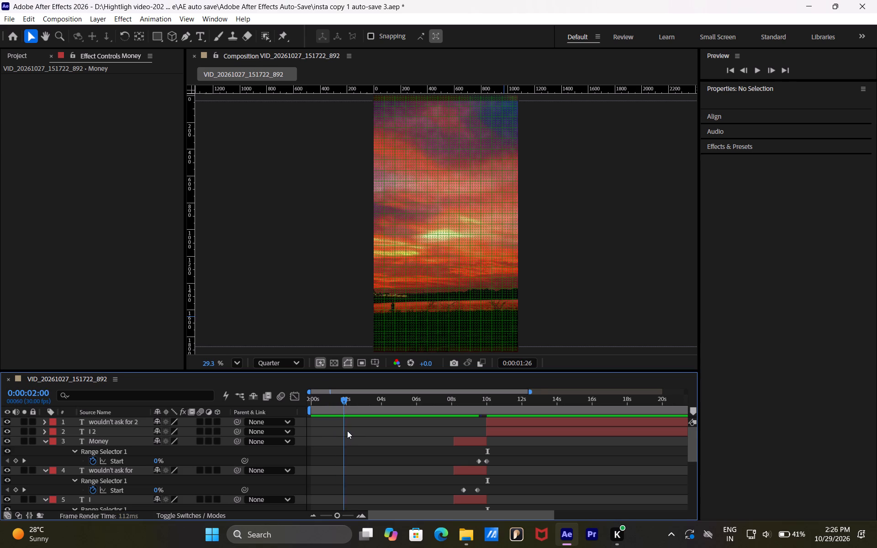
left_click_drag(347, 431, 379, 430)
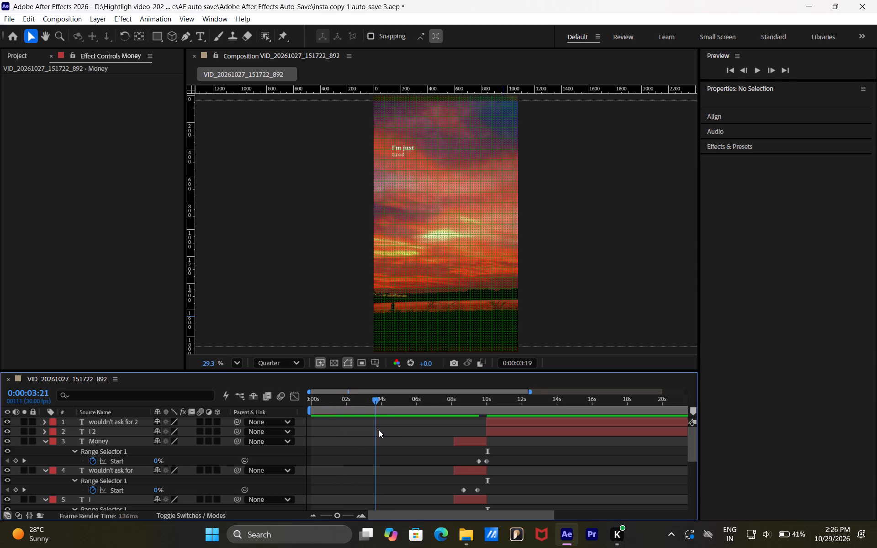
left_click_drag(379, 430, 413, 431)
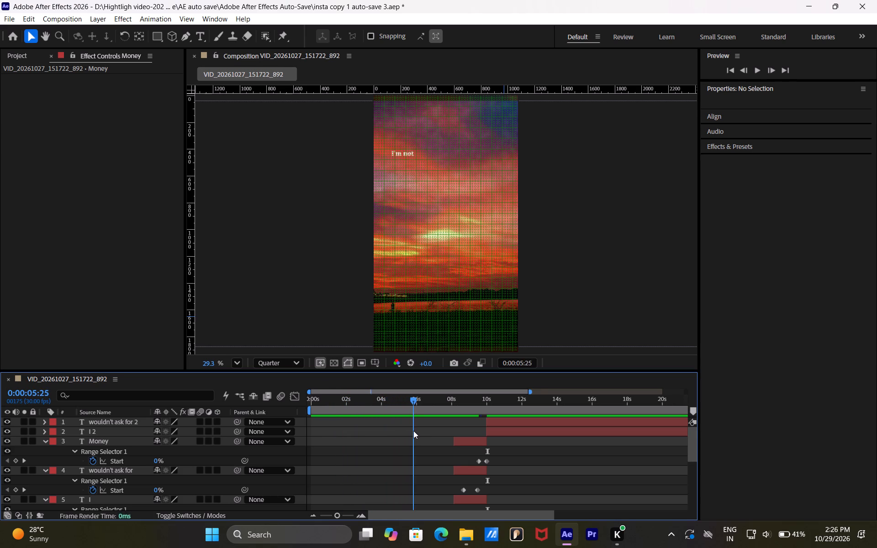
left_click_drag(413, 431, 437, 427)
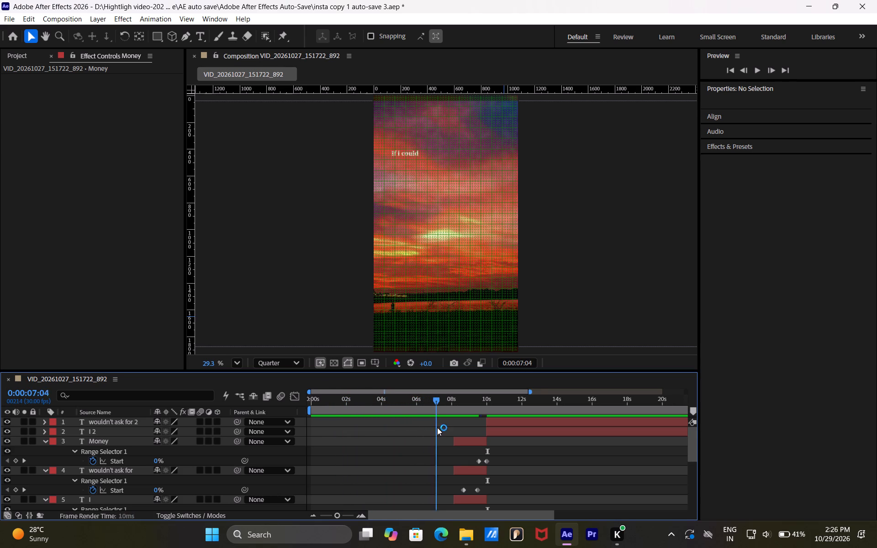
left_click_drag(437, 427, 464, 428)
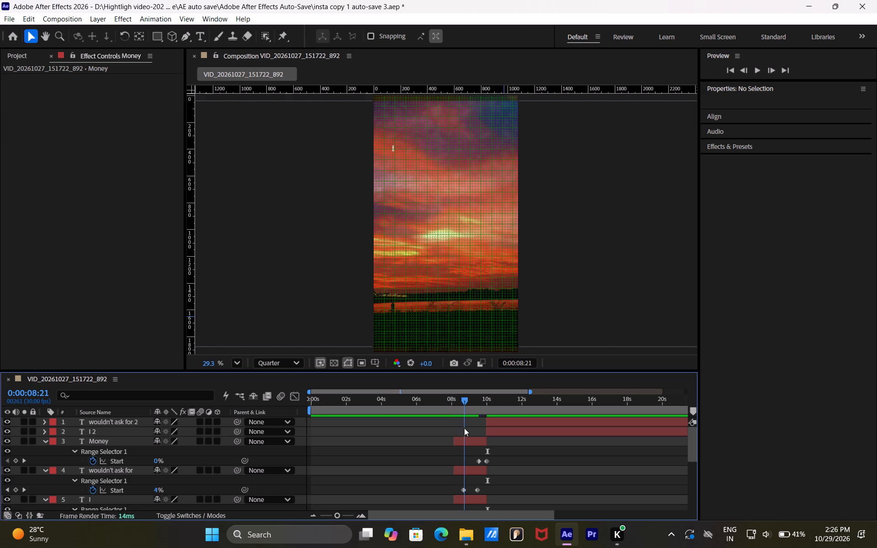
left_click_drag(464, 428, 487, 428)
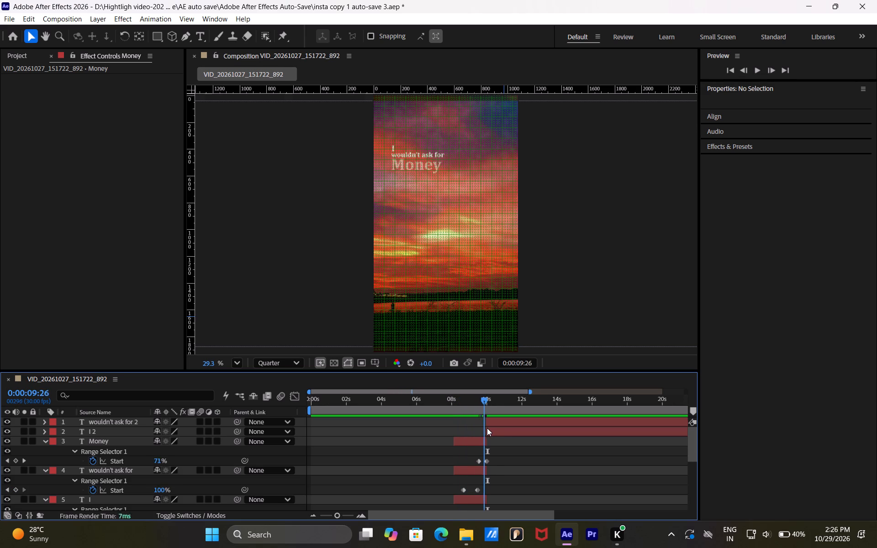
Scrub back and forth across the cut at 0:00:10:00 to check how "Money" gives way to the split-off text segments.
left_click_drag(487, 428, 512, 427)
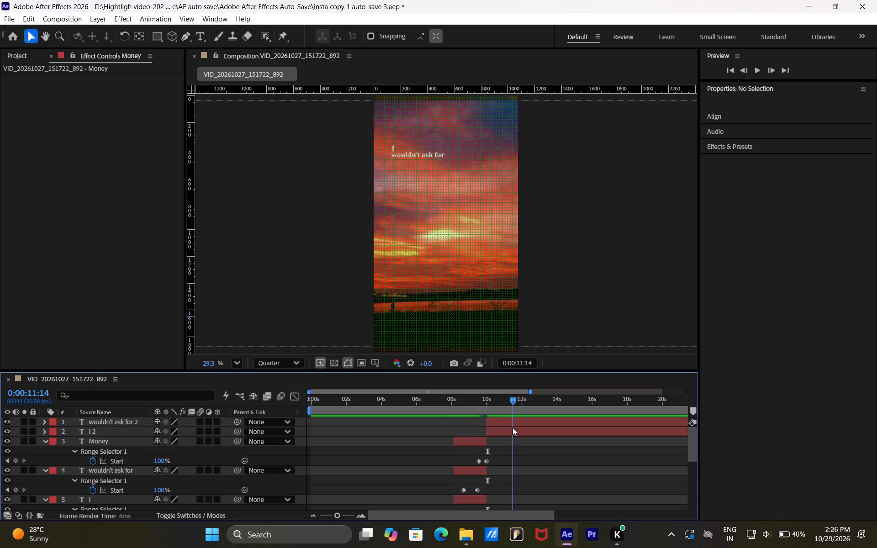
left_click_drag(512, 427, 487, 427)
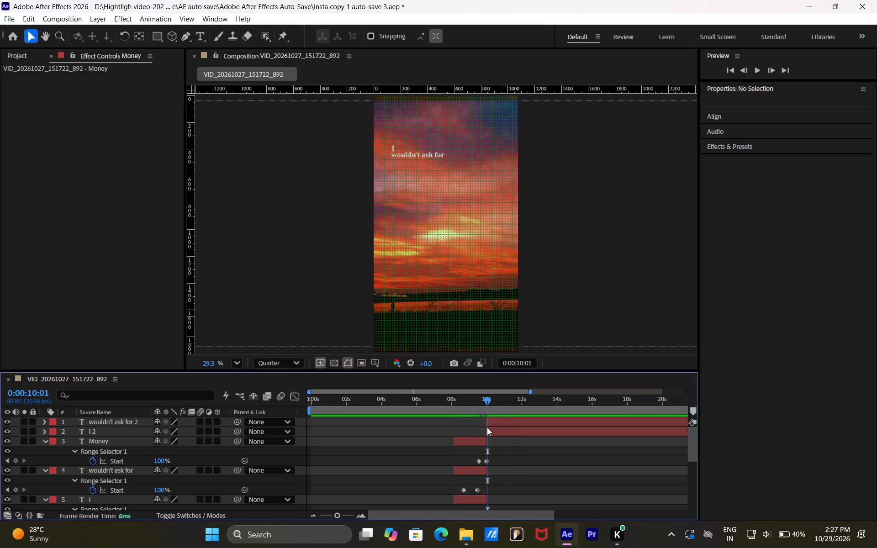
left_click_drag(487, 427, 487, 427)
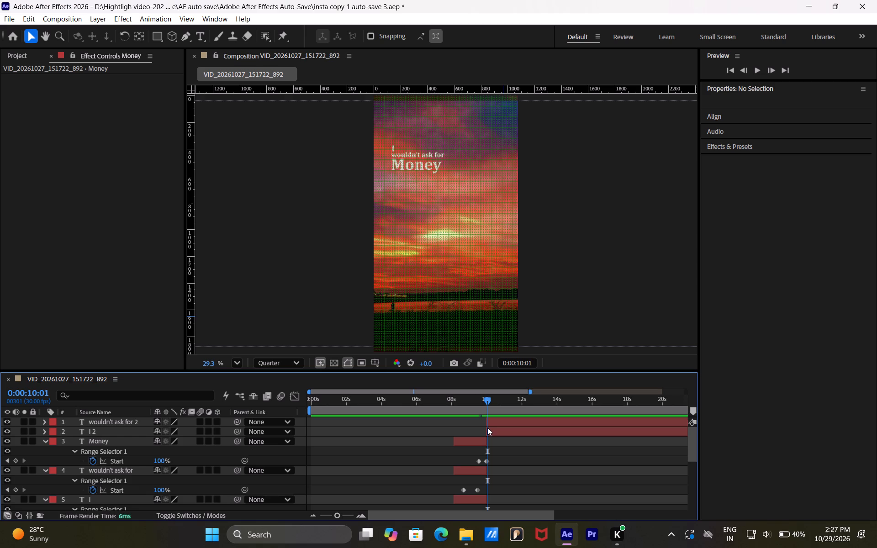
left_click_drag(487, 427, 486, 427)
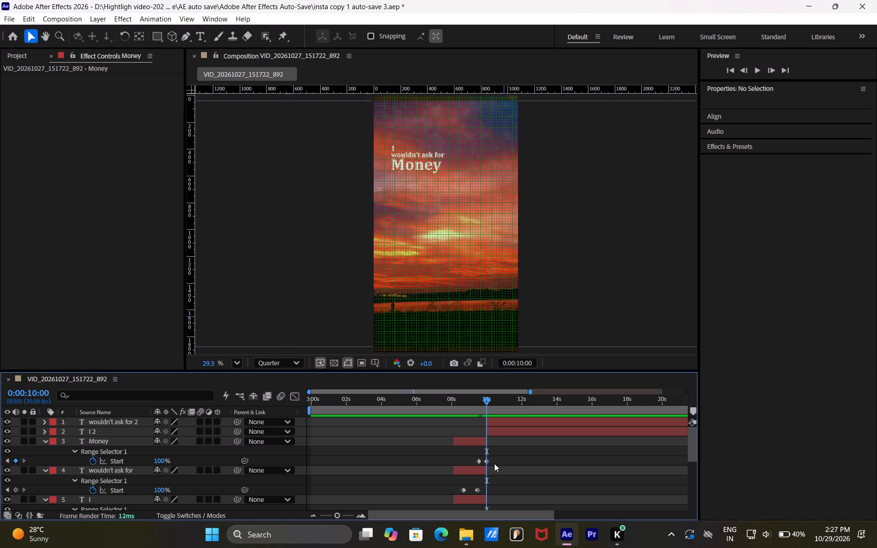
left_click(502, 475)
scroll(502, 478, "down", 2)
scroll(502, 478, "up", 2)
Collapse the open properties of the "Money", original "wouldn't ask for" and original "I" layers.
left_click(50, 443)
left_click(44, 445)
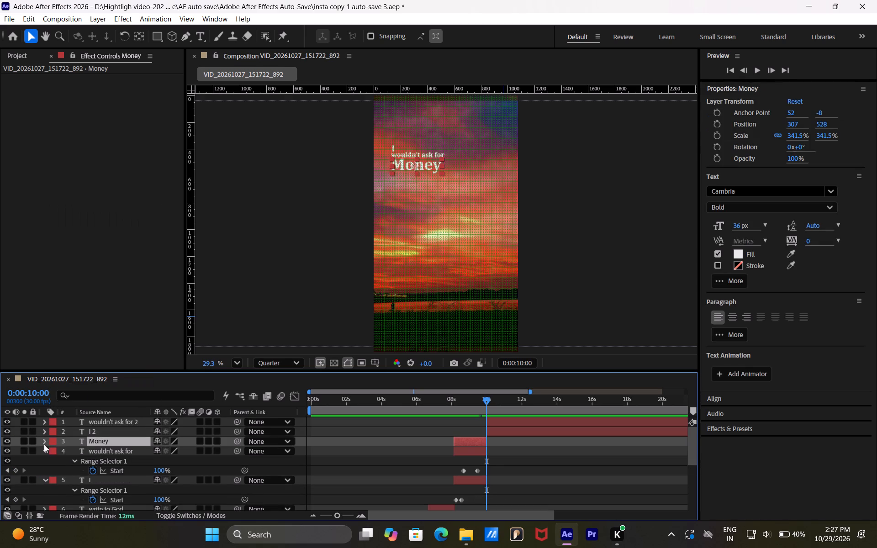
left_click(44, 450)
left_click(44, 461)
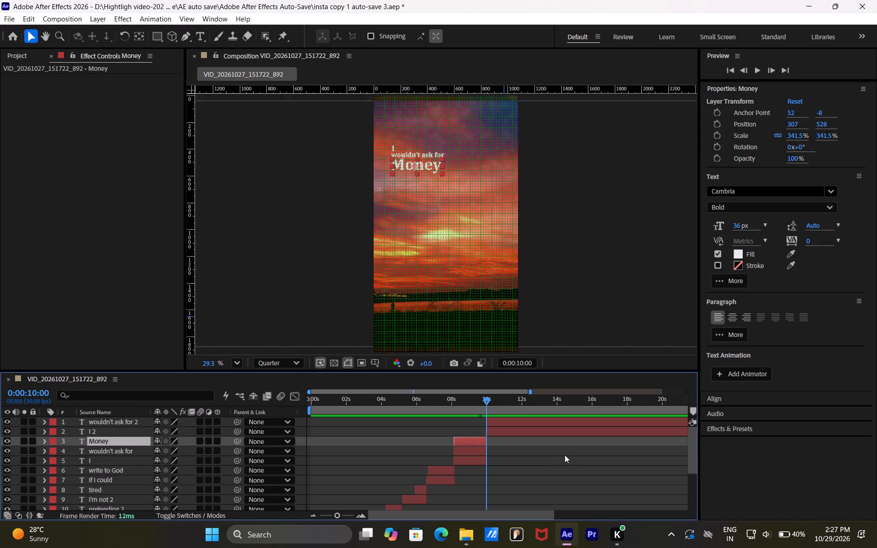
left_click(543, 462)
Reveal the Range Selector Start keyframes of the original "I", original "wouldn't ask for" and "Money" layers.
left_click_drag(466, 401, 459, 402)
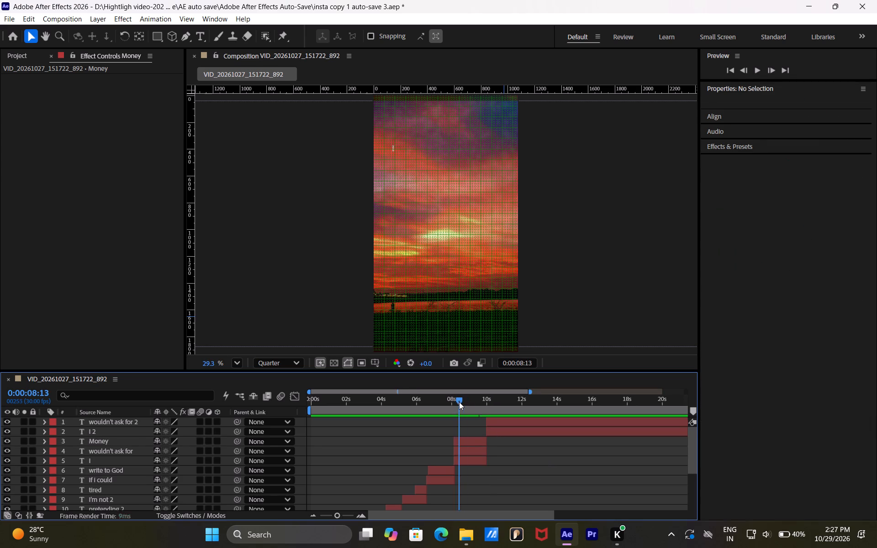
left_click_drag(459, 402, 457, 402)
left_click(469, 458)
key("u")
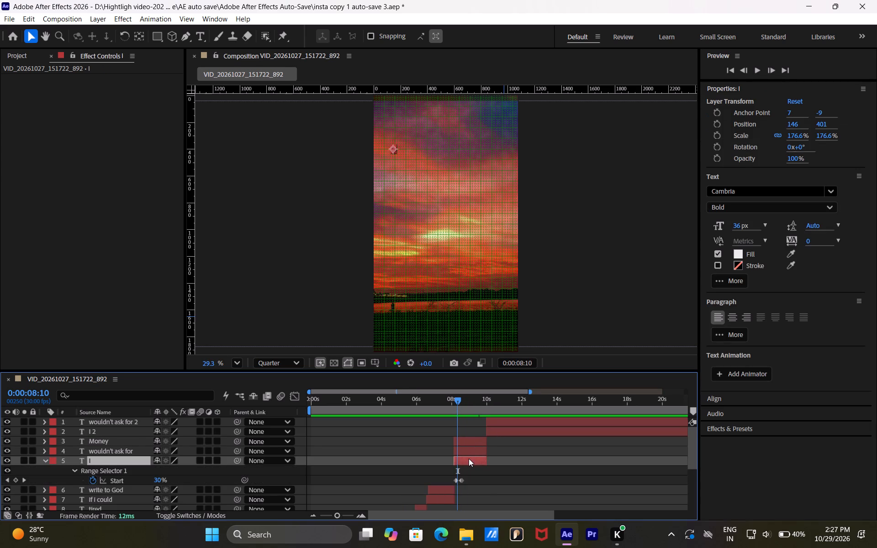
left_click(468, 453)
key("u")
left_click(466, 443)
key("u")
scroll(466, 443, "down", 1)
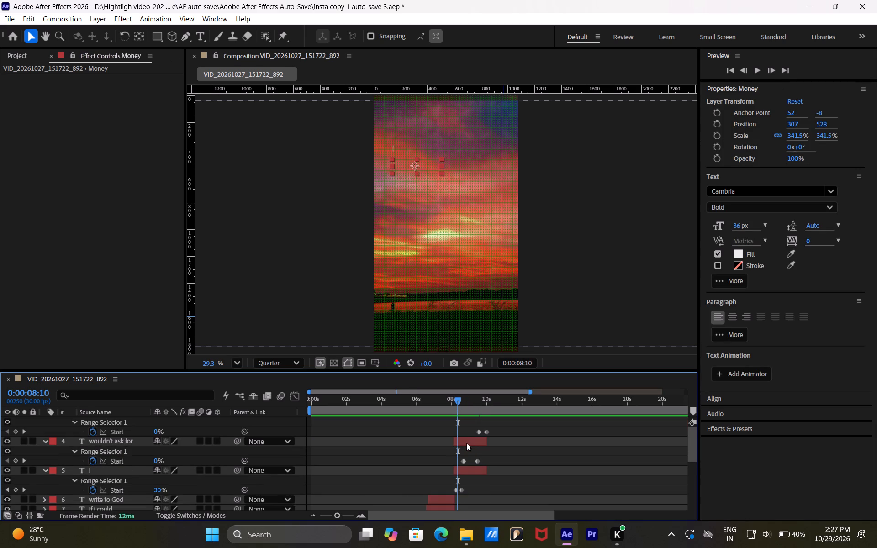
scroll(466, 443, "up", 1)
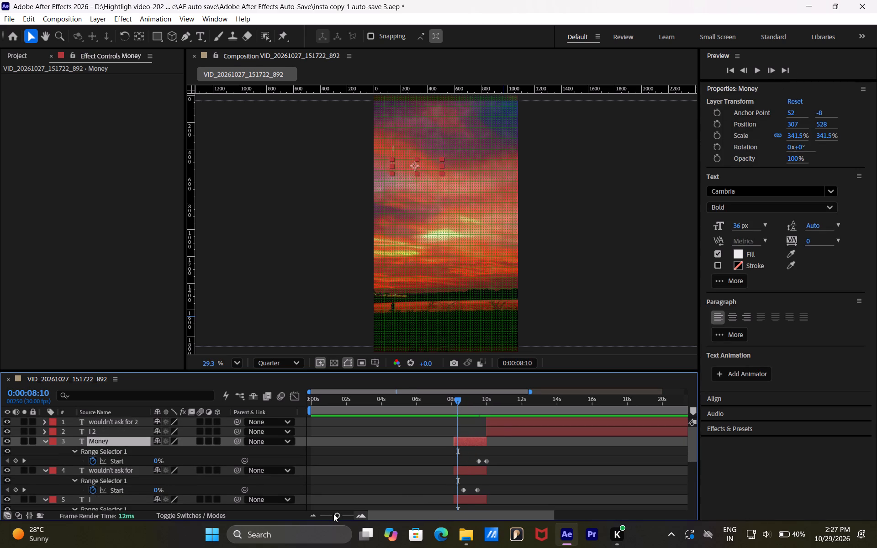
Trim the start of the original "wouldn't ask for" layer to 0:00:08:17, shortly before its first Start keyframe.
left_click_drag(333, 514, 352, 515)
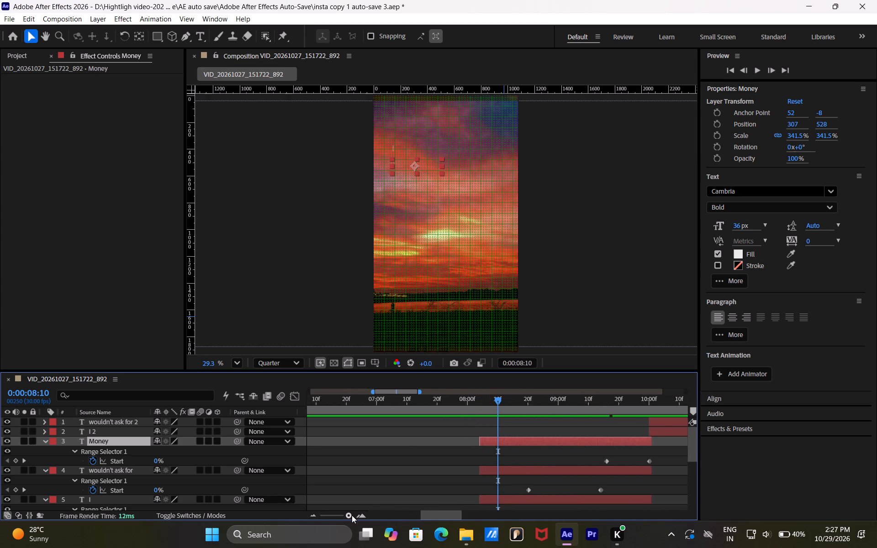
left_click_drag(352, 515, 354, 515)
left_click(616, 397)
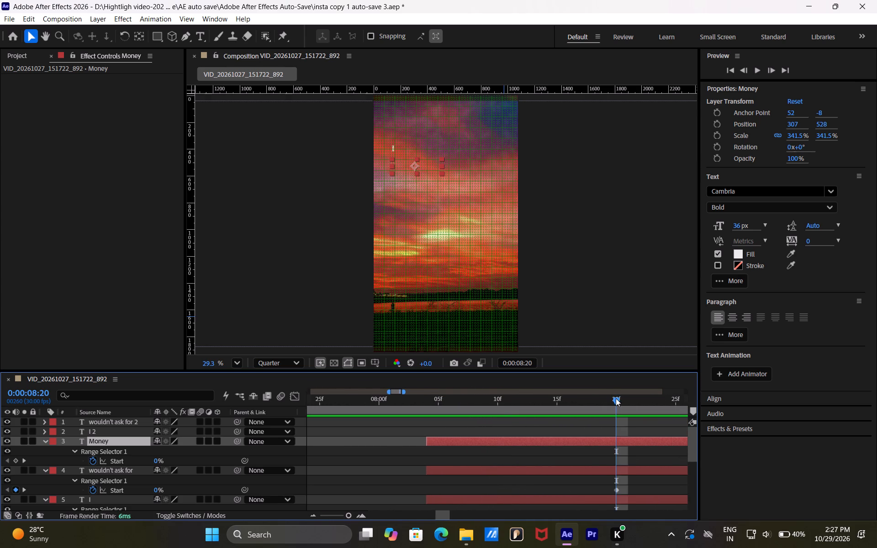
left_click_drag(614, 398, 591, 398)
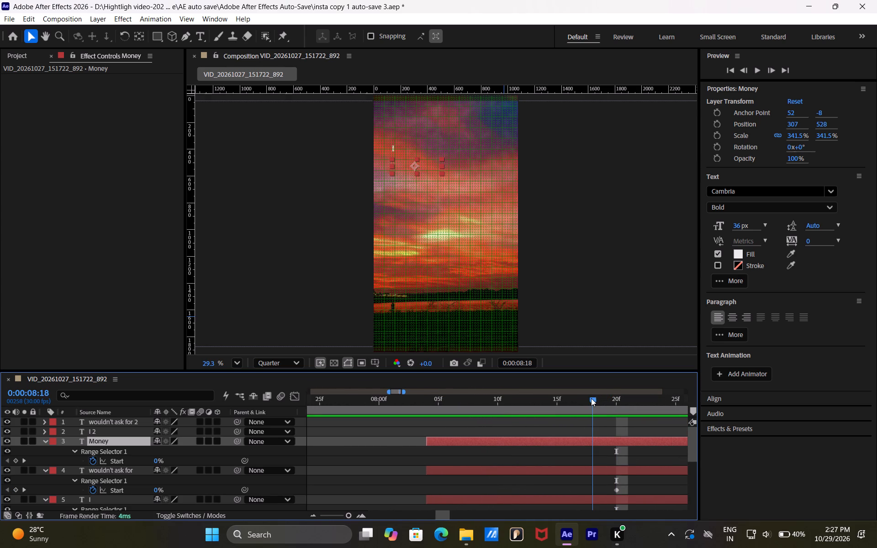
left_click_drag(591, 398, 584, 398)
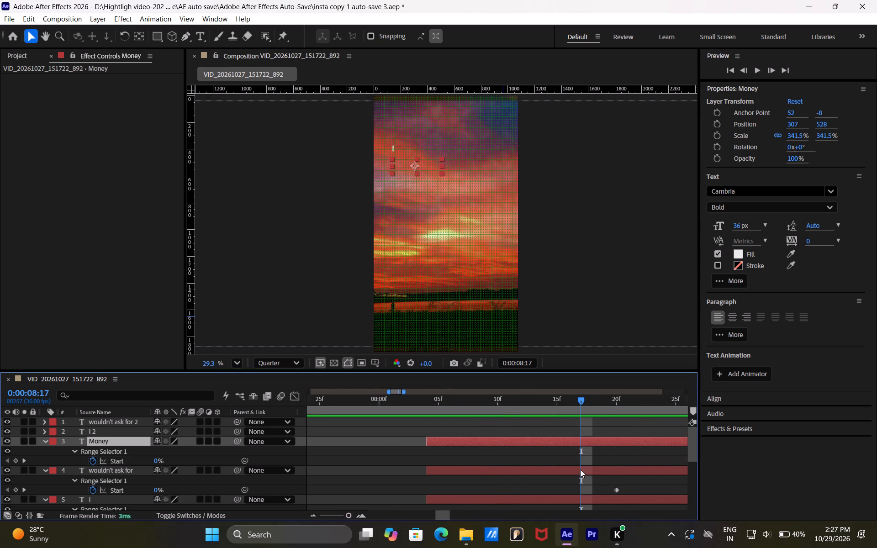
left_click(577, 469)
key("alt+bracketleft")
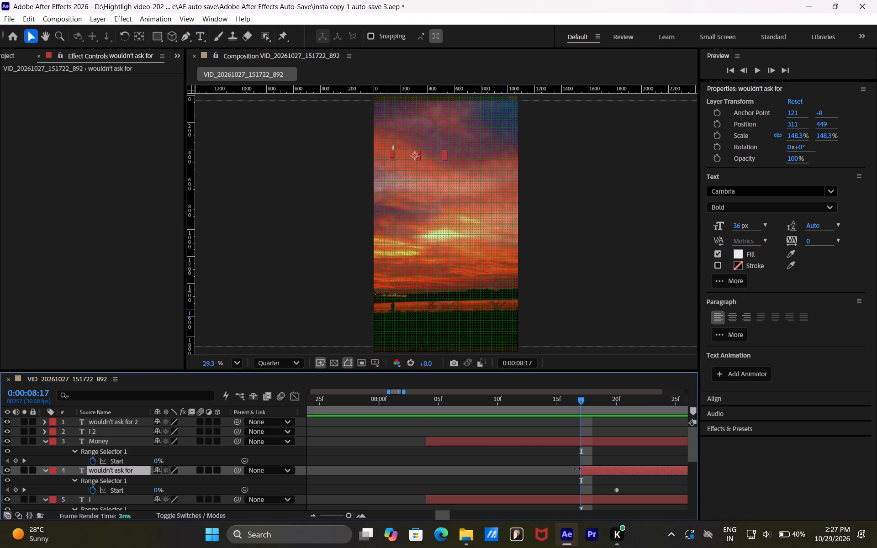
Trim the start of the "Money" layer to 0:00:09:12, shortly before its first Start keyframe.
left_click(600, 439)
scroll(590, 424, "down", 2)
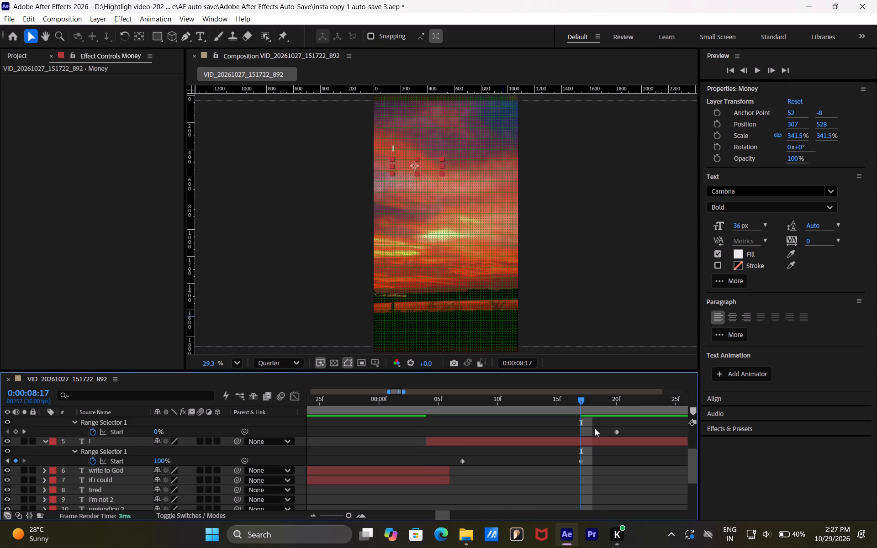
scroll(597, 429, "up", 2)
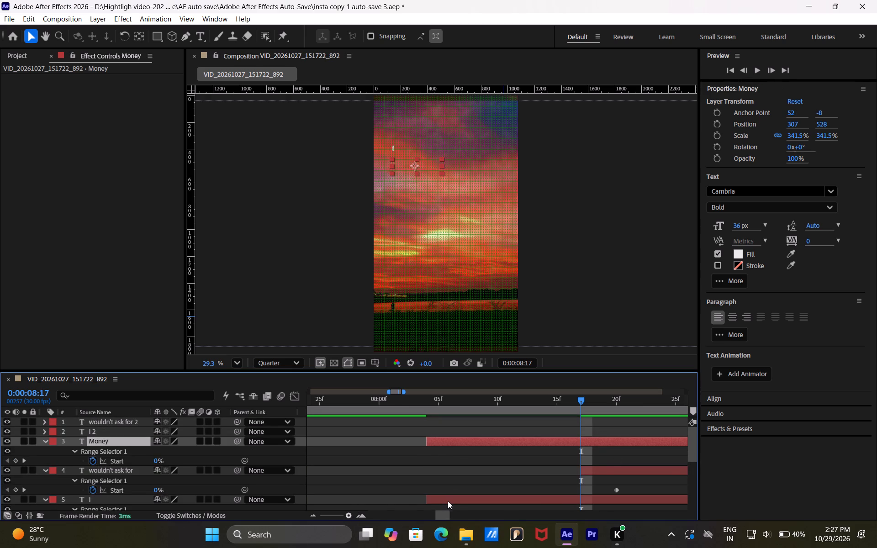
scroll(450, 501, "left", 2)
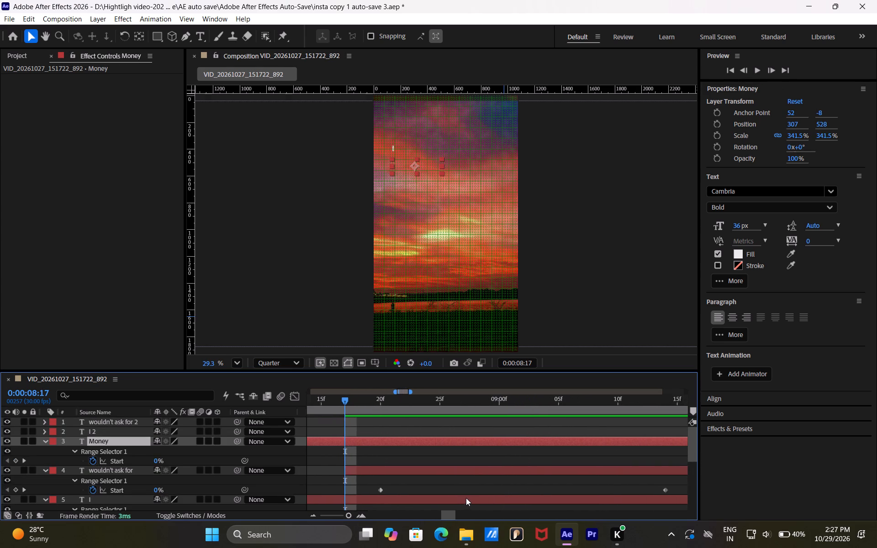
scroll(466, 498, "left", 1)
scroll(593, 419, "left", 1)
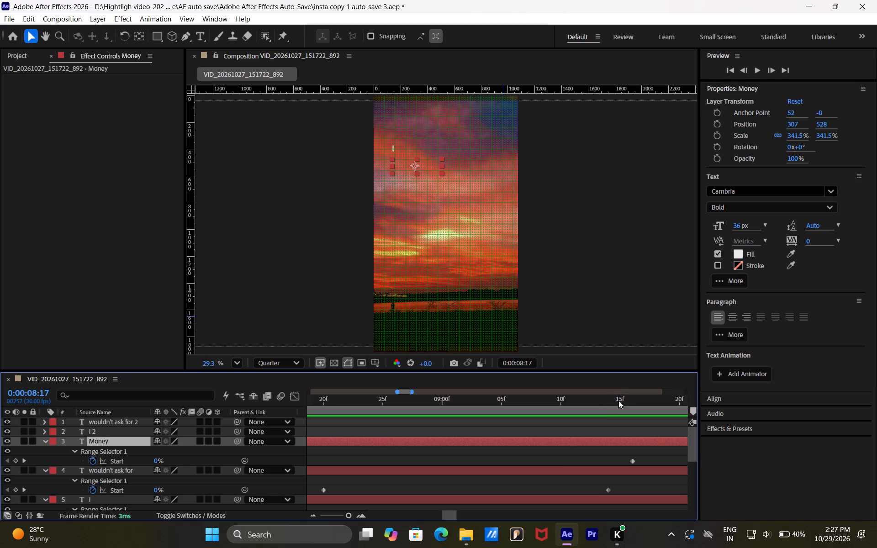
left_click(592, 399)
left_click_drag(592, 399, 585, 399)
left_click(565, 442)
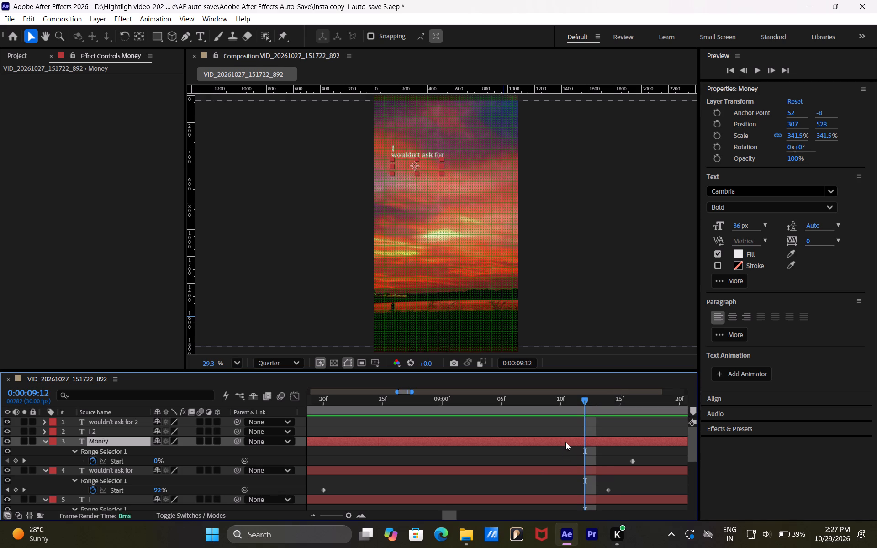
key("alt+bracketleft")
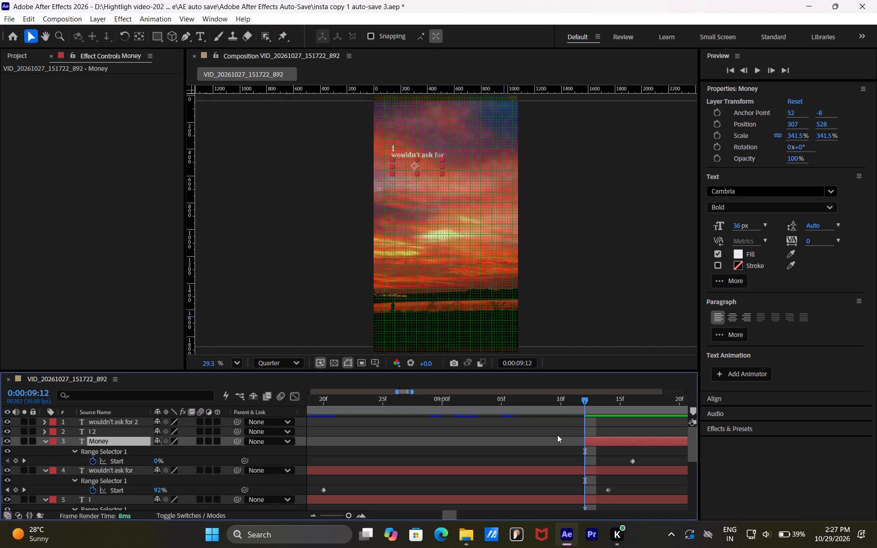
Collapse the "Money", original "wouldn't ask for" and original "I" layers to tidy the layer stack.
left_click(338, 515)
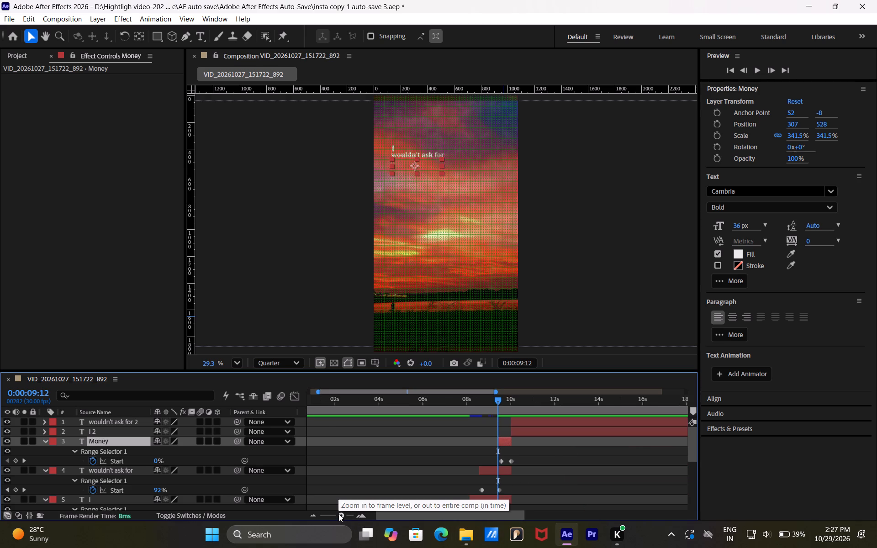
left_click(556, 463)
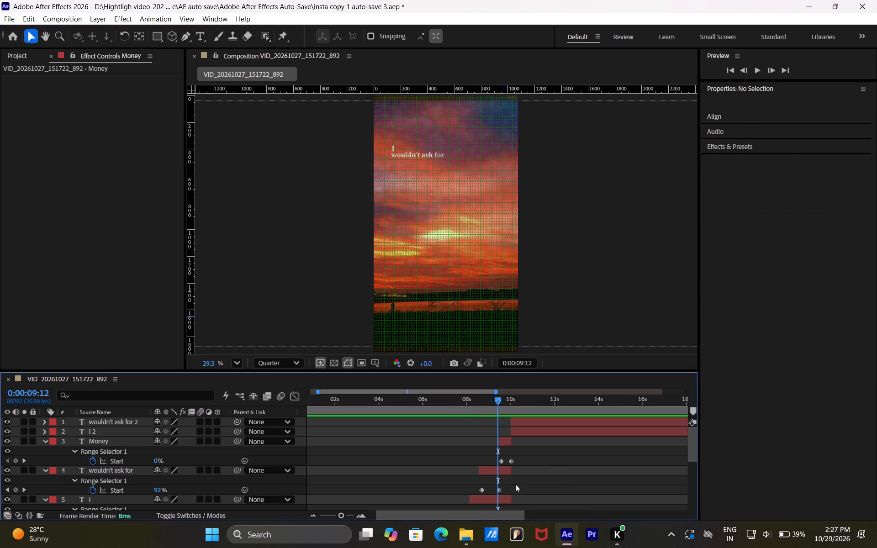
left_click_drag(339, 515, 329, 515)
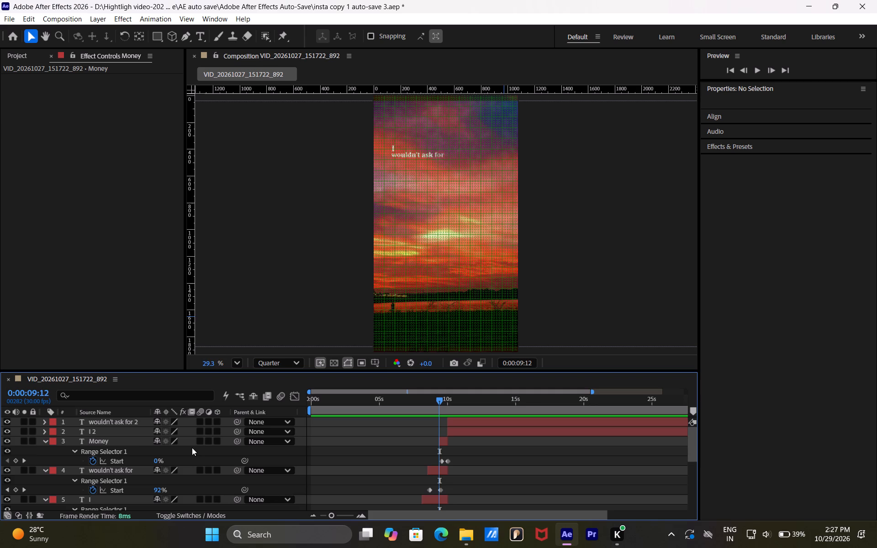
left_click(41, 440)
left_click(46, 450)
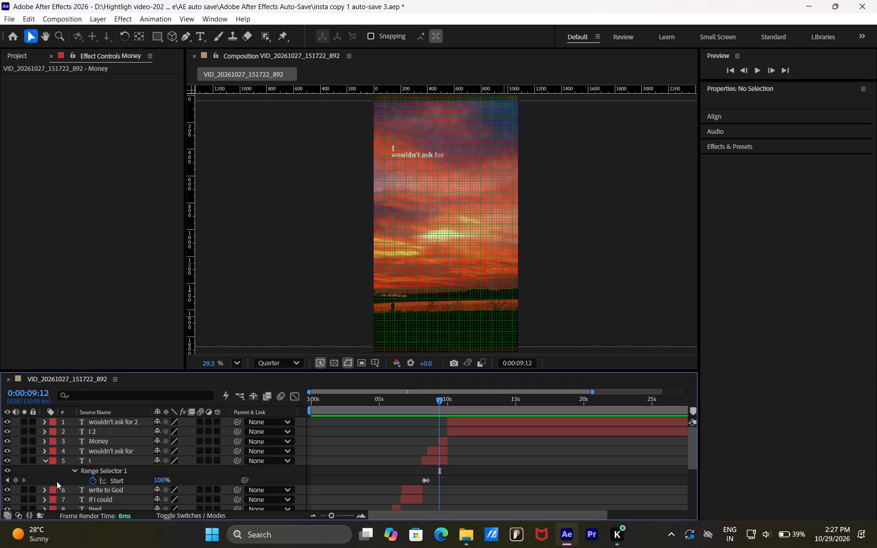
left_click(41, 464)
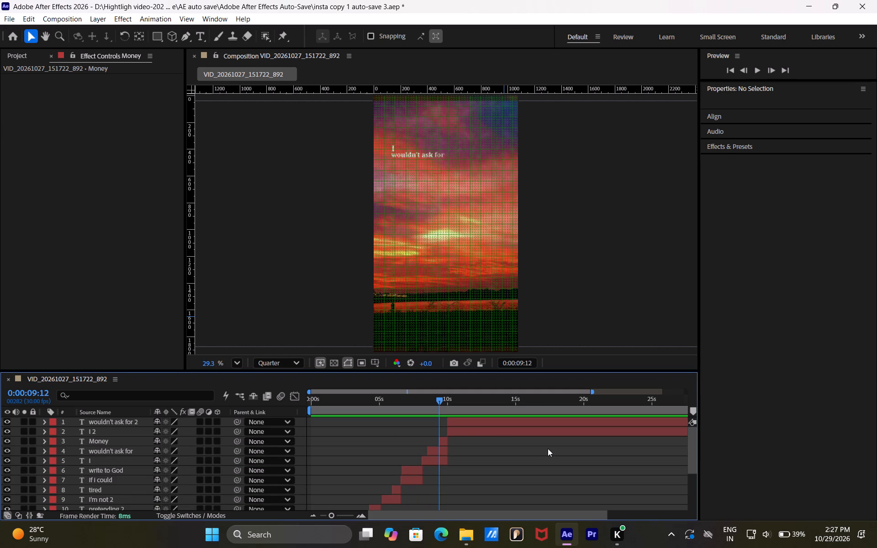
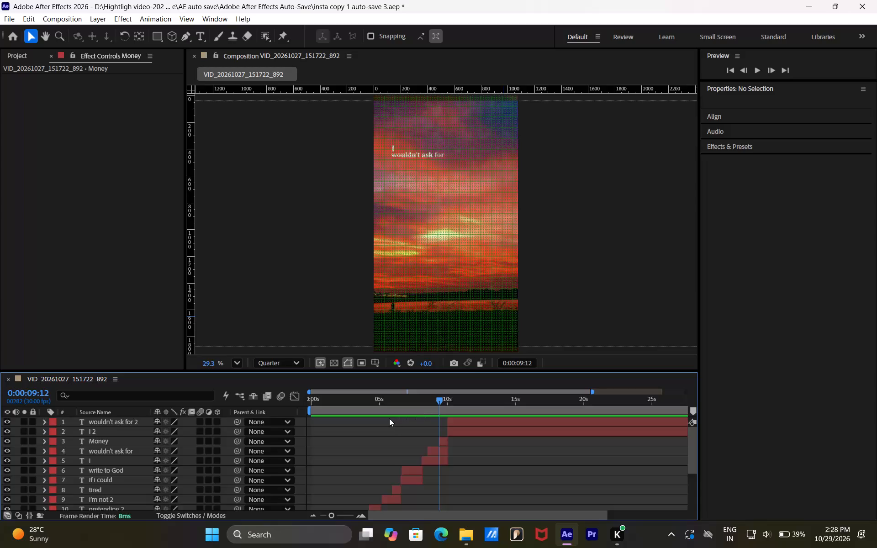
Scrub through the composition from the start to about 11 seconds to review the timing of the text fades, ending at 0:00:09:29.
left_click(380, 402)
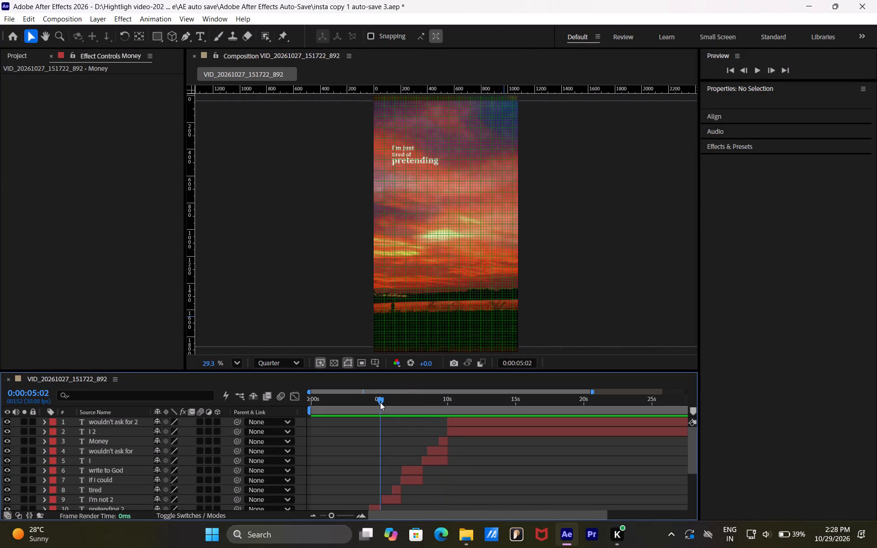
left_click_drag(380, 402, 296, 402)
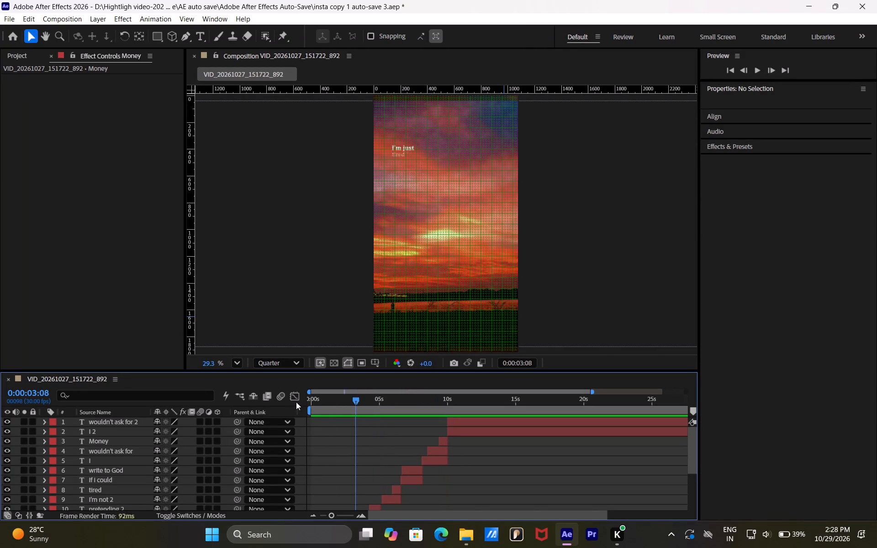
left_click_drag(296, 402, 291, 401)
left_click_drag(311, 402, 312, 402)
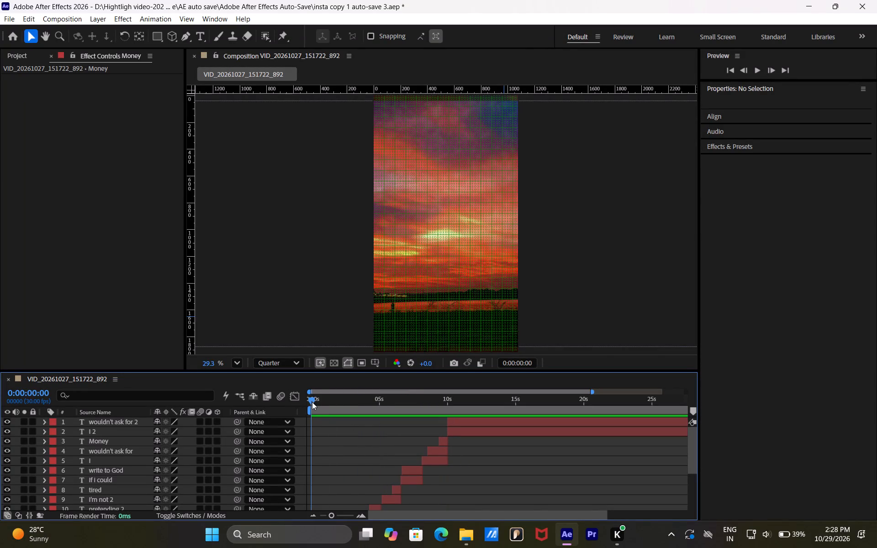
left_click_drag(312, 402, 355, 407)
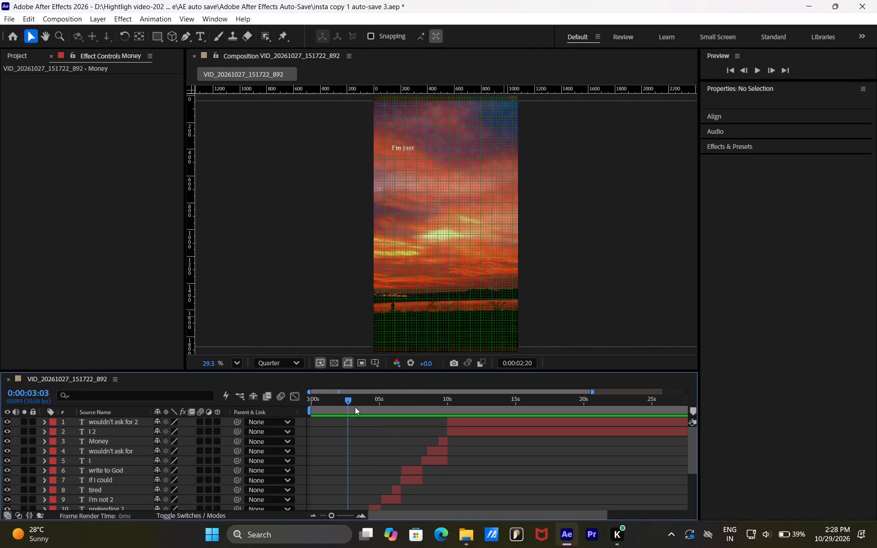
left_click_drag(355, 407, 386, 410)
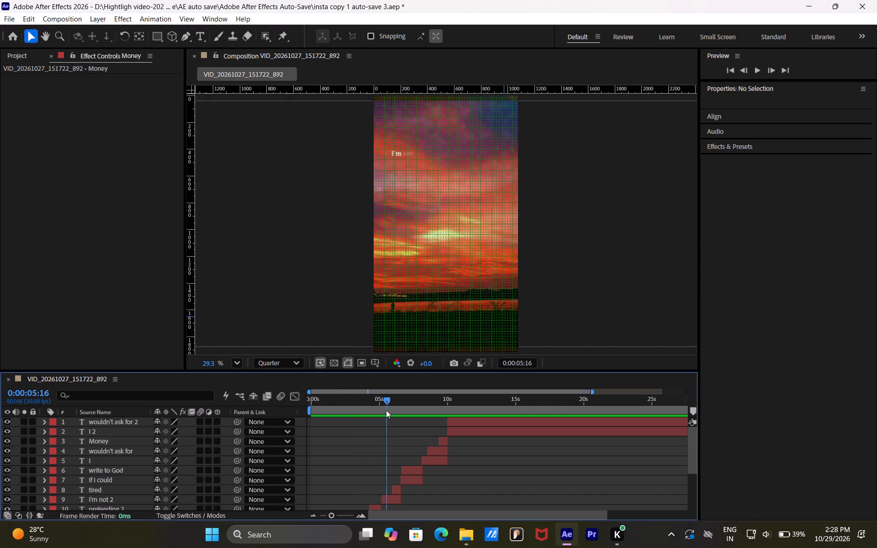
left_click_drag(386, 410, 383, 410)
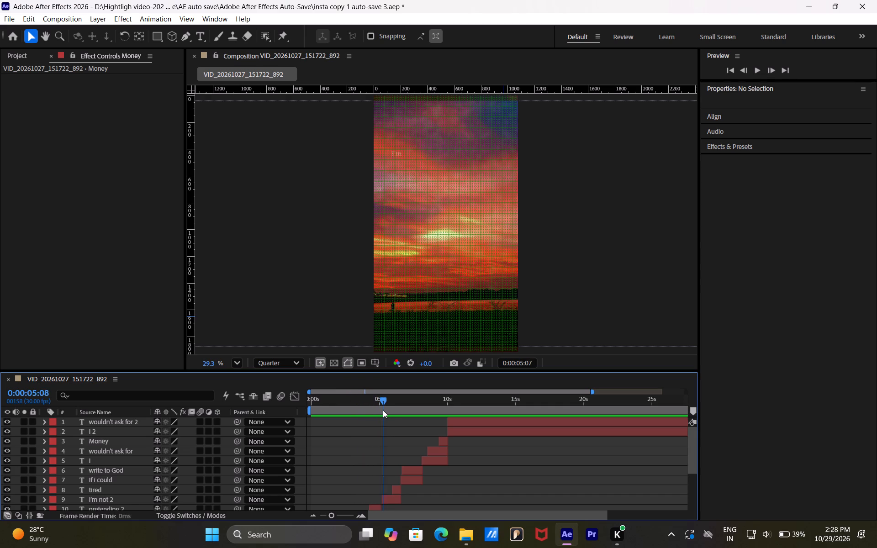
left_click_drag(383, 410, 397, 410)
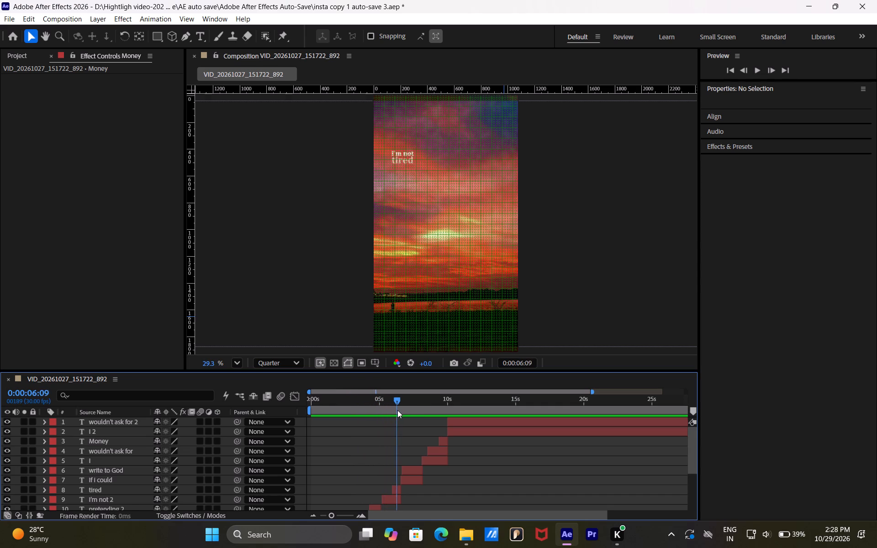
left_click_drag(397, 410, 413, 408)
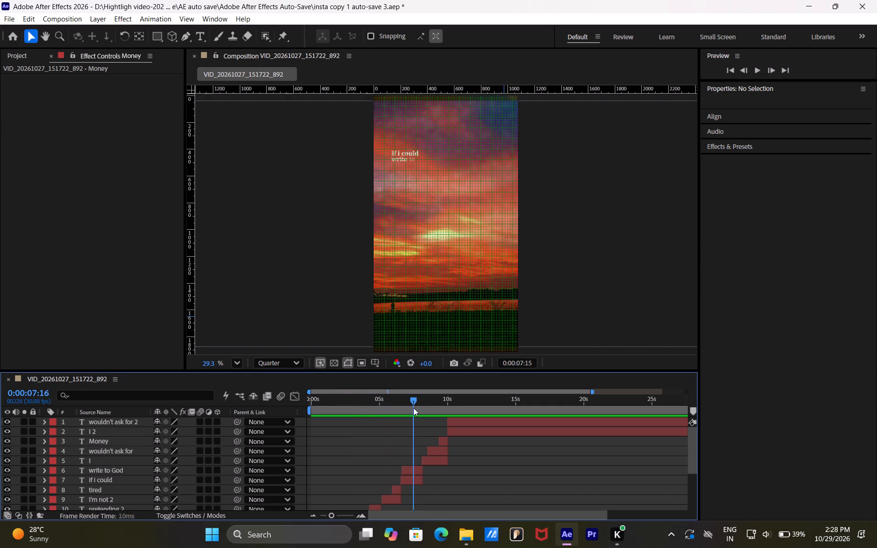
left_click_drag(413, 408, 417, 409)
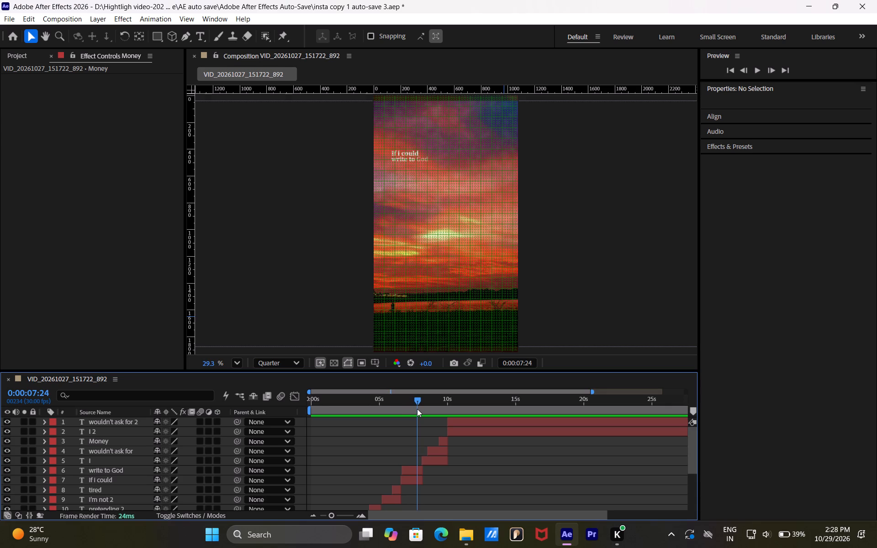
left_click_drag(417, 409, 417, 409)
left_click_drag(417, 409, 421, 410)
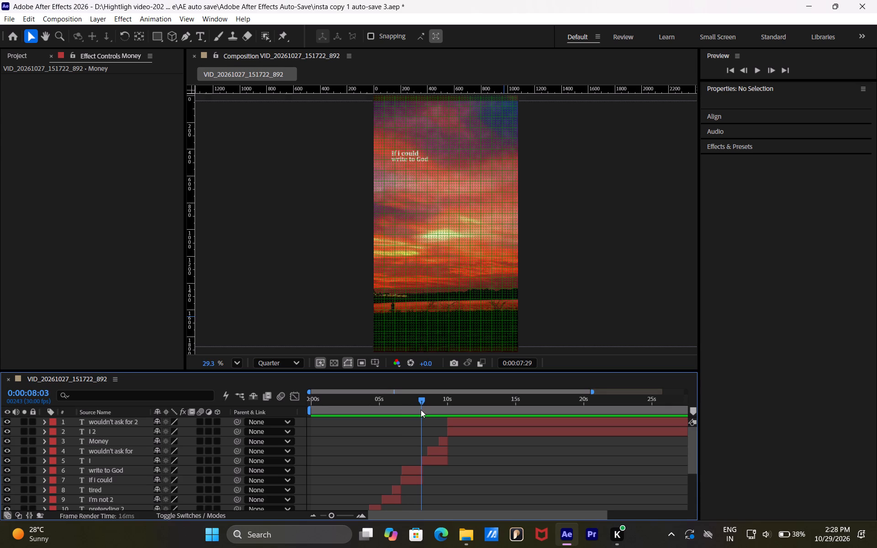
left_click_drag(421, 410, 438, 411)
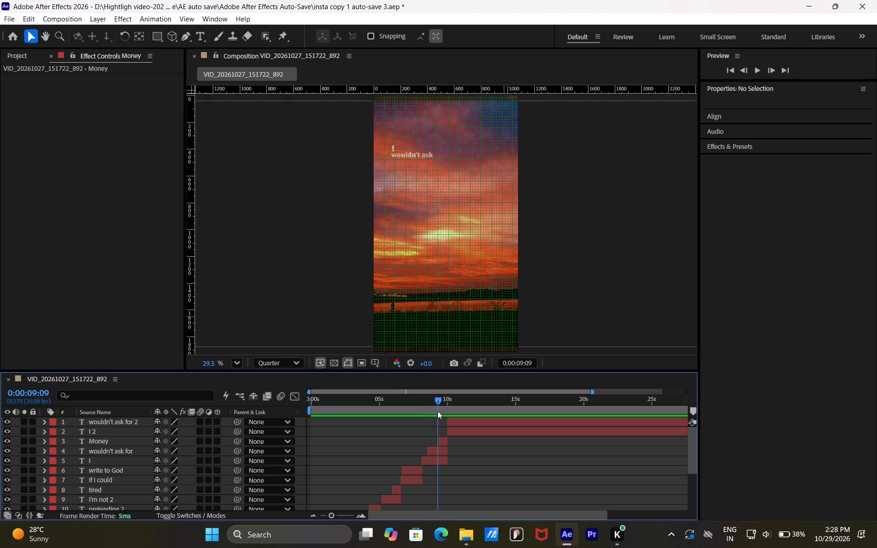
left_click_drag(438, 411, 453, 413)
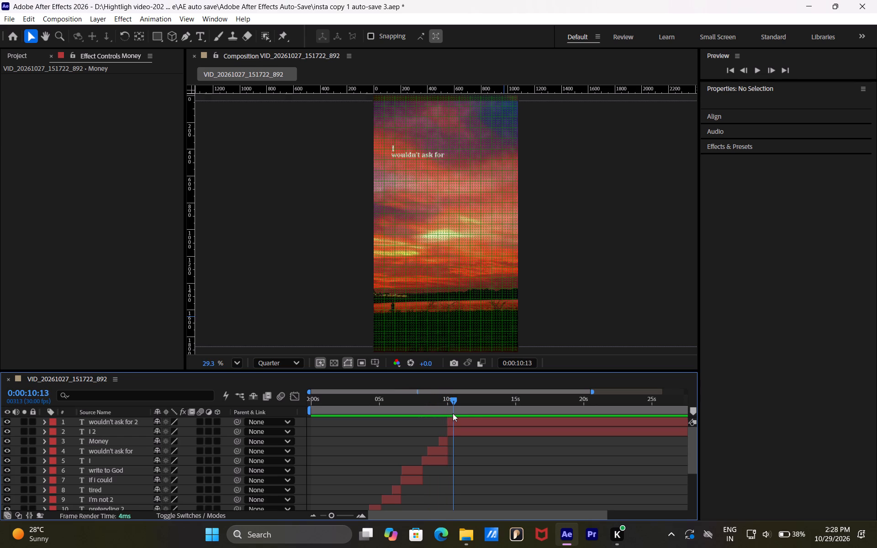
left_click_drag(453, 413, 454, 410)
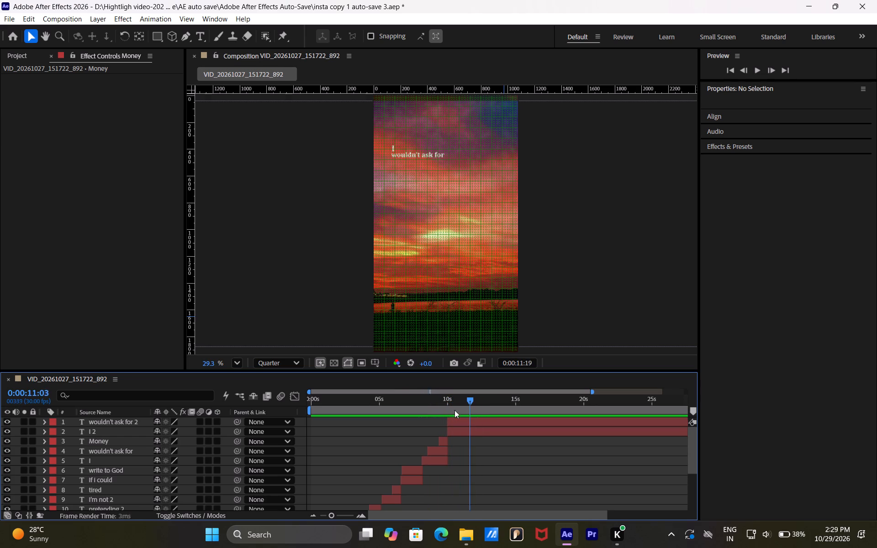
left_click_drag(454, 410, 414, 405)
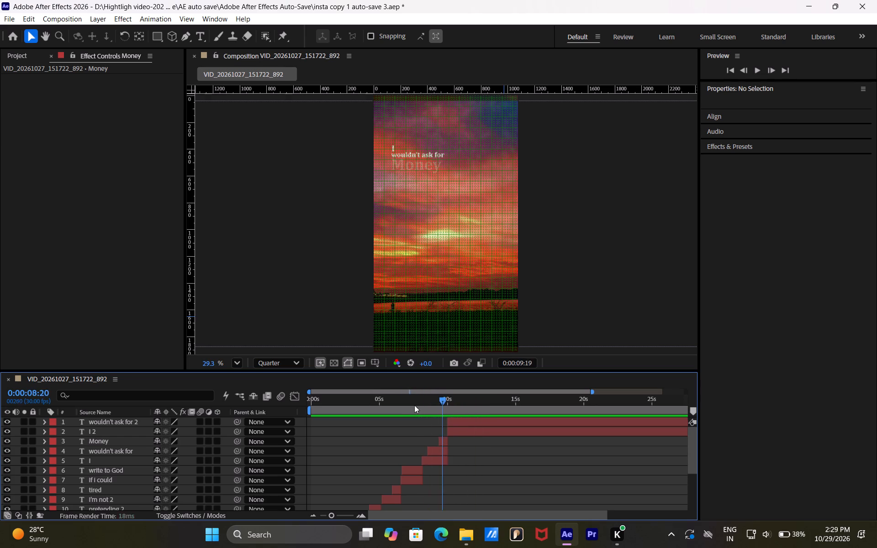
left_click_drag(414, 405, 435, 403)
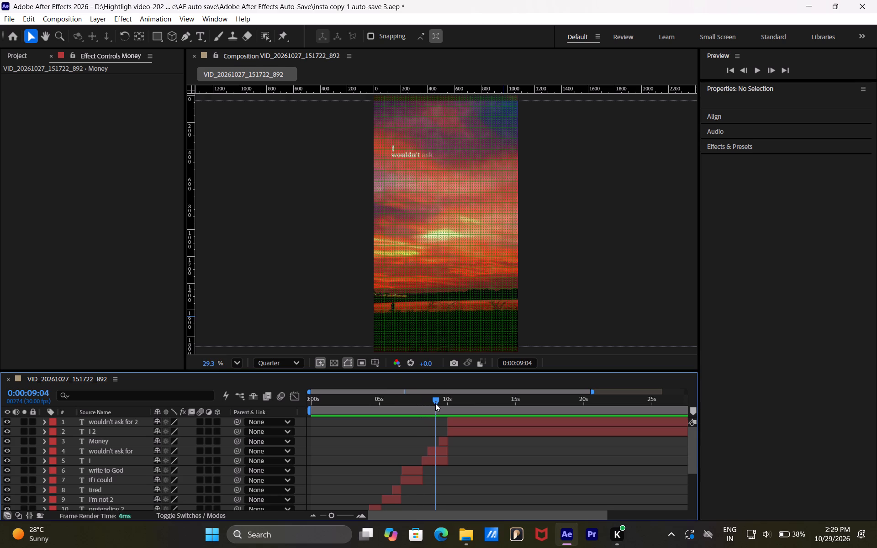
left_click_drag(435, 403, 443, 403)
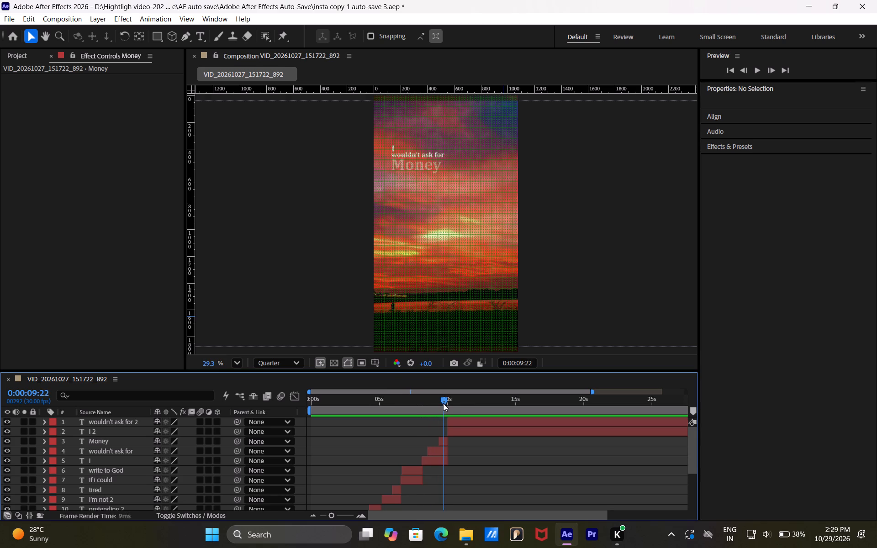
left_click_drag(443, 403, 446, 403)
left_click(465, 467)
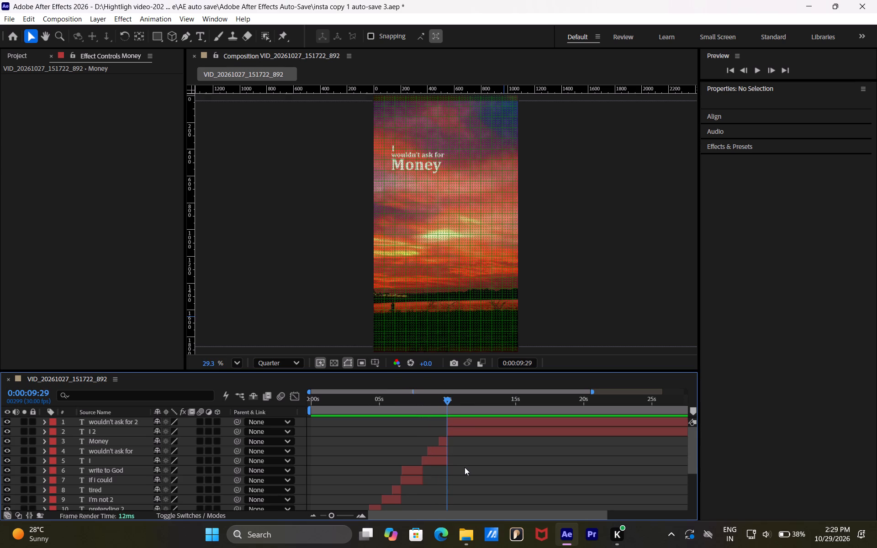
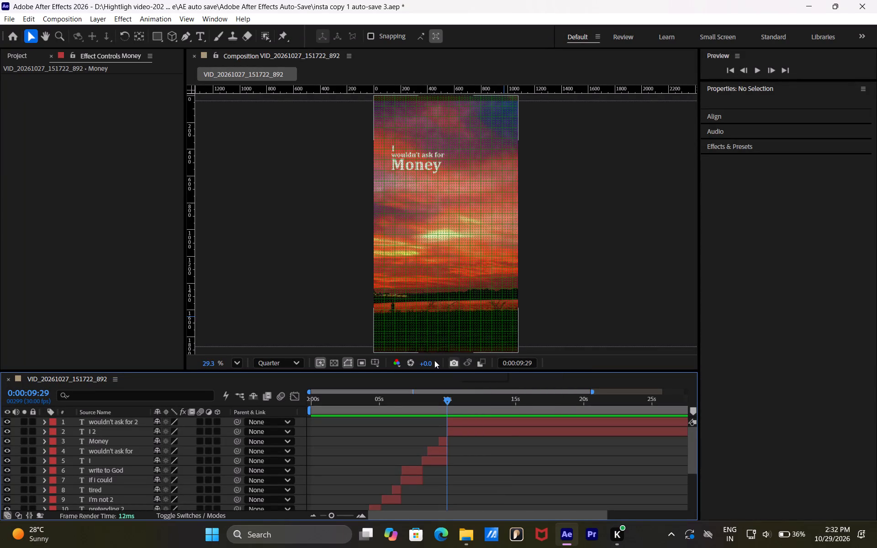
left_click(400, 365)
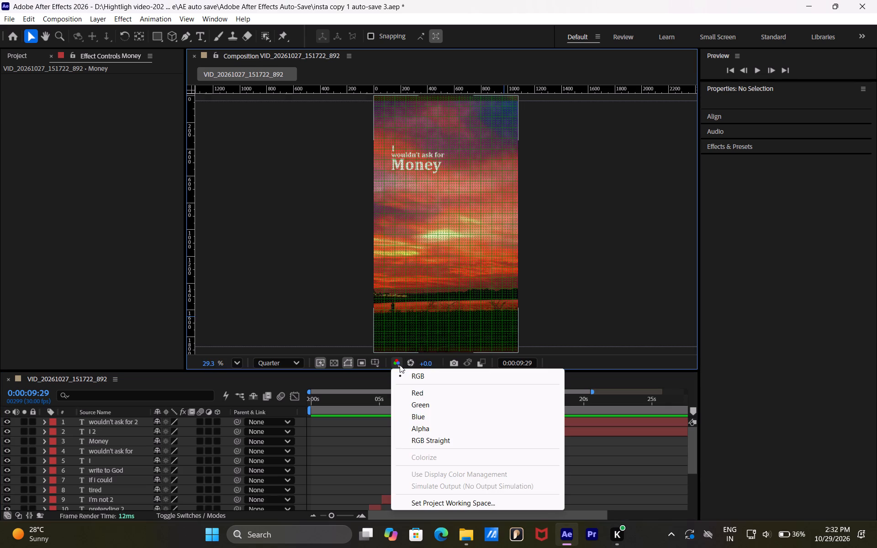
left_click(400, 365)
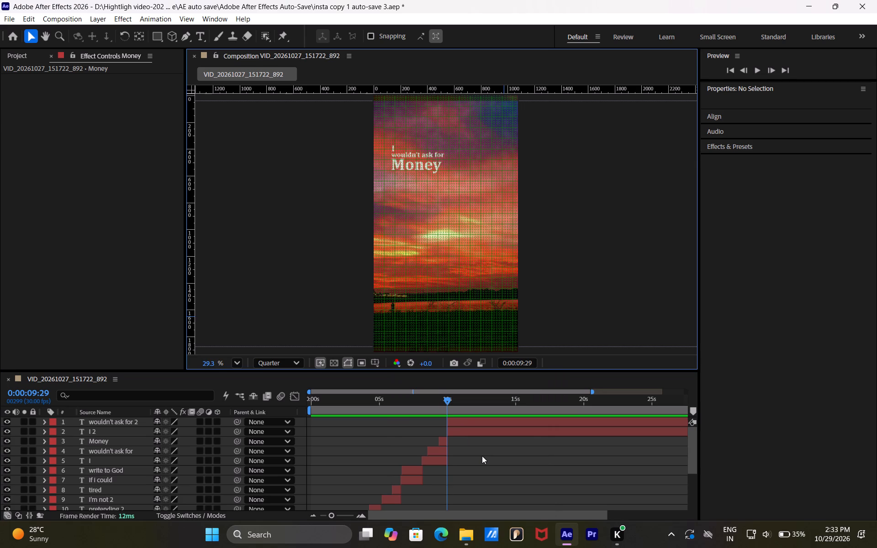
Scrub the reference video between about 8 and 12 seconds with the image layer temporarily hidden, stopping at 0:00:11:02 to examine the next word.
left_click(453, 401)
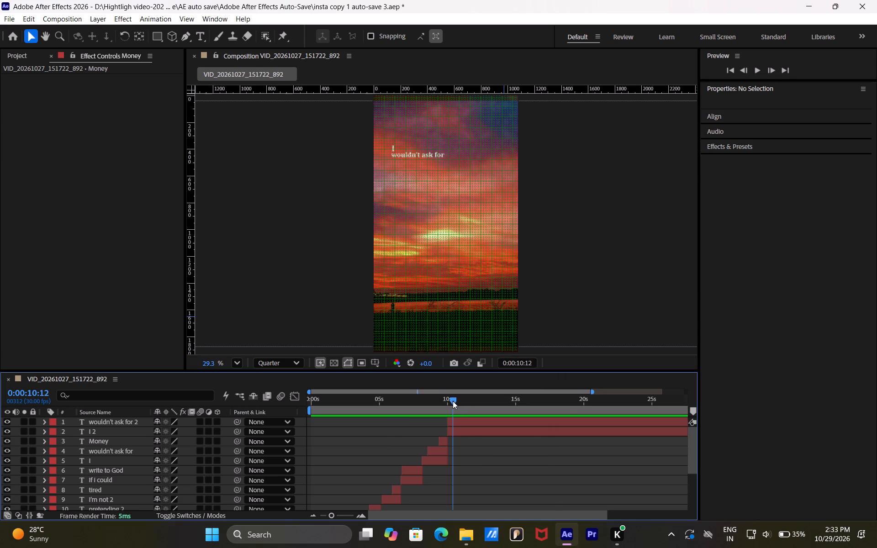
scroll(49, 473, "down", 1)
scroll(21, 498, "down", 8)
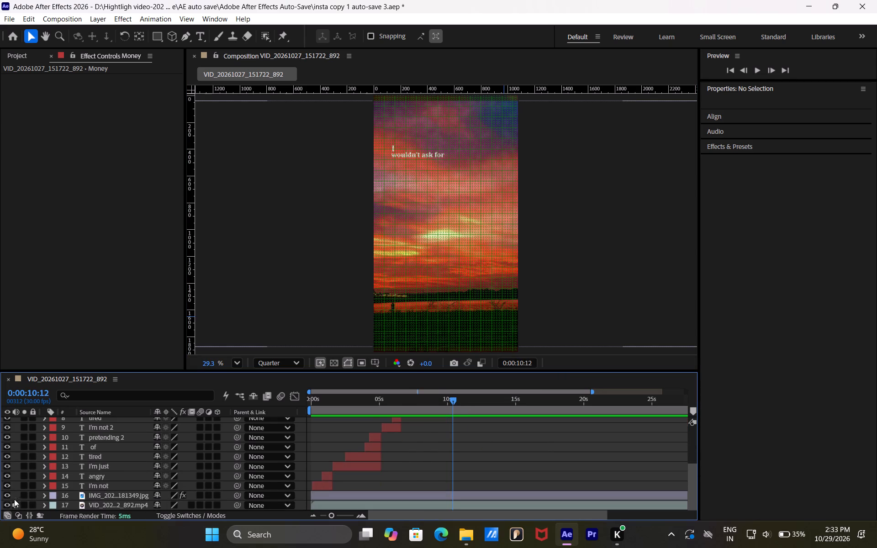
left_click(8, 495)
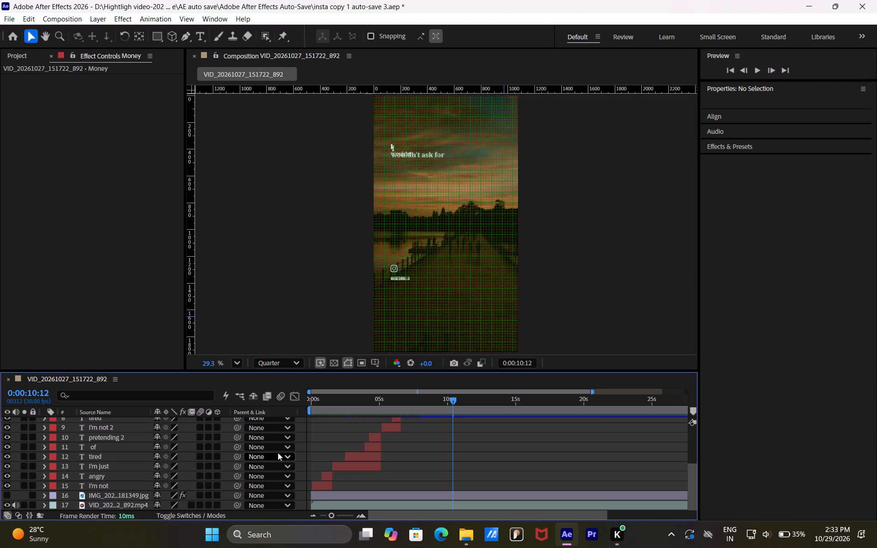
left_click_drag(452, 400, 456, 400)
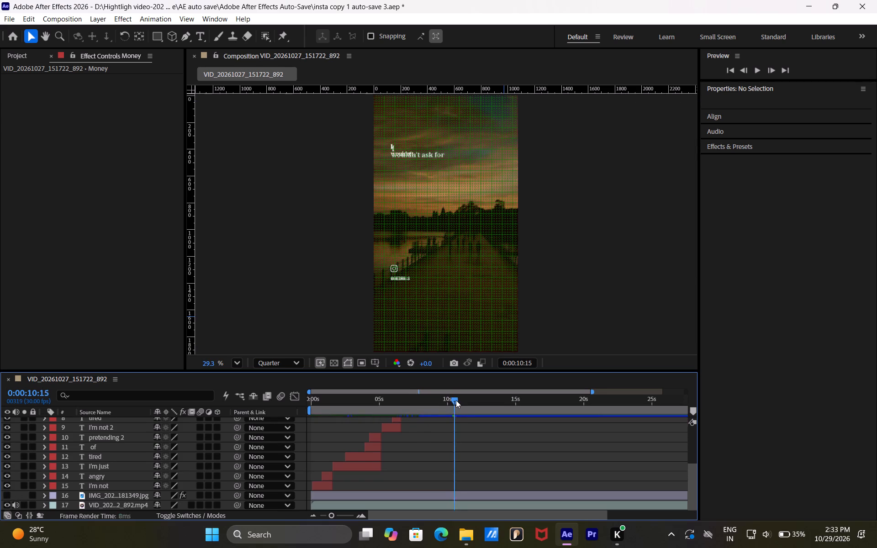
left_click_drag(456, 400, 473, 400)
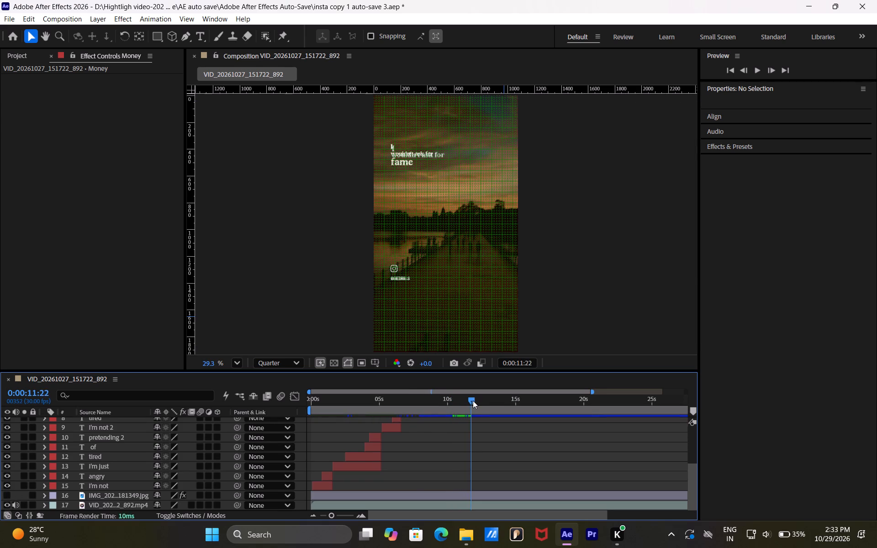
left_click_drag(473, 400, 422, 403)
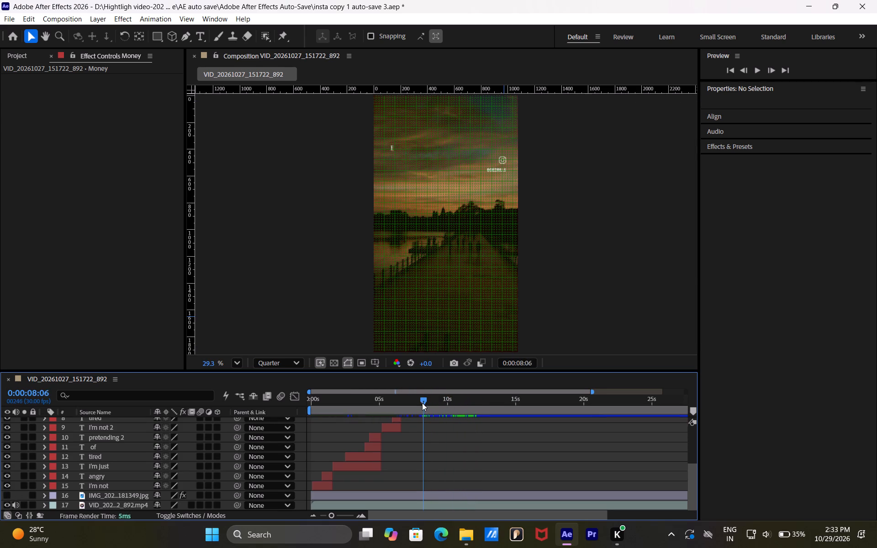
left_click_drag(422, 403, 458, 407)
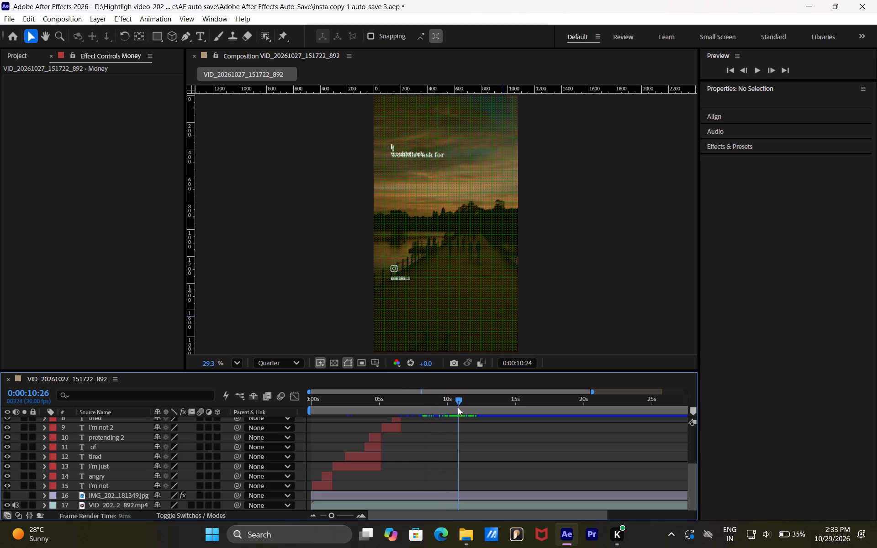
left_click_drag(458, 407, 463, 407)
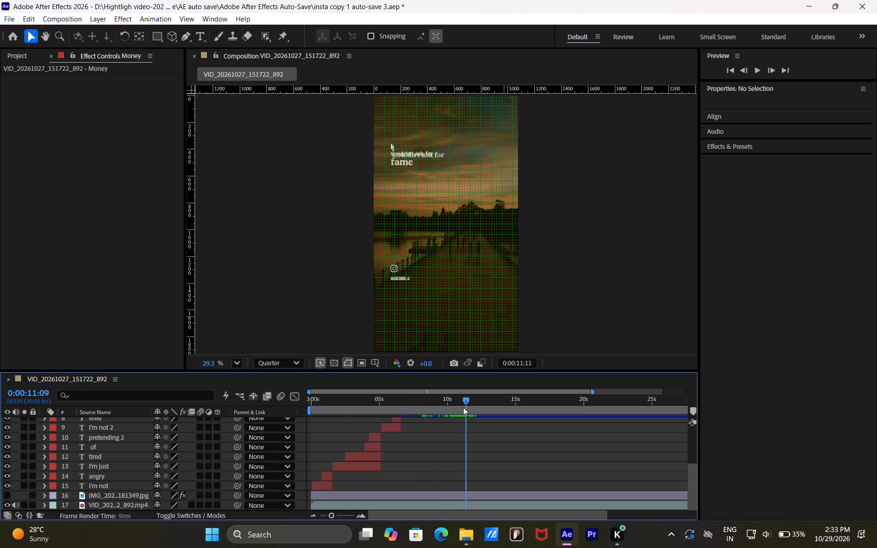
left_click_drag(463, 407, 461, 407)
left_click(468, 444)
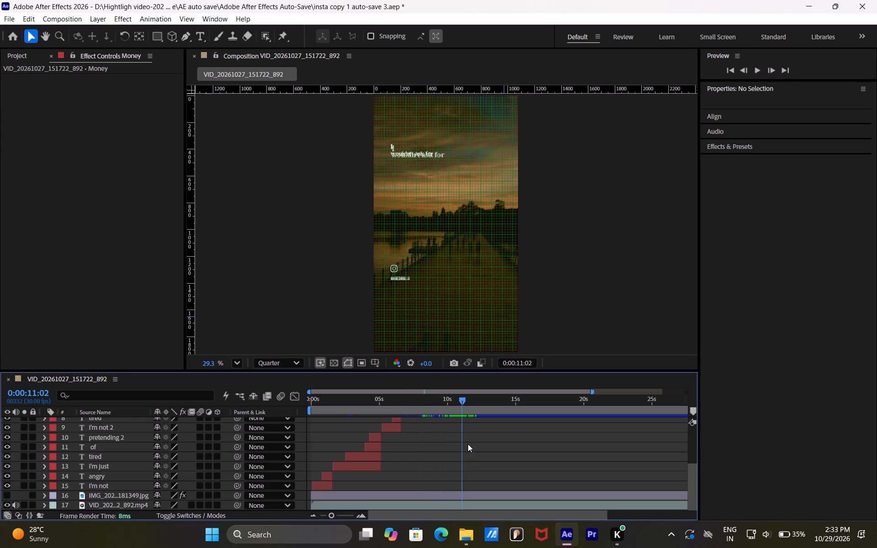
scroll(468, 443, "up", 7)
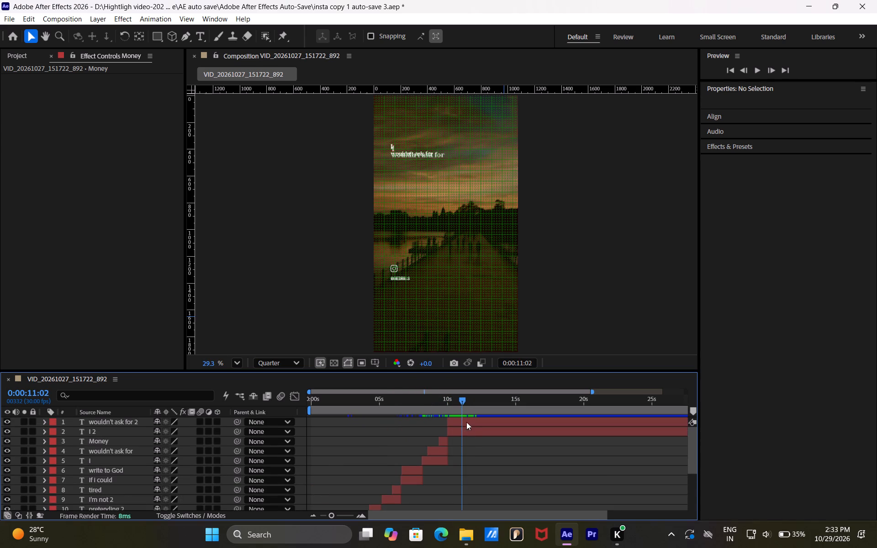
scroll(465, 430, "up", 4)
scroll(19, 471, "down", 3)
left_click(8, 493)
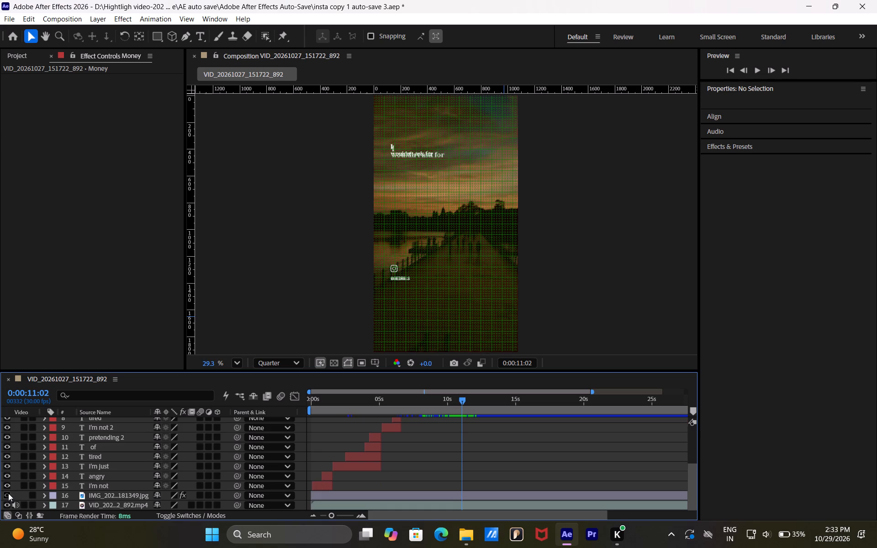
scroll(367, 476, "up", 9)
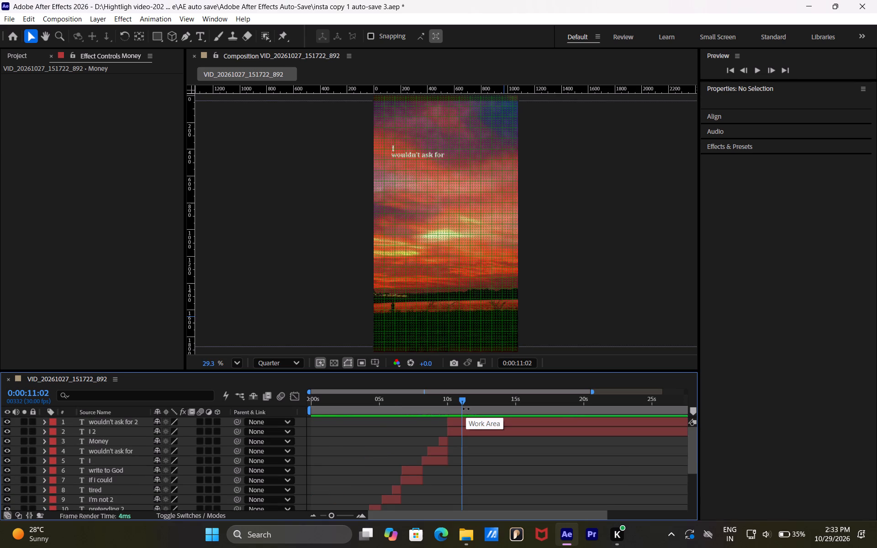
Add a new text layer reading "fame" just below "wouldn't ask for".
key("ctrl+t")
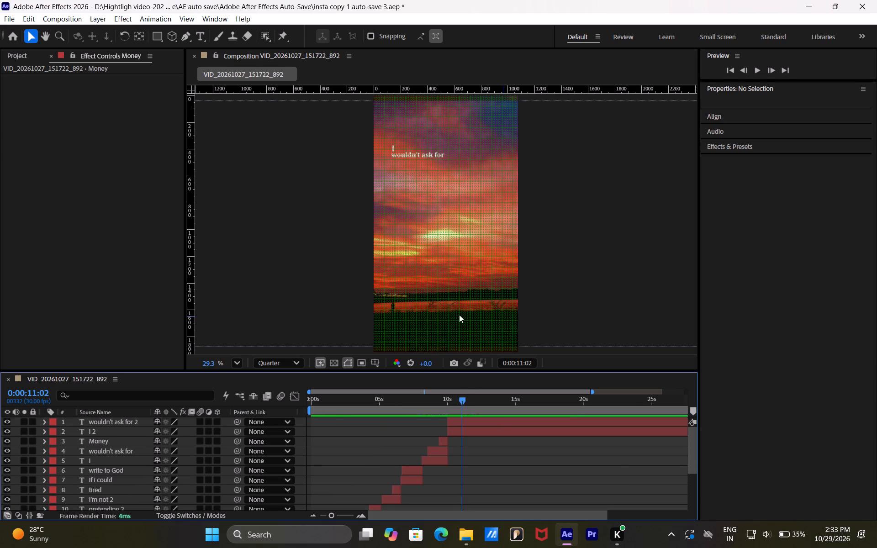
left_click(388, 159)
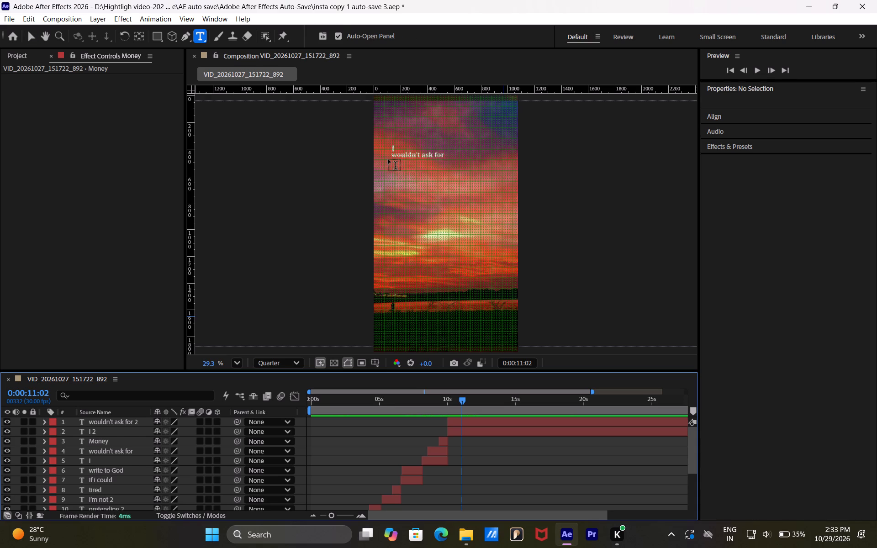
type("fa")
type("me")
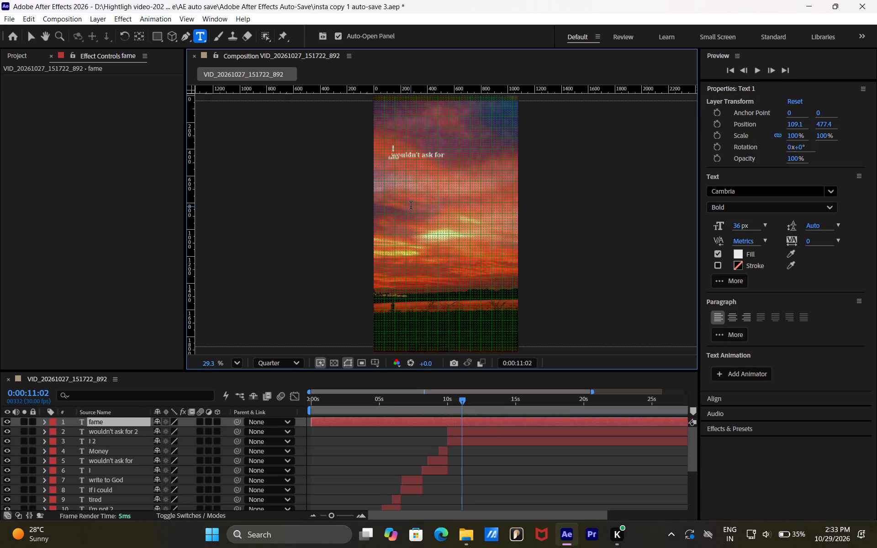
left_click(478, 423)
key("v")
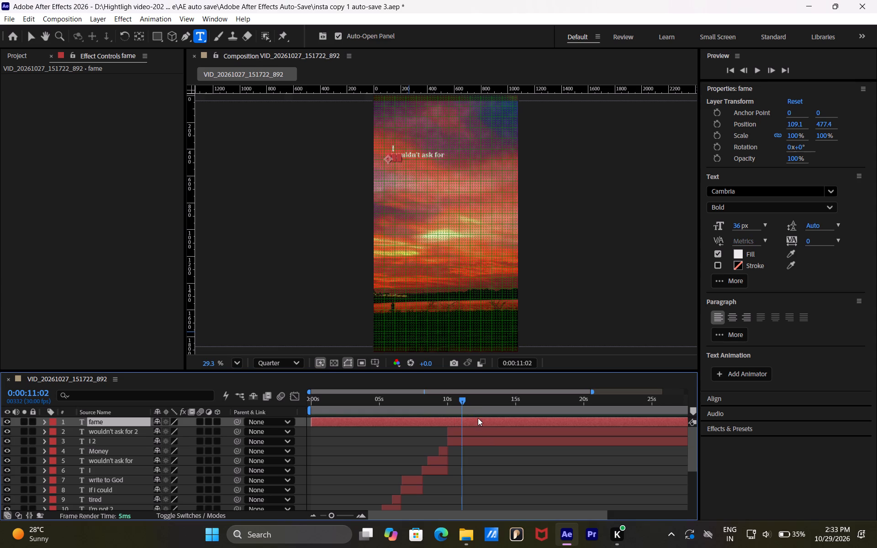
Scale the "fame" text uniformly to about 205% and move it directly beneath "wouldn't ask for".
left_click_drag(399, 159, 403, 161)
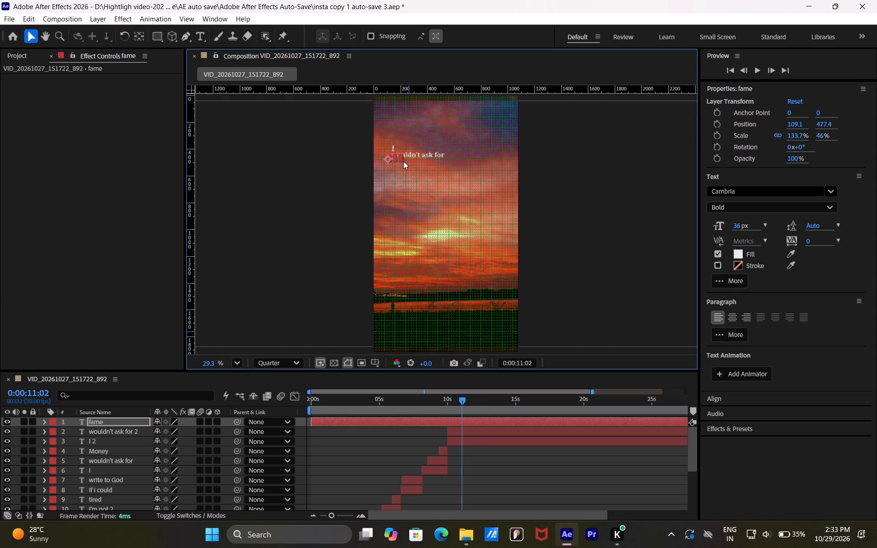
left_click_drag(403, 161, 410, 166)
left_click_drag(404, 155, 407, 163)
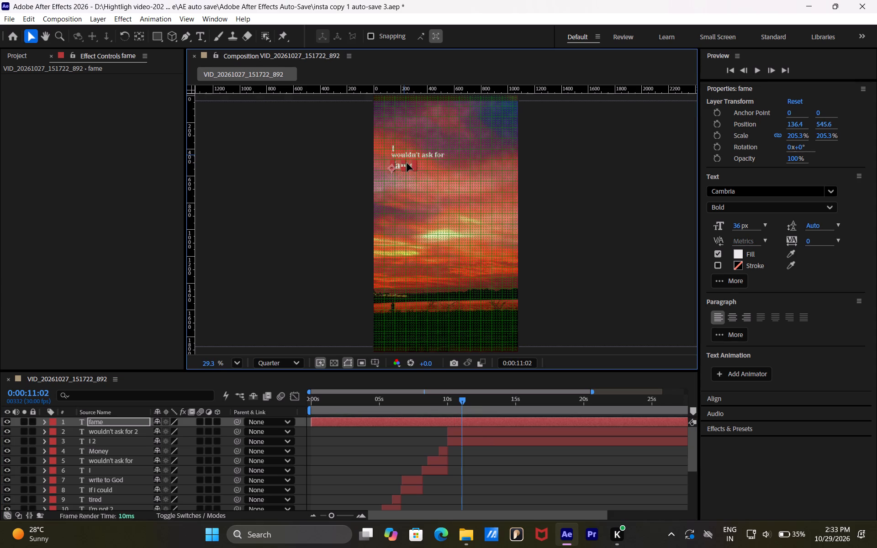
left_click_drag(407, 163, 406, 162)
Move the "fame" layer's anchor point to the centre of the word, about 41.5, -10.
key("y")
left_click_drag(390, 164, 402, 162)
key("v")
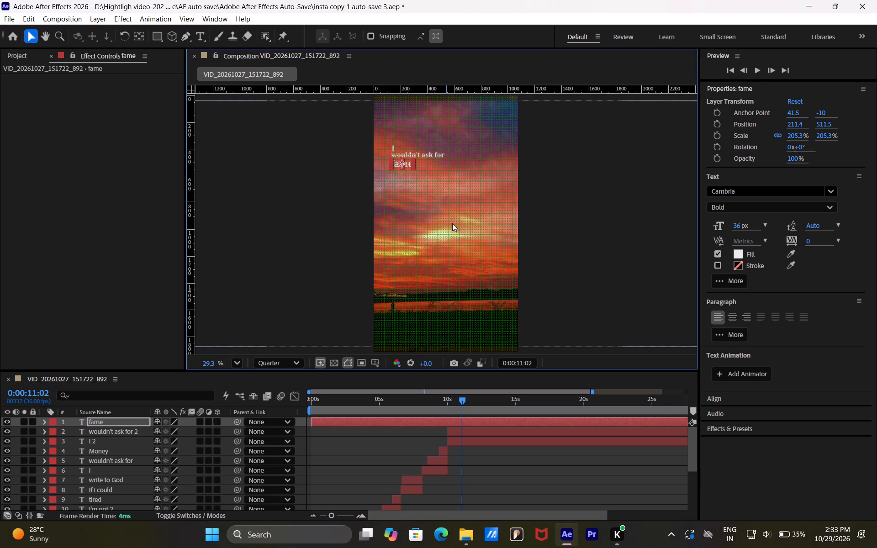
Align the "fame" text with the start of "wouldn't ask for" at 100% magnification, placing it at about 216.4, 505.5.
left_click(238, 359)
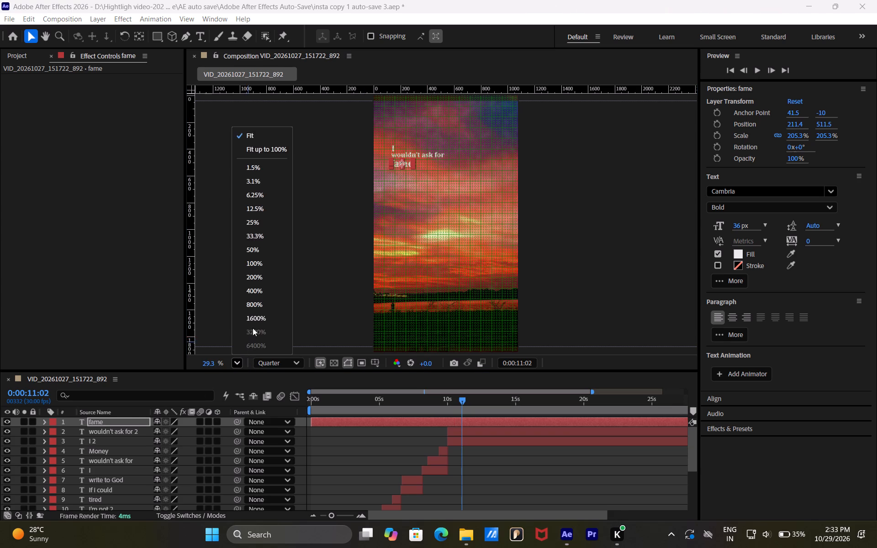
left_click(264, 258)
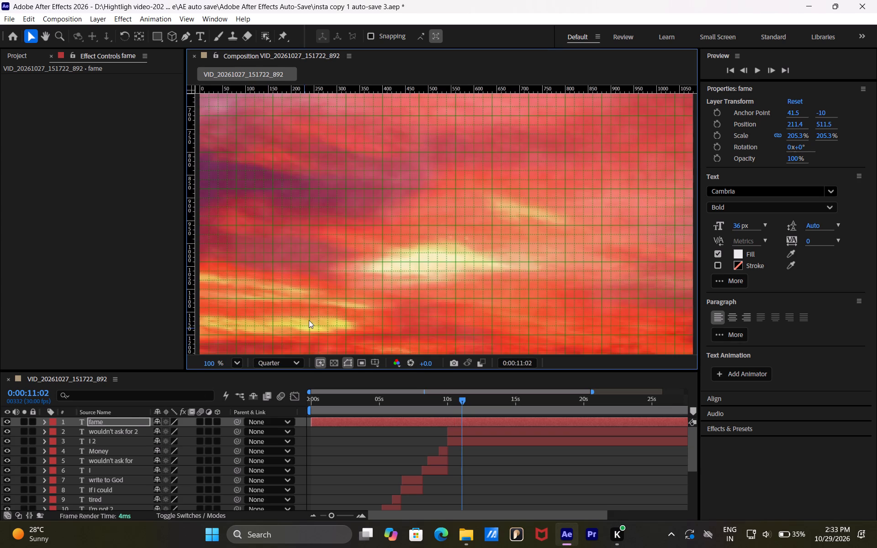
key("space")
key("space")
key("space")
key("space")
key("space")
key("space")
key("space")
key("space")
key("space")
key("space")
key("space")
key("space")
key("space")
key("space")
key("space")
key("space")
key("space")
key("space")
key("space")
key("space")
left_click_drag(332, 246, 365, 448)
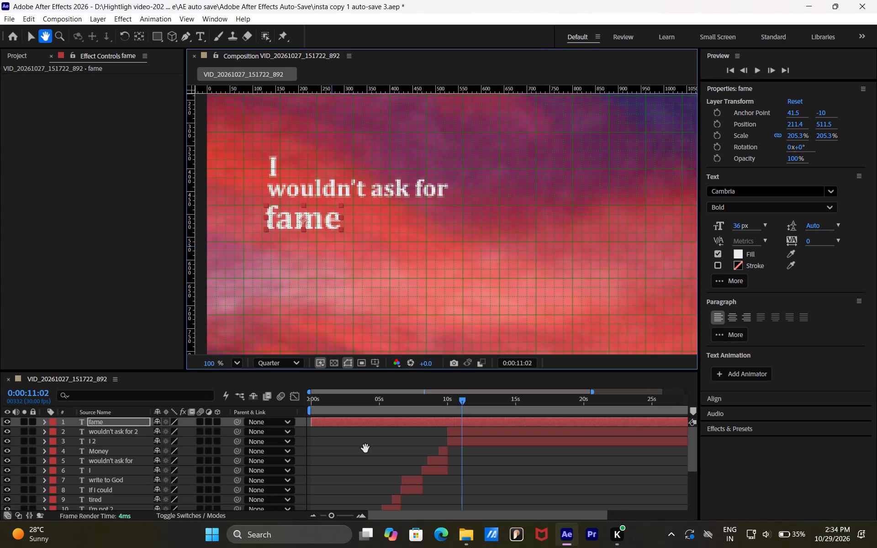
left_click_drag(365, 448, 388, 447)
left_click(353, 221)
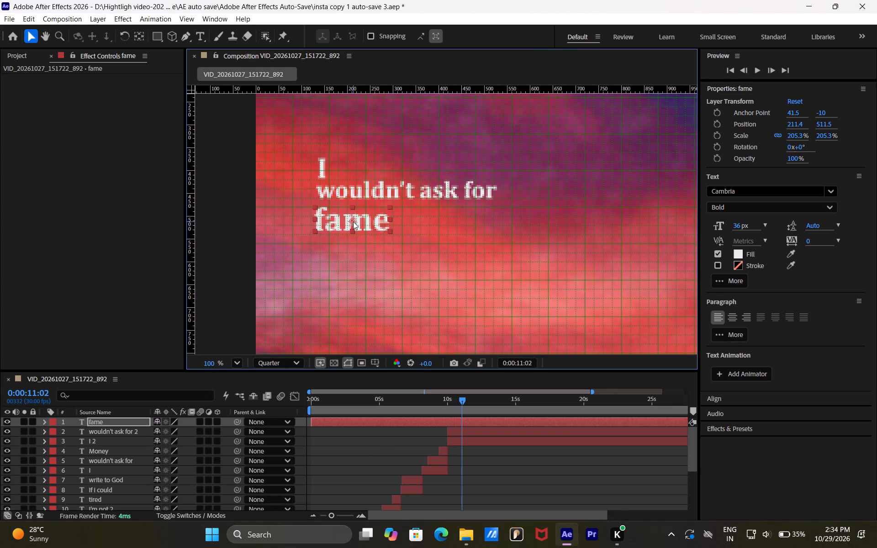
left_click(369, 220)
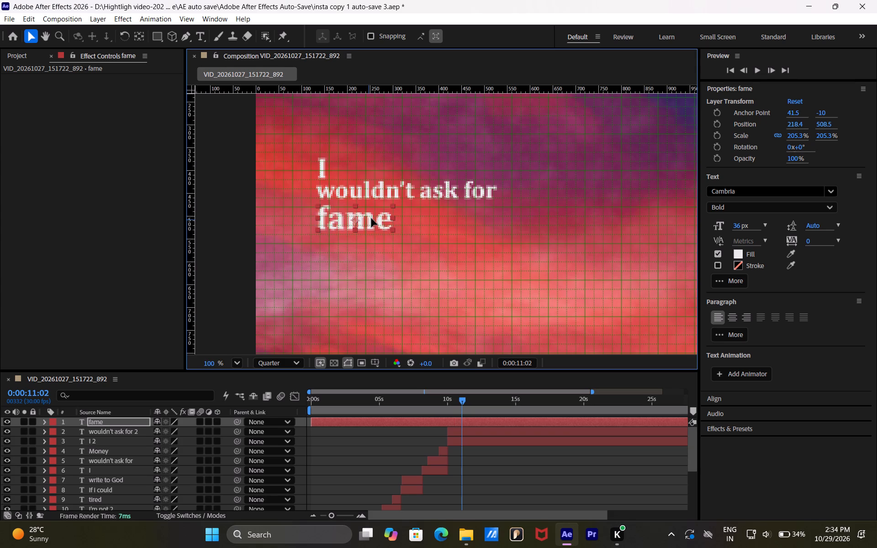
left_click(375, 275)
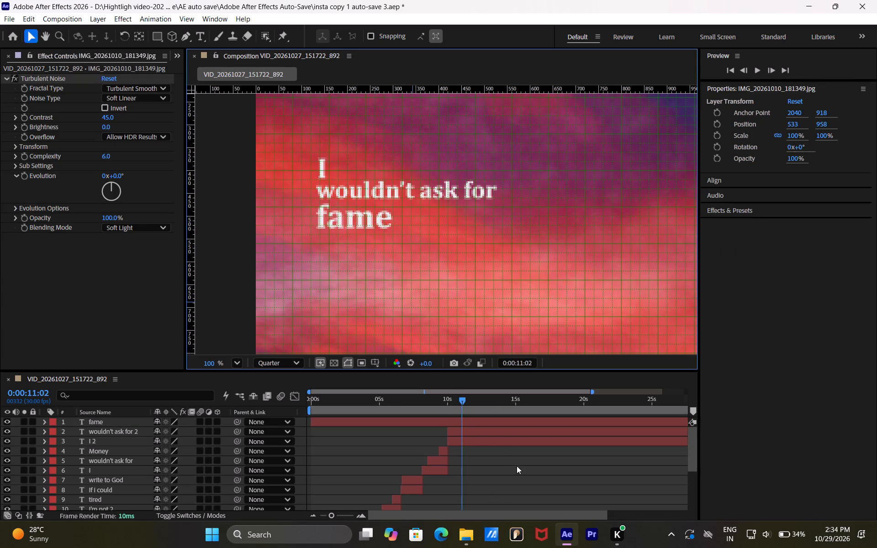
left_click(498, 467)
Trim the start of the "fame" layer to 0:00:11:02.
left_click(461, 418)
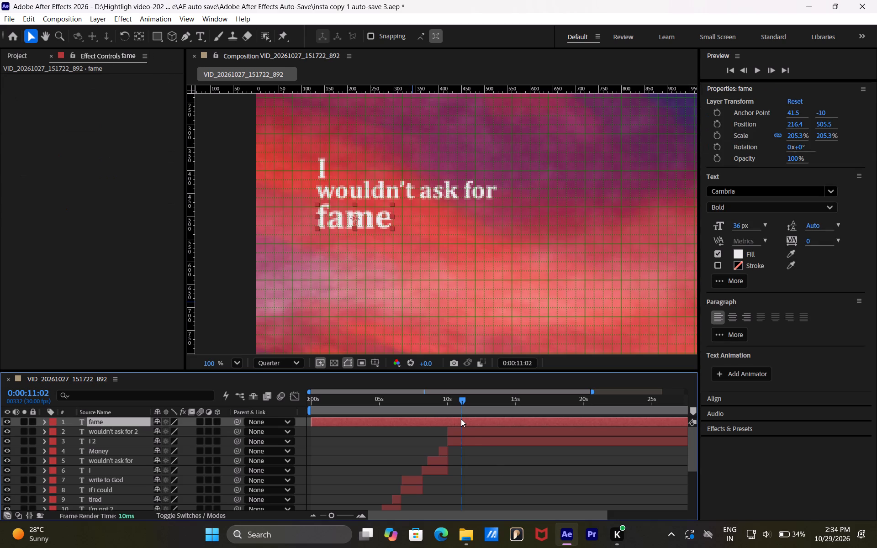
key("alt+bracketleft")
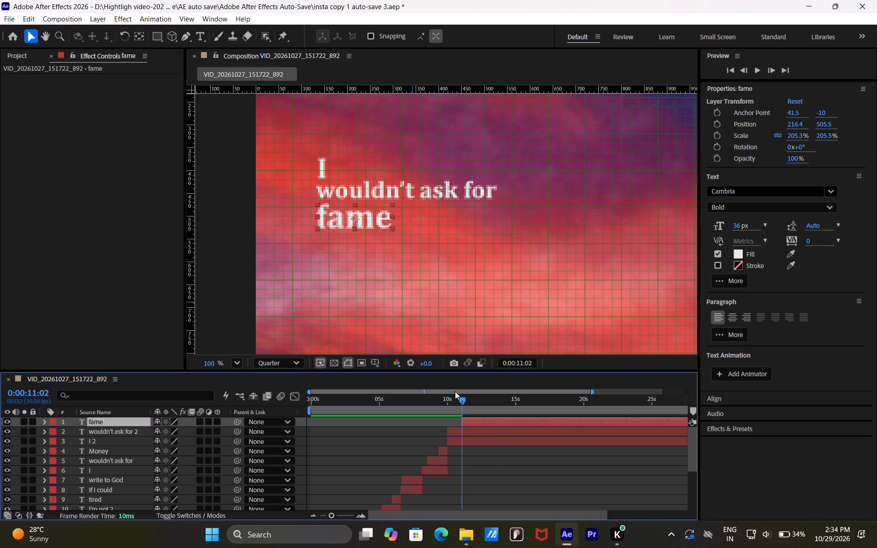
Search the presets for "fade up" and apply a matching text fade to the "I 2" layer at 0:00:11:02.
left_click(464, 438)
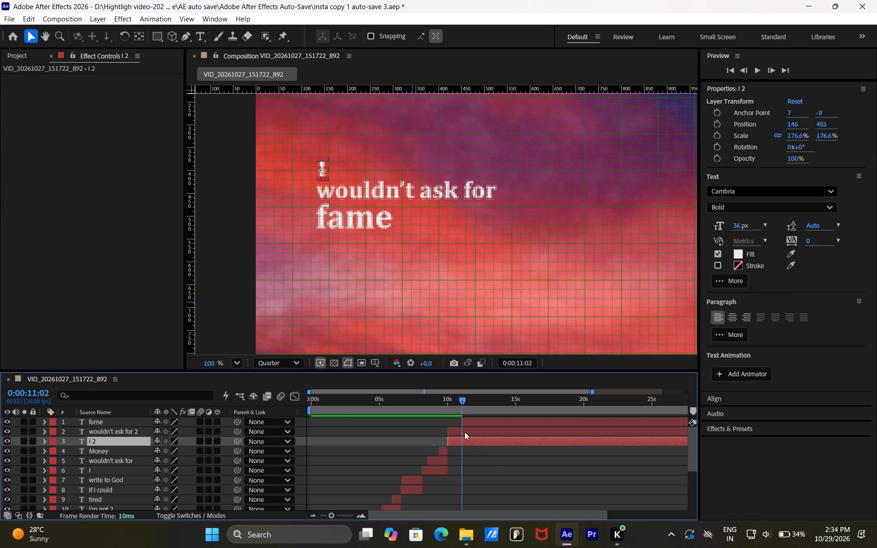
key("ctrl+space")
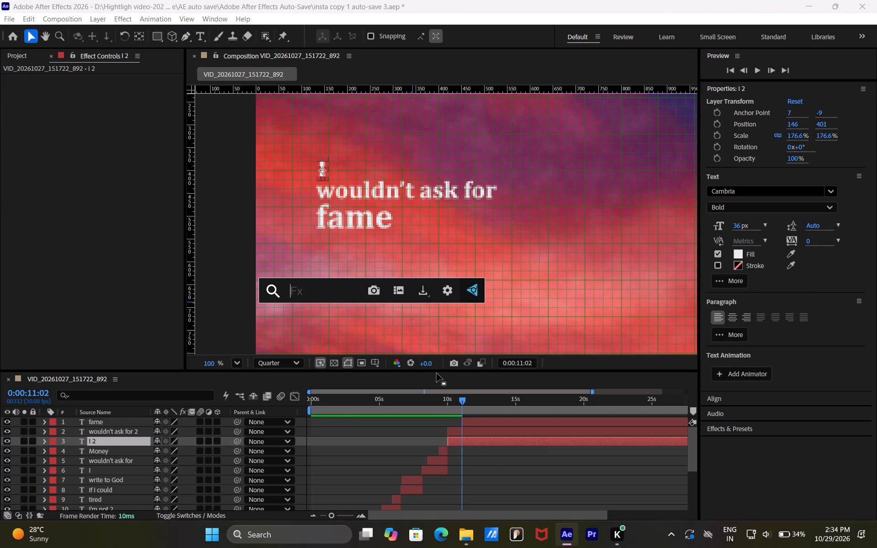
key("f")
key("a")
key("d")
key("e")
key("space")
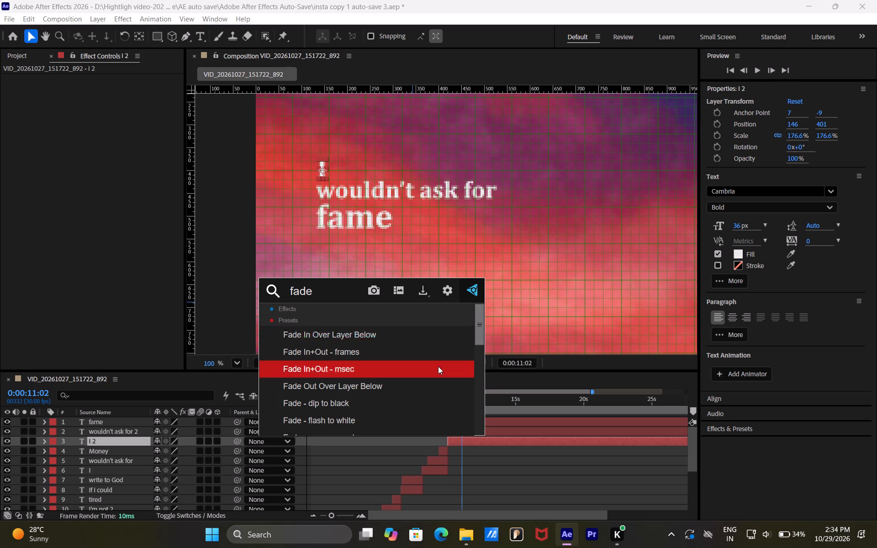
key("u")
key("p")
left_click(378, 389)
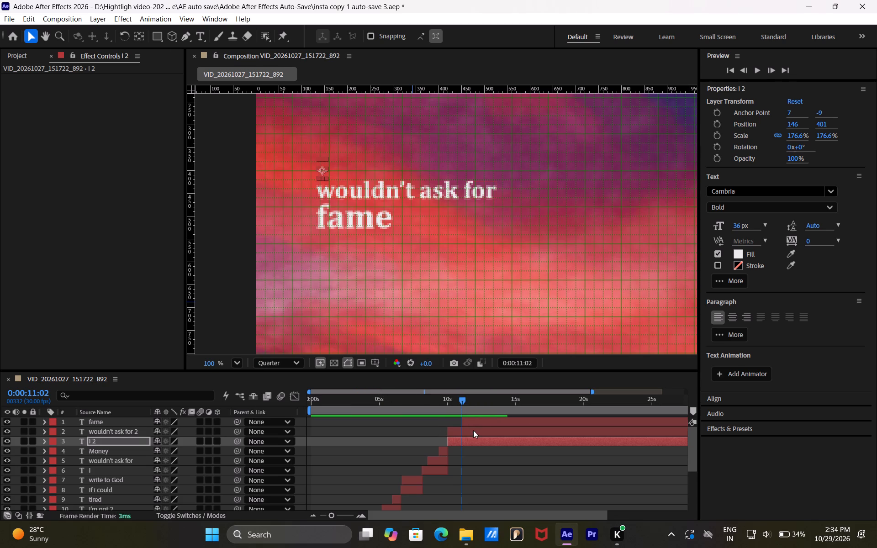
Search the presets for "fade up" and apply Fade Up Words to the "wouldn't ask for 2" layer at 0:00:11:02.
left_click(473, 430)
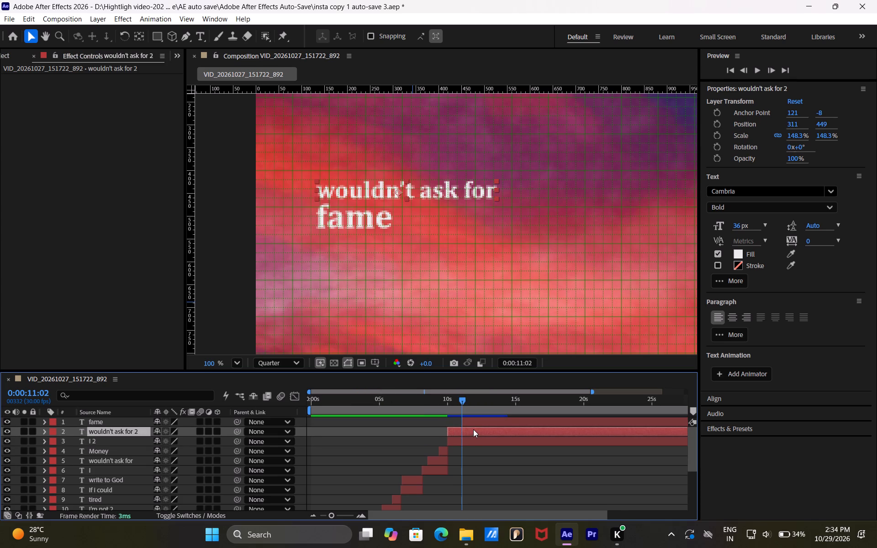
key("ctrl+space")
key("f")
type("ade")
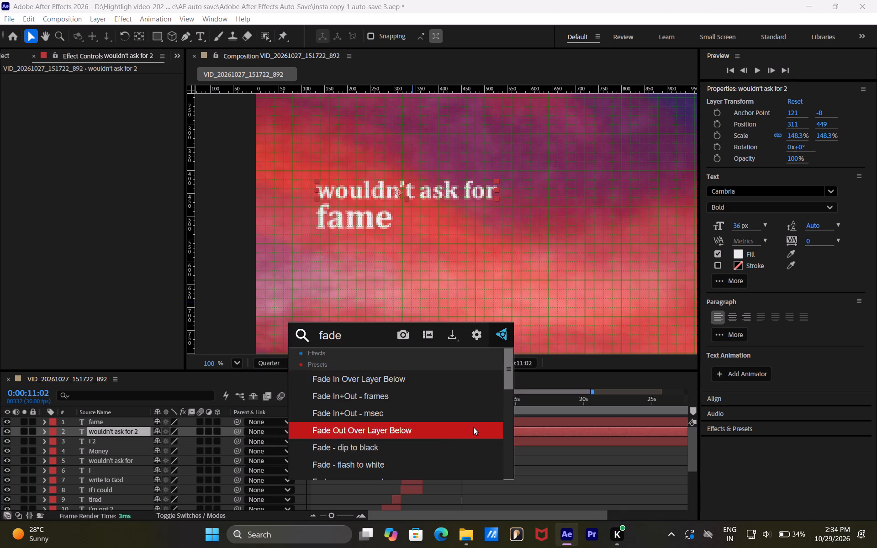
key("space")
key("u")
key("p")
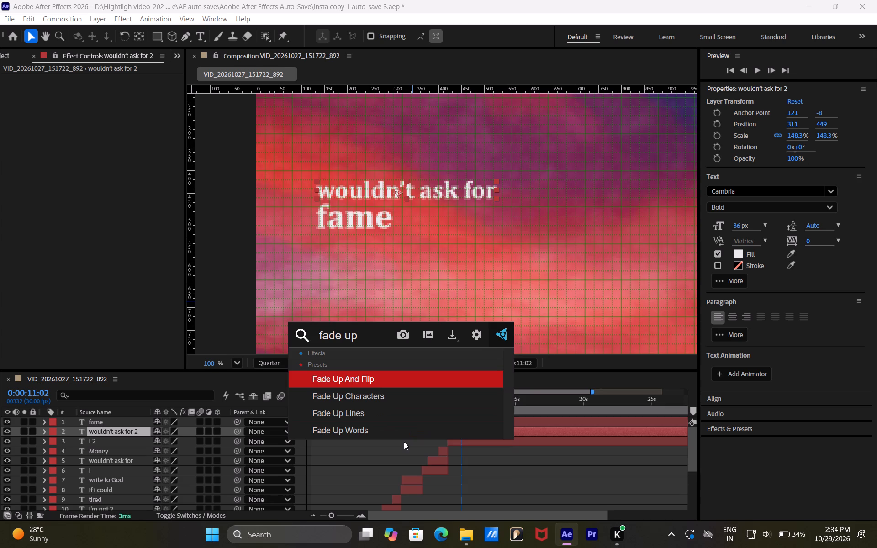
left_click(386, 426)
Delete the two leftover Start keyframes before 0:00:10:00 from the first range selector on the "I 2" layer.
left_click(488, 440)
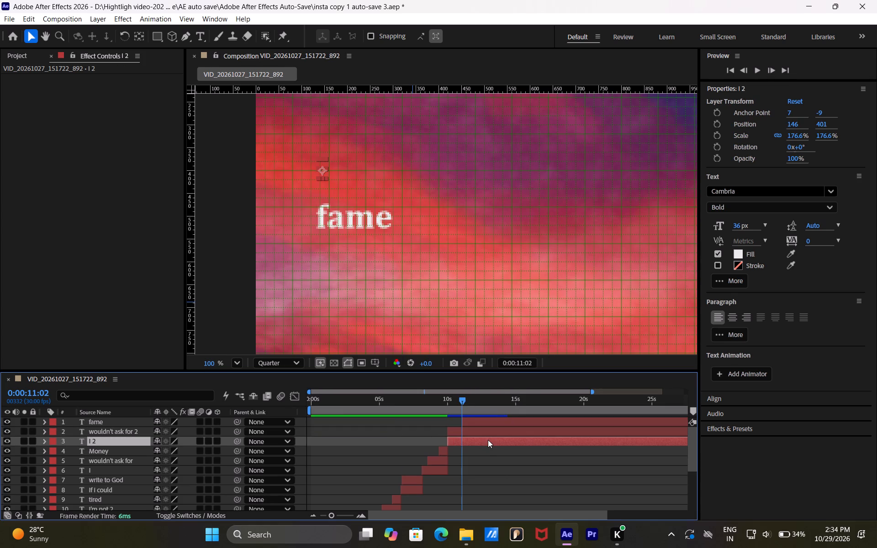
key("u")
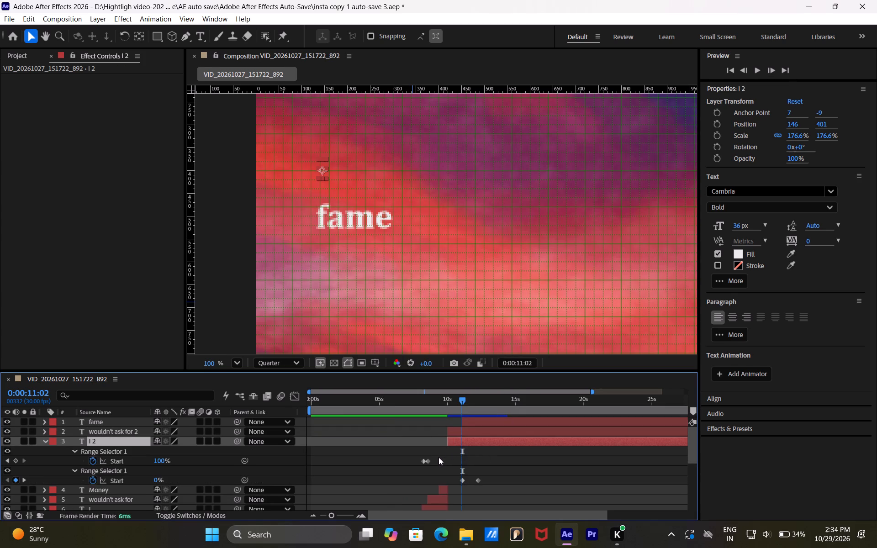
left_click_drag(438, 457, 418, 463)
key("BackSpace")
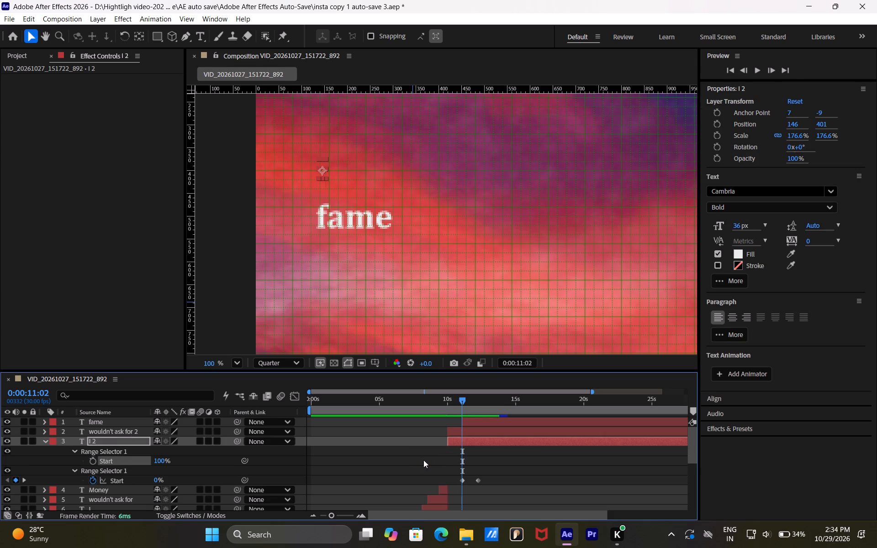
Move the "I 2" fade's remaining Start keyframes earlier, to about 0:00:10:13 and 0:00:11:07.
left_click_drag(483, 473, 453, 484)
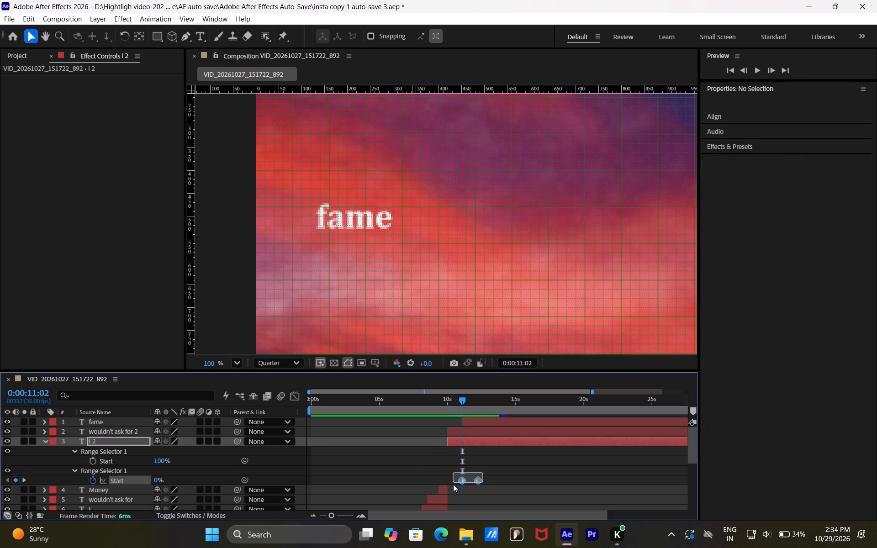
left_click_drag(453, 484, 453, 486)
left_click_drag(478, 479, 469, 478)
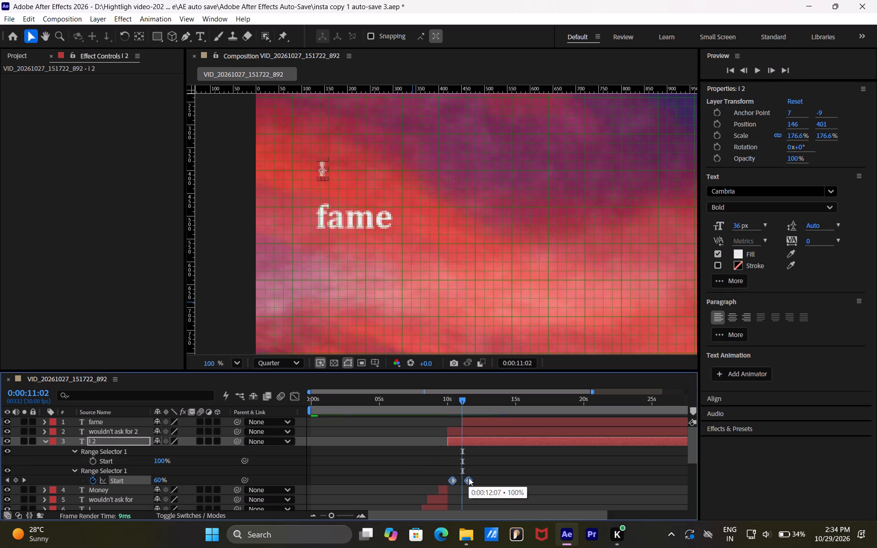
left_click_drag(469, 478, 469, 478)
left_click(475, 474)
left_click_drag(468, 480, 465, 480)
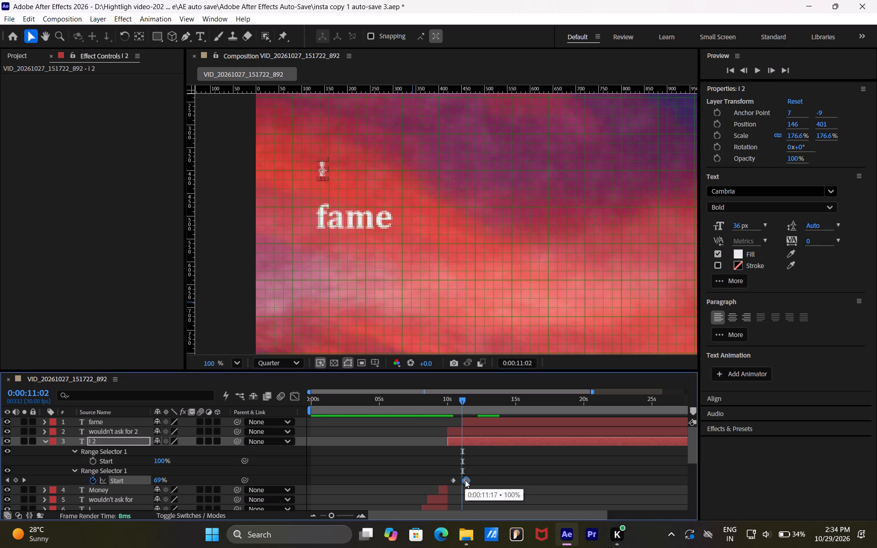
left_click_drag(465, 480, 464, 479)
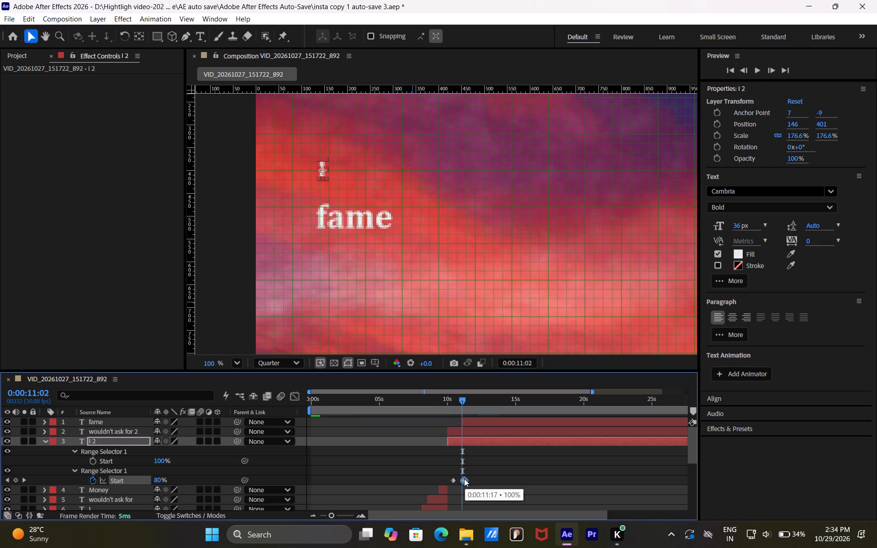
left_click_drag(464, 479, 463, 479)
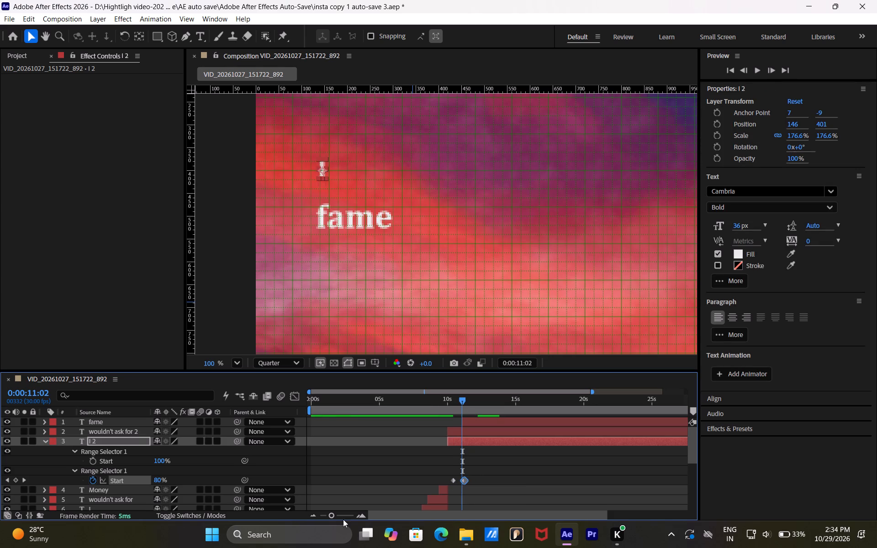
Tighten the "I 2" fade so its Start keyframes sit at about 0:00:10:08 and 0:00:10:20.
left_click(346, 516)
left_click(346, 514)
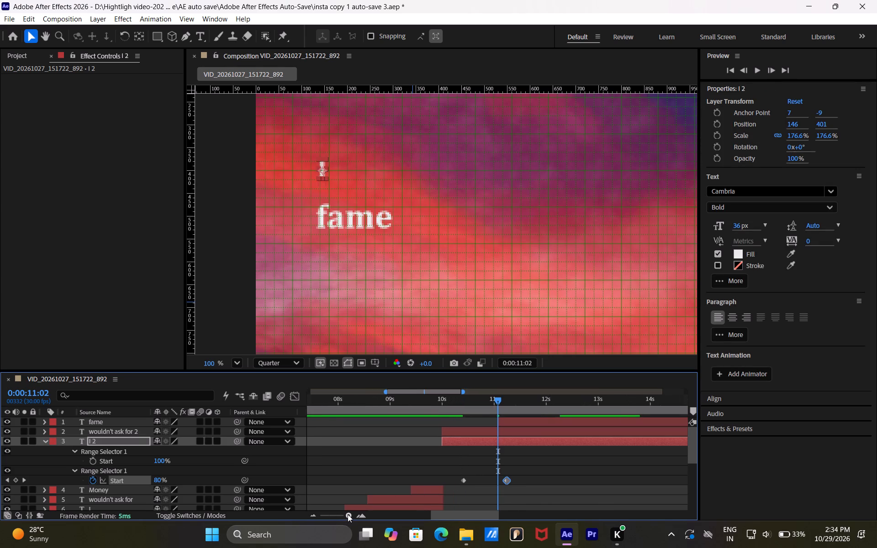
left_click_drag(508, 479, 494, 479)
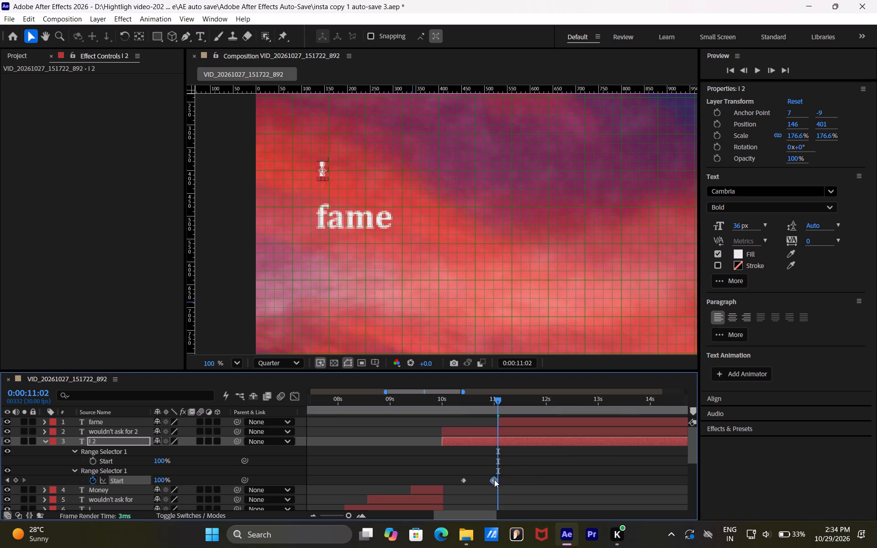
left_click_drag(494, 479, 492, 479)
left_click_drag(465, 480, 458, 476)
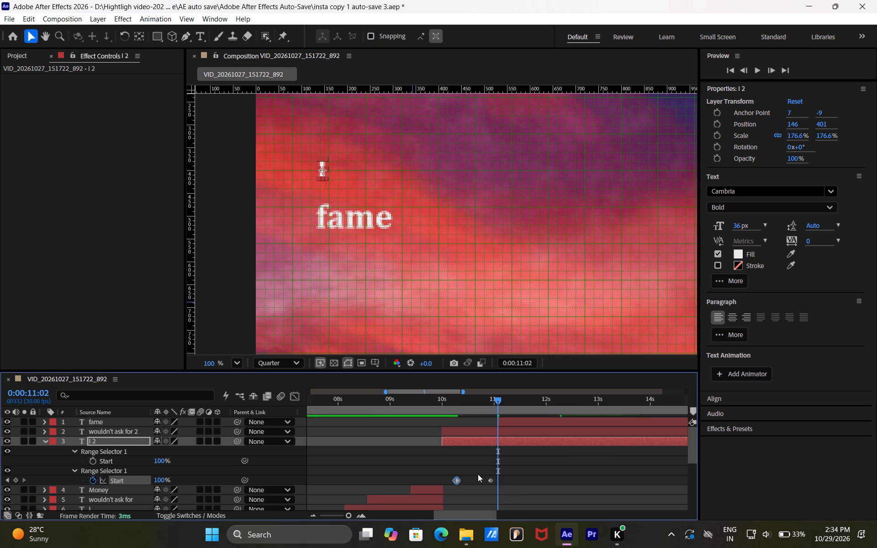
left_click_drag(489, 479, 482, 479)
left_click(518, 475)
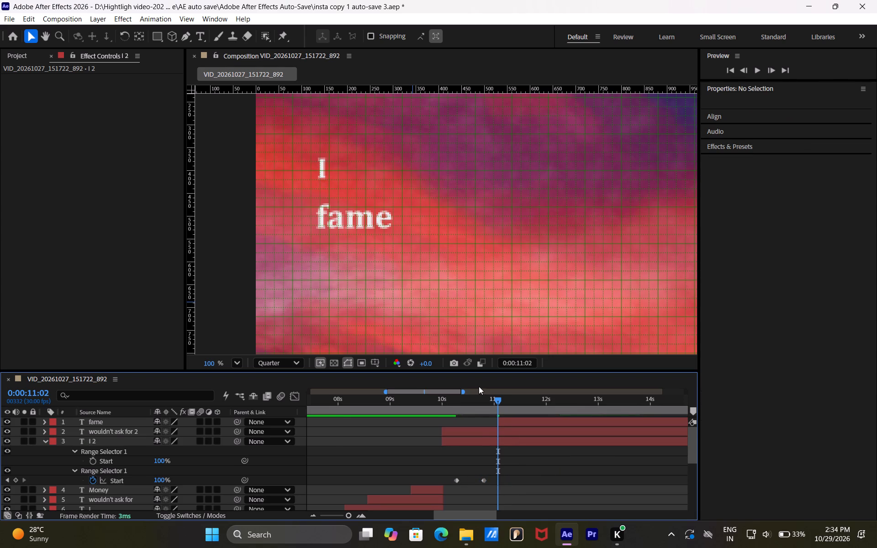
left_click(482, 402)
left_click(479, 400)
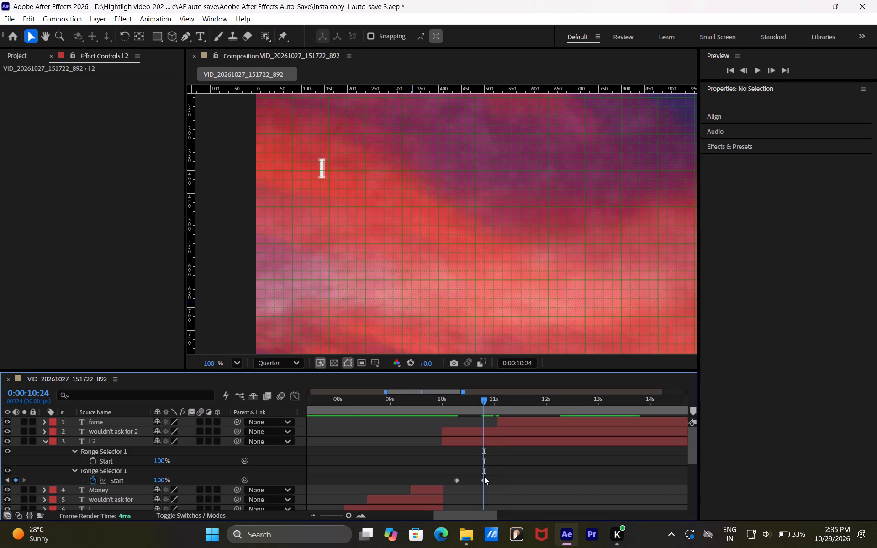
left_click_drag(485, 479, 478, 479)
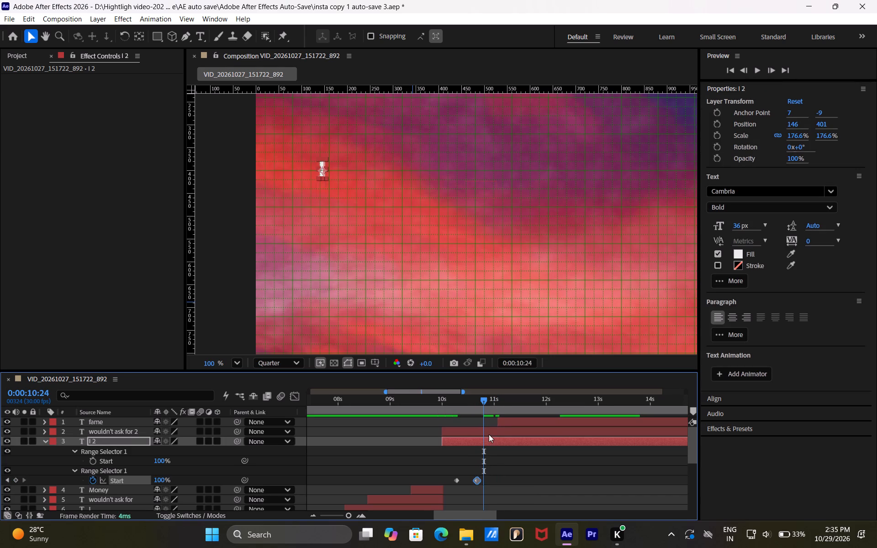
Delete the two leftover Start keyframes before 0:00:10:00 from the first range selector on the "wouldn't ask for 2" layer.
left_click(489, 434)
key("u")
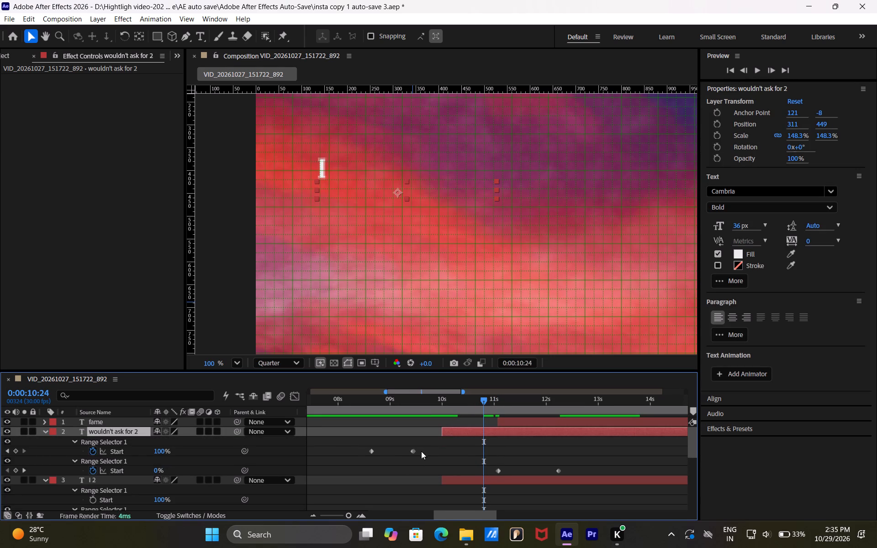
left_click_drag(422, 450, 360, 448)
key("BackSpace")
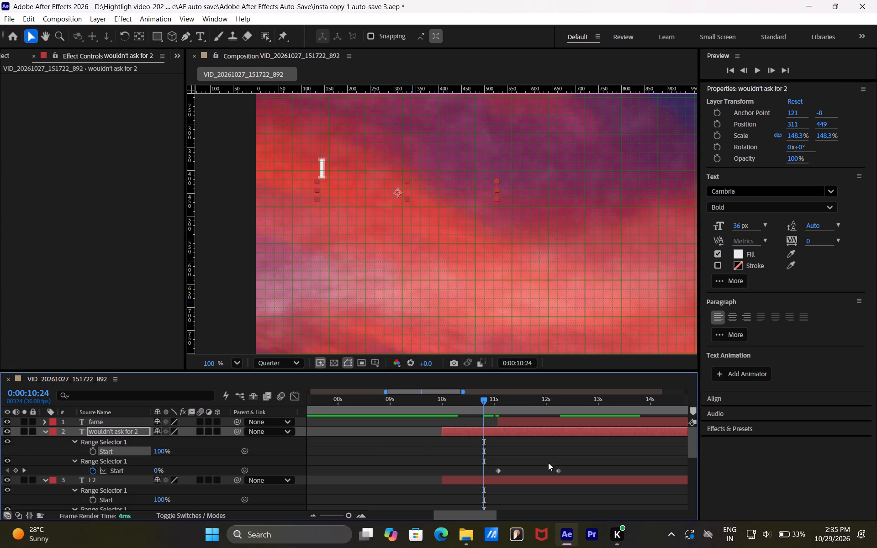
Retime the "wouldn't ask for 2" fade so its Start keyframes sit at about 0:00:10:29 and 0:00:11:21.
left_click(494, 470)
left_click_drag(497, 470, 489, 470)
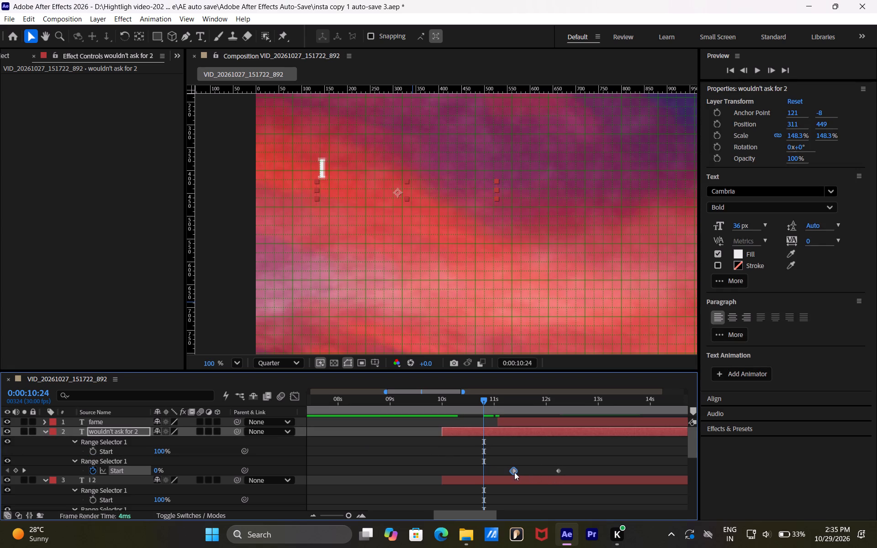
left_click_drag(514, 472, 495, 472)
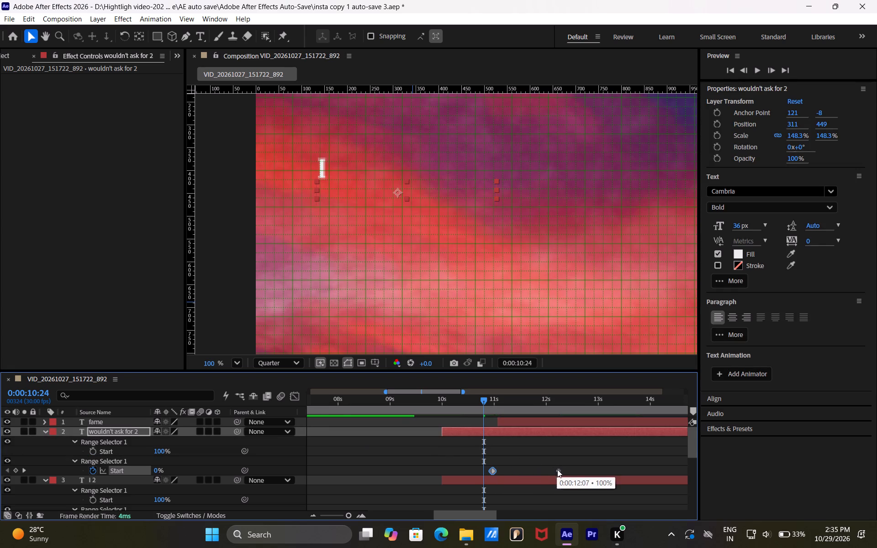
left_click_drag(557, 469, 529, 469)
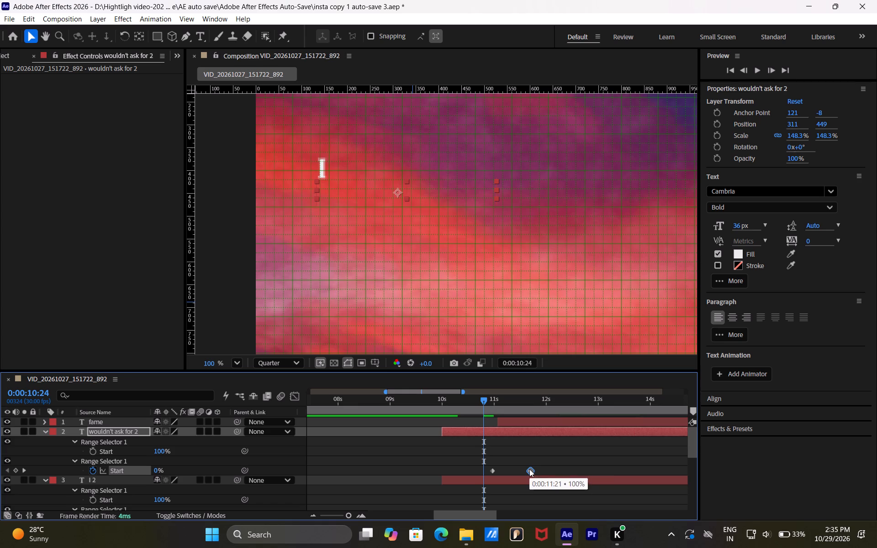
Check how the words fade in up to 0:00:11:05 and look for keyframes on the "fame" layer.
left_click(523, 403)
left_click_drag(513, 403, 498, 402)
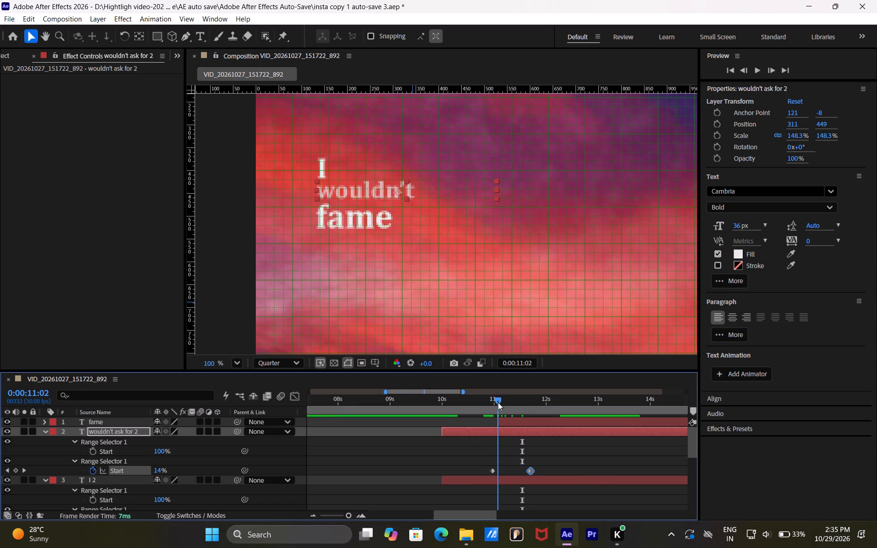
left_click_drag(498, 402, 502, 402)
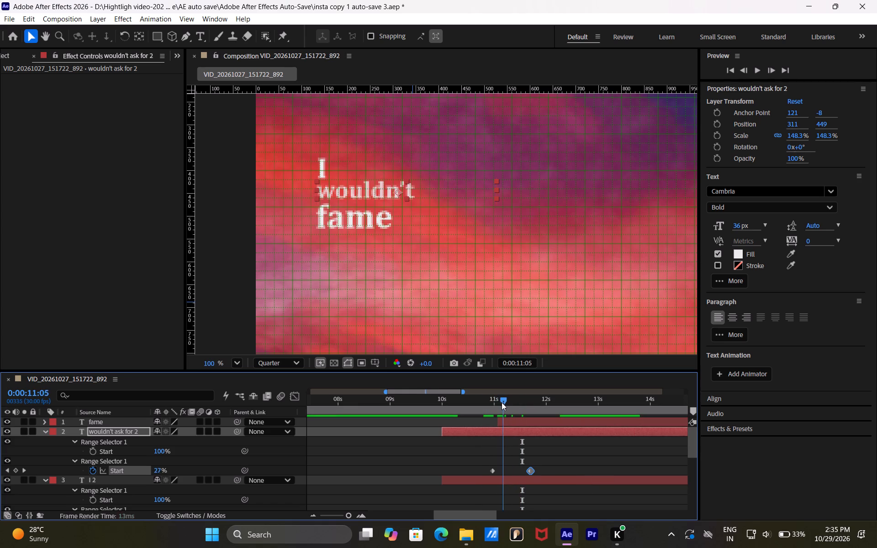
left_click_drag(502, 402, 503, 402)
left_click(517, 424)
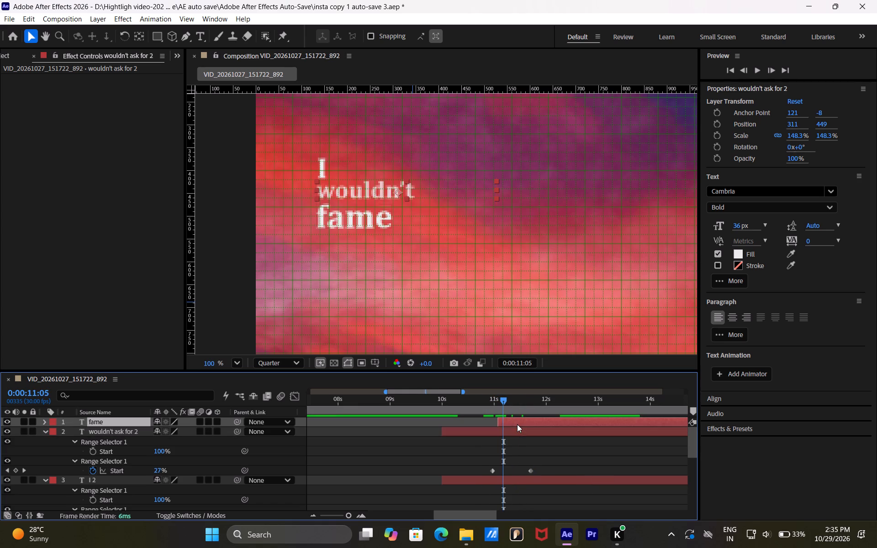
key("u")
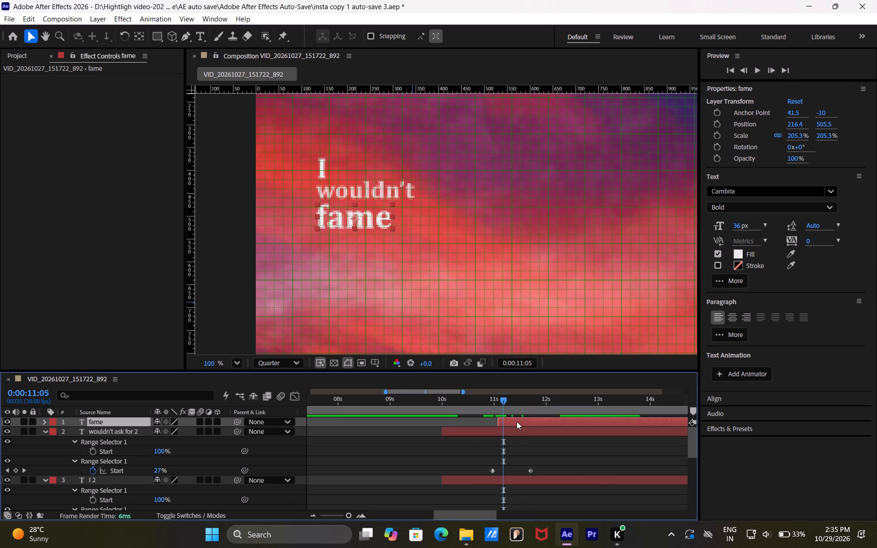
left_click(517, 422)
key("u")
Shorten the "wouldn't ask for 2" fade so it runs from 0:00:10:22 to about 0:00:11:06.
left_click_drag(530, 469, 504, 465)
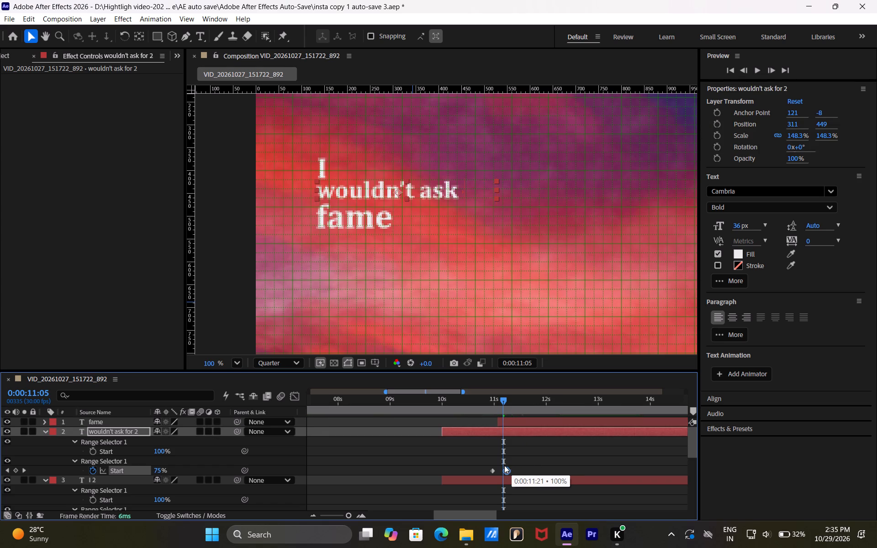
left_click_drag(504, 465, 504, 465)
left_click_drag(491, 470, 479, 468)
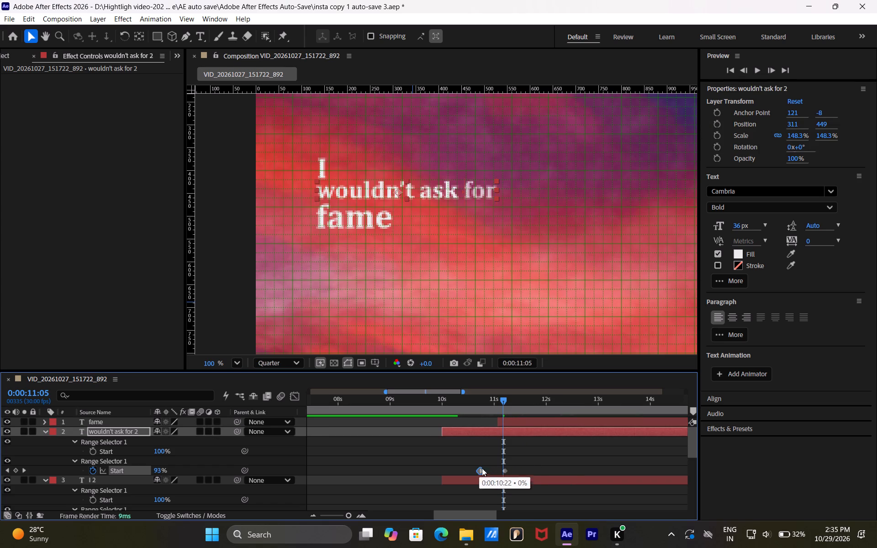
Shift both Start keyframes of the "I 2" fade earlier together, to about 0:00:10:02 and 0:00:10:14.
scroll(488, 475, "down", 2)
scroll(481, 443, "up", 1)
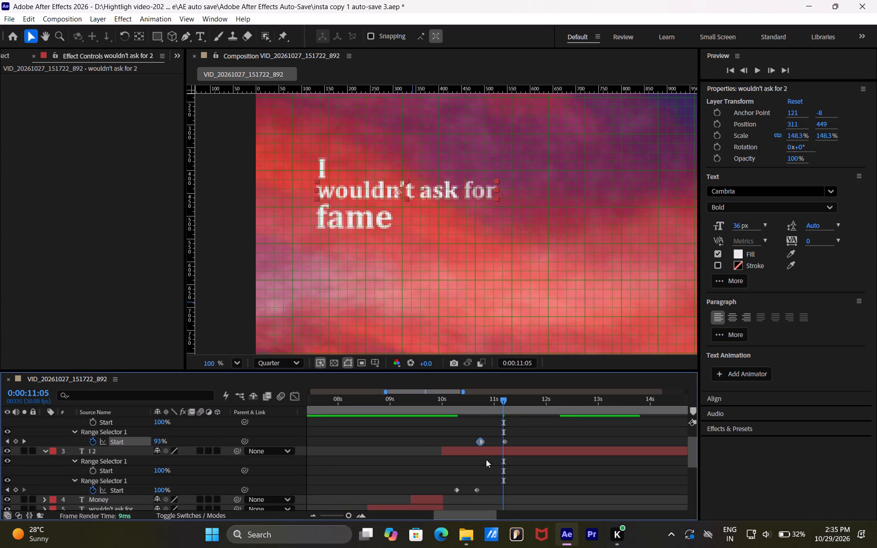
left_click_drag(478, 482, 441, 494)
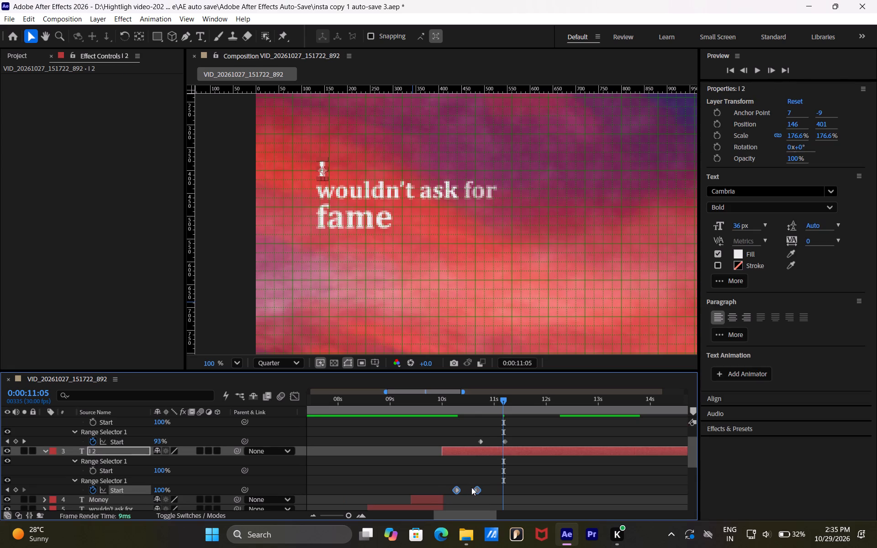
left_click_drag(474, 487, 469, 487)
left_click_drag(481, 482, 455, 495)
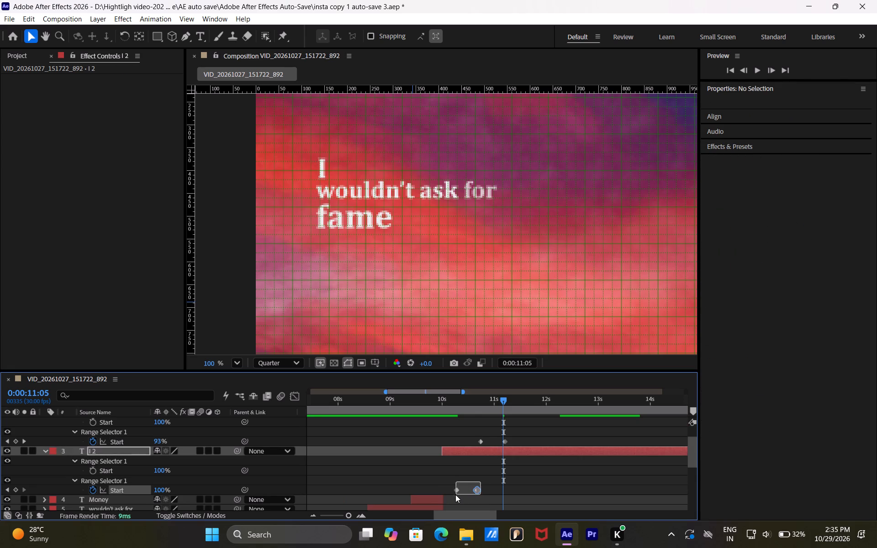
left_click_drag(455, 495, 453, 495)
left_click_drag(476, 489, 467, 489)
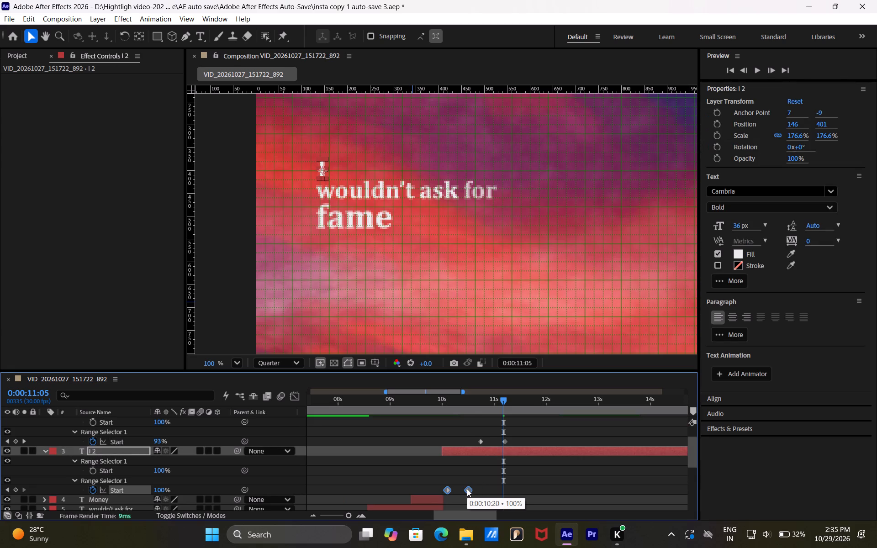
left_click_drag(467, 489, 466, 489)
left_click(477, 482)
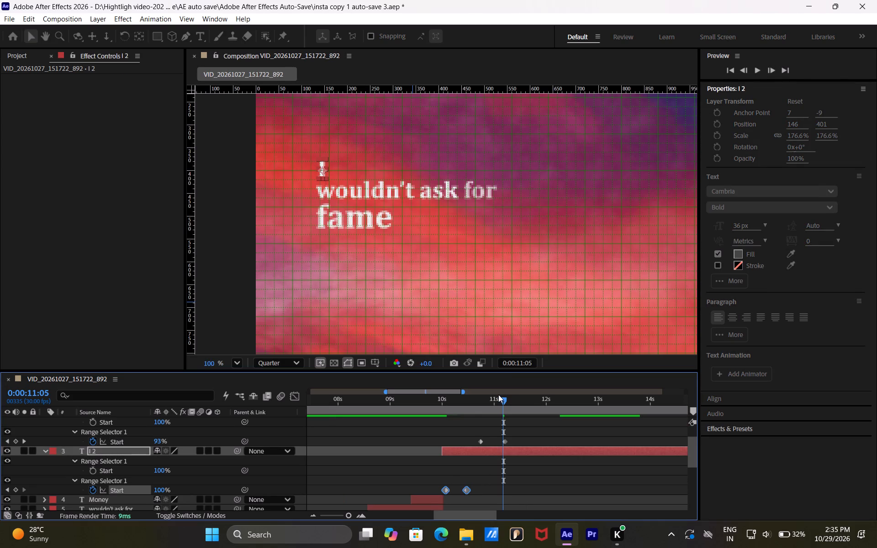
Shift the "wouldn't ask for 2" fade earlier so its Start keyframes sit at about 0:00:10:19 and 0:00:11:04.
left_click_drag(498, 395, 450, 403)
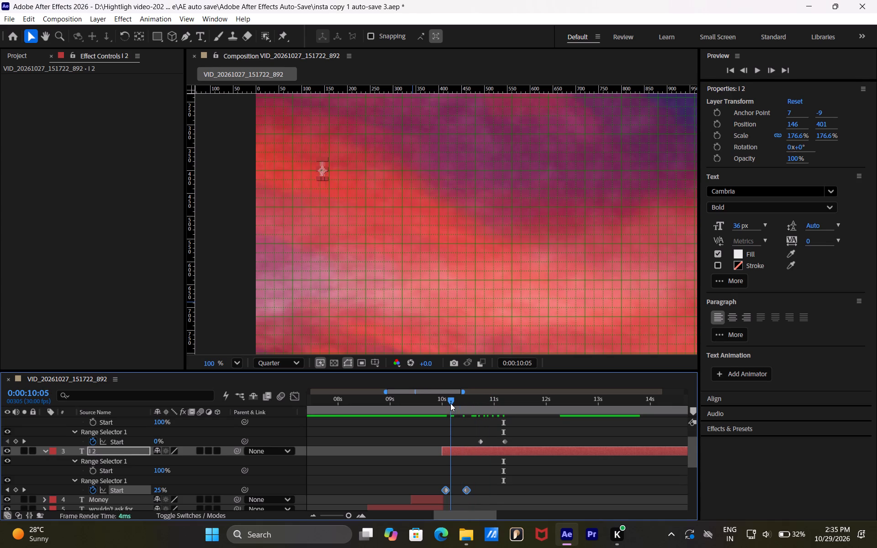
left_click_drag(450, 403, 482, 405)
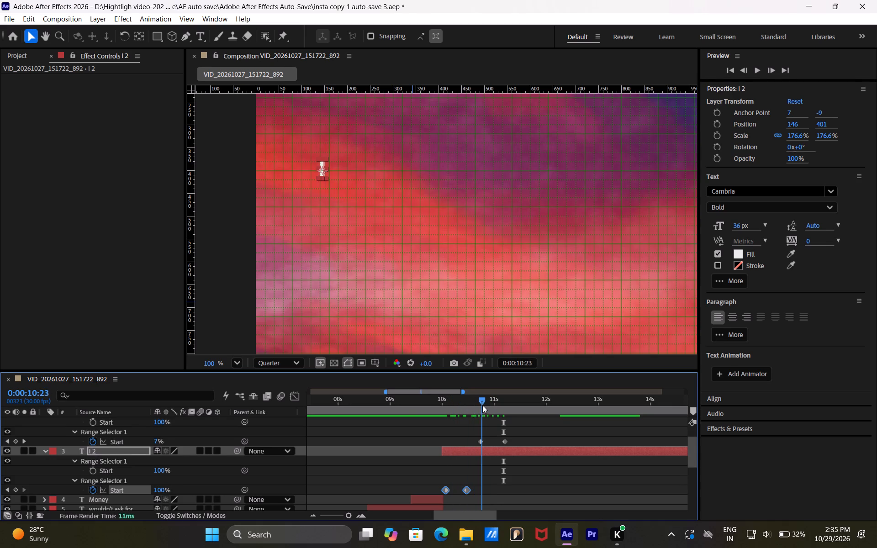
left_click_drag(482, 405, 472, 406)
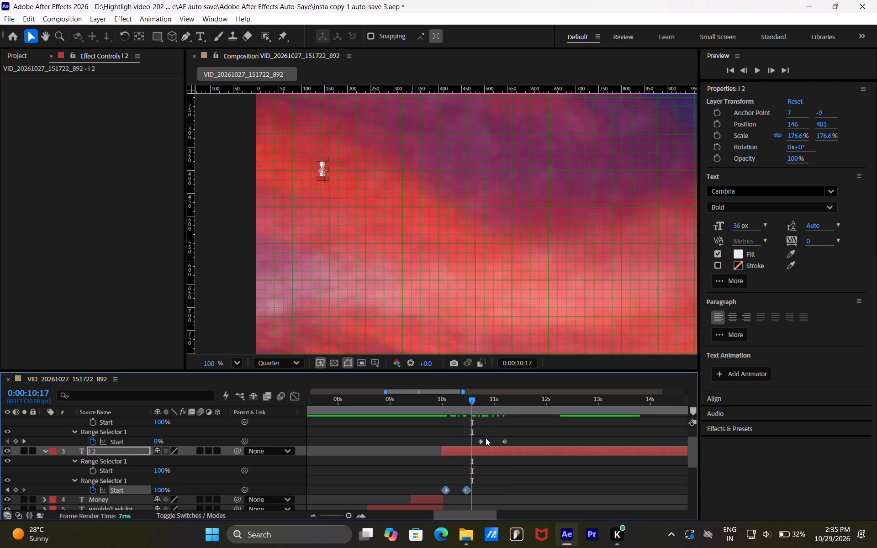
left_click_drag(481, 440, 476, 440)
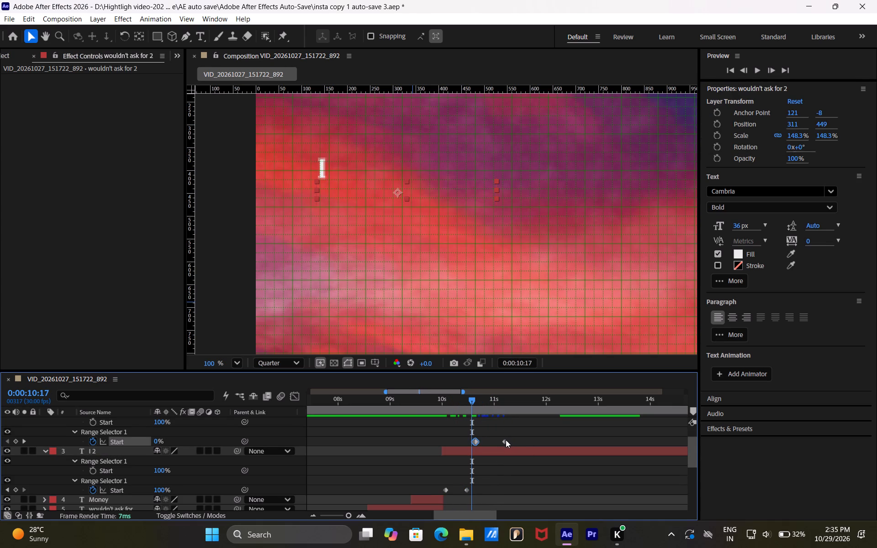
left_click(505, 440)
scroll(507, 443, "up", 5)
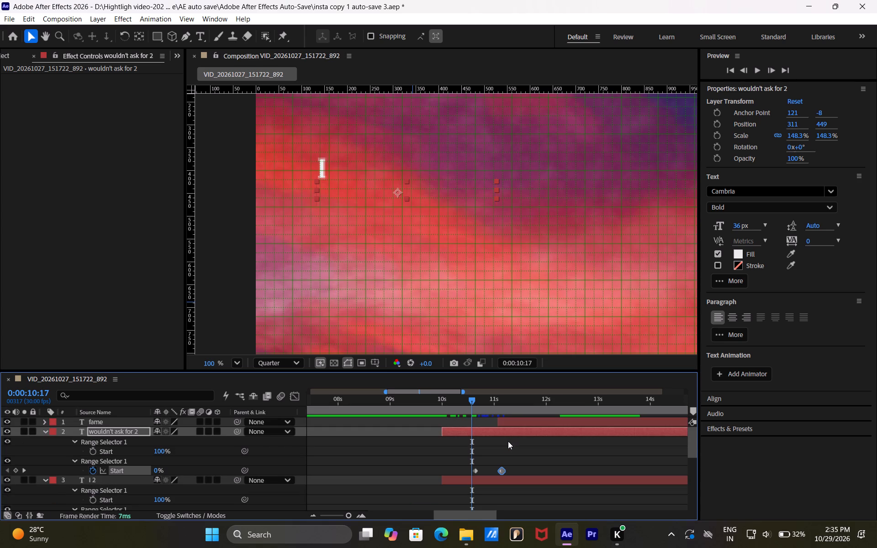
Apply the Fade Up Words preset to the "fame" layer at 0:00:11:03.
left_click(514, 425)
left_click(496, 400)
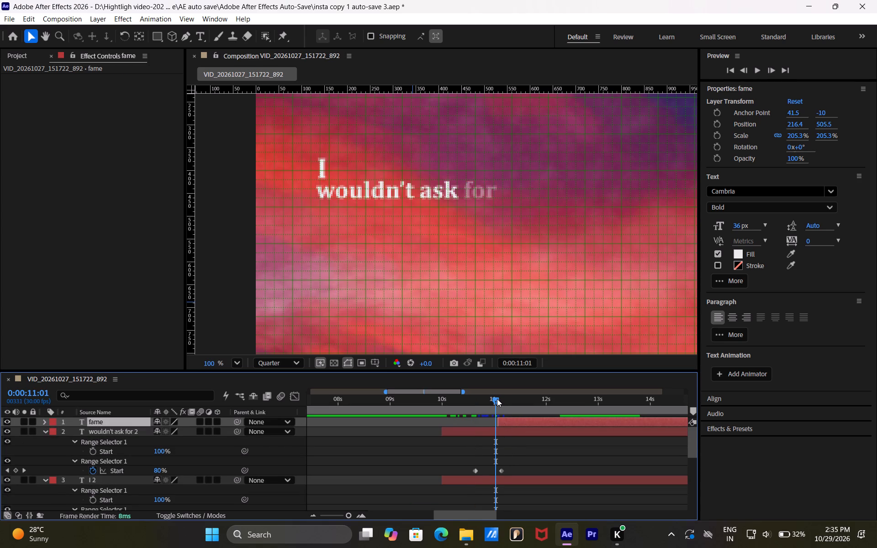
left_click_drag(497, 398, 502, 398)
left_click(506, 424)
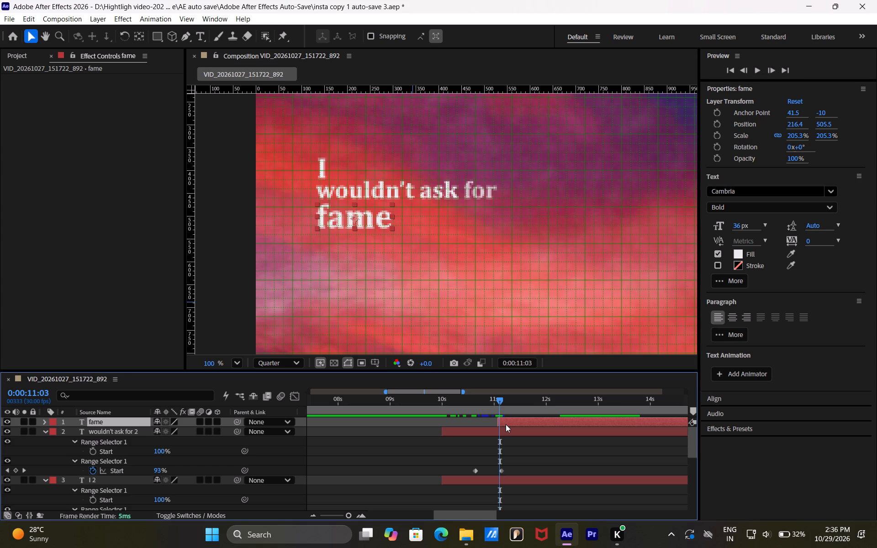
key("ctrl+space")
type("fade up")
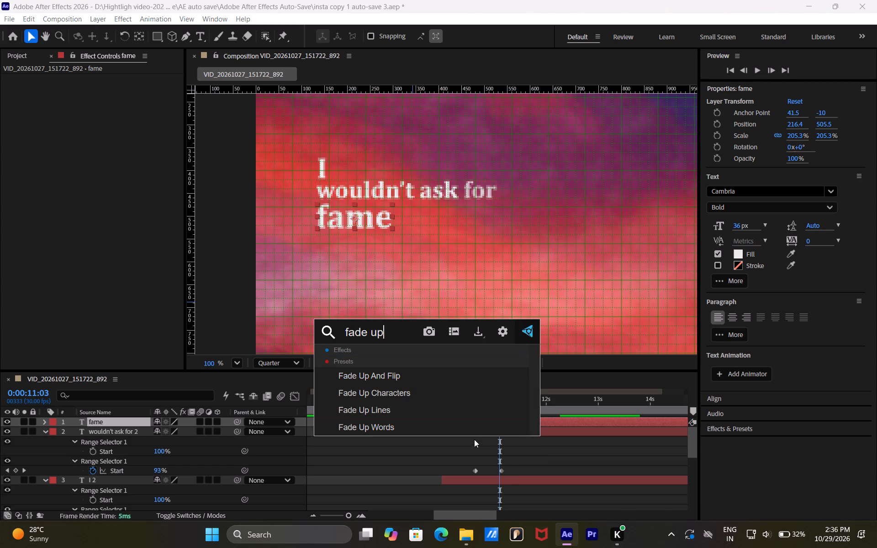
left_click(472, 435)
Reveal the "fame" layer's keyframes and shorten its fade so the last Start keyframe sits at about 0:00:11:18.
left_click(520, 422)
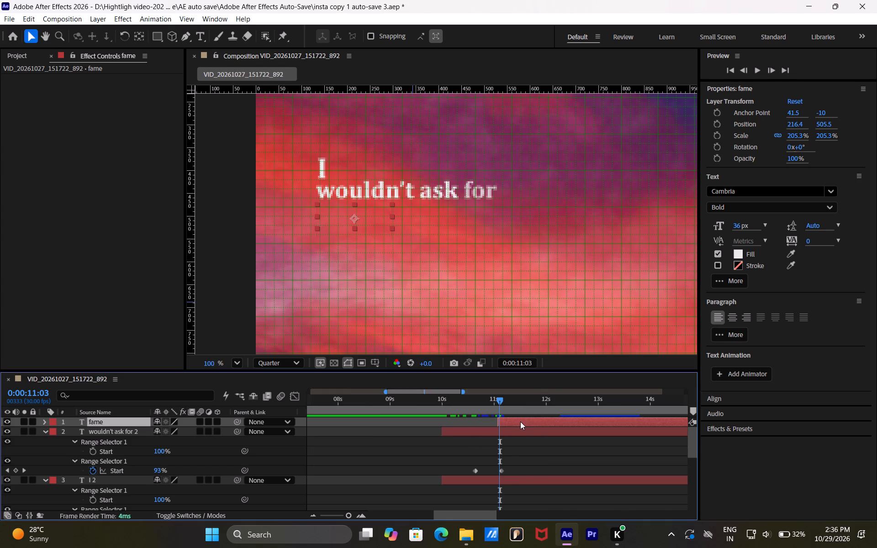
key("u")
left_click_drag(560, 442, 525, 441)
left_click(544, 483)
Collapse the properties of the "fame", "wouldn't ask for 2" and "I 2" layers.
left_click(43, 424)
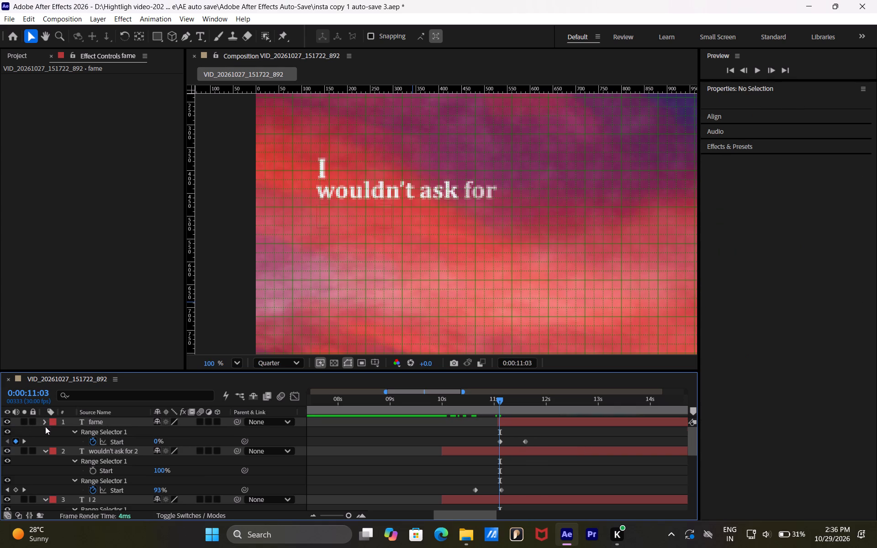
left_click(43, 431)
left_click(44, 442)
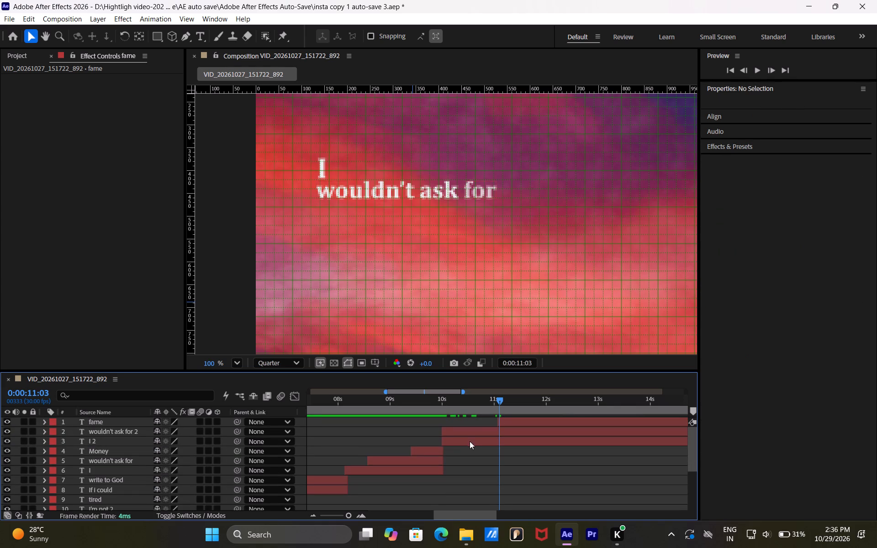
Play back the text animation from 0:00:09:12 and again from about 0:00:07:24 to check the fades of the "fame" line.
left_click(411, 400)
key("space")
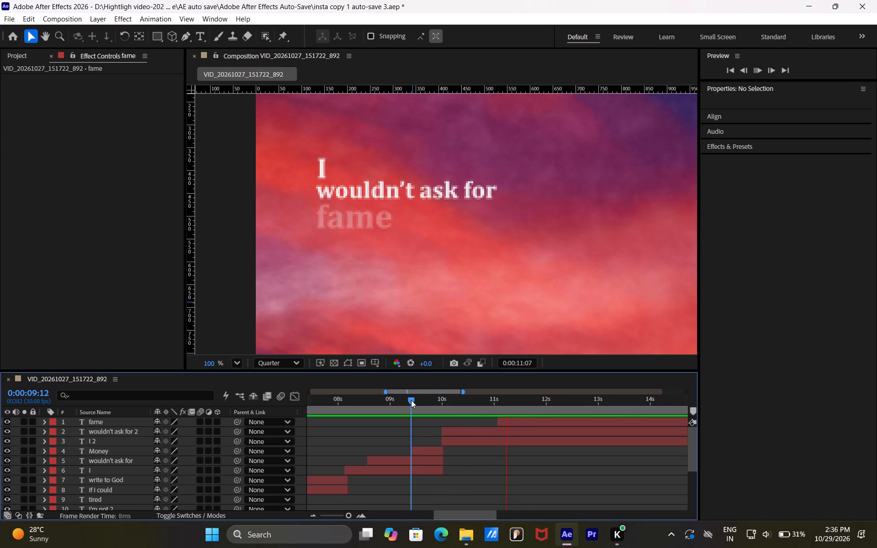
key("space")
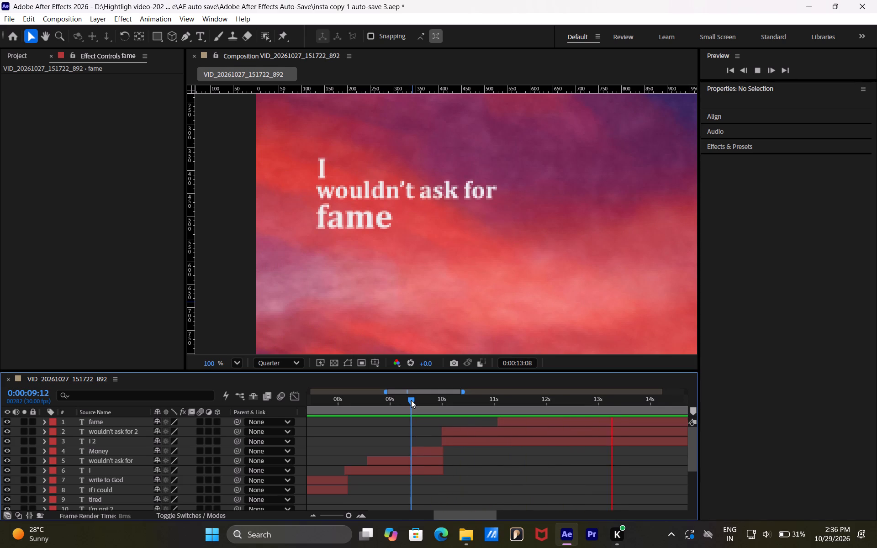
left_click(334, 403)
key("space")
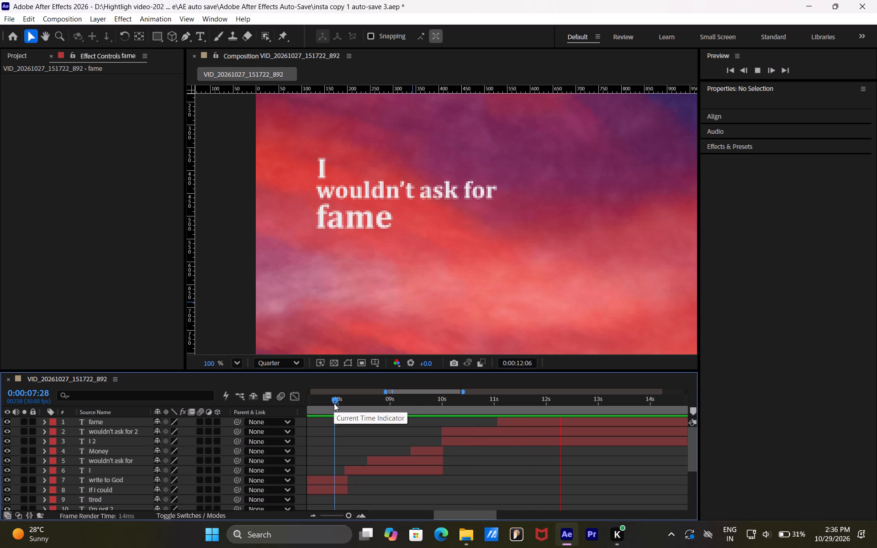
key("space")
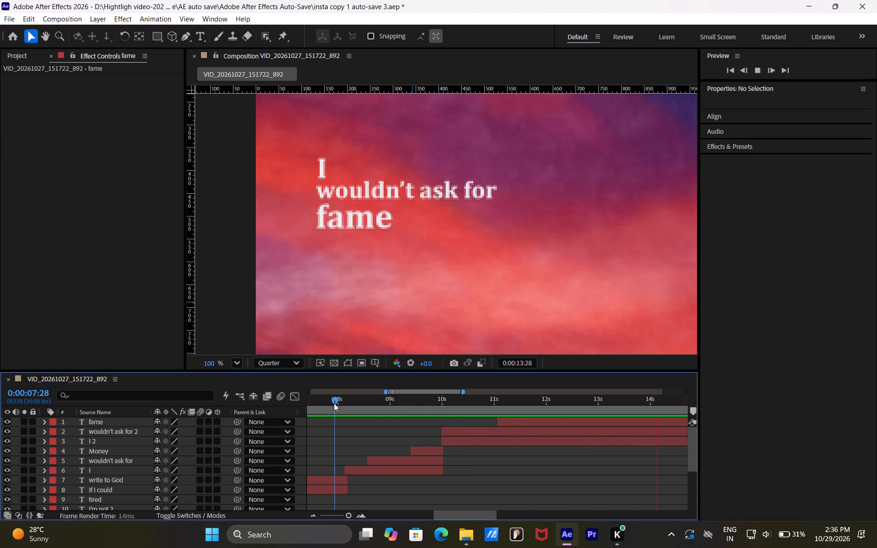
left_click(328, 401)
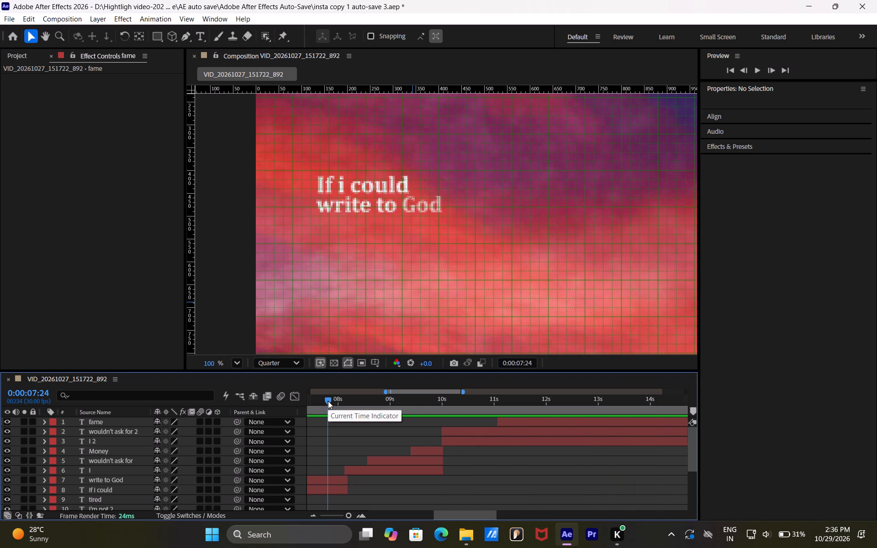
key("space")
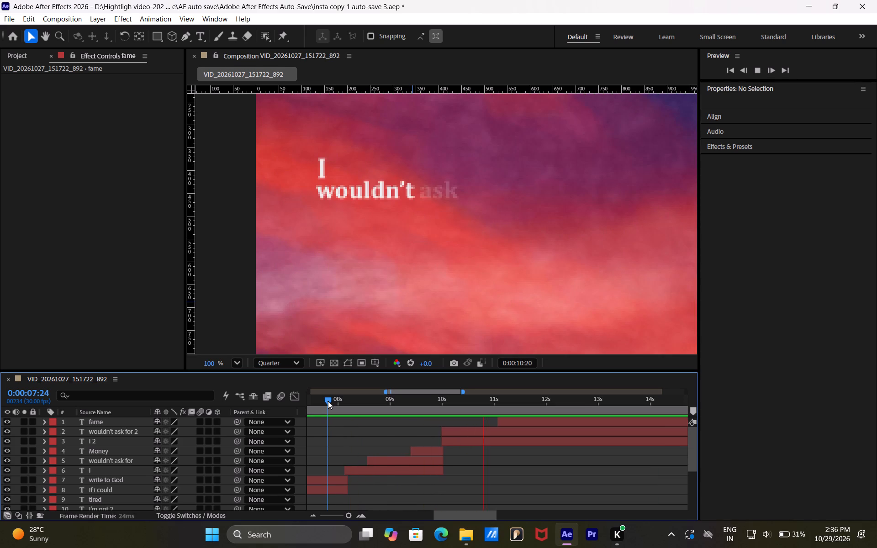
key("space")
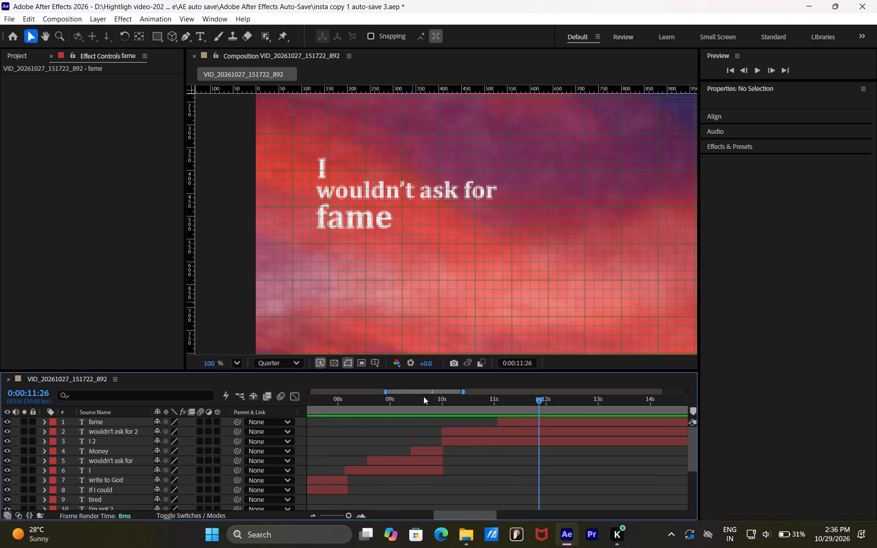
Trim the ends of the "fame", "wouldn't ask for 2" and "I 2" layers to 0:00:11:22.
left_click_drag(347, 514, 354, 514)
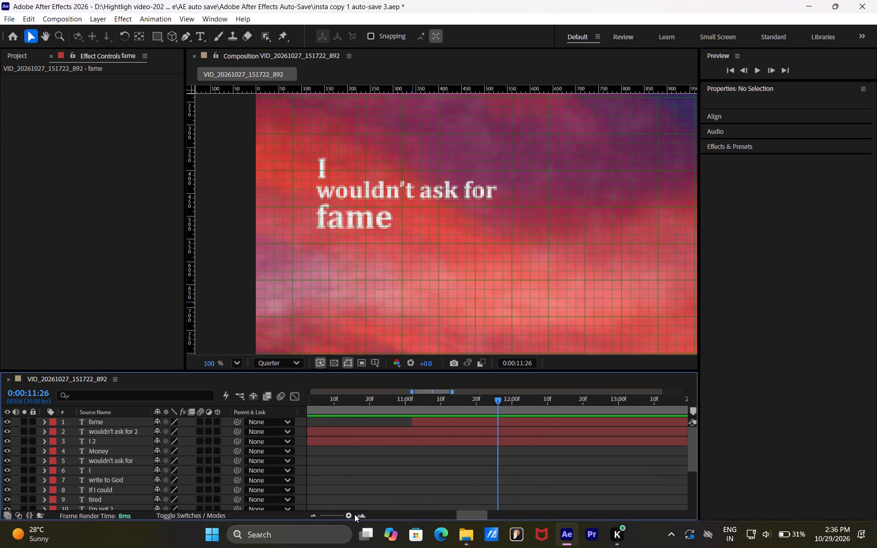
left_click_drag(354, 514, 356, 514)
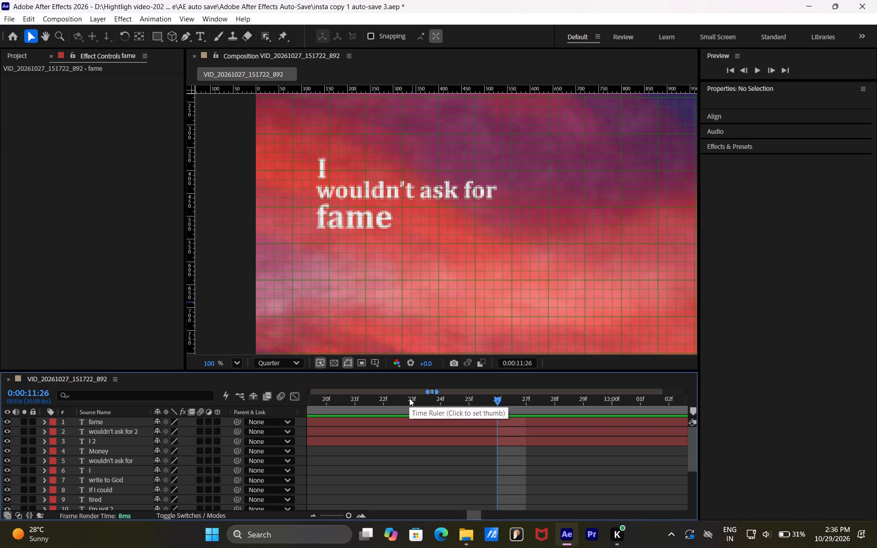
left_click(409, 400)
left_click(381, 407)
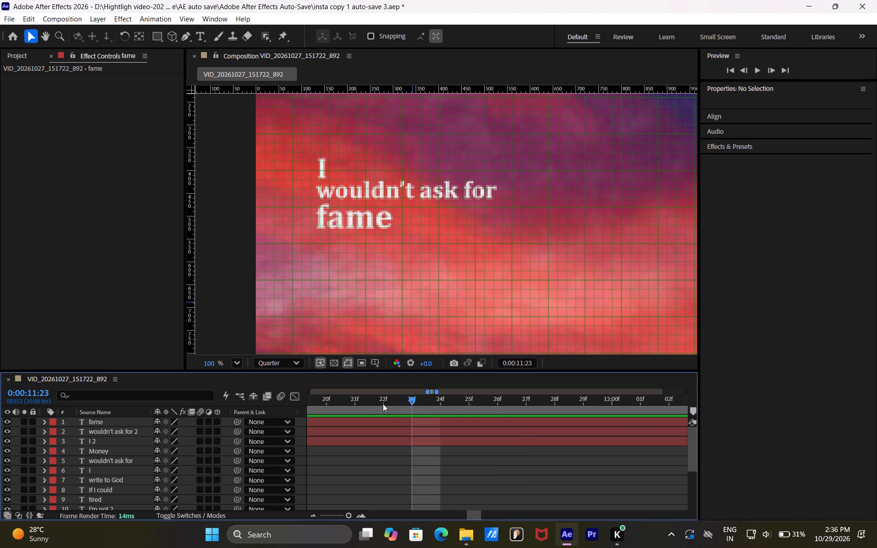
left_click(383, 404)
left_click(392, 438)
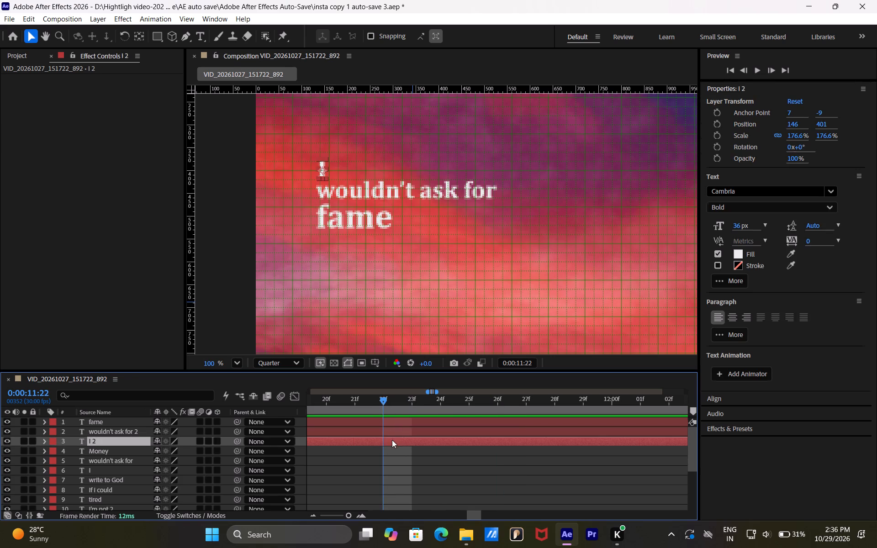
left_click(399, 424, "shift")
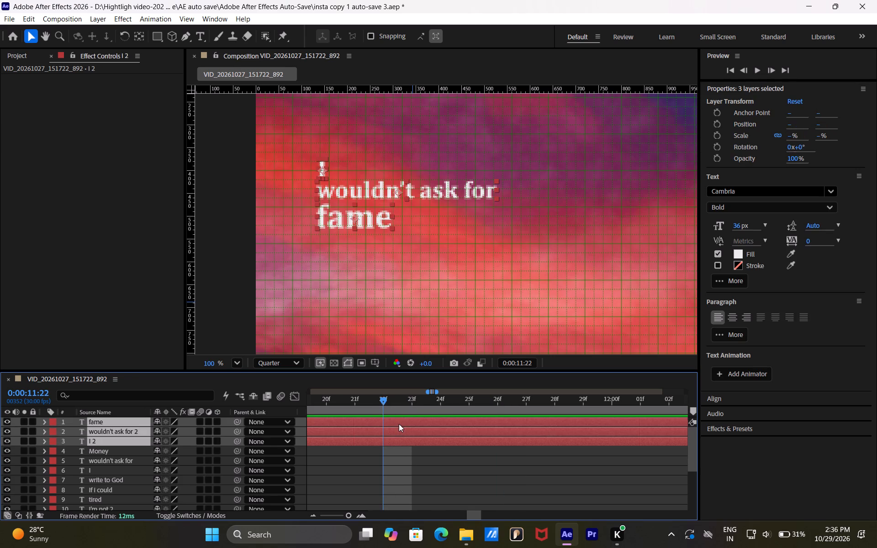
key("alt+bracketright")
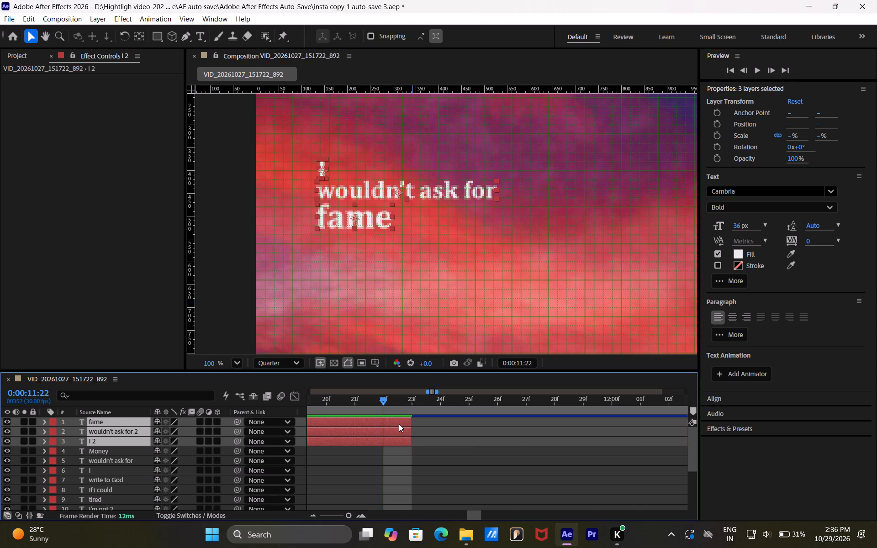
left_click_drag(409, 423, 389, 424)
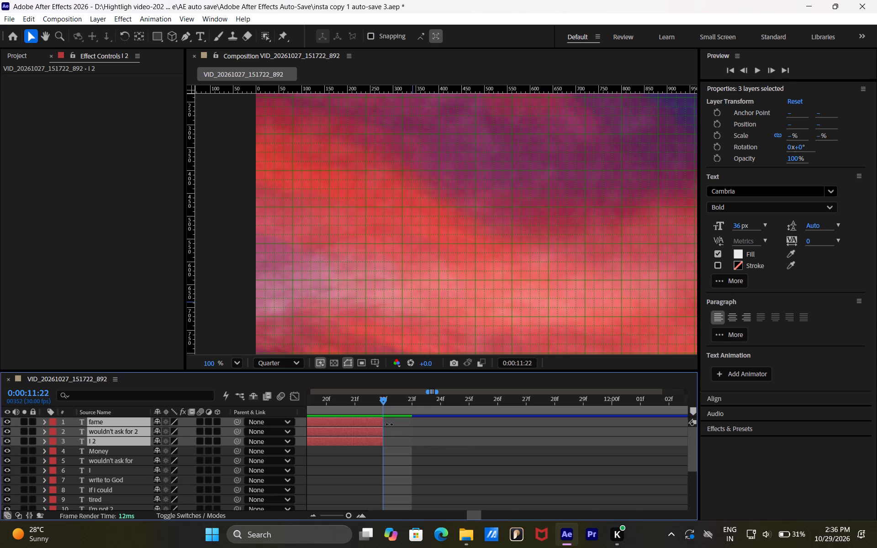
left_click_drag(389, 424, 389, 424)
left_click(336, 515)
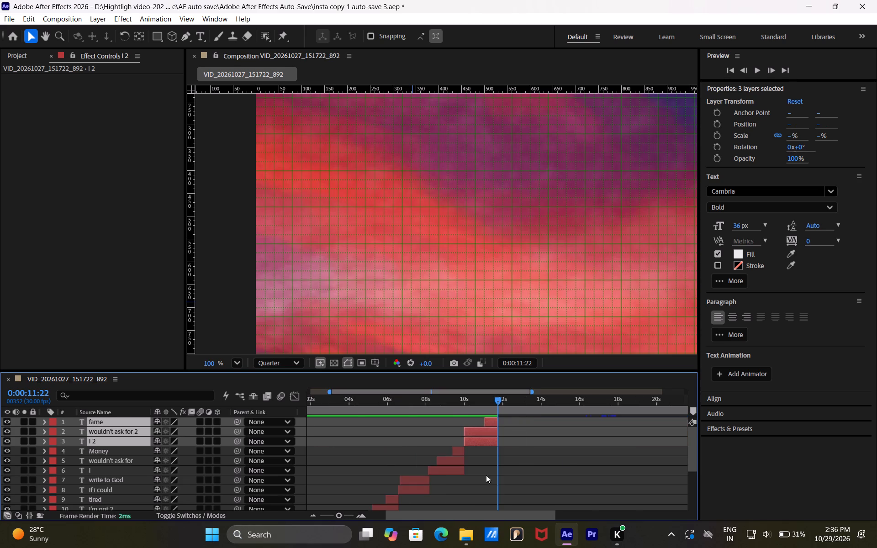
left_click(566, 459)
Play back the text sequence from 0:00:04:04 to check the timing through the end of the "fame" line.
left_click(352, 403)
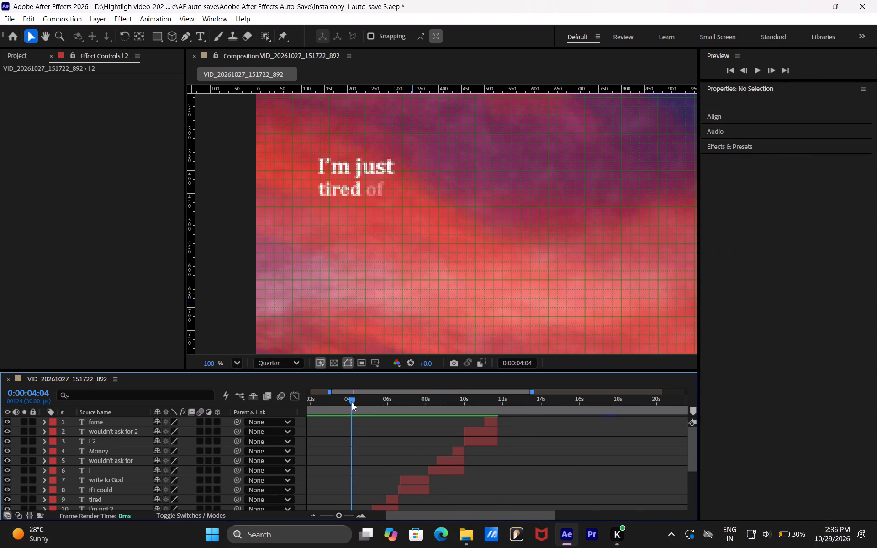
key("space")
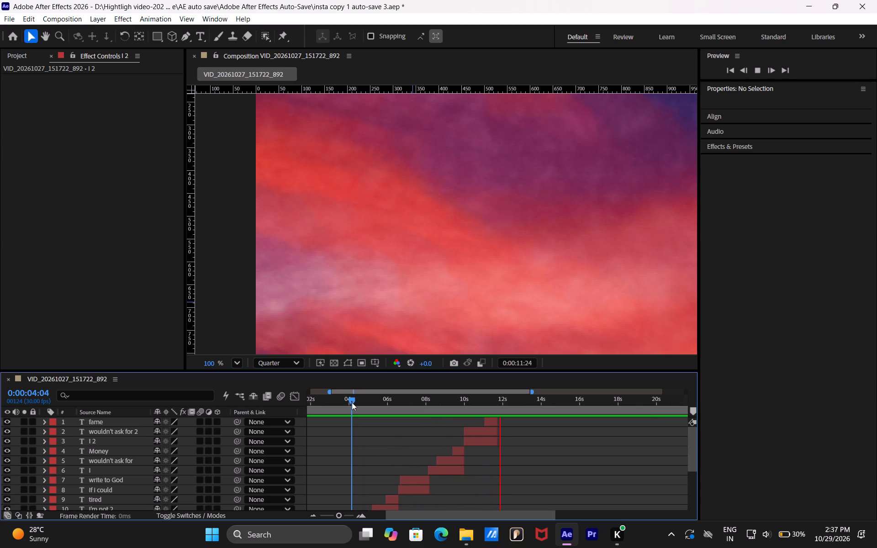
key("space")
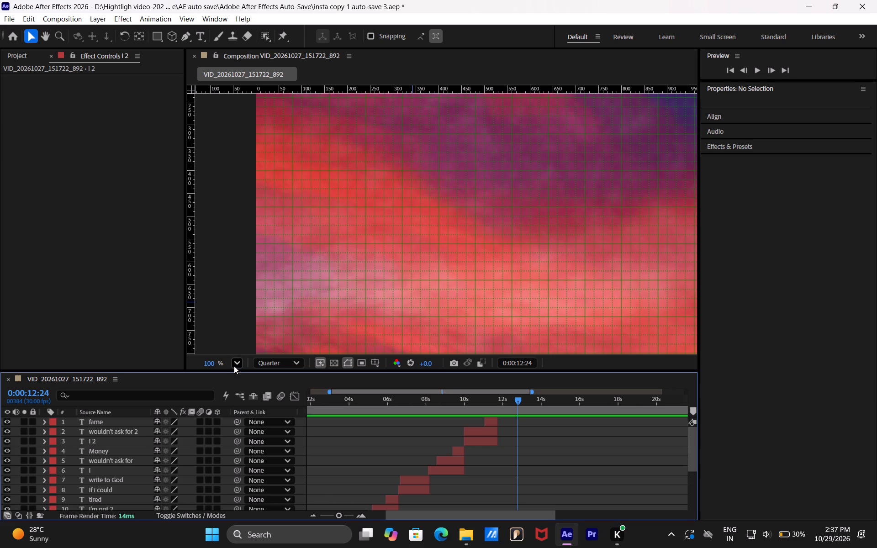
Set the current time to 0:00:11:22, at the end of the "fame" line's layers.
left_click(503, 401)
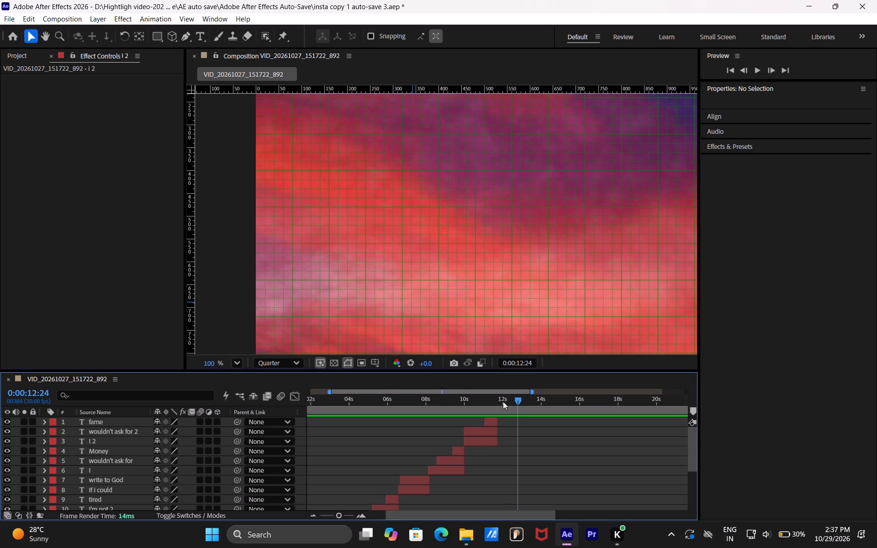
left_click(501, 396)
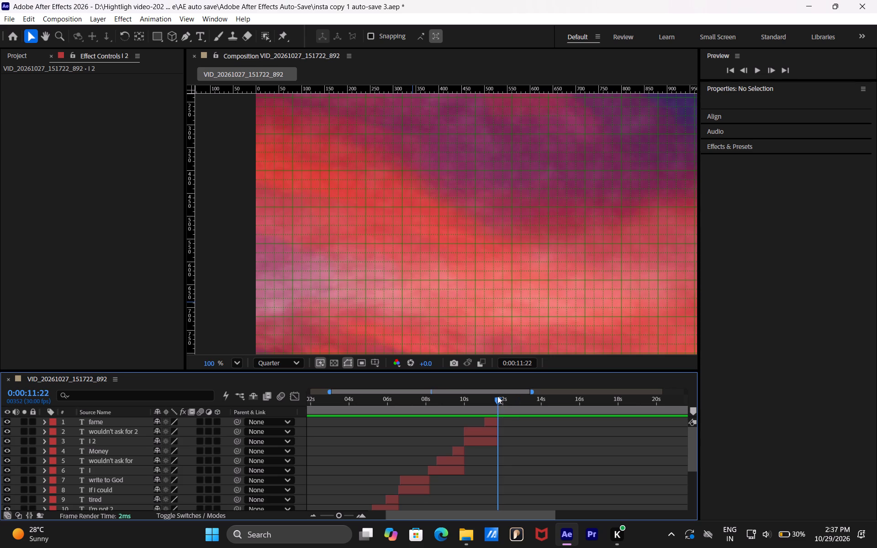
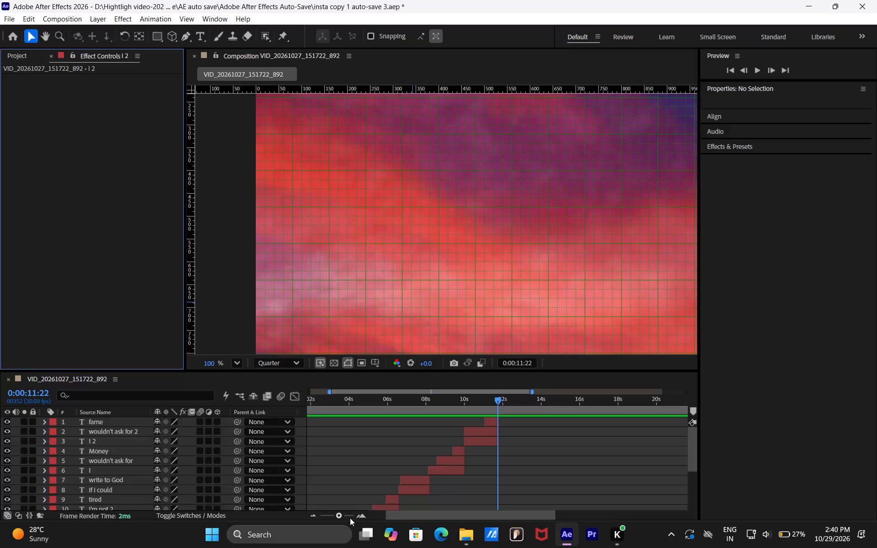
Hide the IMG_202…181349.jpg image layer that covers the reference video.
left_click(342, 517)
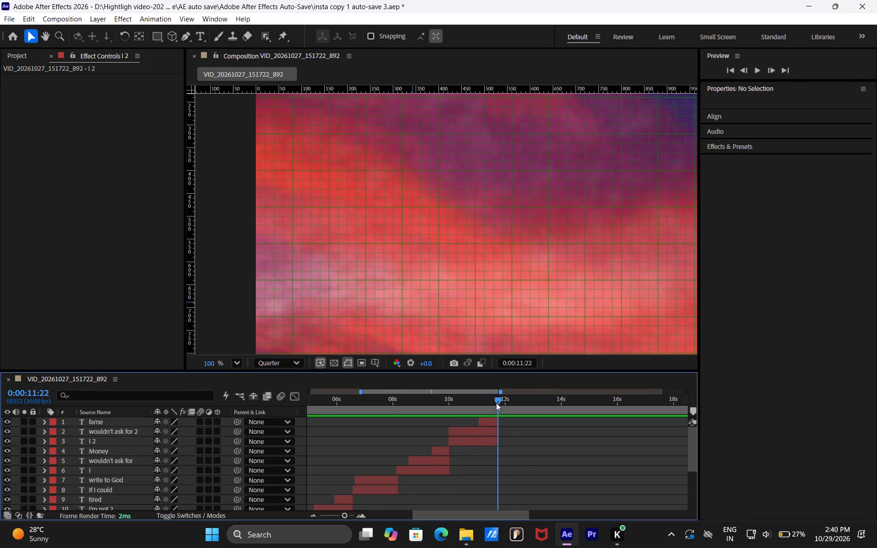
double_click(496, 400)
scroll(107, 462, "down", 4)
scroll(69, 471, "down", 3)
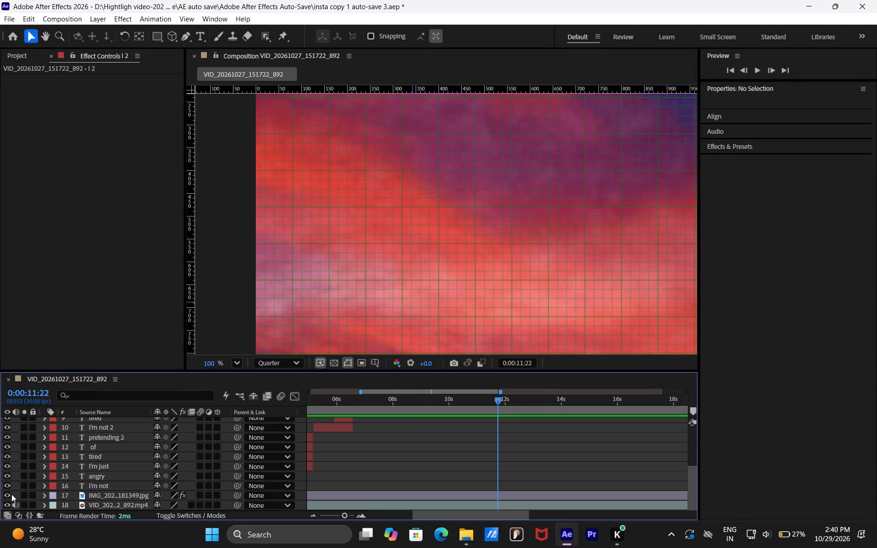
left_click(8, 495)
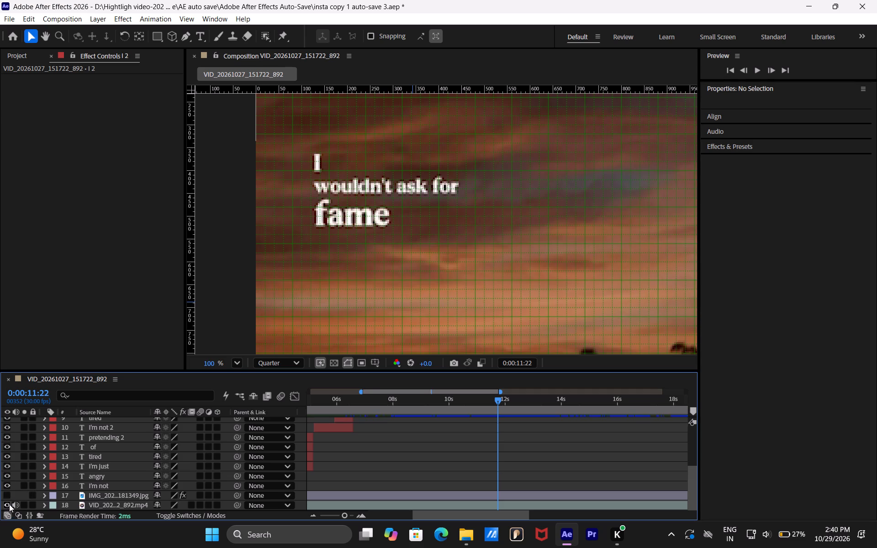
Step frame by frame between 0:00:11:22 and 0:00:11:24 to check where the reference text changes, returning to 0:00:11:22.
scroll(469, 451, "up", 4)
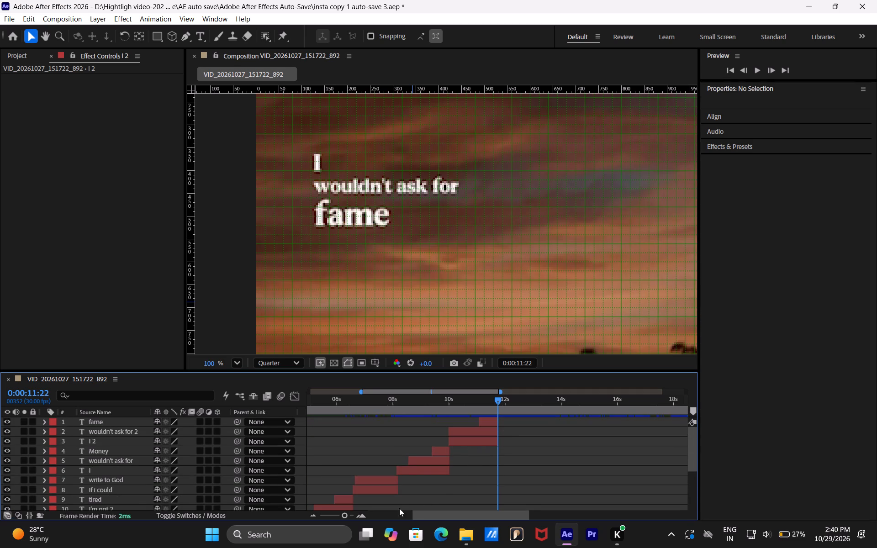
left_click(348, 514)
left_click(348, 514)
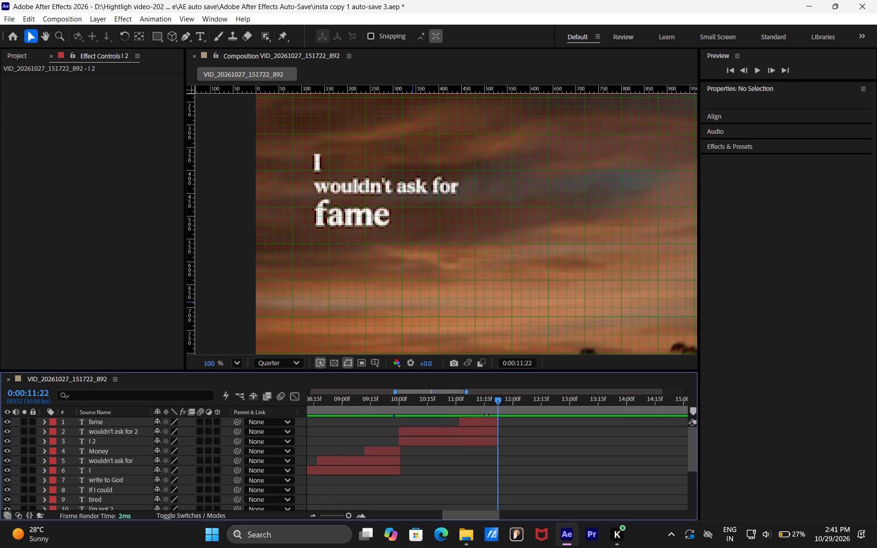
key("ctrl+Right")
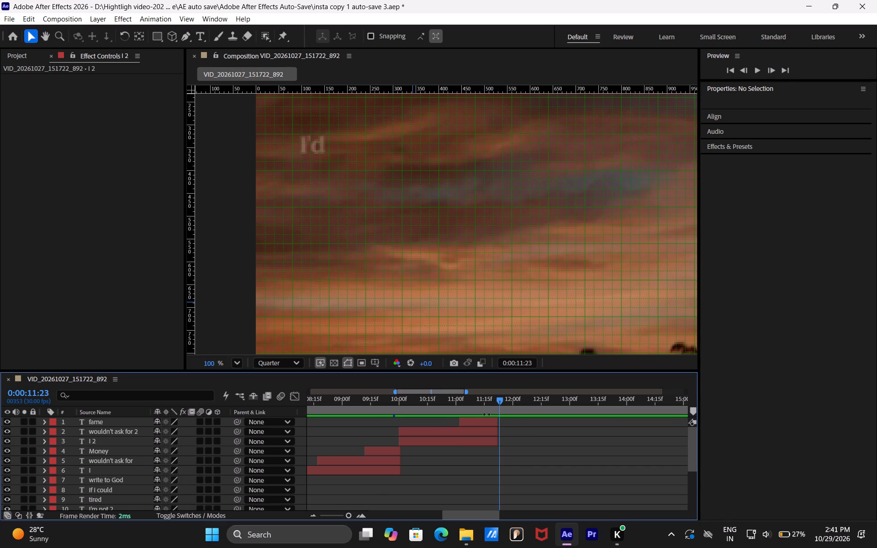
key("ctrl+Right")
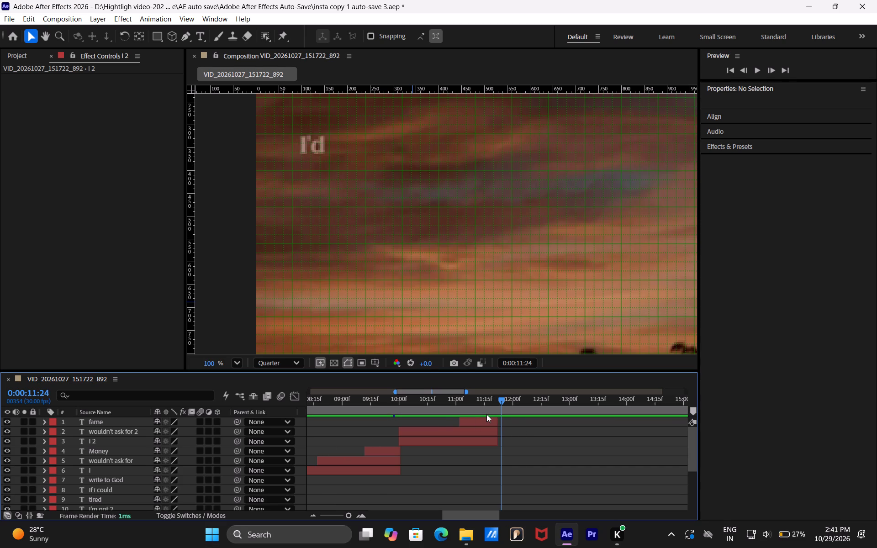
key("ctrl+Left")
key("ctrl+Left")
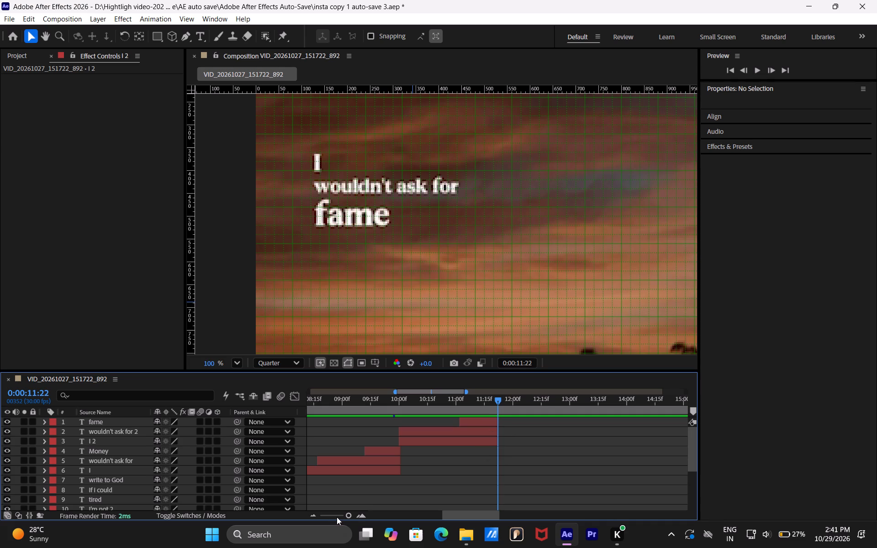
left_click_drag(350, 514, 359, 514)
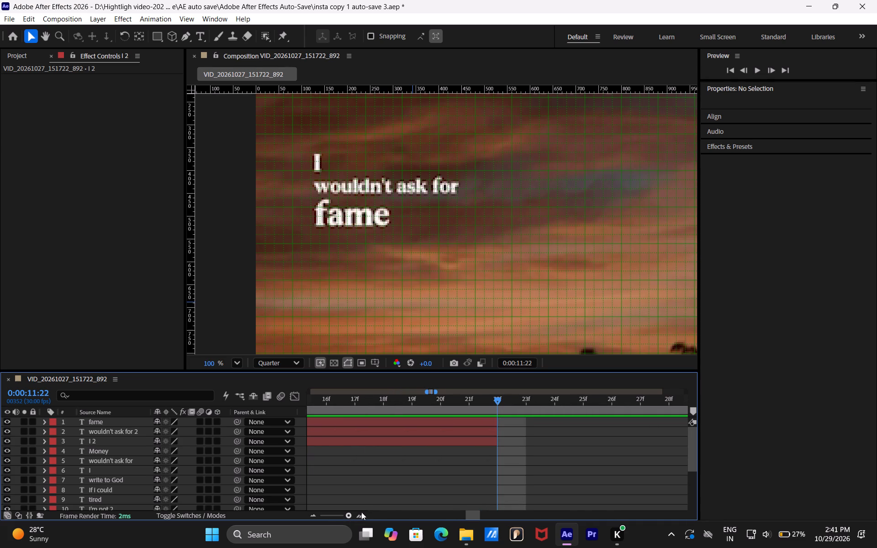
left_click(499, 399)
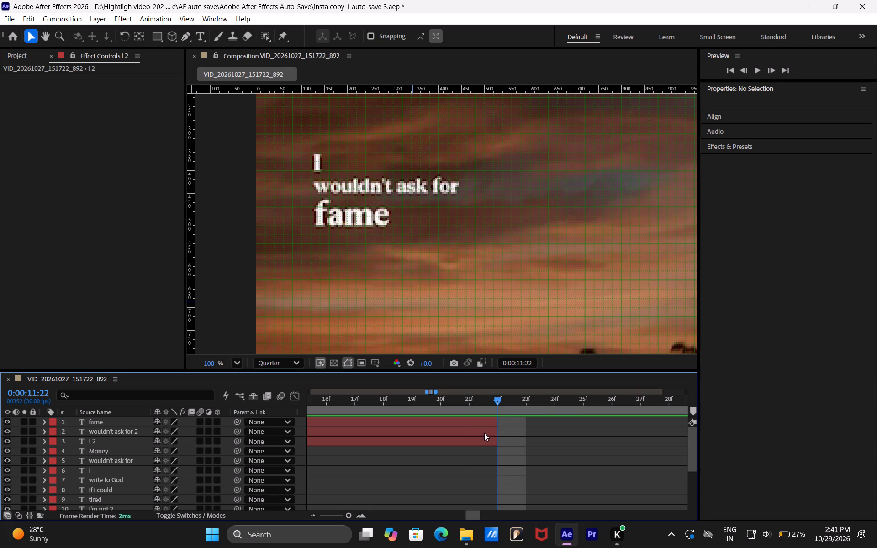
Extend the ends of the "fame", "wouldn't ask for 2" and "I 2" layers by one frame to 0:00:11:23.
left_click(490, 422)
left_click_drag(497, 420, 498, 420)
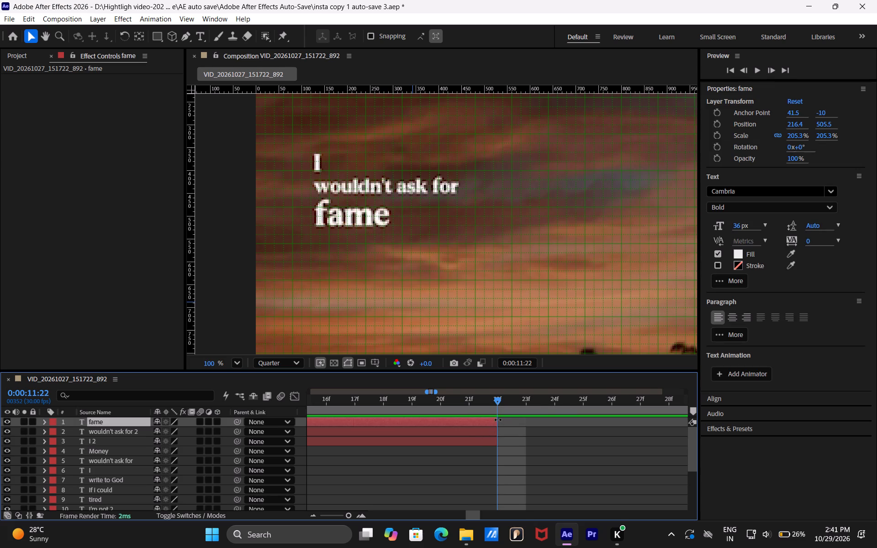
left_click_drag(498, 420, 504, 419)
left_click_drag(504, 419, 509, 419)
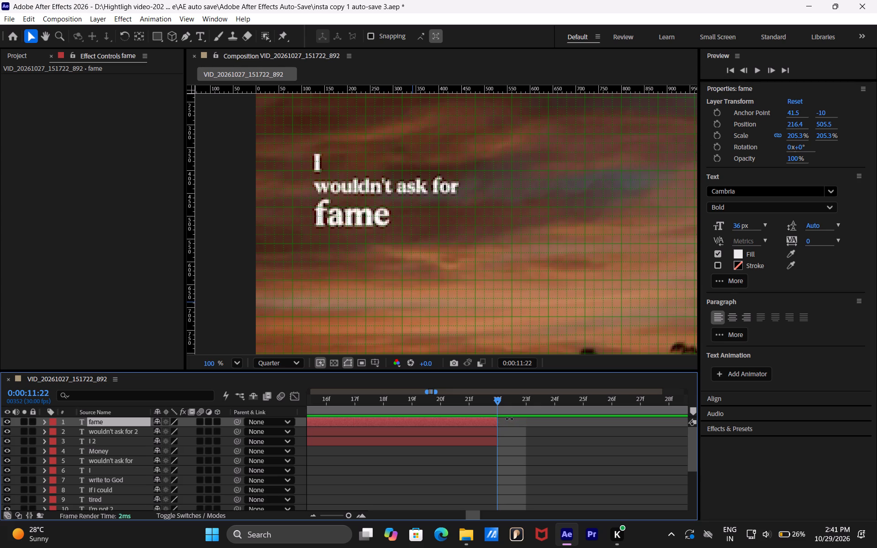
left_click_drag(509, 419, 513, 419)
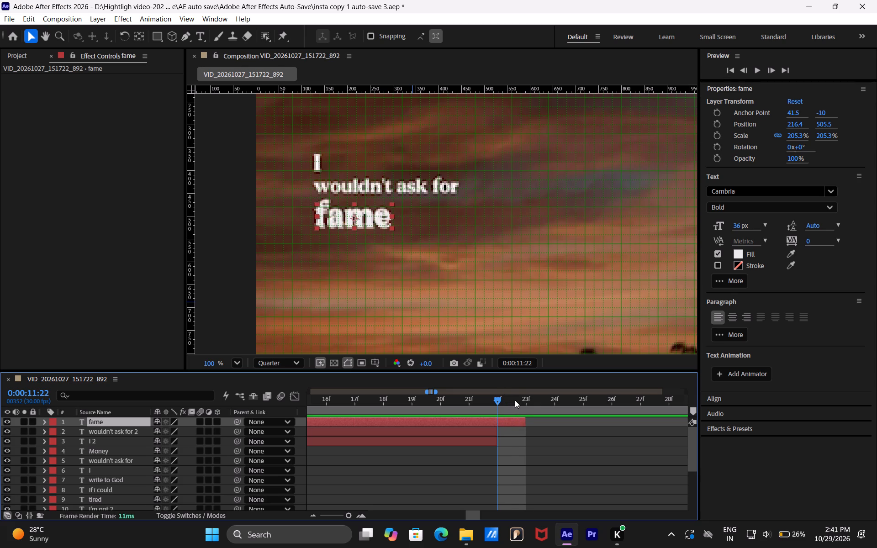
left_click(516, 400)
left_click_drag(516, 400, 502, 400)
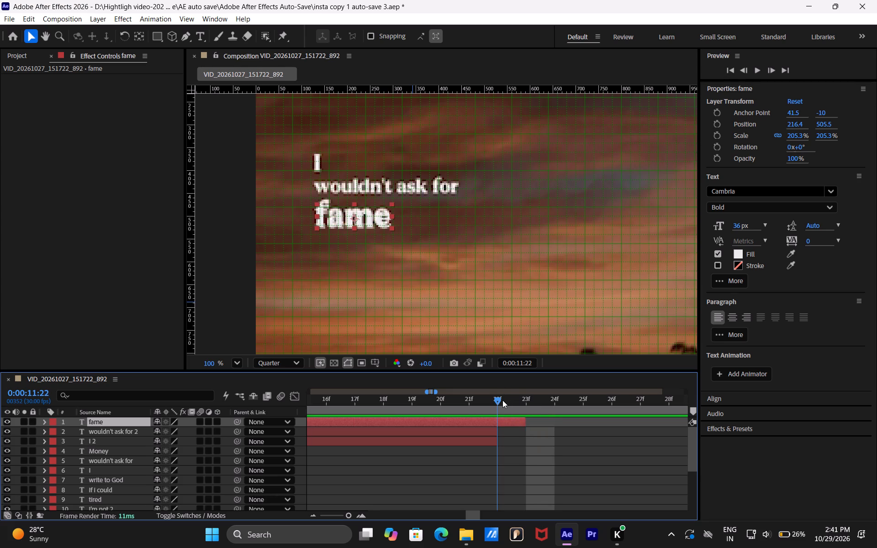
left_click_drag(500, 428, 515, 420)
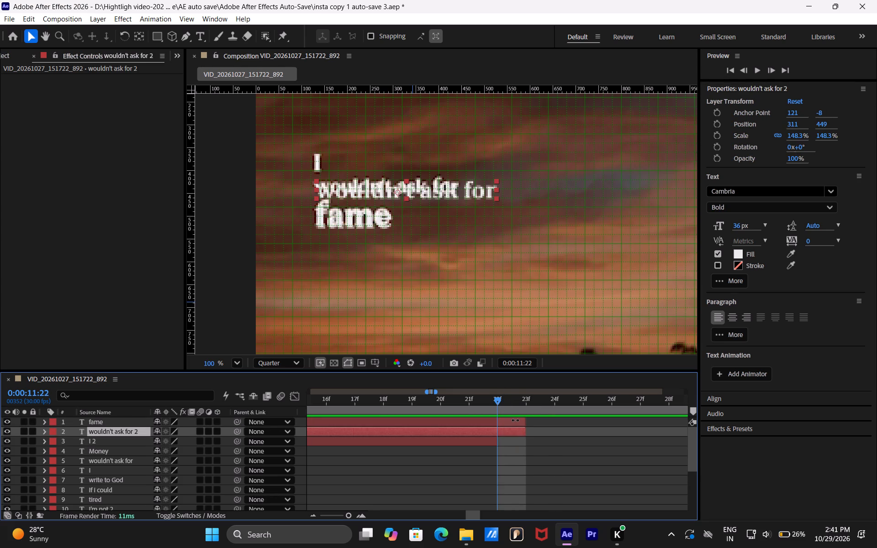
left_click_drag(515, 420, 519, 421)
left_click_drag(498, 440, 512, 441)
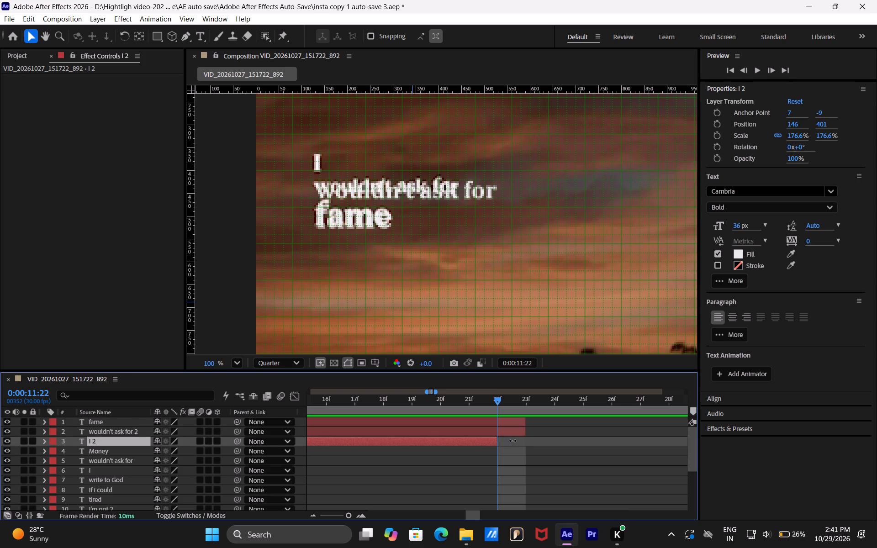
left_click_drag(512, 441, 515, 441)
left_click(527, 462)
scroll(521, 454, "up", 3)
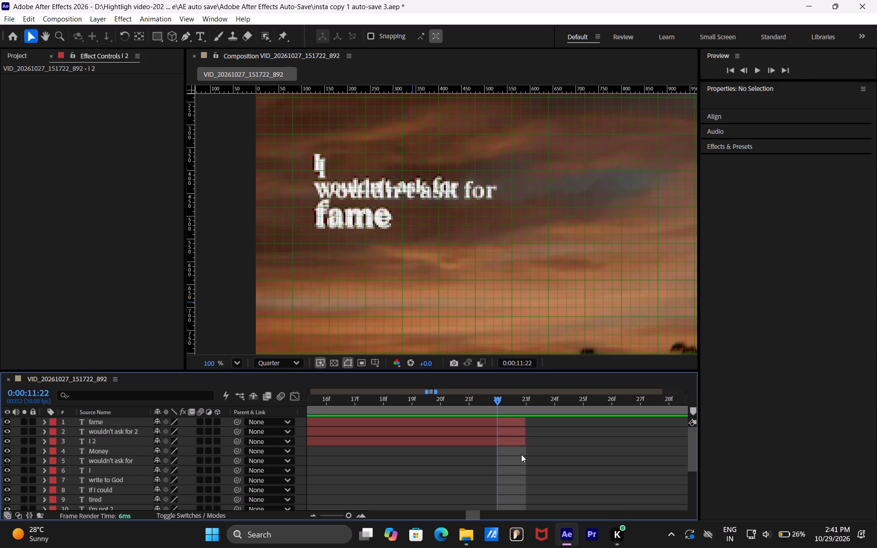
Compare the frames at 0:00:11:22 and 0:00:11:23 to check the extended layer ends against the reference text.
left_click_drag(500, 402, 508, 403)
left_click_drag(508, 403, 519, 404)
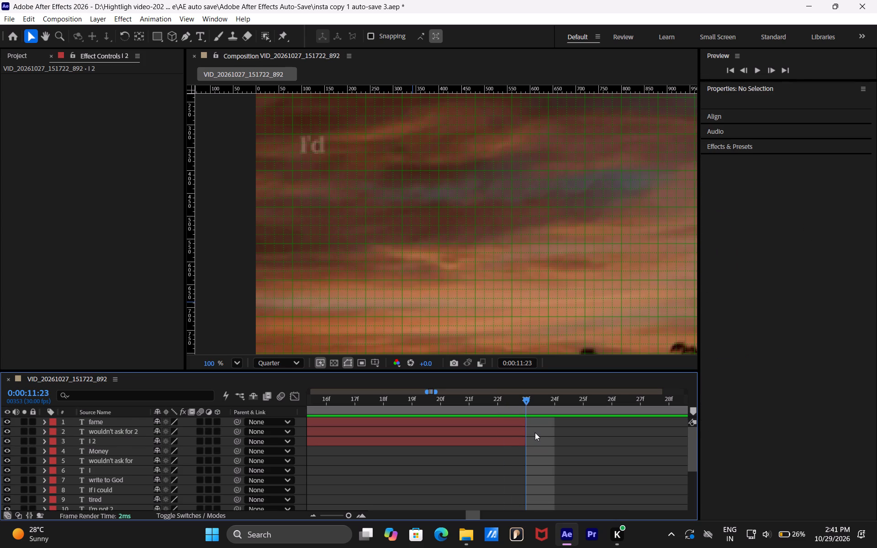
scroll(535, 432, "up", 4)
left_click(492, 405)
left_click(523, 399)
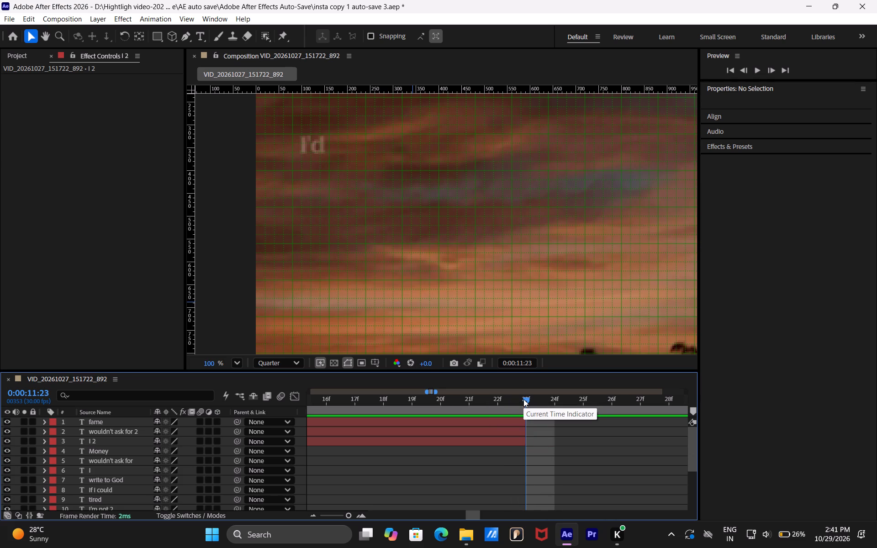
Scrub the reference video from 0:00:11:23 to about 0:00:14:23 and back to examine the next line's wording and timing.
left_click_drag(528, 399, 544, 399)
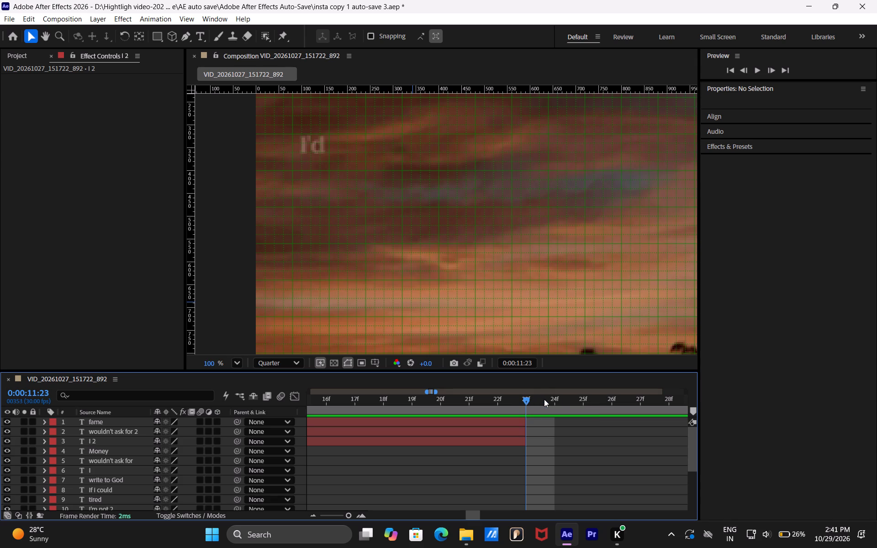
left_click_drag(544, 399, 625, 406)
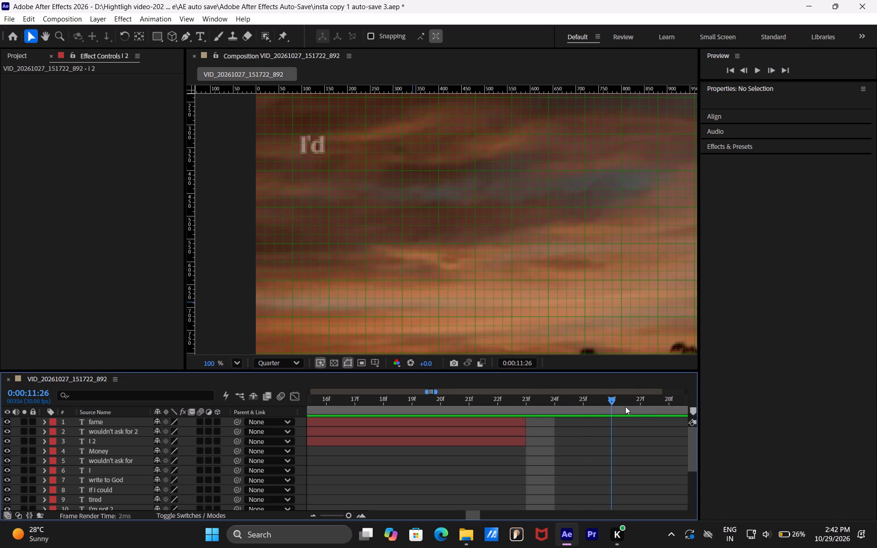
left_click_drag(625, 406, 679, 411)
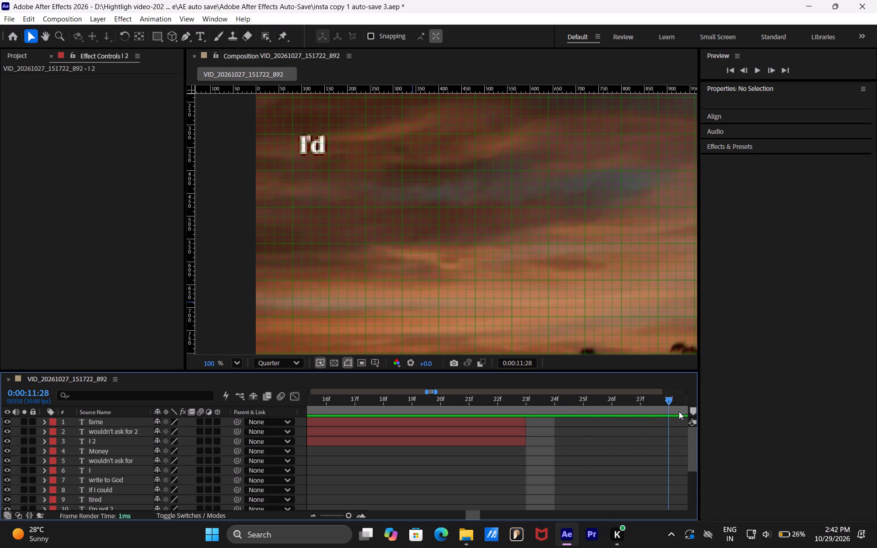
left_click_drag(679, 411, 699, 408)
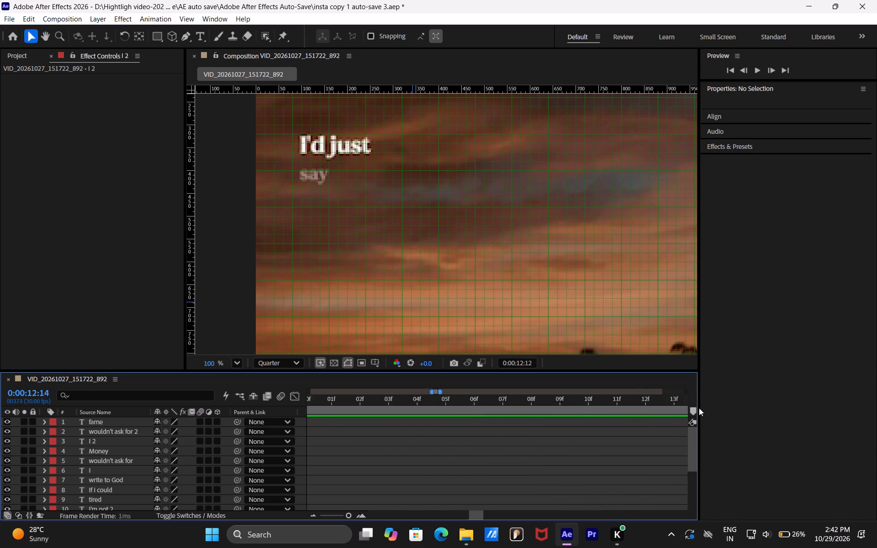
left_click_drag(699, 408, 676, 408)
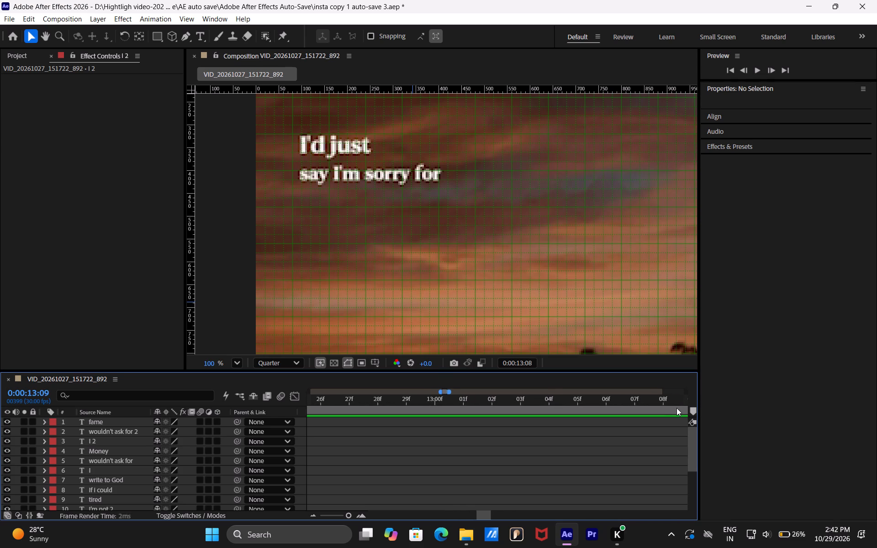
left_click_drag(676, 408, 700, 408)
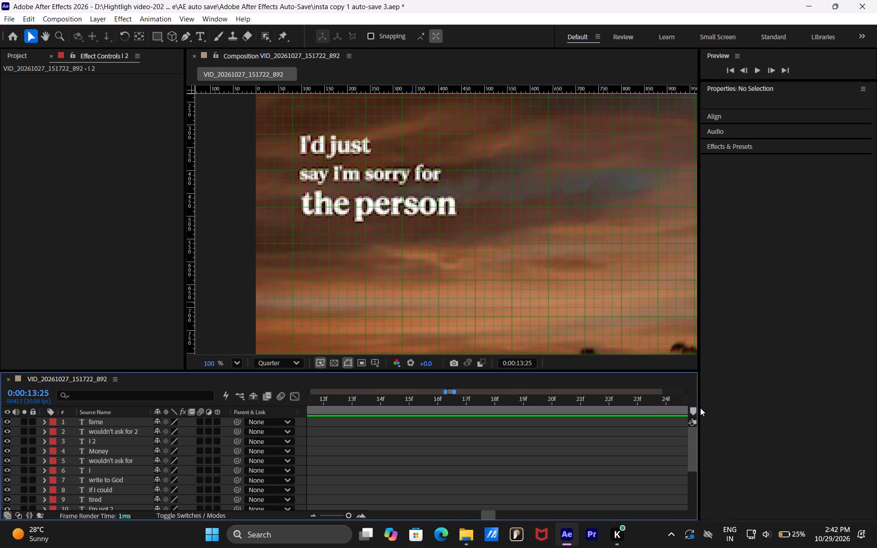
left_click_drag(700, 408, 689, 408)
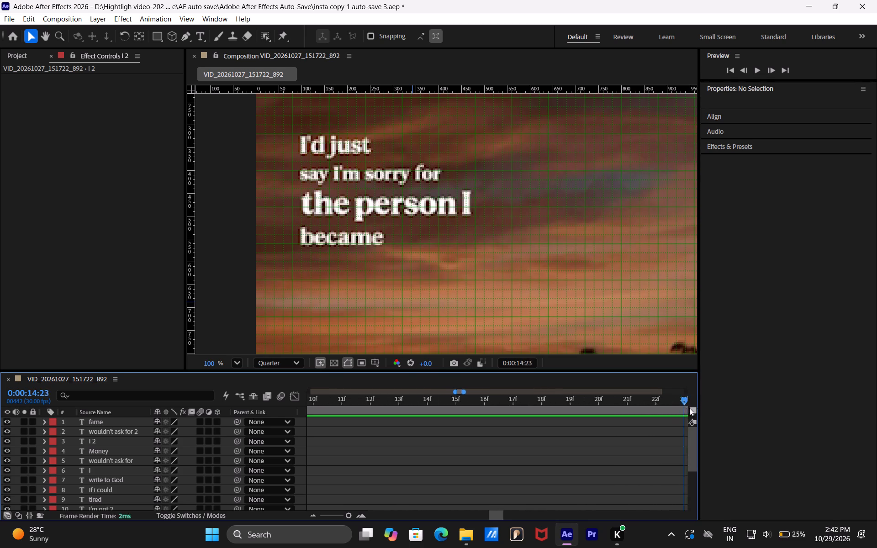
left_click_drag(689, 408, 402, 396)
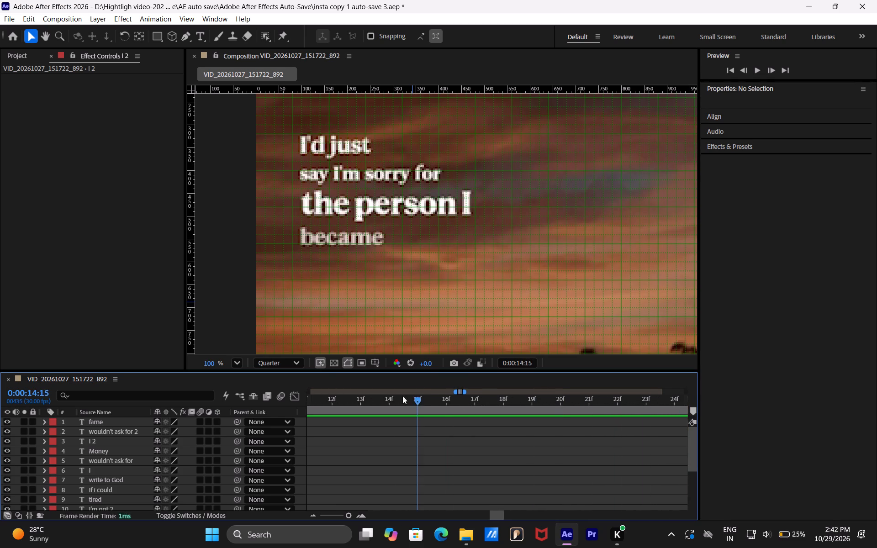
left_click_drag(402, 396, 343, 395)
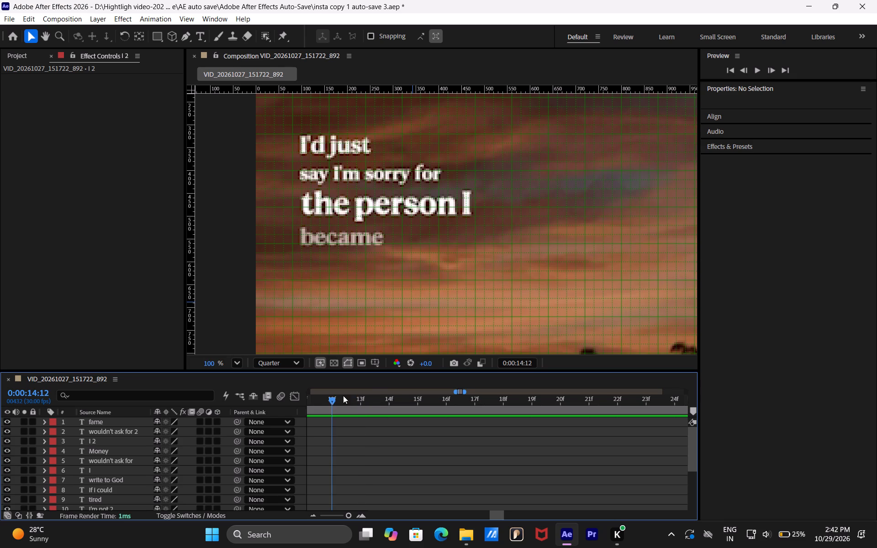
left_click_drag(343, 395, 271, 394)
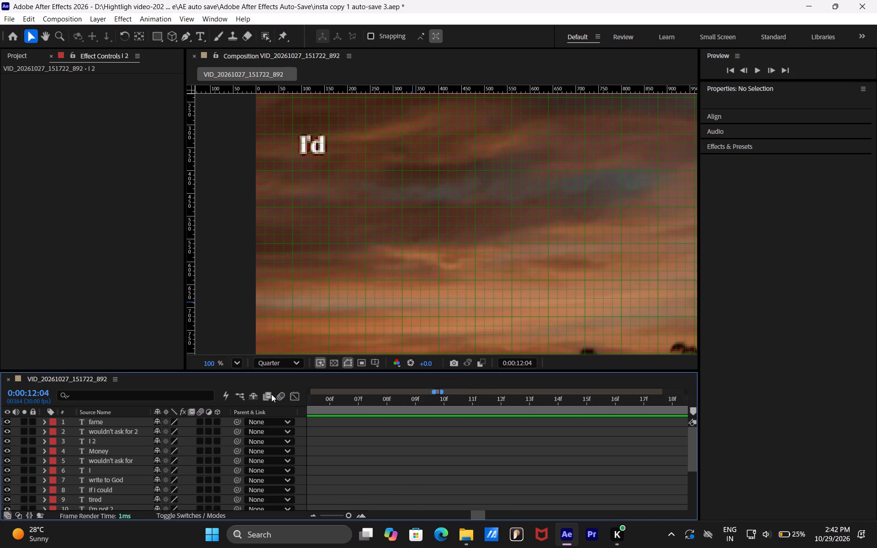
left_click_drag(271, 394, 692, 389)
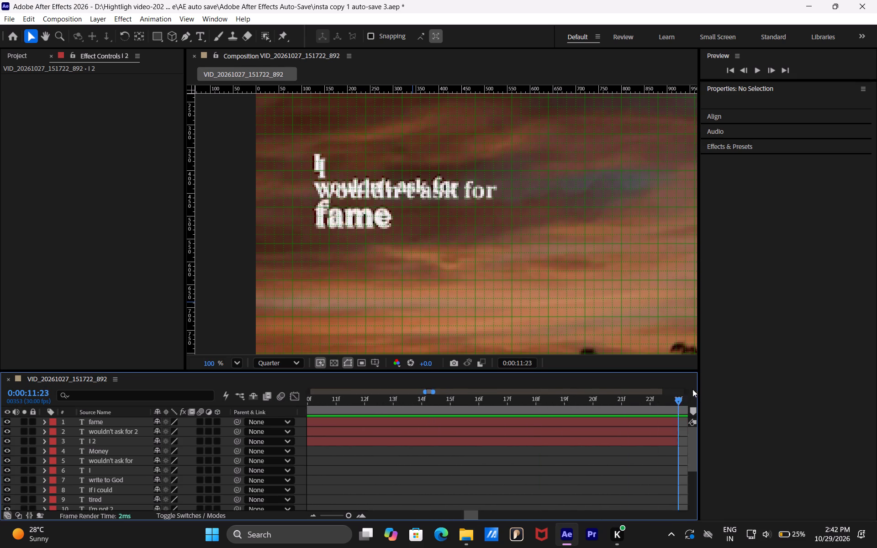
Add a text layer reading "I'd just" at 0:00:11:23, directly beneath the reference "I'd", at about position 102, 398.
left_click_drag(692, 389, 564, 393)
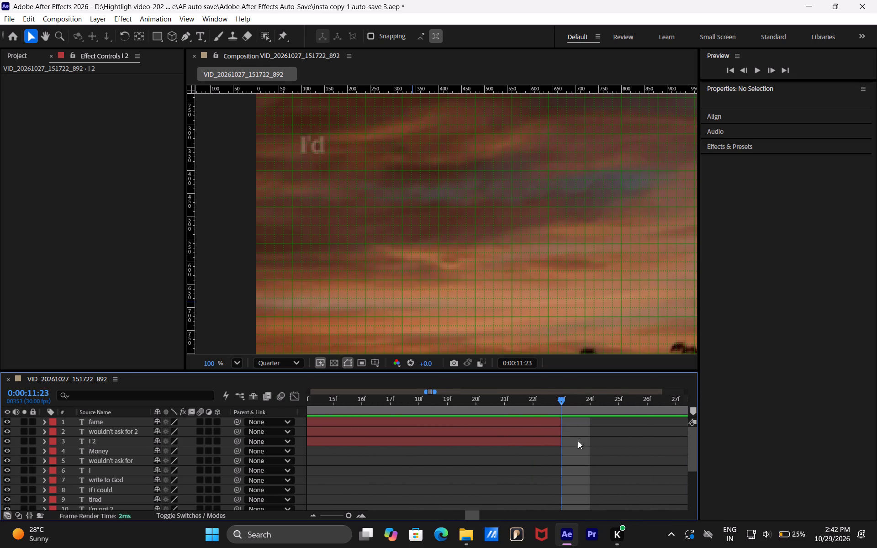
scroll(578, 441, "up", 3)
key("ctrl+t")
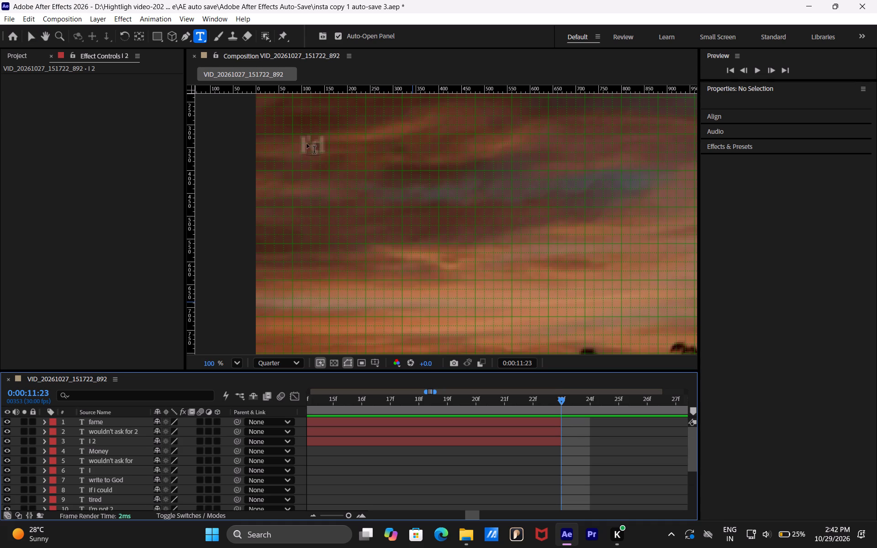
left_click(302, 169)
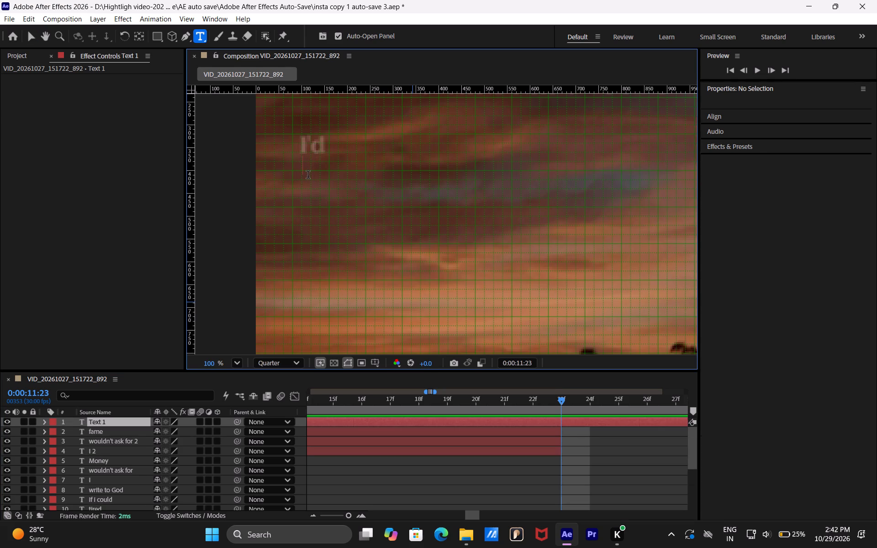
key("i")
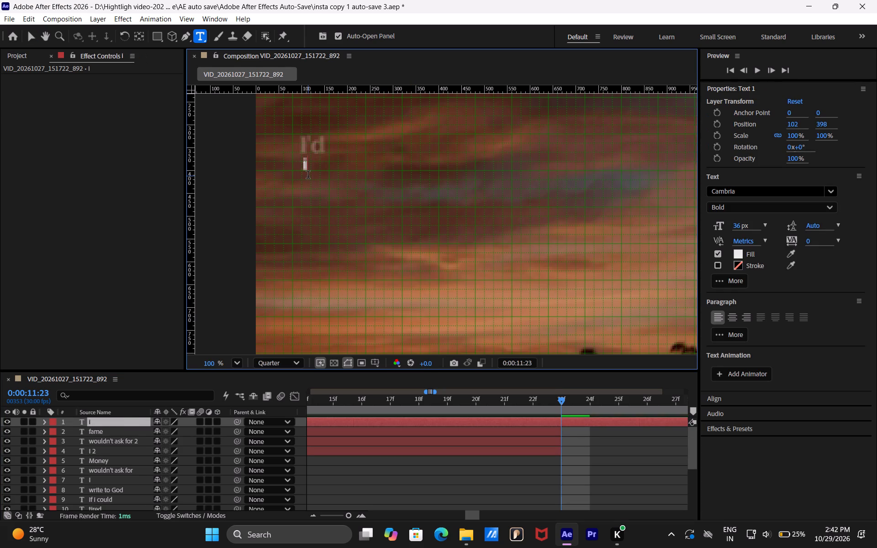
key("BackSpace")
type("I'd")
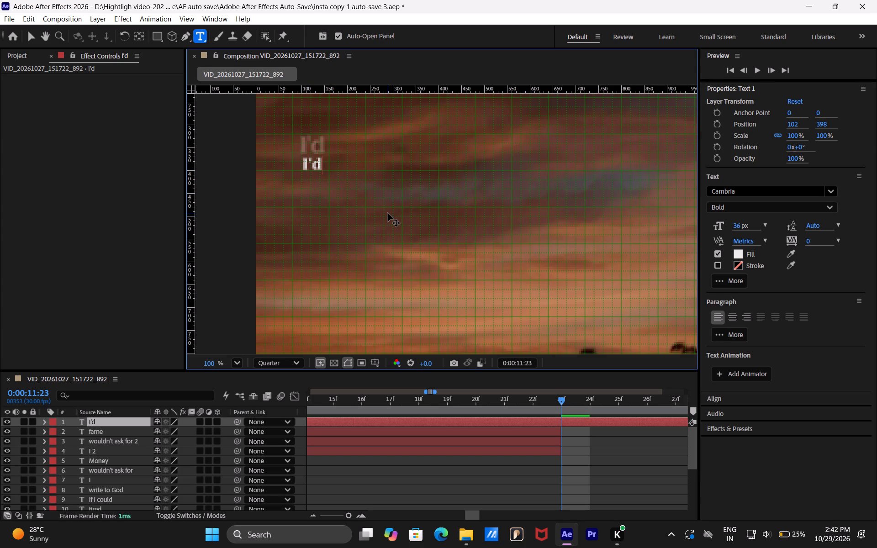
key("space")
key("shift+j")
key("BackSpace")
type("just")
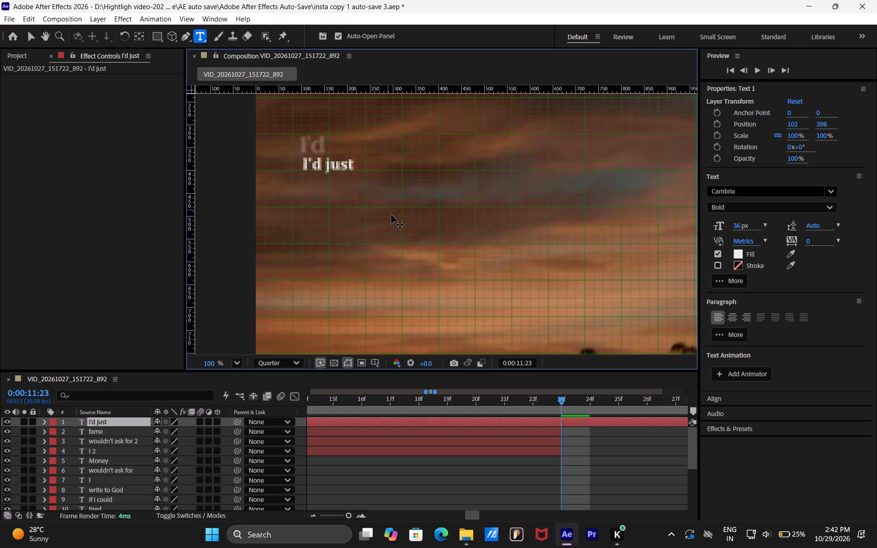
left_click(574, 433)
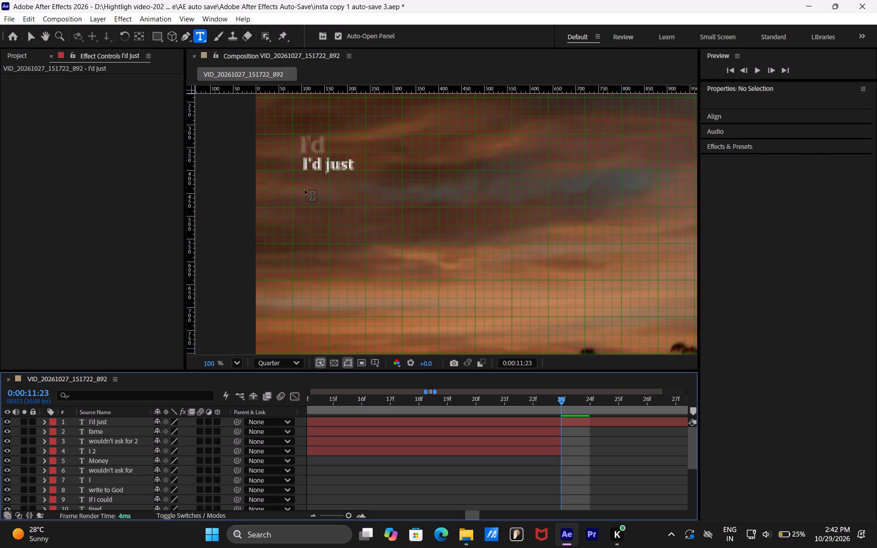
Add a separate text layer reading "say" directly beneath "I'd just", at about position 102, 427.
left_click(302, 183)
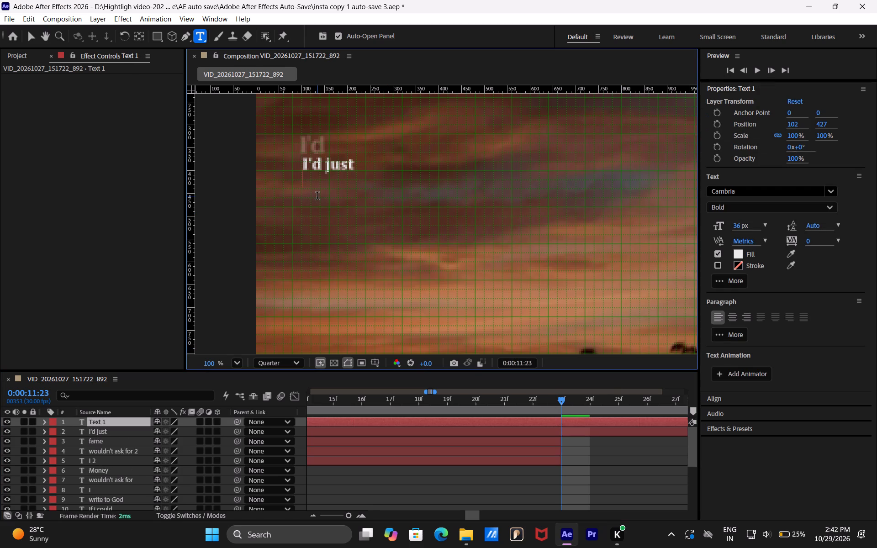
type("say")
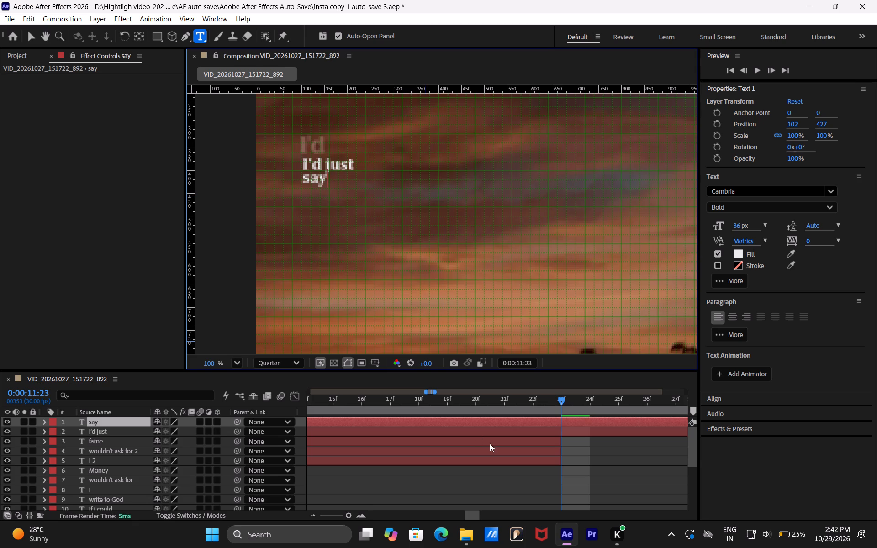
Scrub the reference video between about 0:00:12:02 and 0:00:13:13 to examine the words that follow "say".
scroll(560, 443, "down", 2)
scroll(560, 443, "up", 3)
left_click_drag(470, 517, 475, 516)
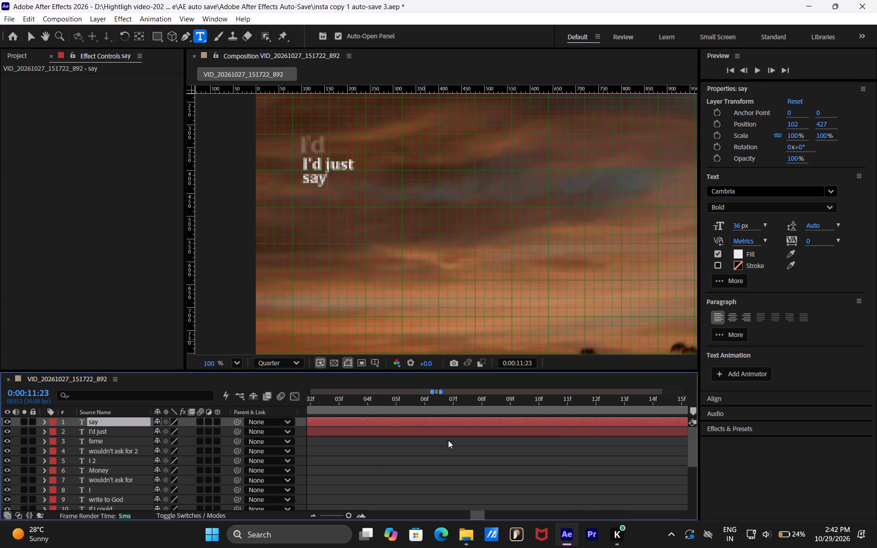
left_click(344, 514)
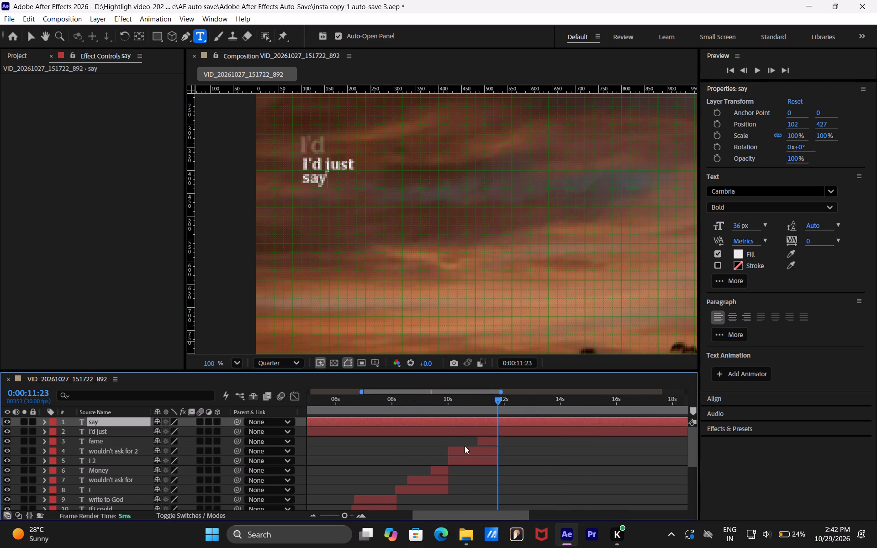
left_click(536, 400)
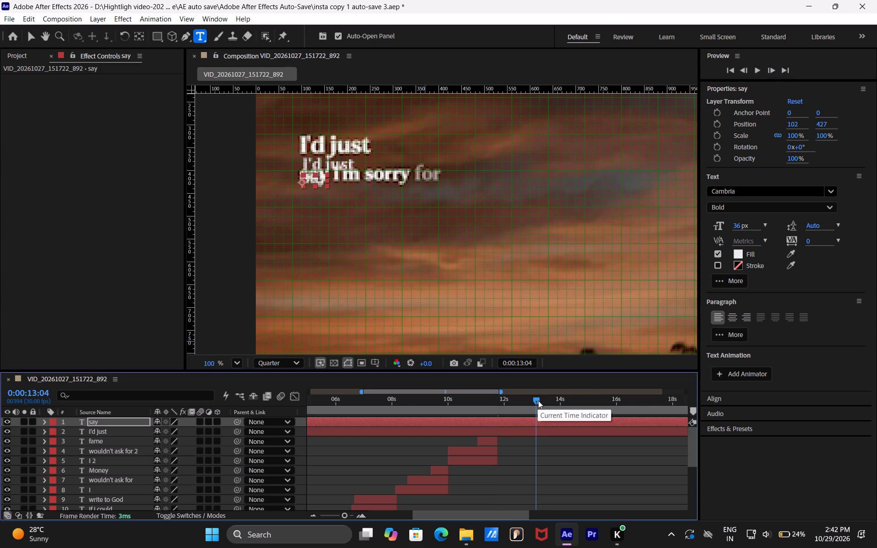
left_click_drag(538, 400, 545, 400)
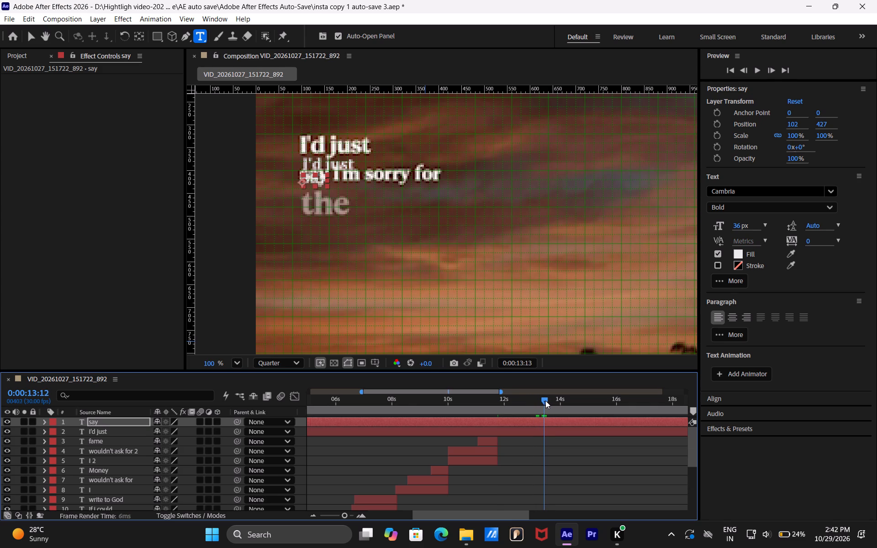
left_click_drag(545, 400, 510, 404)
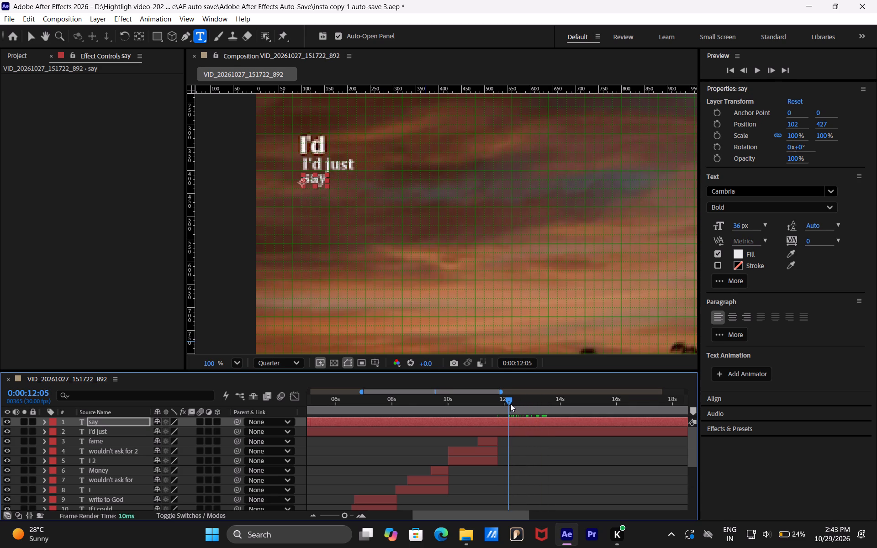
left_click_drag(510, 404, 512, 402)
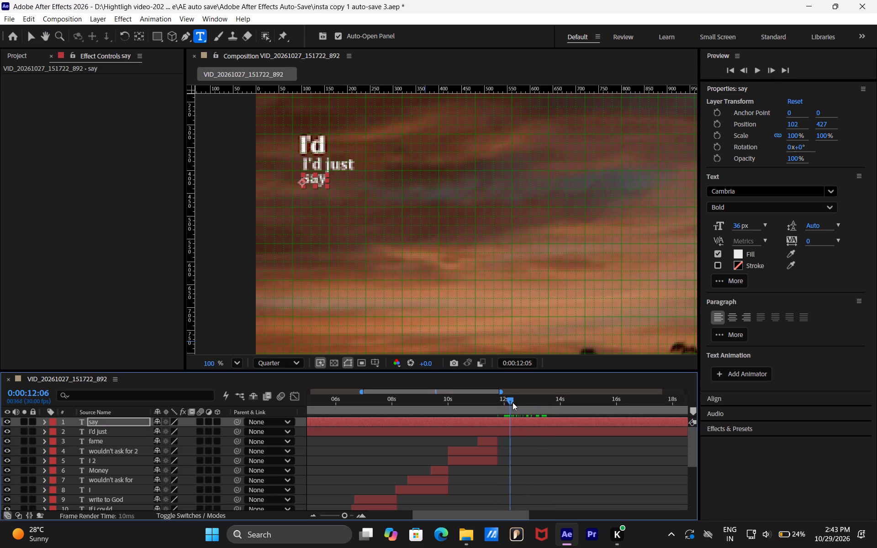
left_click_drag(512, 402, 528, 402)
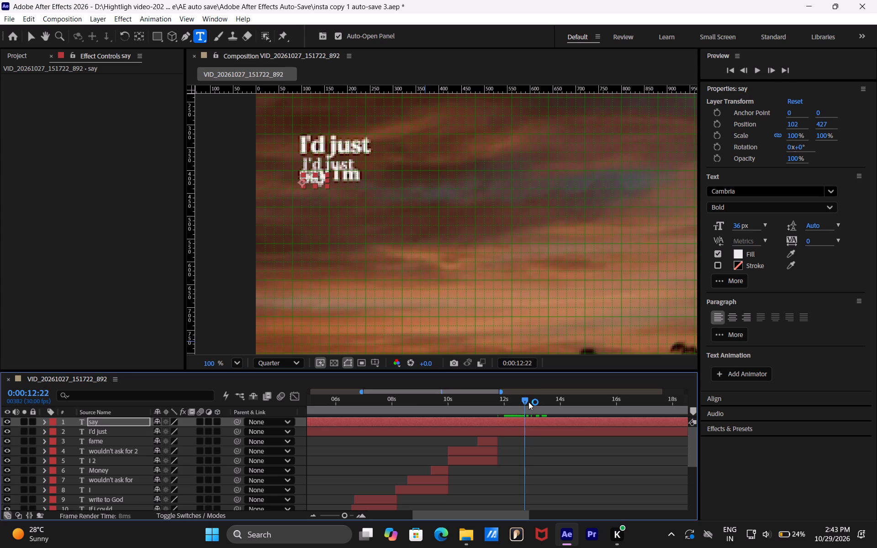
left_click_drag(528, 402, 512, 401)
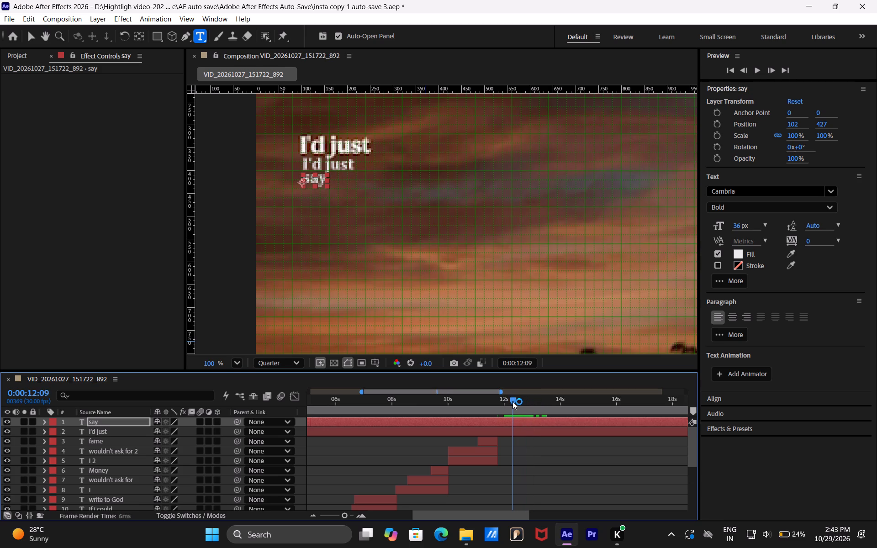
left_click_drag(512, 401, 508, 401)
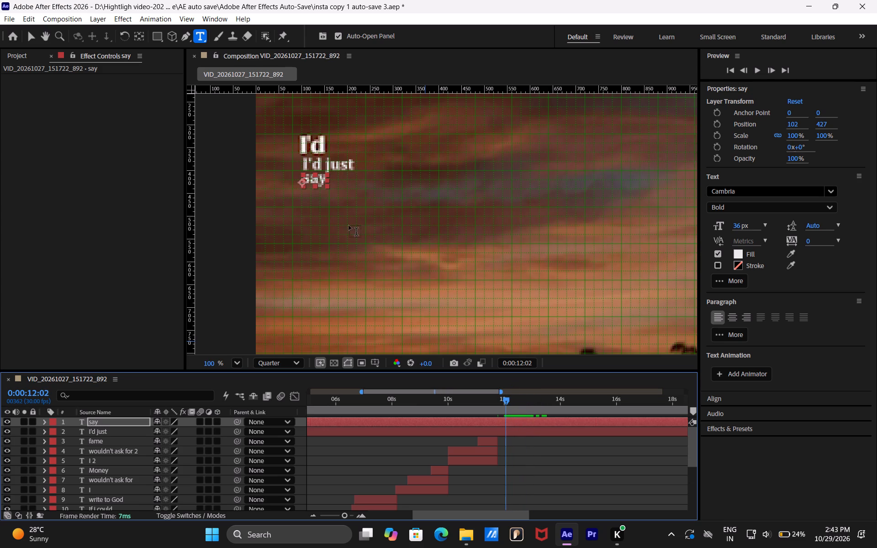
Extend the "say" text to read "say i'm sorry".
left_click(323, 180)
key("space")
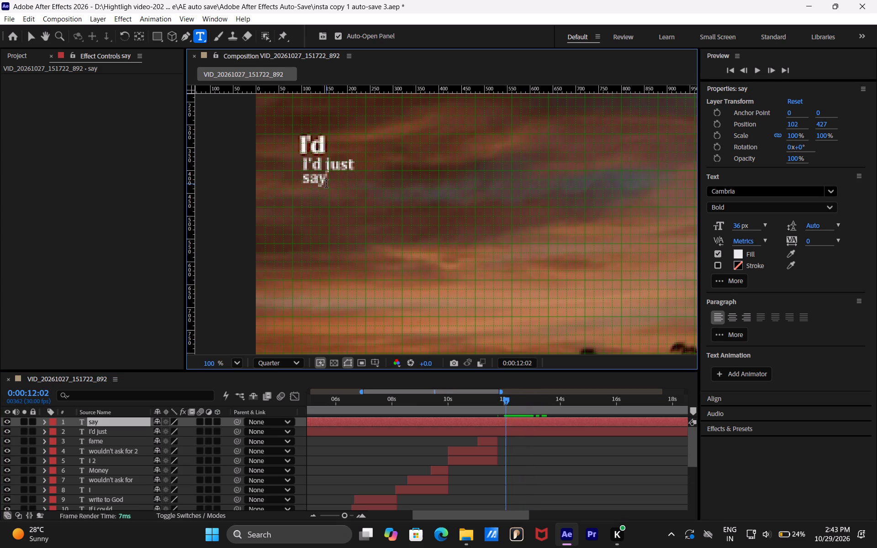
type("i'm")
key("space")
type("sorry")
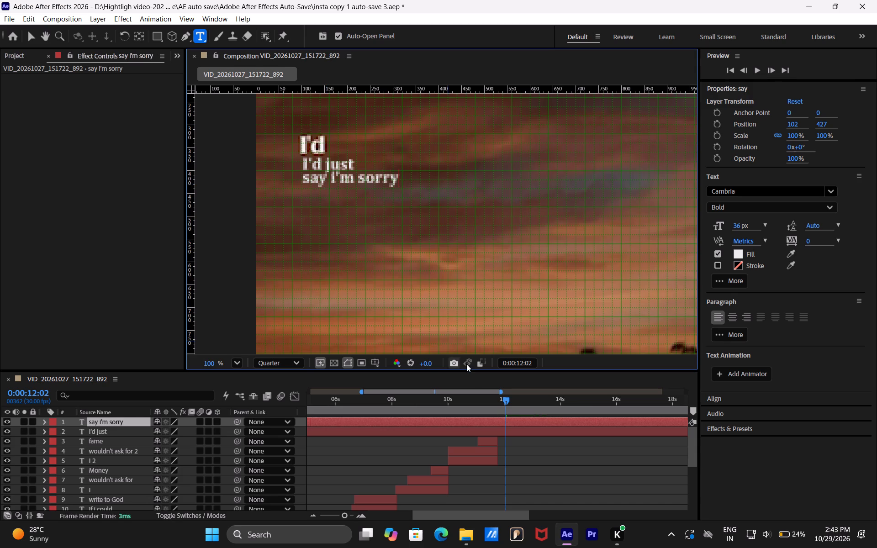
Check the reference wording up to about 0:00:15:00 and append "for" to the "say i'm sorry" text.
left_click(518, 400)
left_click_drag(528, 403, 541, 403)
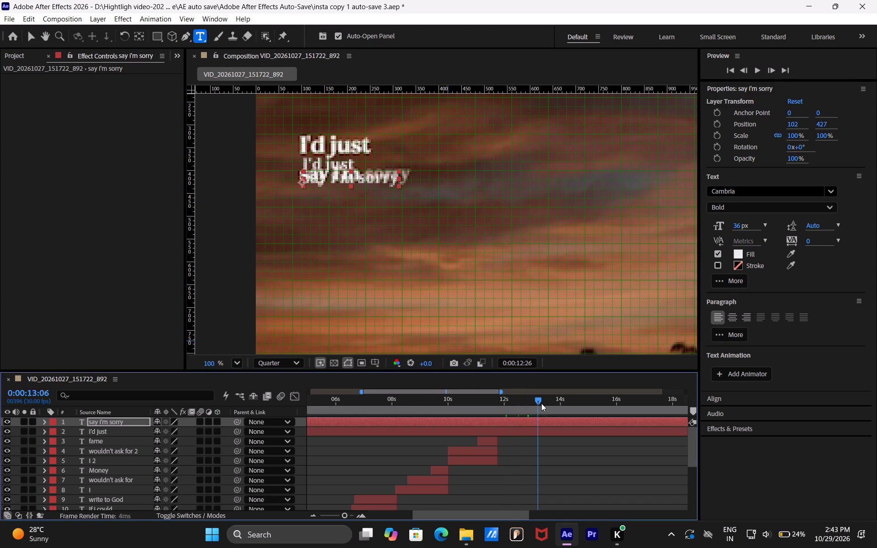
left_click_drag(541, 403, 590, 399)
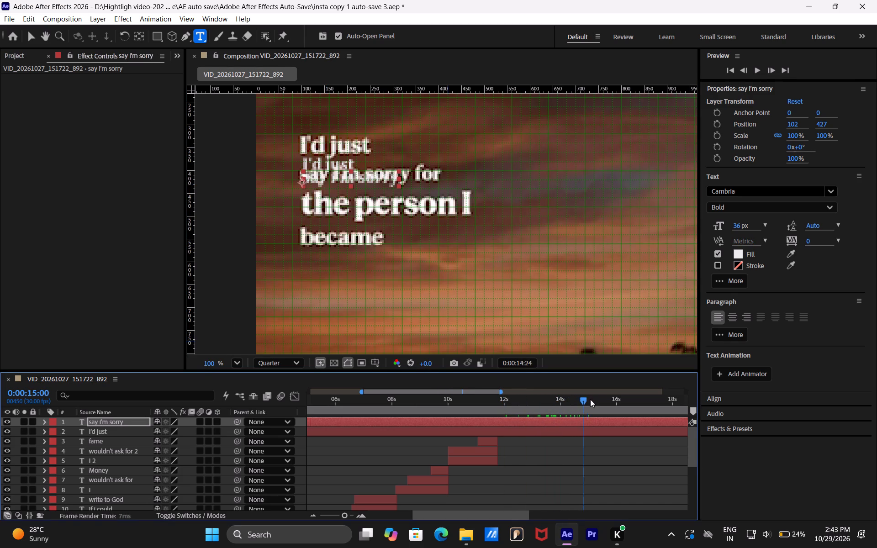
left_click_drag(590, 399, 576, 395)
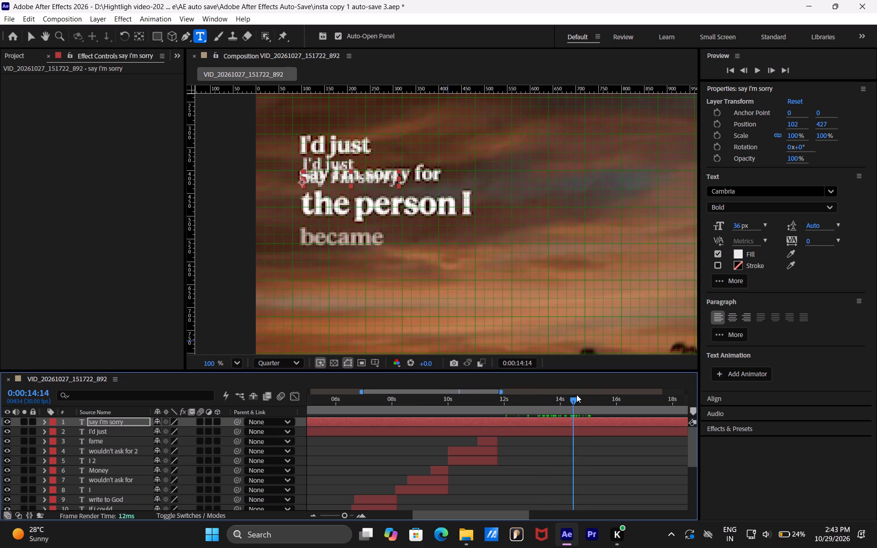
left_click_drag(576, 395, 521, 394)
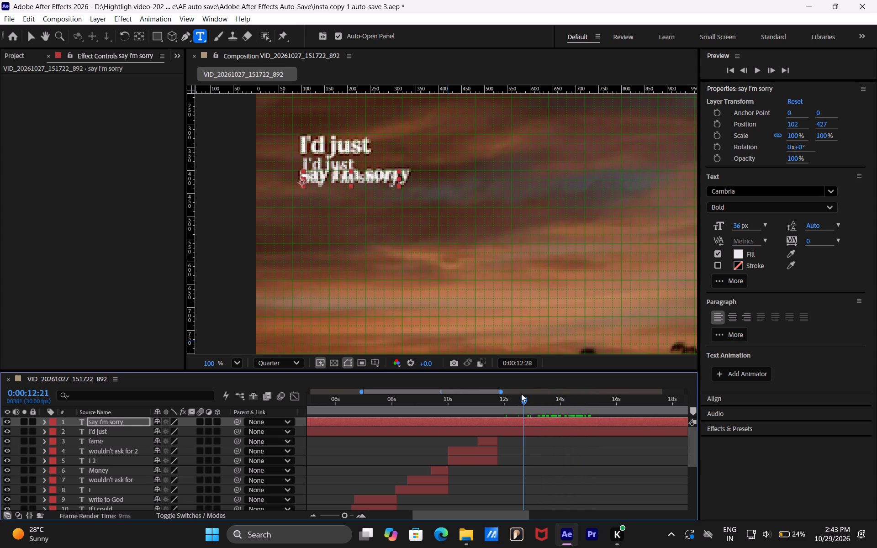
left_click_drag(521, 394, 513, 394)
double_click(384, 179)
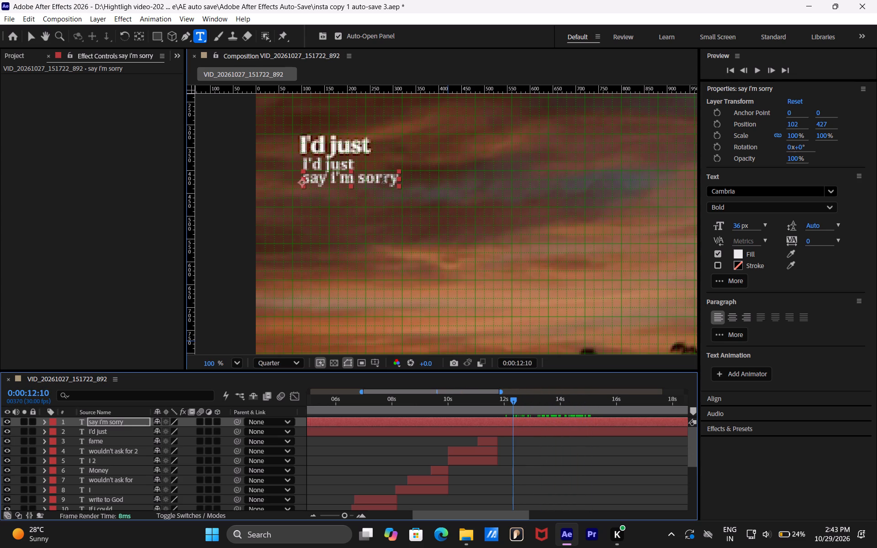
left_click(388, 181)
left_click(402, 181)
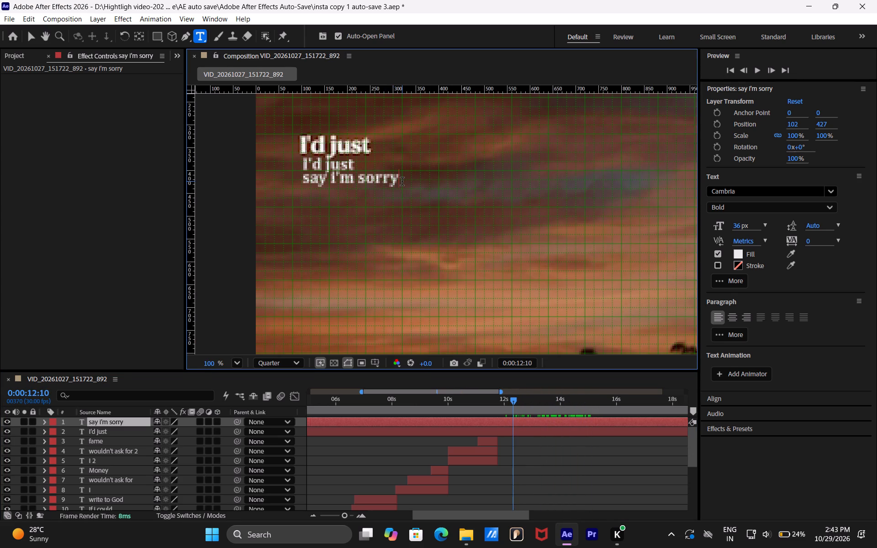
key("space")
type("for")
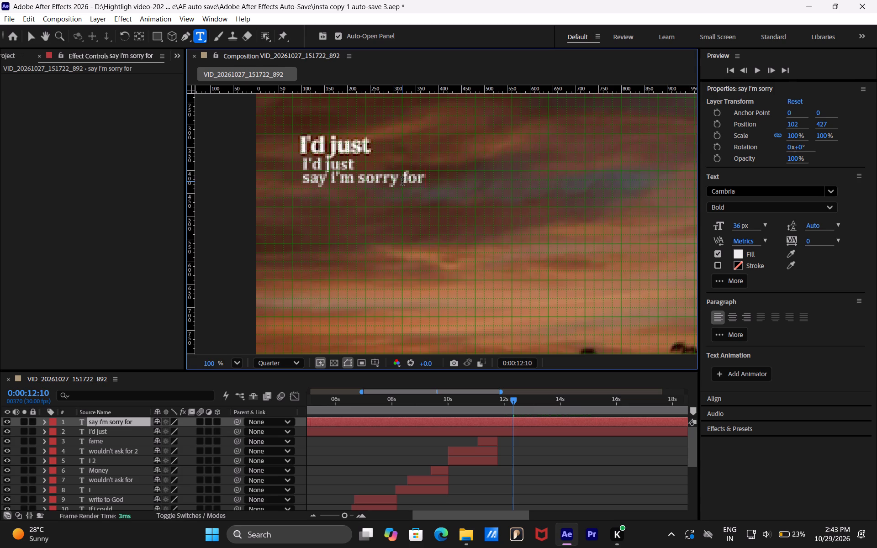
left_click(555, 445)
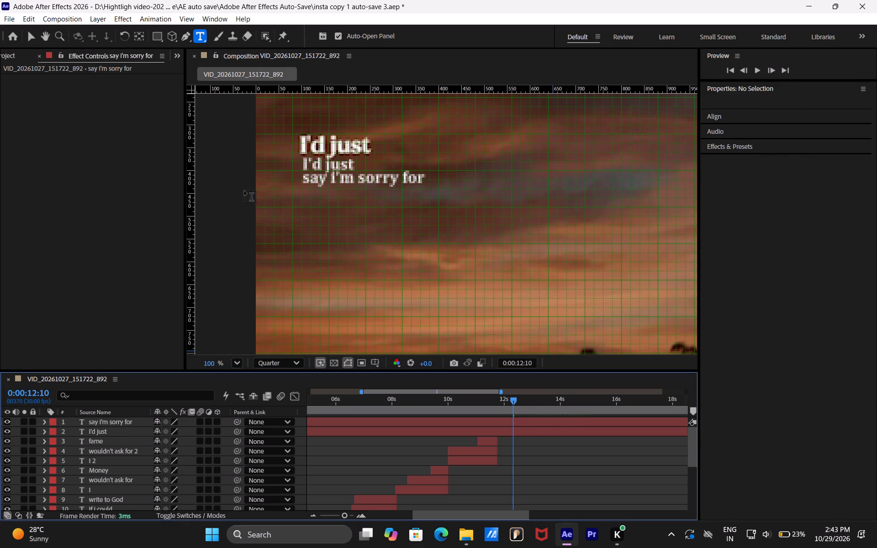
Add a text layer reading "the person I" directly beneath "say i'm sorry for", at about position 101, 454.
left_click(302, 195)
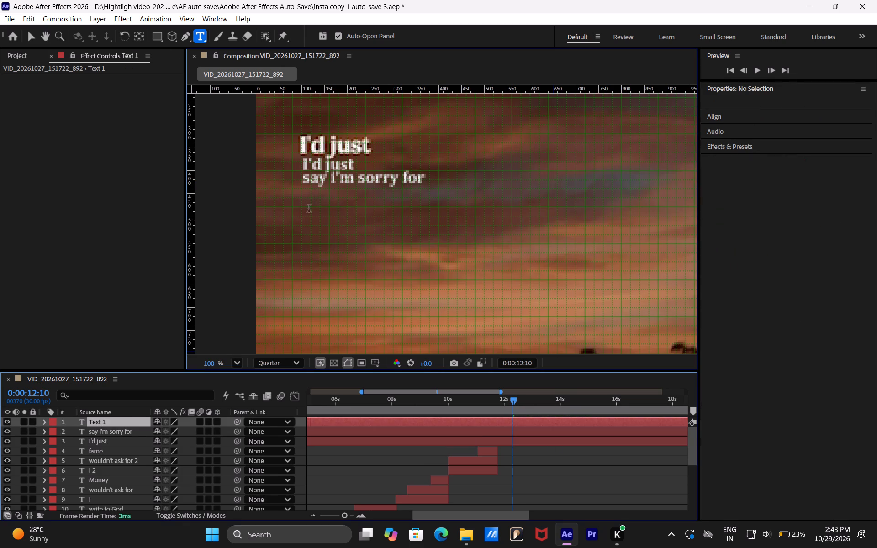
type("the person I")
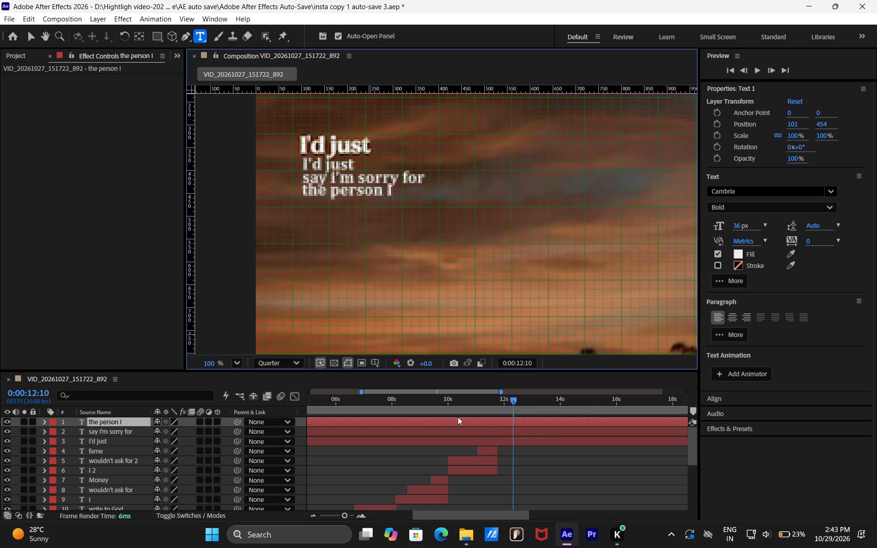
left_click(535, 448)
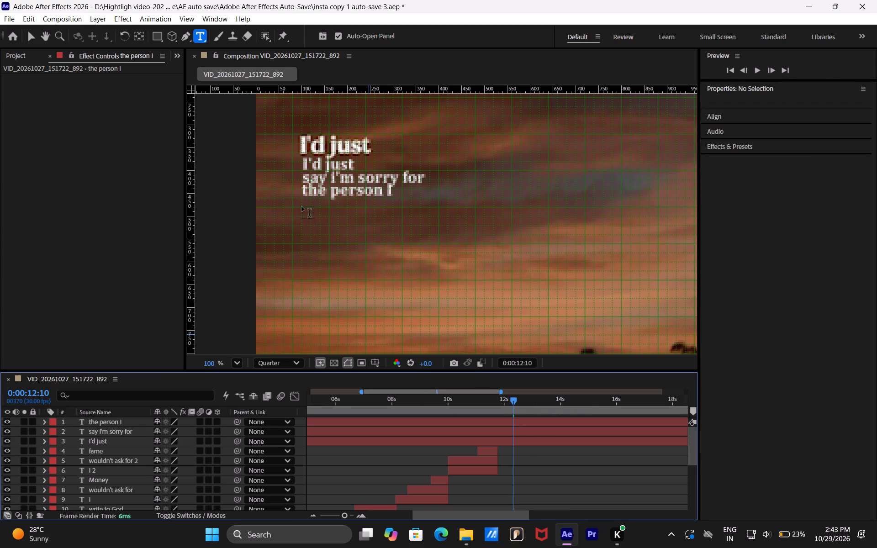
Add a text layer reading "became" directly beneath "the person I", at about position 101, 480.
left_click(302, 207)
type("beco")
key("BackSpace")
type("ame")
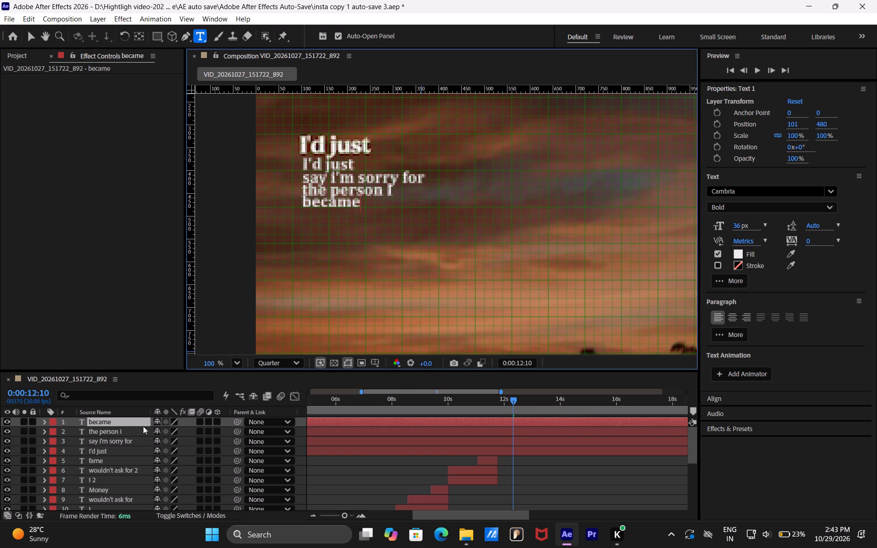
Make the background image layer IMG_202...181349.jpg visible over the reference video.
scroll(7, 475, "down", 9)
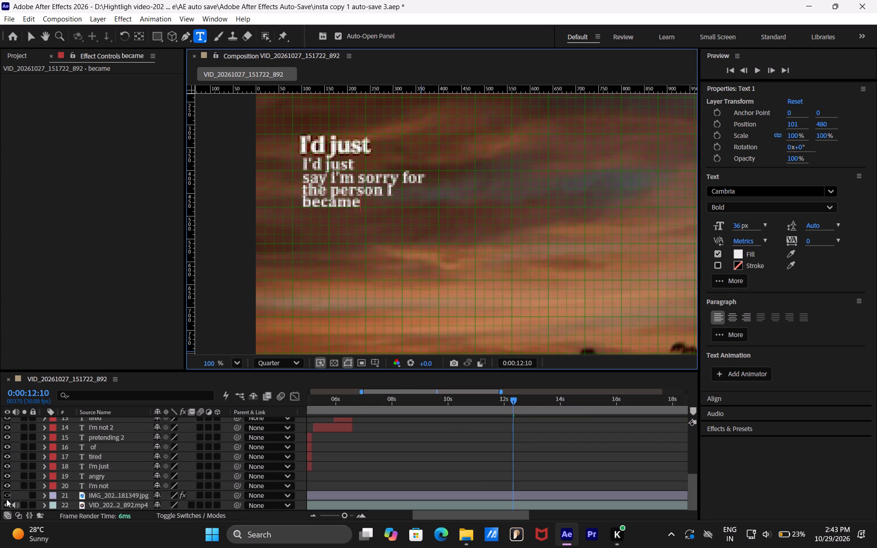
left_click(5, 495)
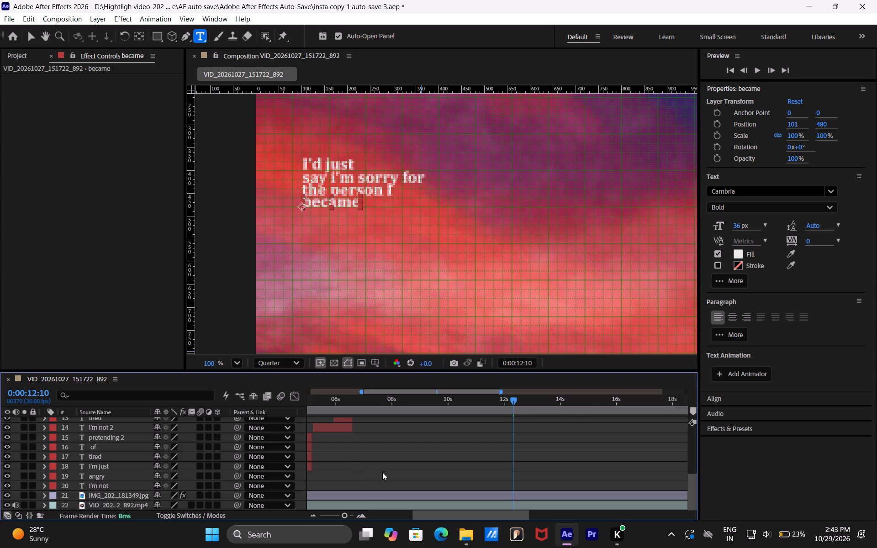
Trim the starts of the "I'd just", "say i'm sorry for", "the person I" and "became" layers to 0:00:11:22, where "fame" ends.
scroll(383, 472, "up", 7)
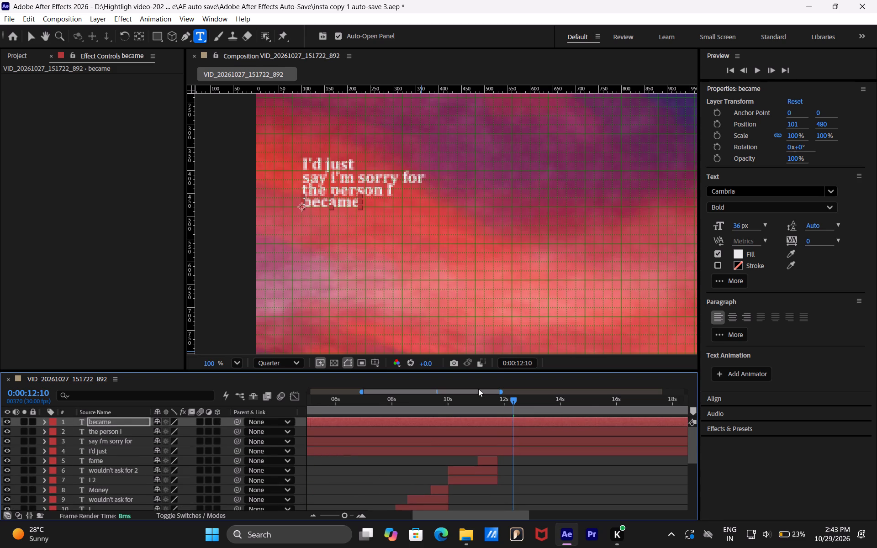
left_click(492, 403)
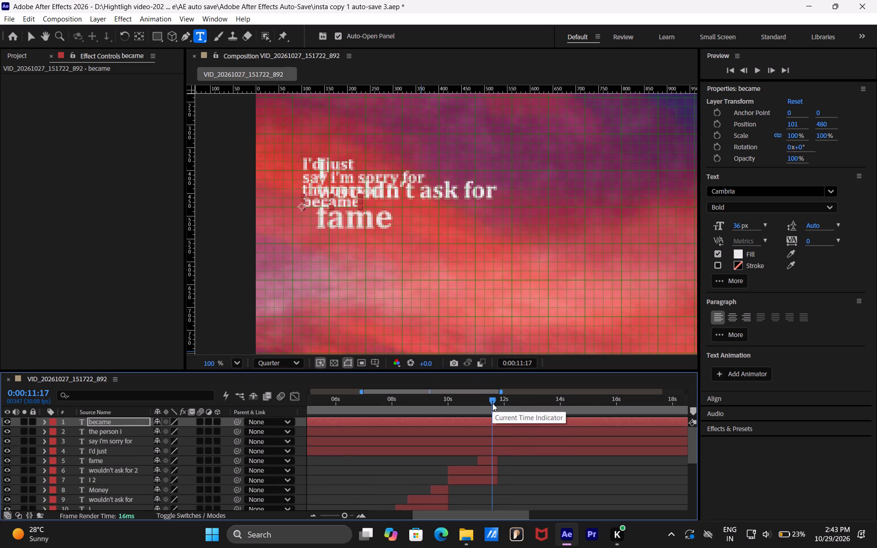
left_click(493, 453)
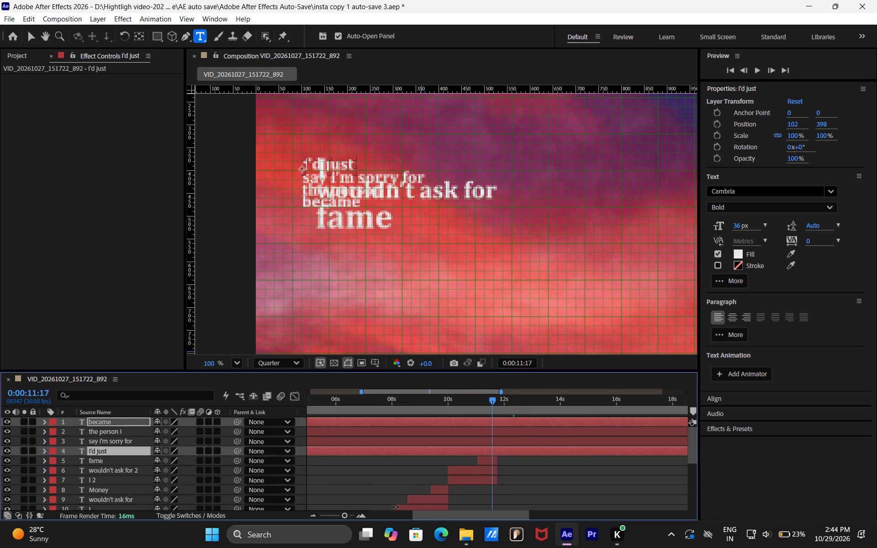
left_click(349, 512)
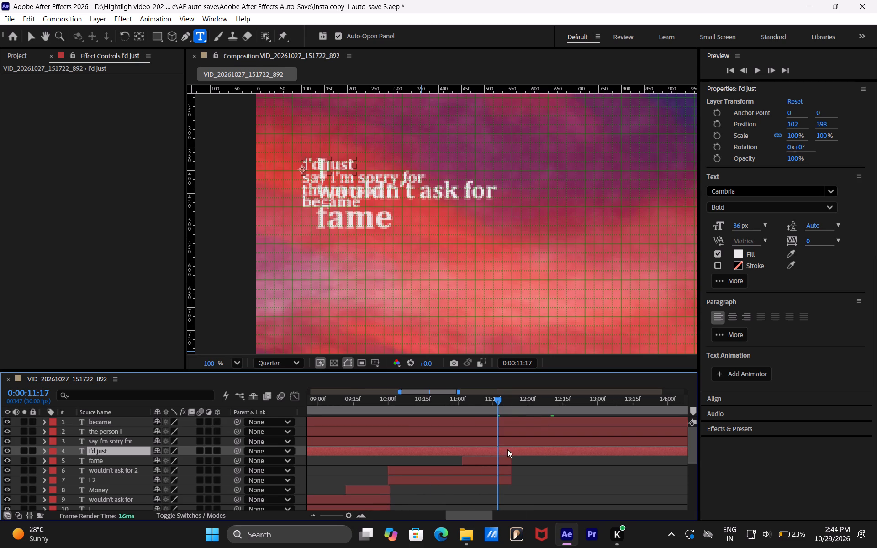
left_click(509, 400)
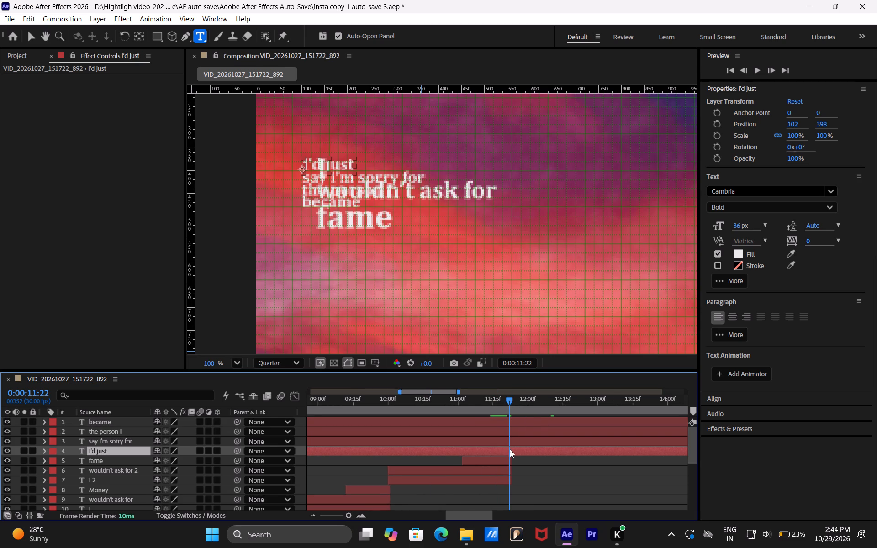
key("alt+bracketleft")
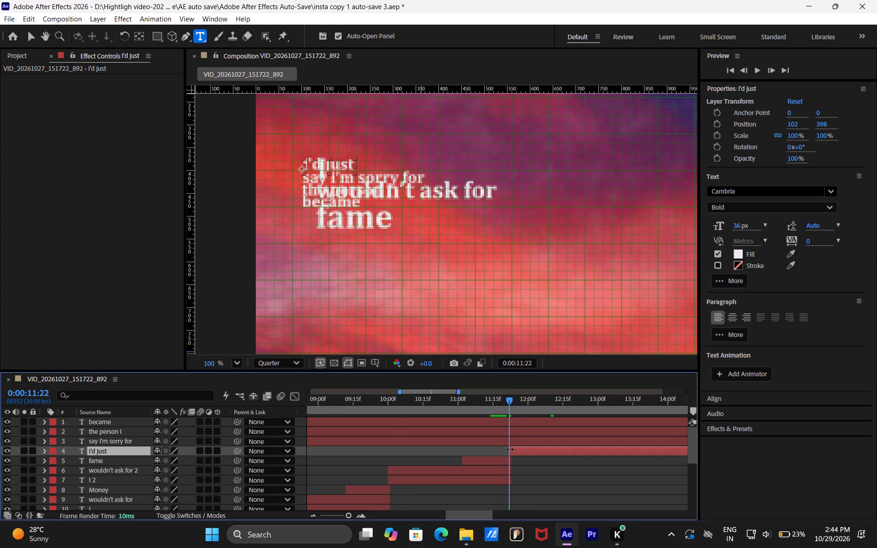
left_click(105, 422, "shift")
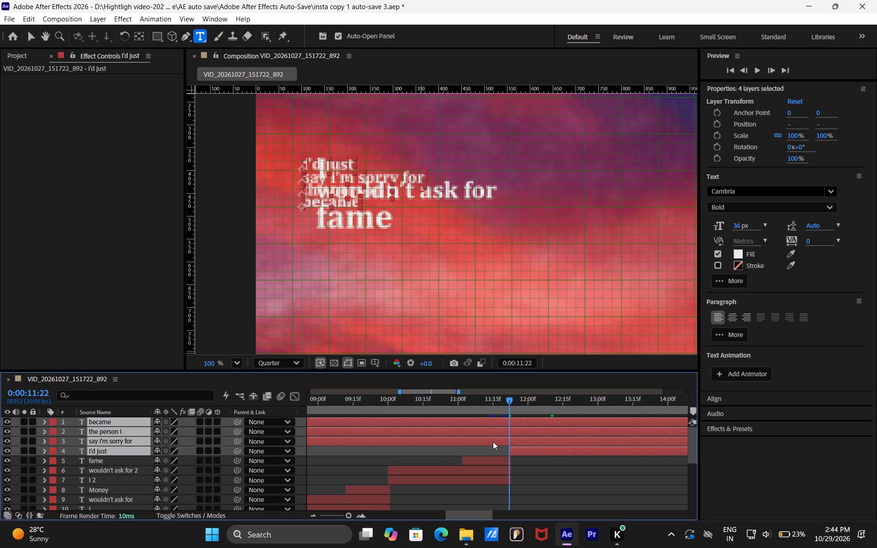
key("alt+bracketleft")
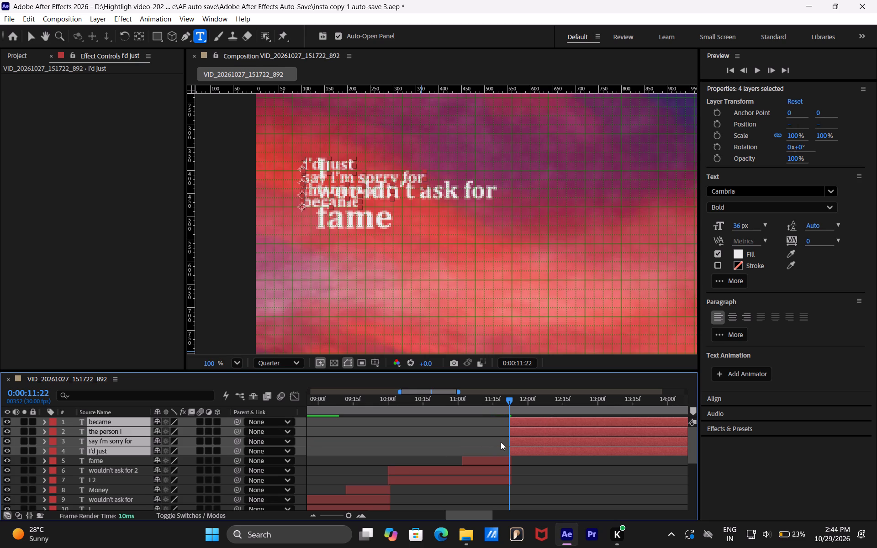
left_click(528, 476)
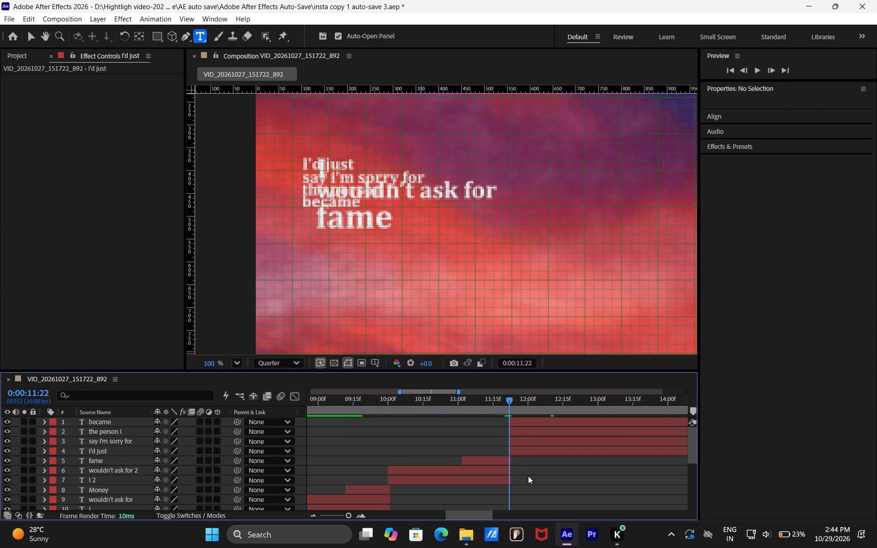
At 0:00:11:24, move "became" down to about 135, 526 and "the person I" to about 121, 496.
left_click(526, 448)
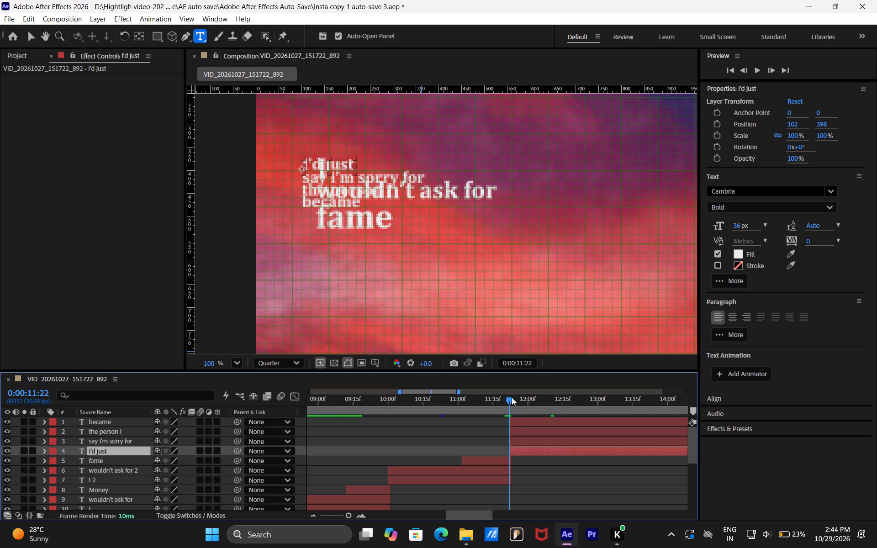
left_click(512, 397)
left_click(538, 482)
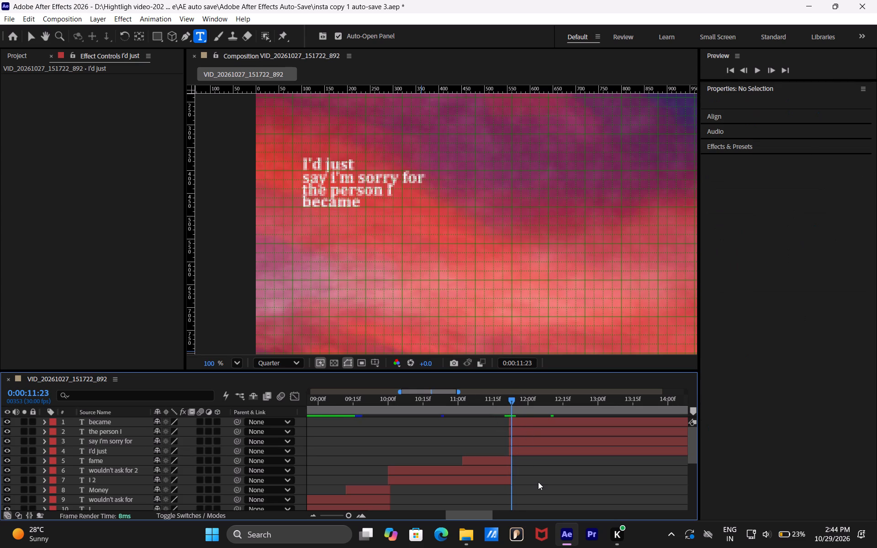
left_click(513, 400)
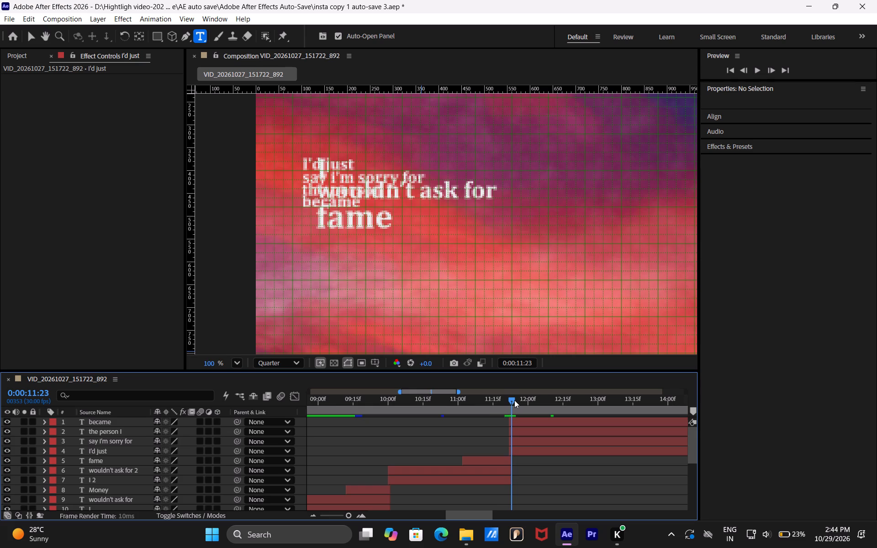
left_click(532, 448)
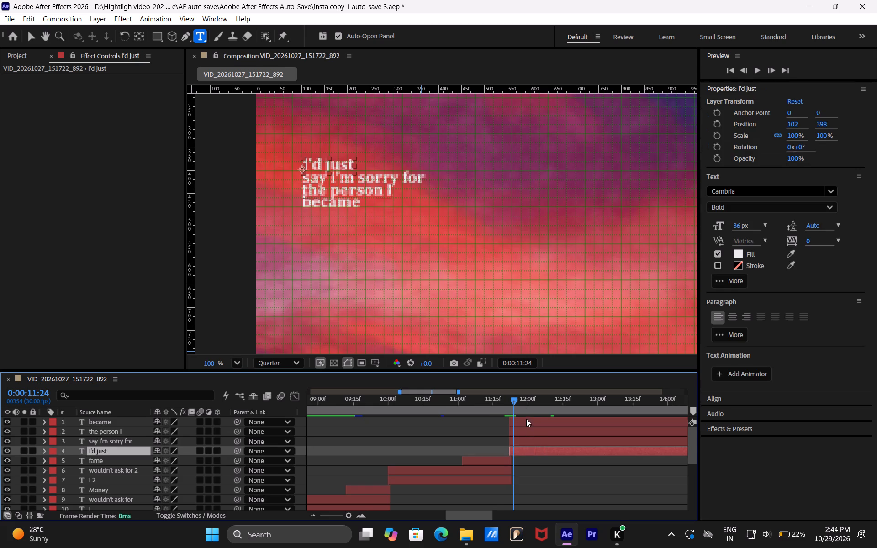
left_click(526, 419)
key("v")
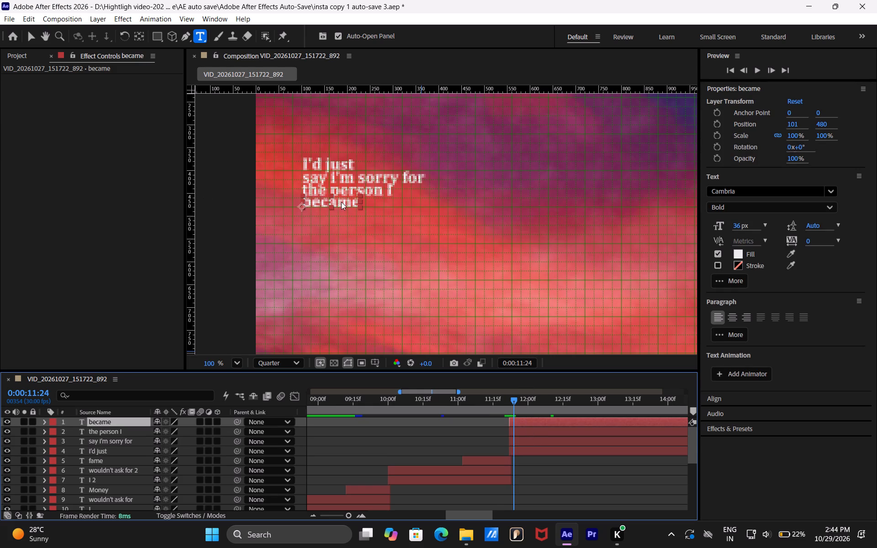
left_click_drag(341, 201, 357, 222)
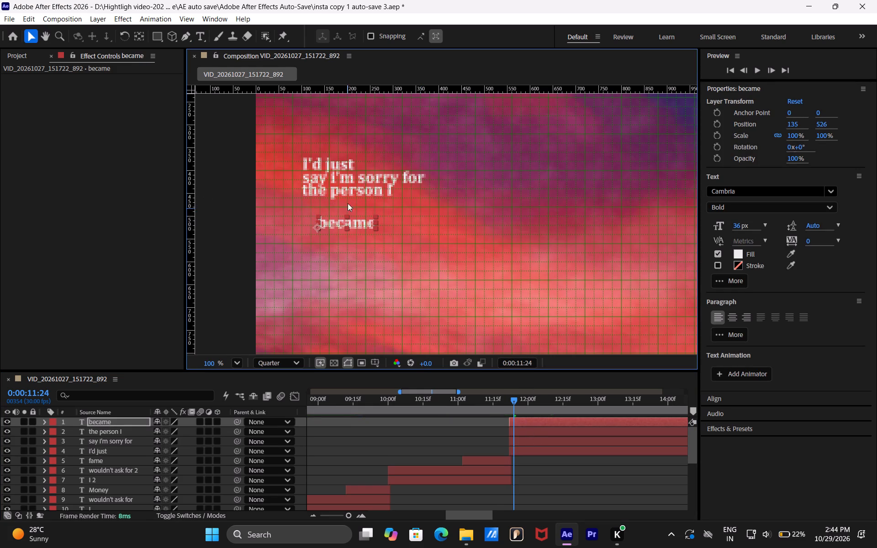
left_click(350, 189)
left_click_drag(352, 188, 361, 207)
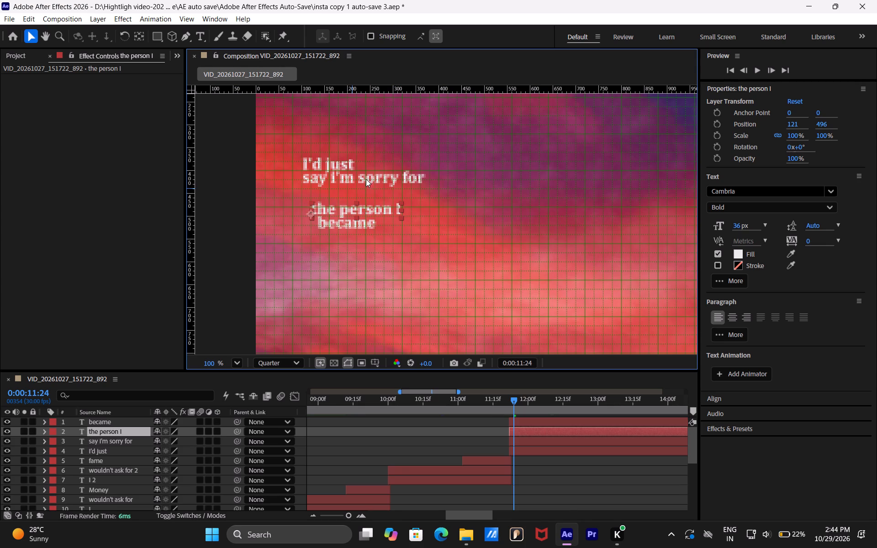
Move "say i'm sorry for" to about 138, 447 and "I'd just" above it to about 141, 405.
left_click(366, 178)
left_click_drag(367, 178, 386, 187)
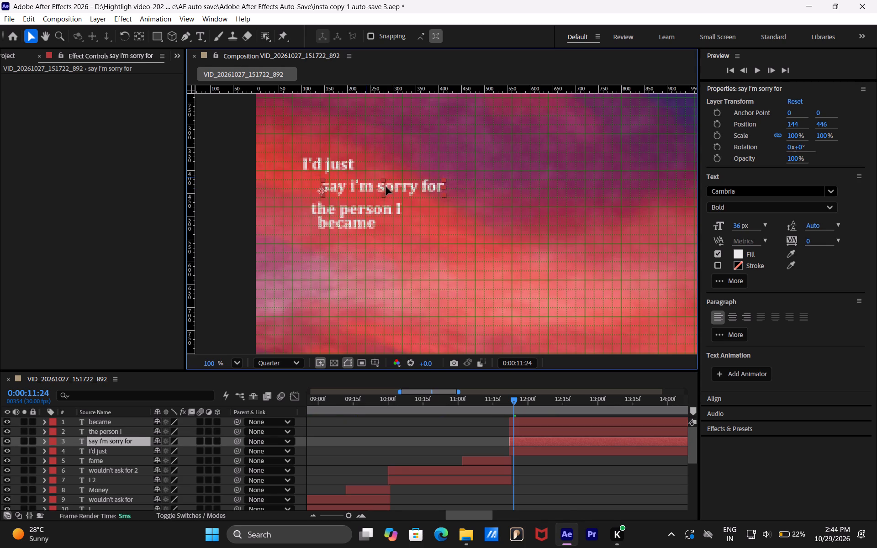
left_click_drag(386, 187, 383, 187)
left_click(347, 159)
left_click_drag(340, 163, 358, 166)
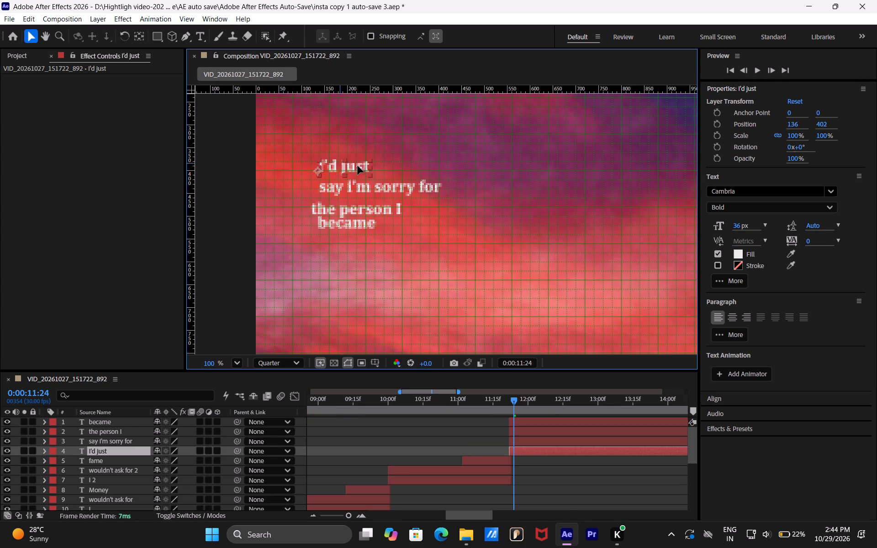
left_click_drag(358, 166, 358, 166)
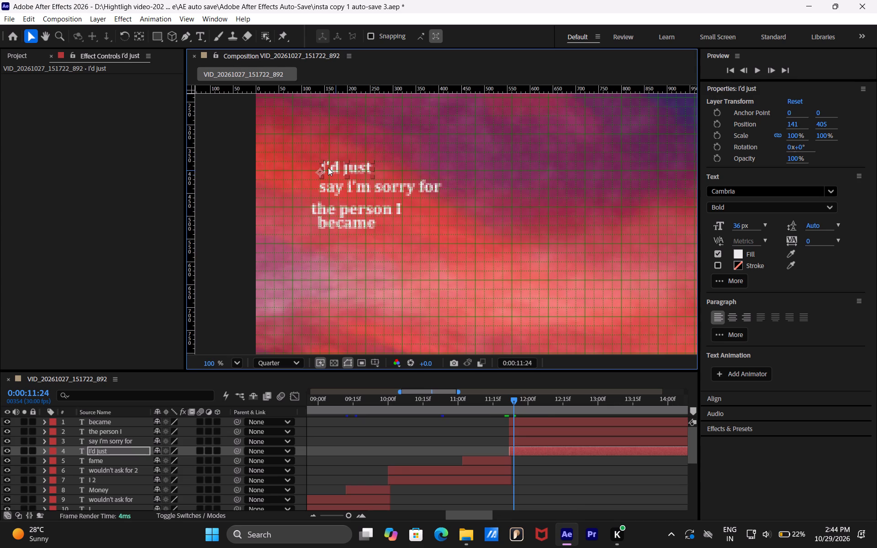
Centre the anchor point of "I'd just" at about 59, -8 and enlarge the text to about 118.6%, positioned near 203, 397.
key("y")
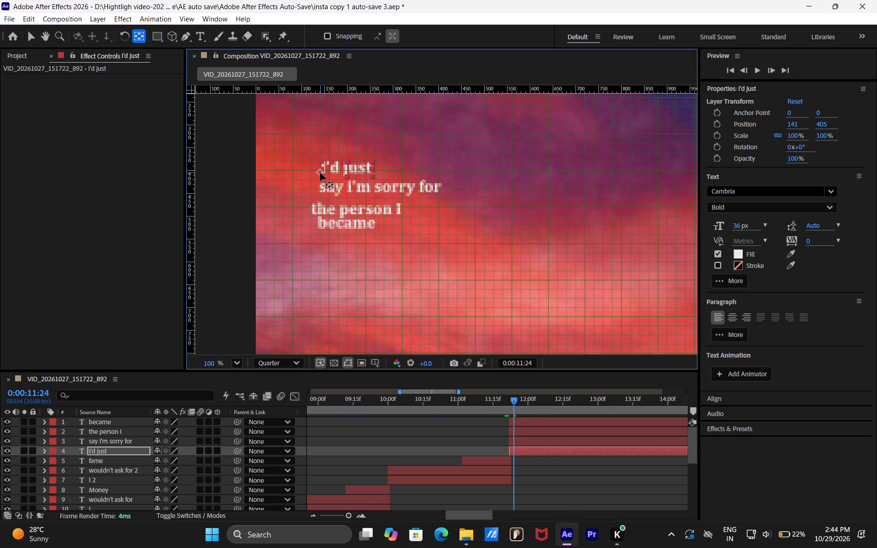
left_click_drag(320, 173, 347, 169)
left_click_drag(347, 169, 347, 169)
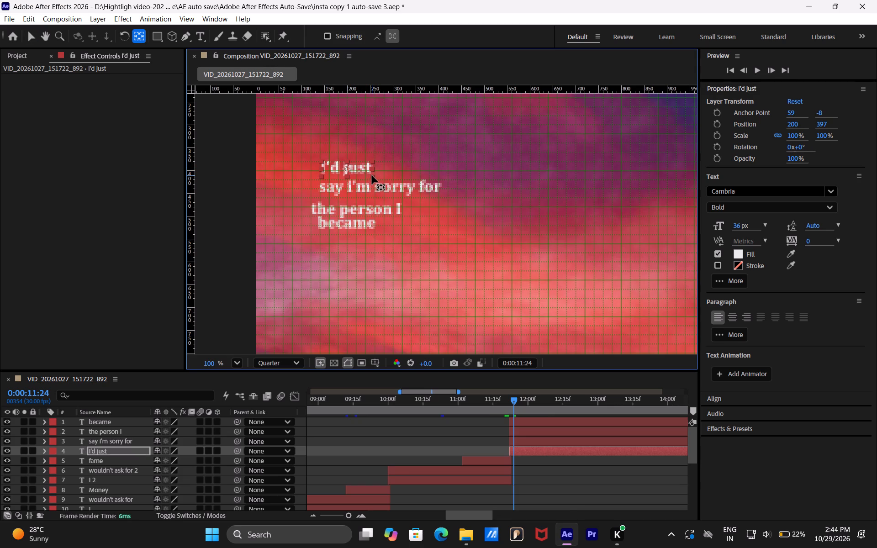
key("v")
left_click_drag(373, 174, 374, 174)
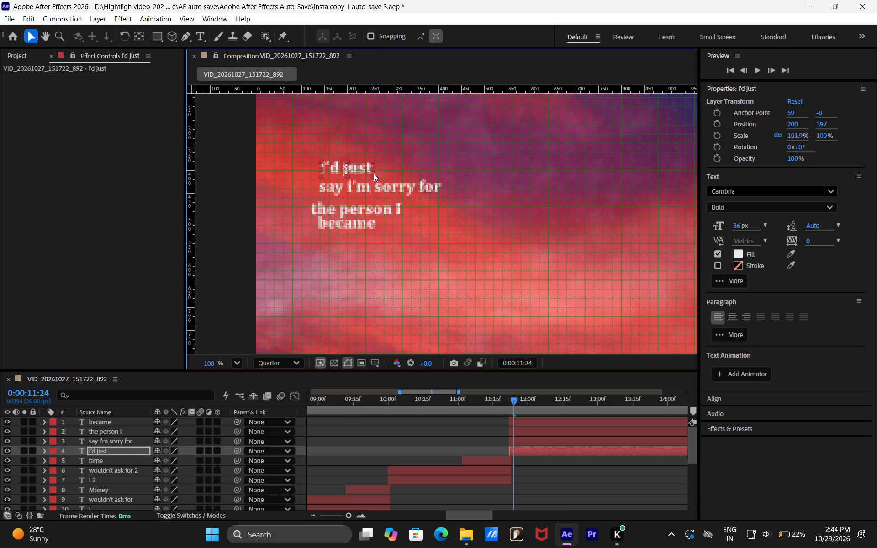
left_click_drag(374, 174, 377, 174)
left_click(367, 169)
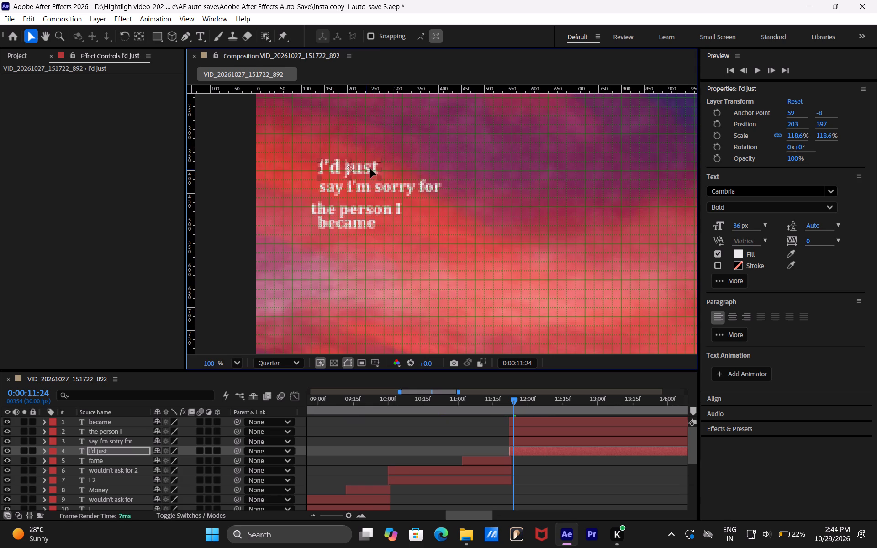
Centre the anchor point of "say i'm sorry for" at about 136, -4, enlarge it to about 105.3% and place it near 279, 438.
left_click(366, 191)
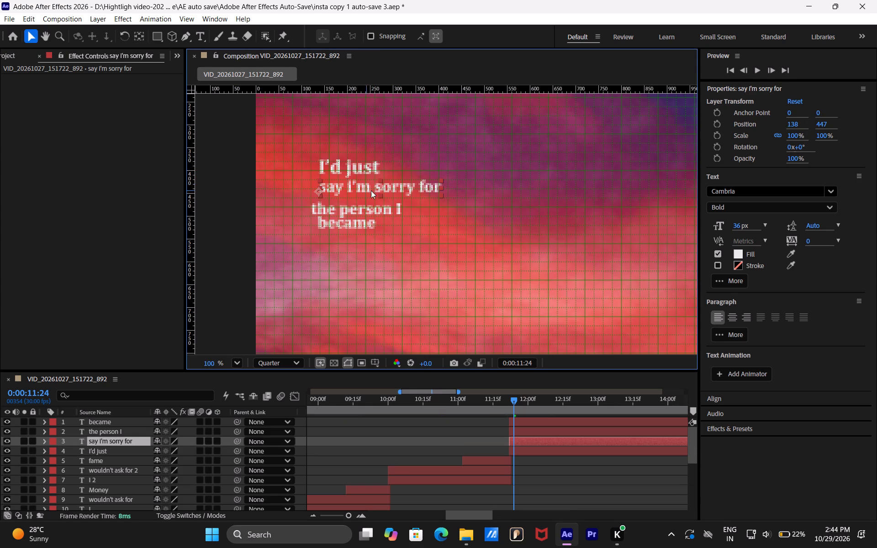
key("y")
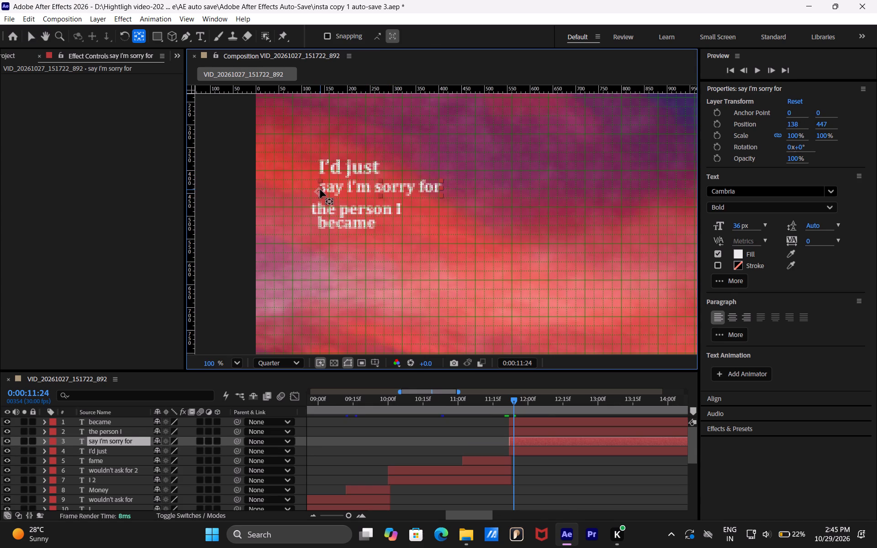
left_click_drag(321, 190, 384, 190)
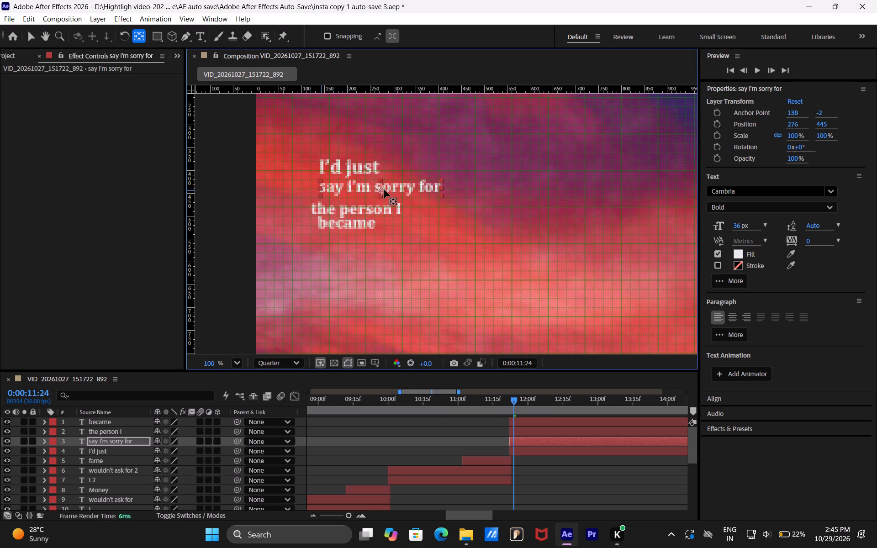
left_click_drag(384, 190, 383, 189)
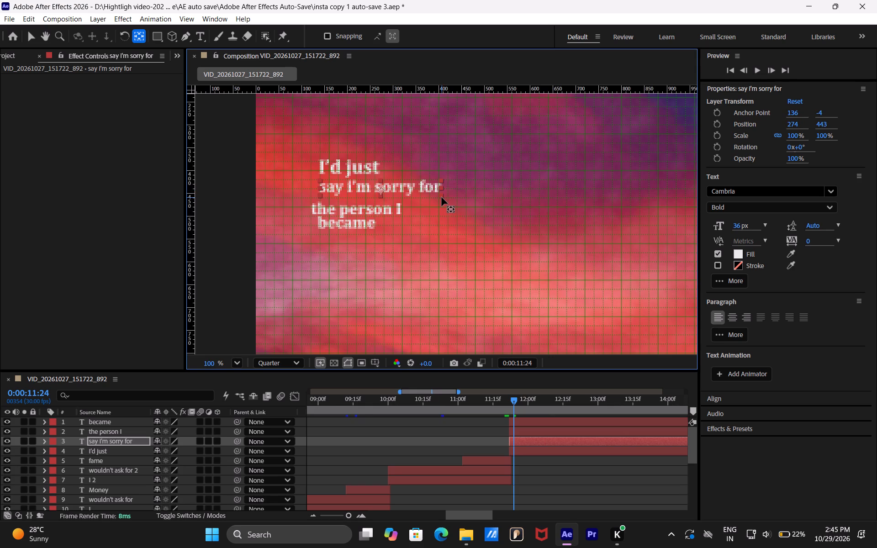
key("v")
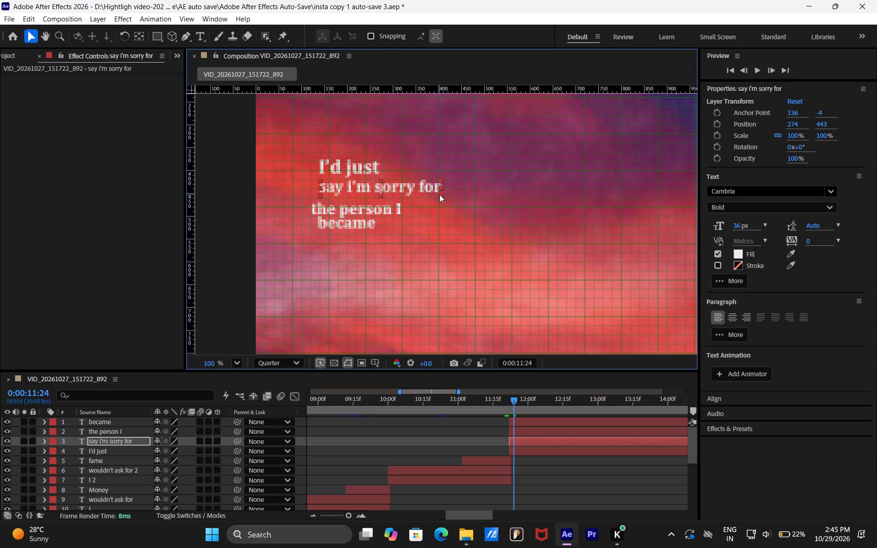
left_click(439, 195)
left_click(428, 190)
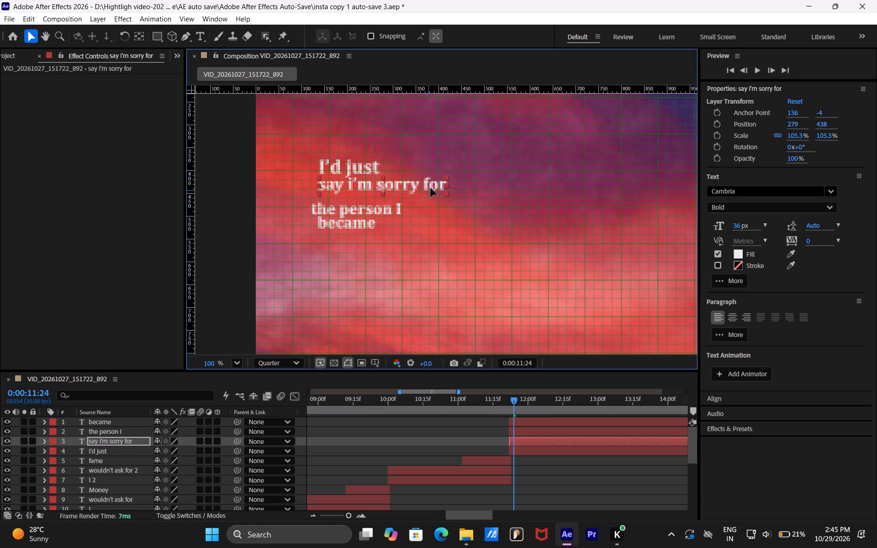
left_click(434, 222)
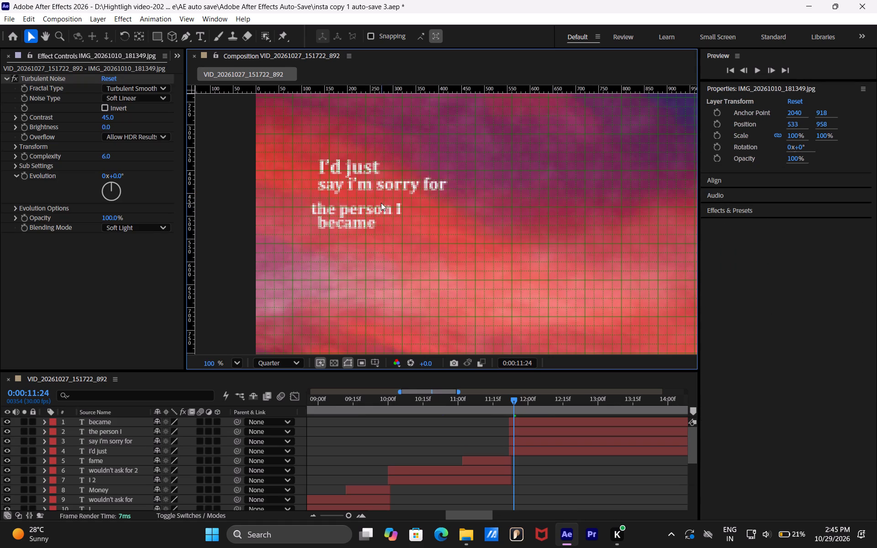
Move "the person I" up to about 136, 483 so it lines up beneath "say i'm sorry for".
left_click(385, 211)
left_click(385, 211)
left_click(525, 437)
left_click(525, 434)
left_click_drag(380, 211, 381, 210)
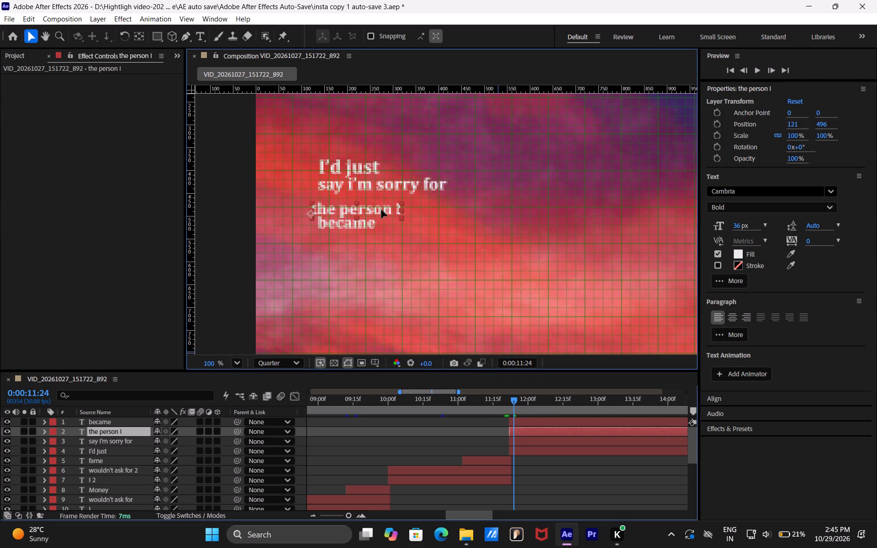
left_click_drag(381, 210, 387, 205)
key("v")
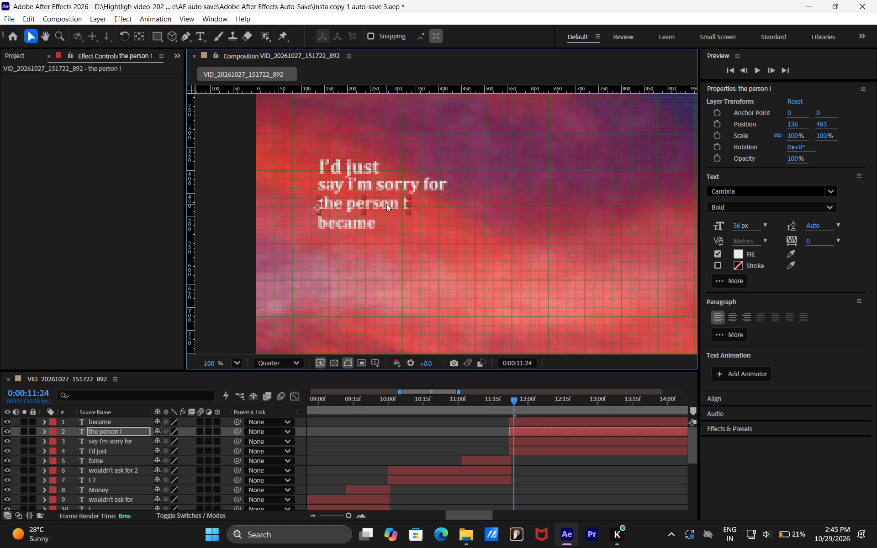
Centre the anchor point of "the person I" at about 99, -11, enlarge it to about 121.6% and place it near 254, 475.
key("y")
left_click_drag(319, 208, 365, 203)
key("v")
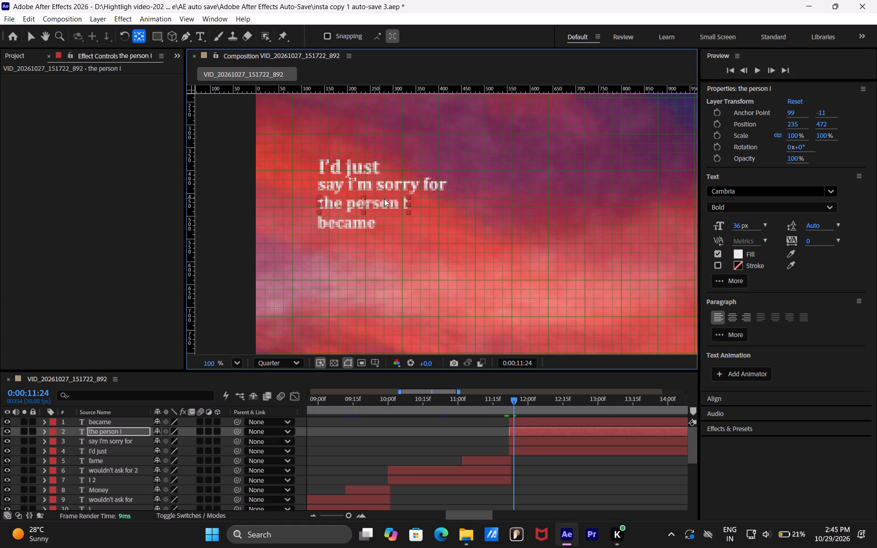
left_click_drag(407, 211, 409, 211)
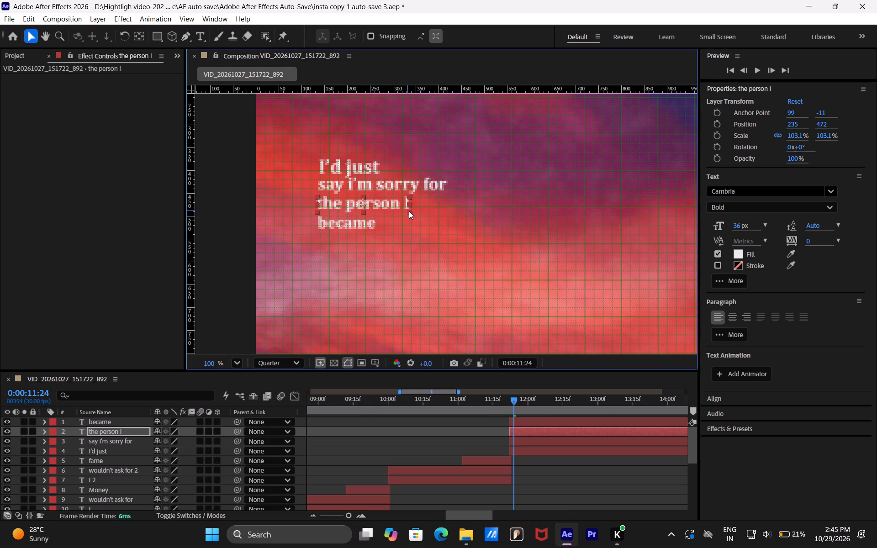
left_click_drag(409, 211, 412, 212)
left_click_drag(398, 201, 407, 201)
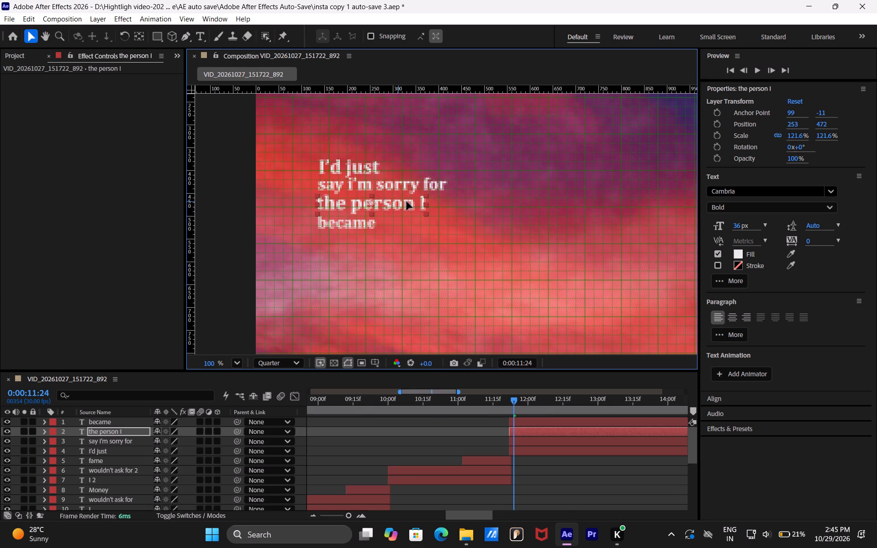
left_click_drag(407, 201, 407, 201)
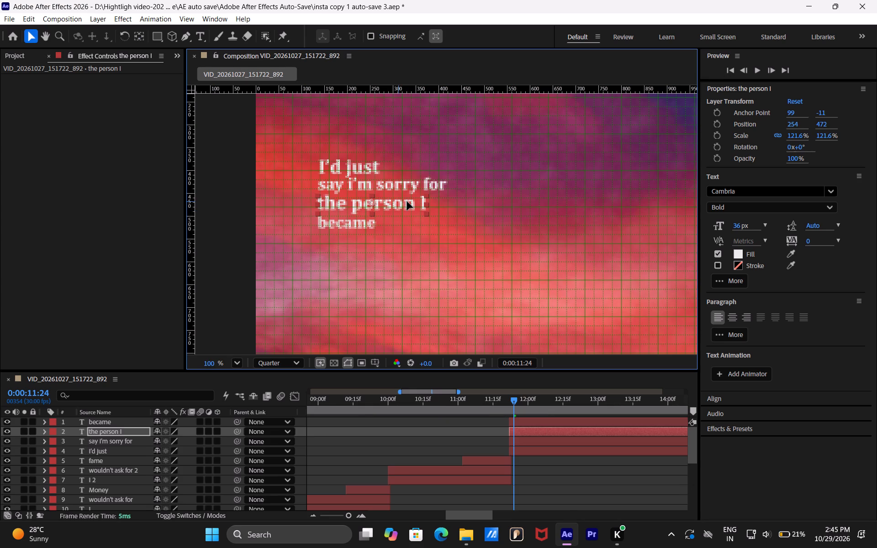
left_click_drag(407, 201, 407, 203)
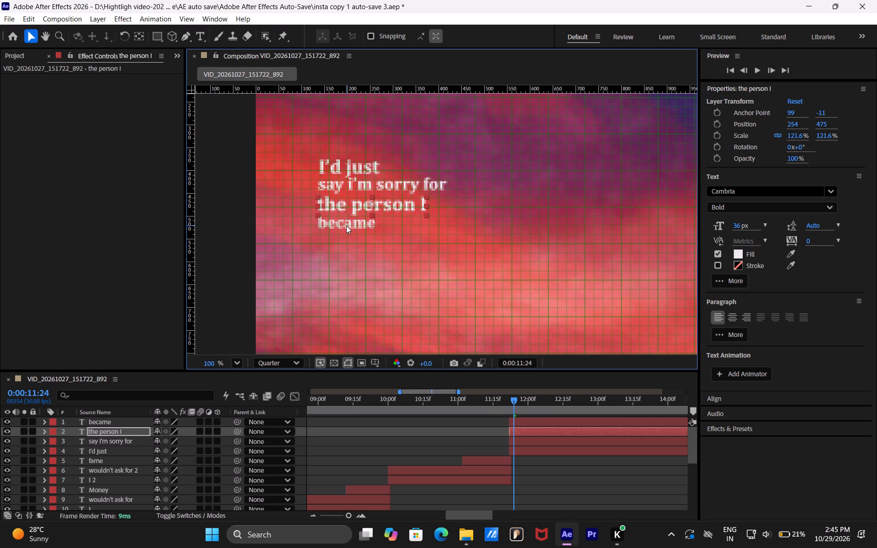
Nudge "became" to about 139, 526 and centre its anchor point at about 66, -10.
left_click(346, 226)
left_click(357, 226)
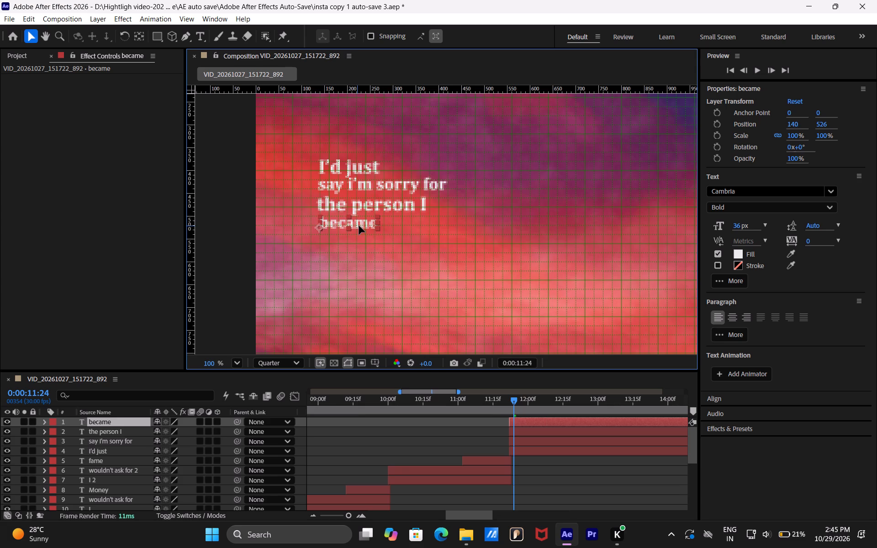
key("y")
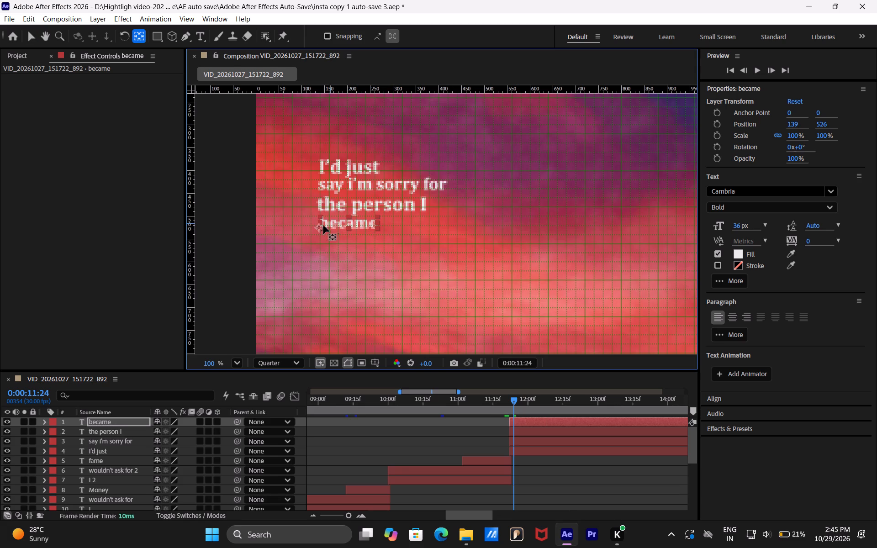
left_click_drag(322, 228, 352, 223)
left_click(381, 272)
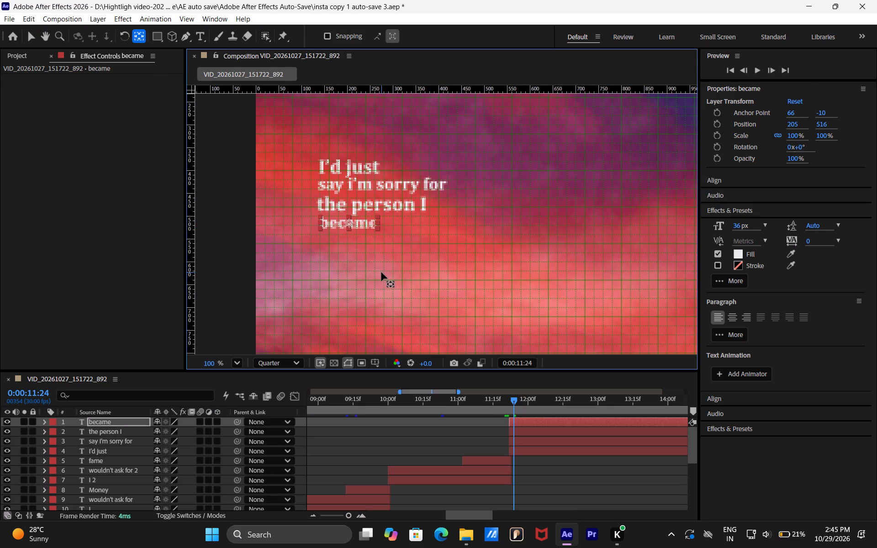
Examine the four-line text block within the full frame, checking its lines "became", "the person I" and "say i'm sorry for".
left_click(238, 360)
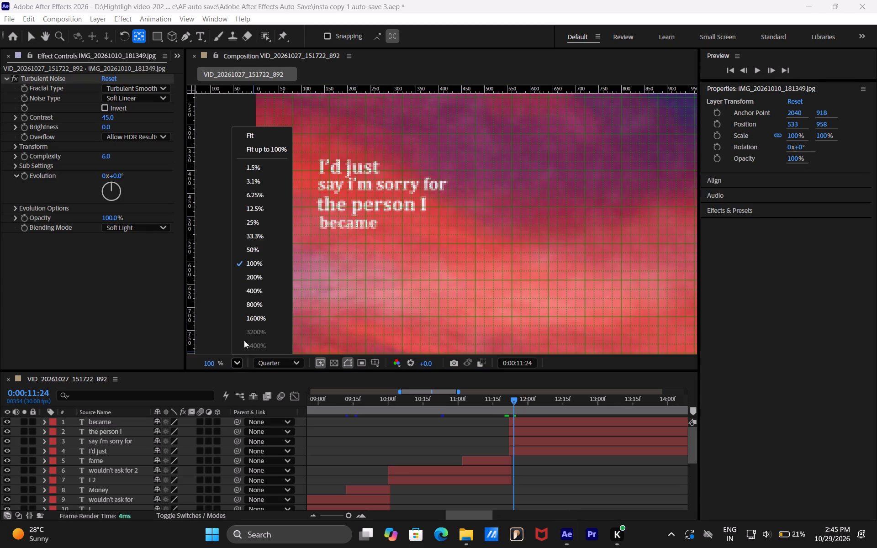
left_click(249, 137)
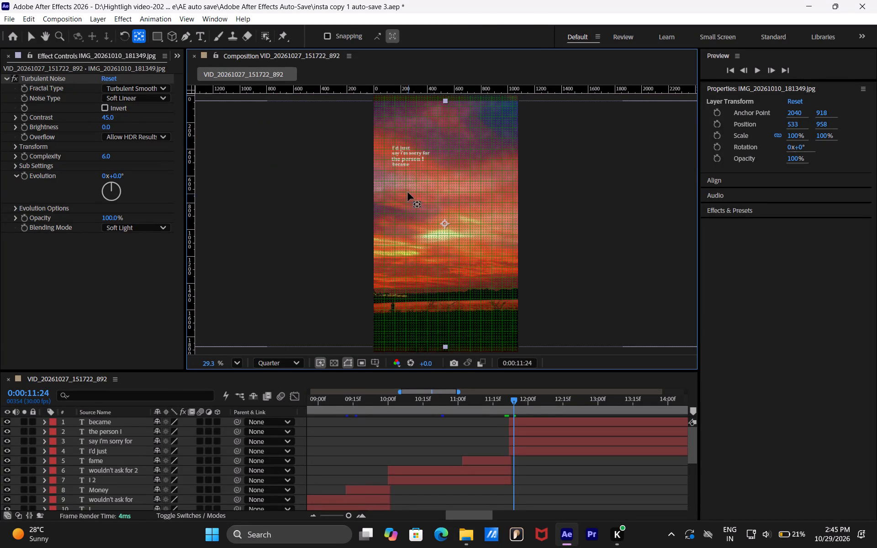
key("v")
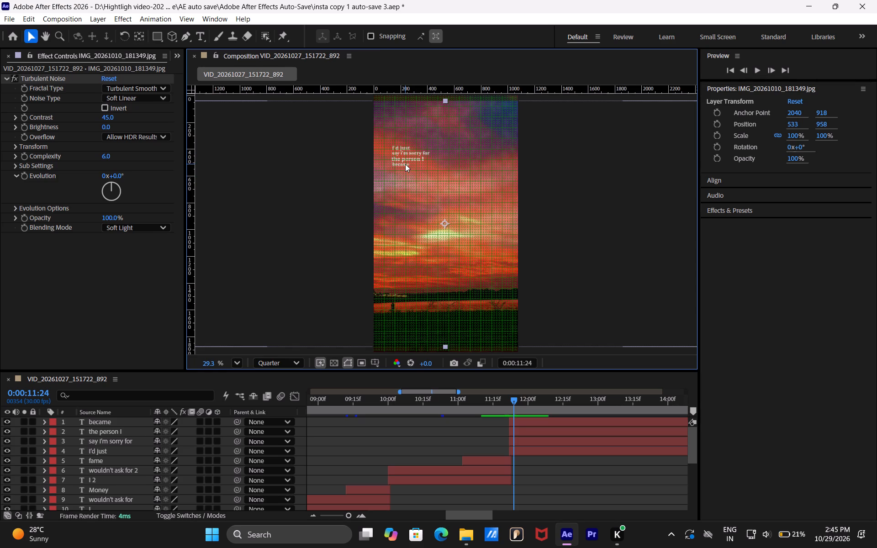
left_click(405, 164)
left_click(524, 423)
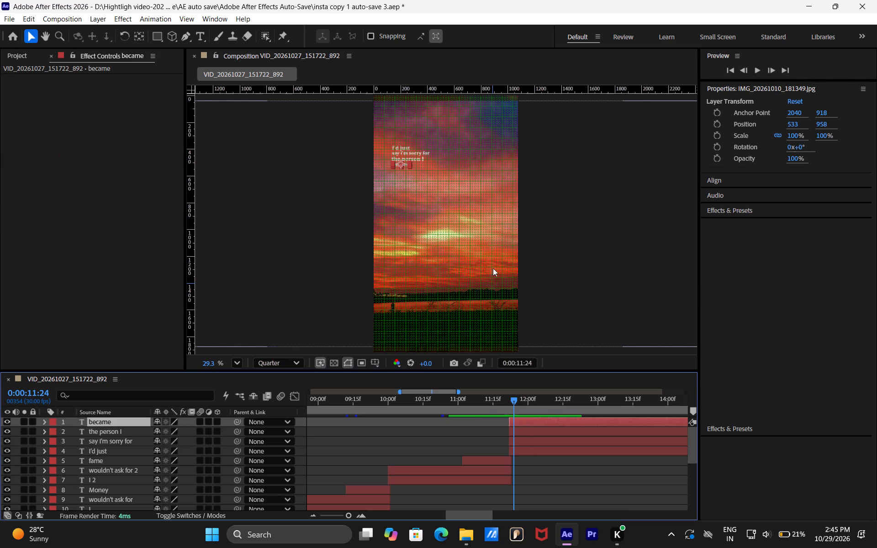
left_click(406, 164)
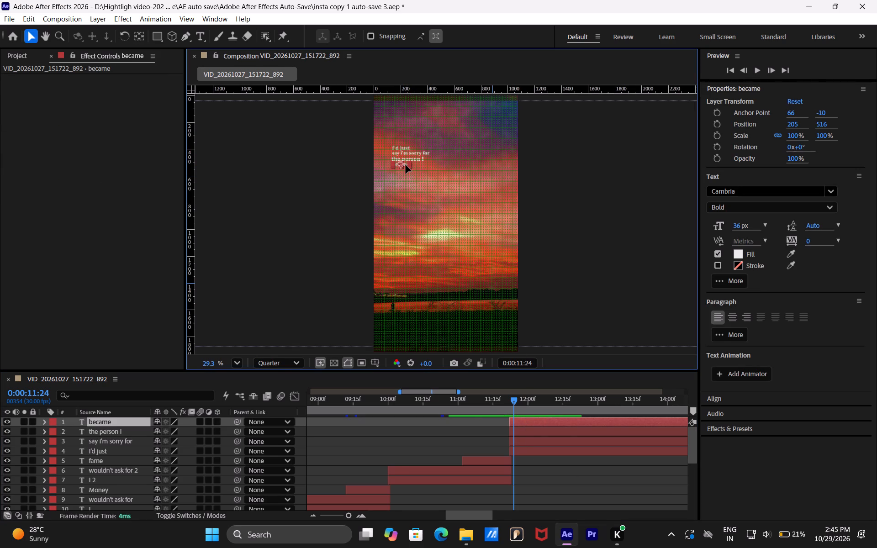
left_click(414, 159)
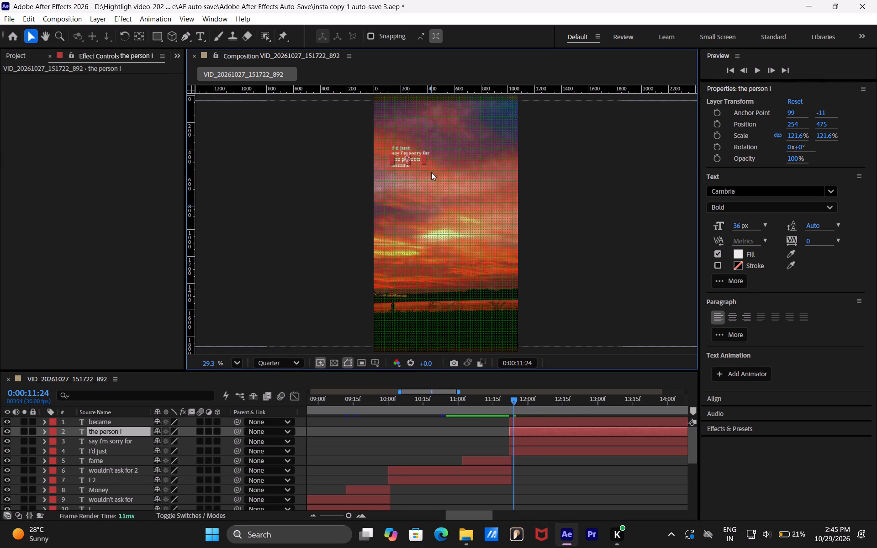
left_click(442, 235)
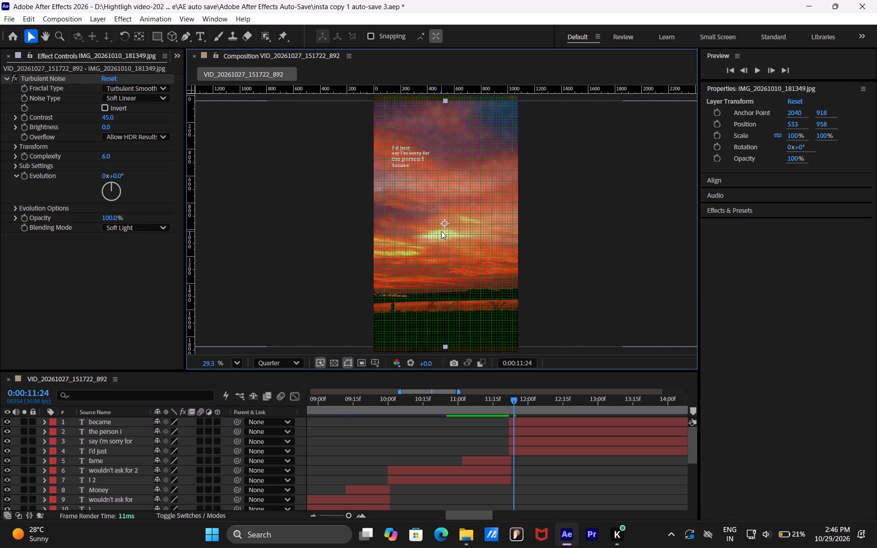
left_click(419, 152)
left_click(422, 154)
left_click(536, 439)
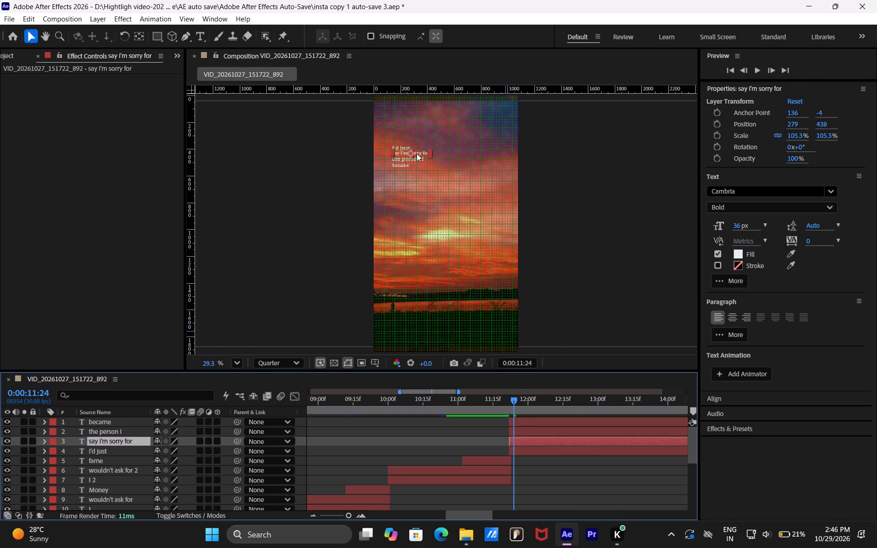
left_click(417, 153)
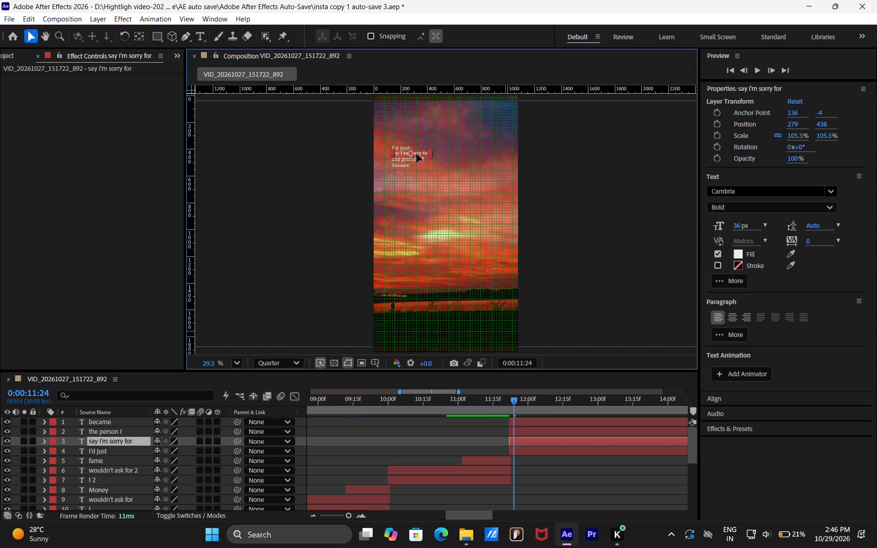
left_click(426, 189)
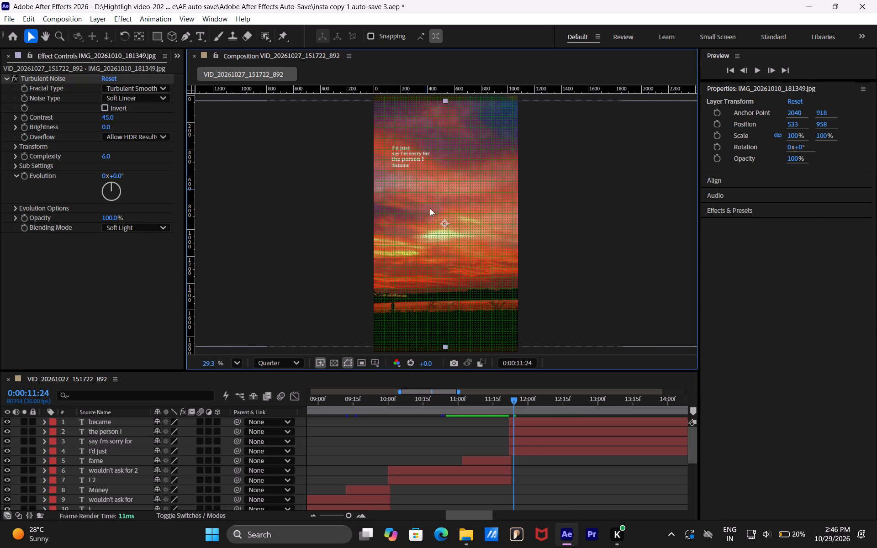
Play back the text animation from 0:00:09:09 through the "I'd just say i'm sorry for the person I became" lines.
left_click(233, 363)
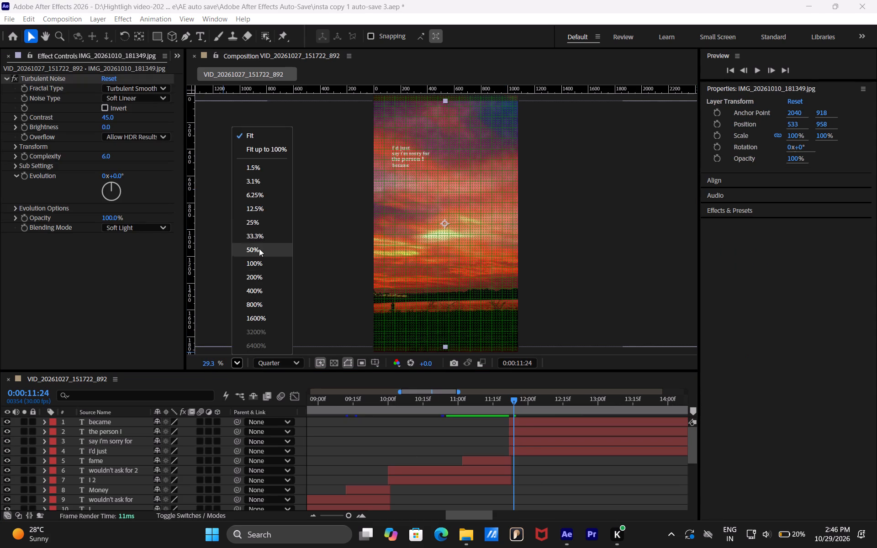
left_click(262, 234)
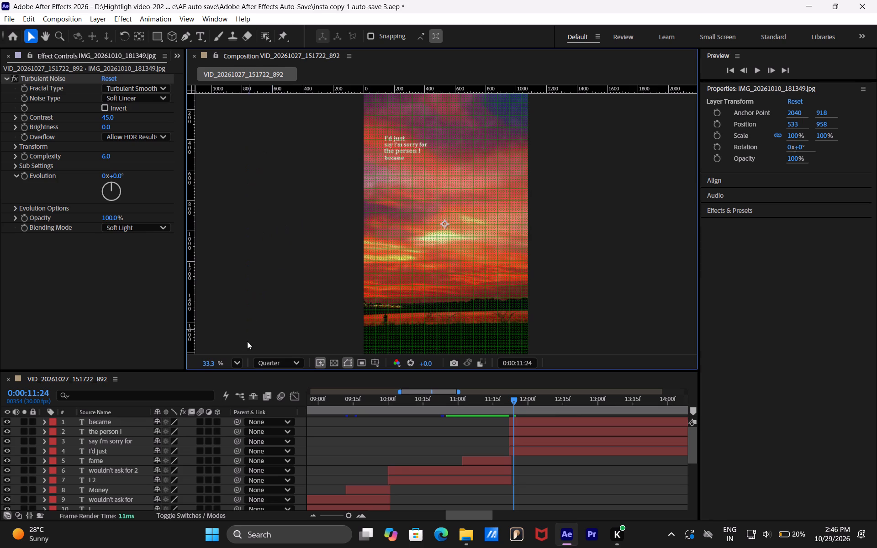
left_click(239, 361)
left_click(271, 269)
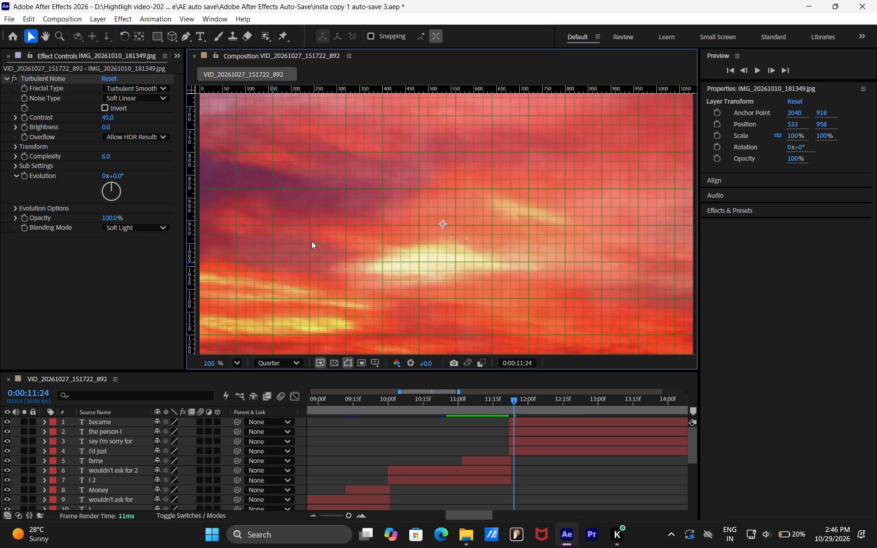
key("space")
key("space")
key("space")
key("space")
key("space")
key("space")
key("space")
key("space")
key("space")
key("space")
key("space")
key("space")
key("space")
key("space")
key("space")
key("space")
key("space")
key("space")
key("space")
key("space")
left_click_drag(349, 174, 523, 353)
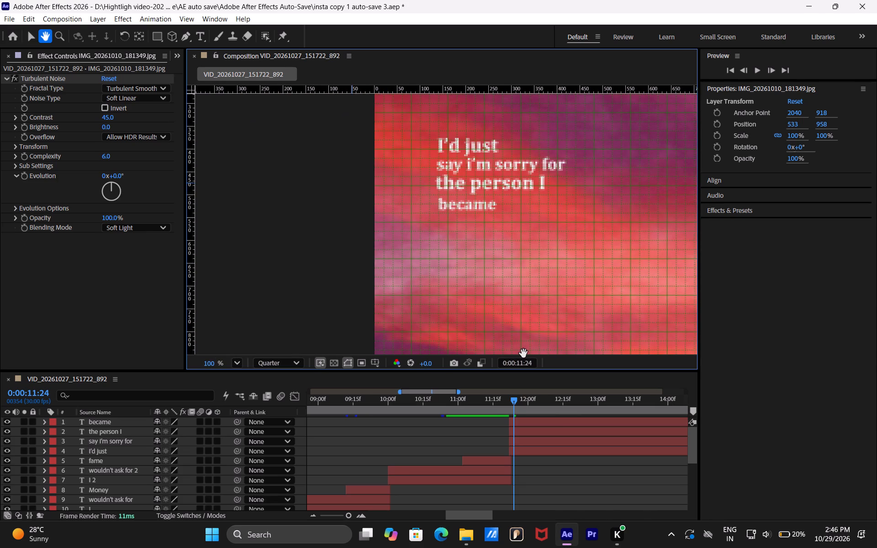
left_click_drag(523, 353, 522, 353)
left_click(569, 495)
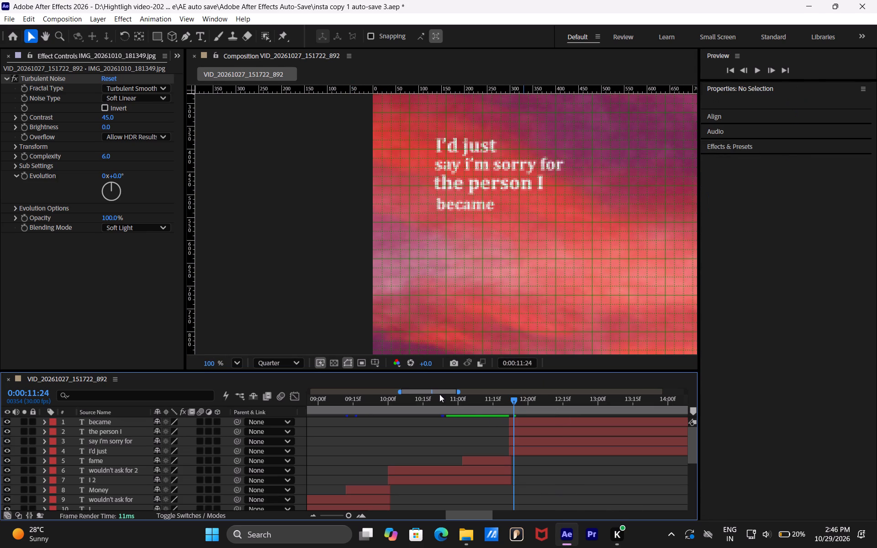
left_click(342, 397)
key("space")
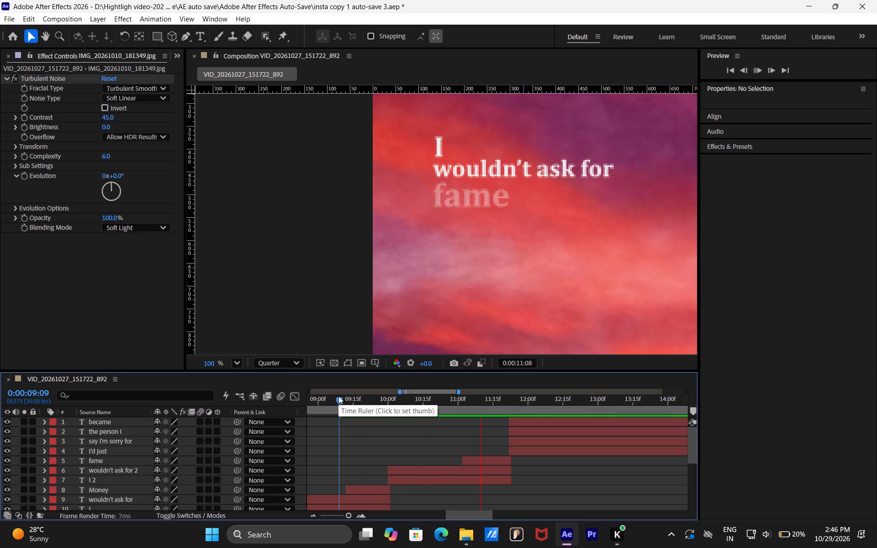
key("space")
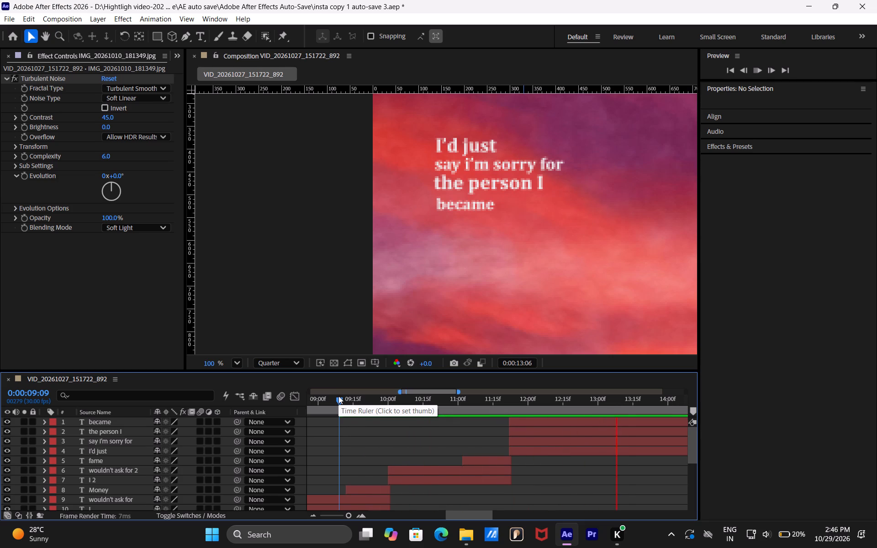
Set the current time to 0:00:11:22, where the four "I'd just say i'm sorry for the person I became" layers start.
left_click_drag(509, 401, 505, 401)
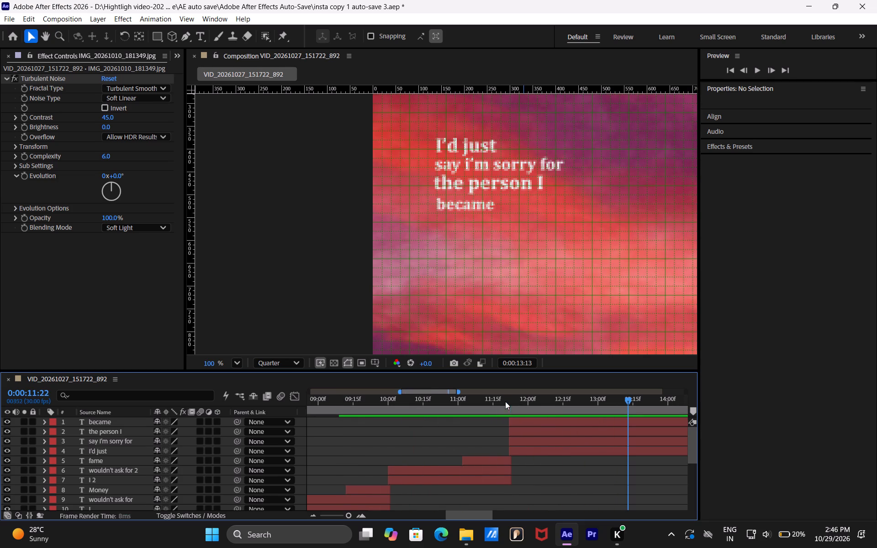
left_click_drag(505, 401, 530, 406)
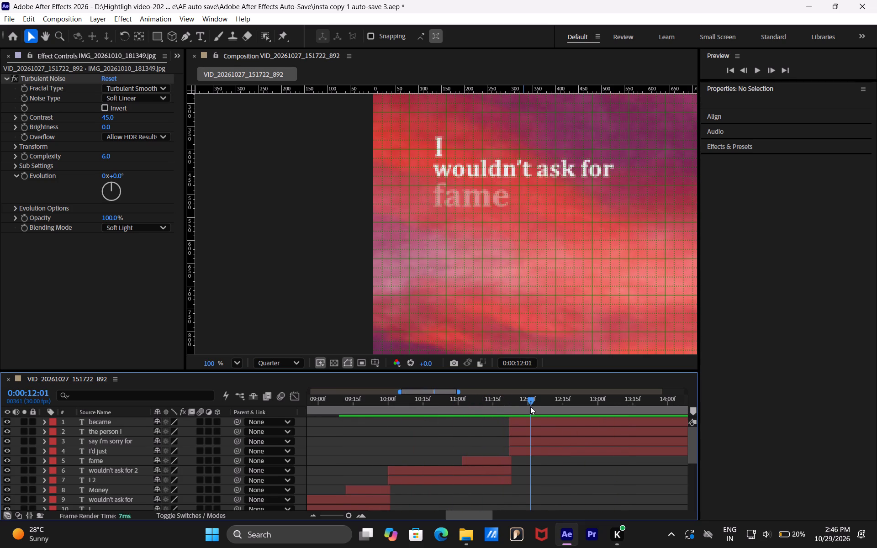
left_click_drag(530, 406, 509, 407)
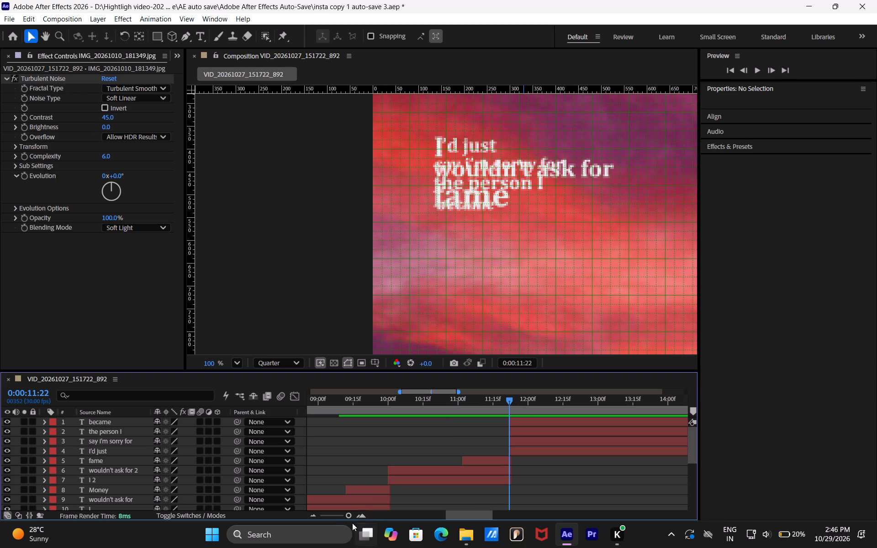
left_click_drag(344, 516, 352, 514)
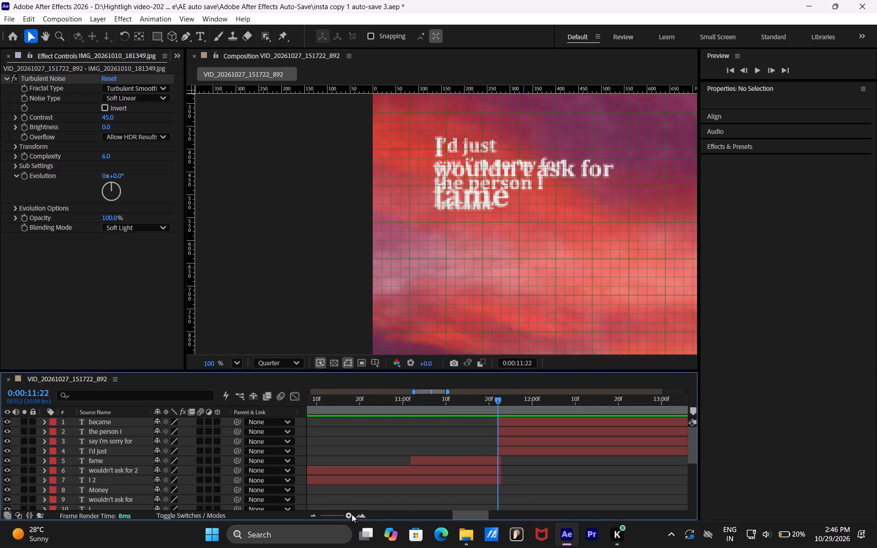
left_click_drag(352, 514, 350, 514)
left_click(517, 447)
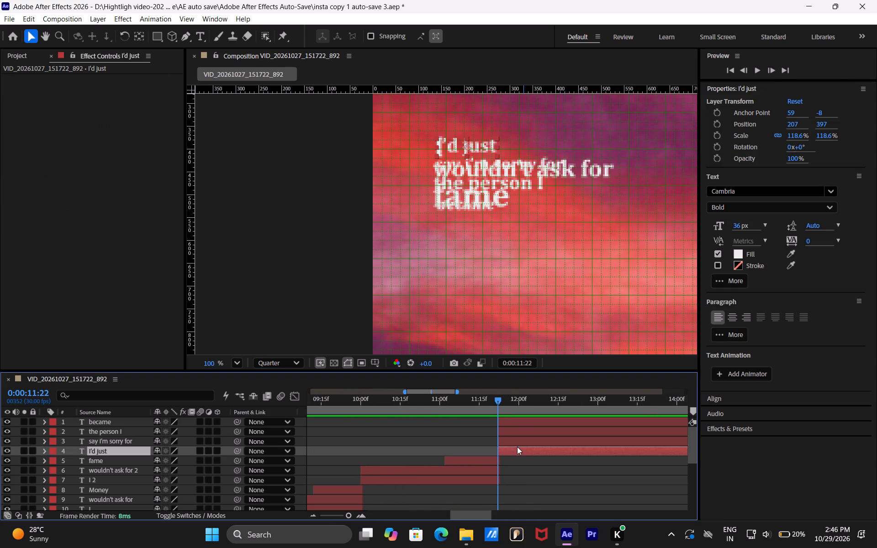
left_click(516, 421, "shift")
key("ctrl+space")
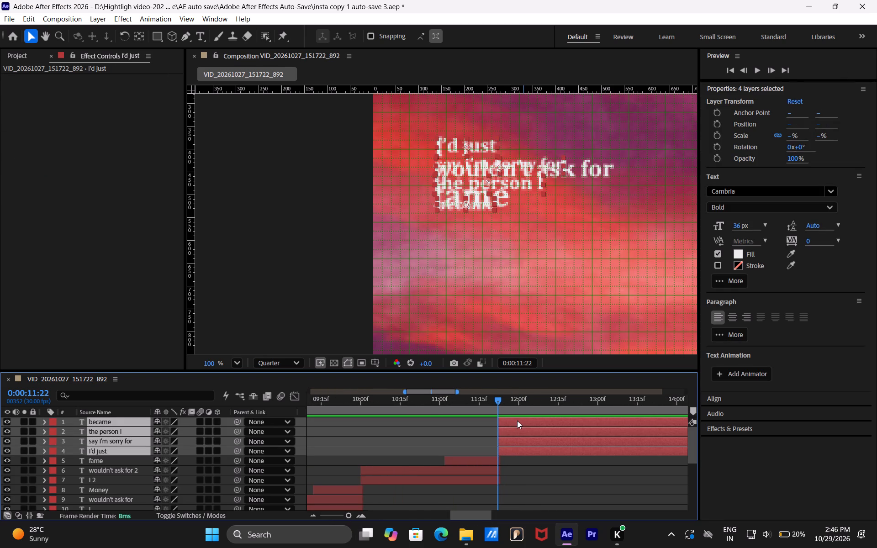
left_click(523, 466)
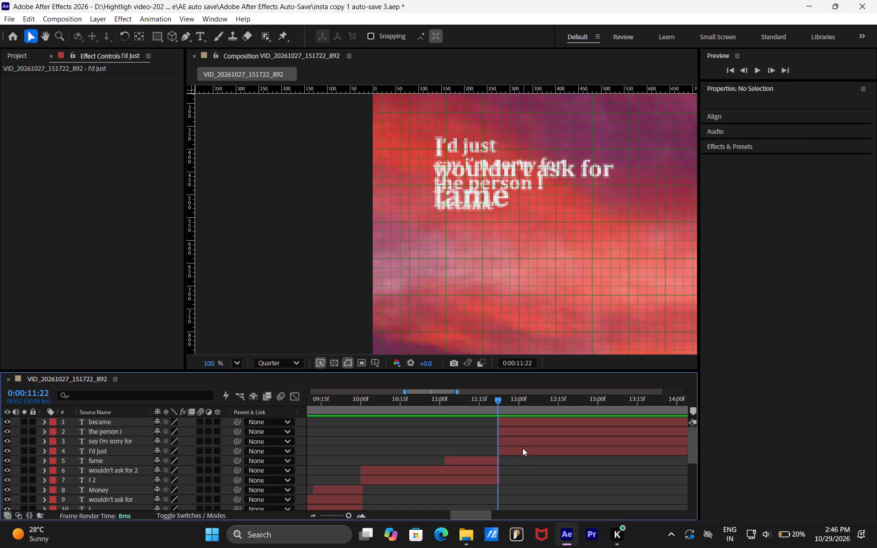
Apply the Fade Up Words preset to the "I'd just" layer at 0:00:11:22.
left_click(523, 448)
key("ctrl+space")
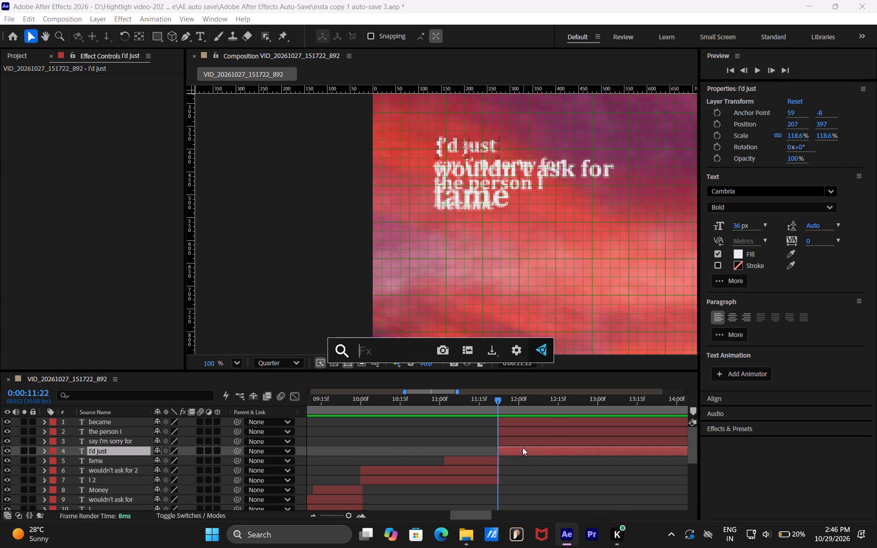
type("fade")
key("space")
type("up")
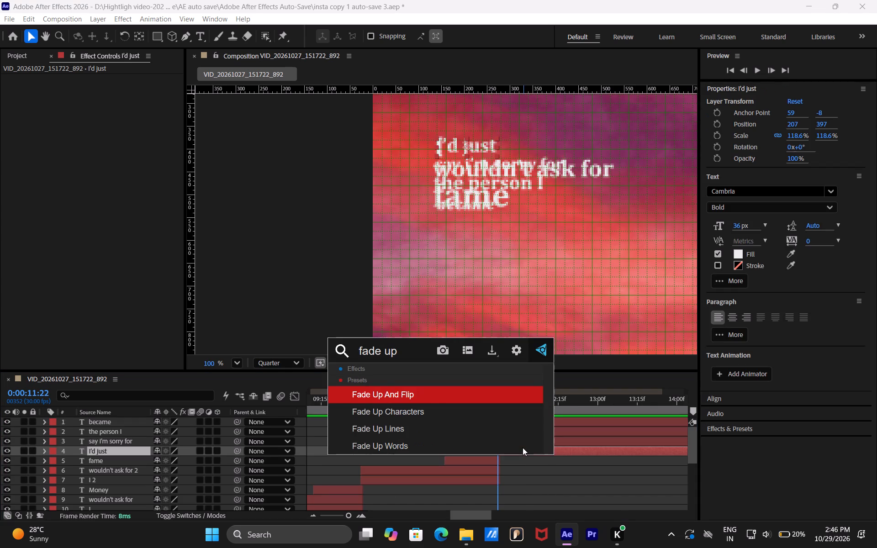
key("Up")
key("Return")
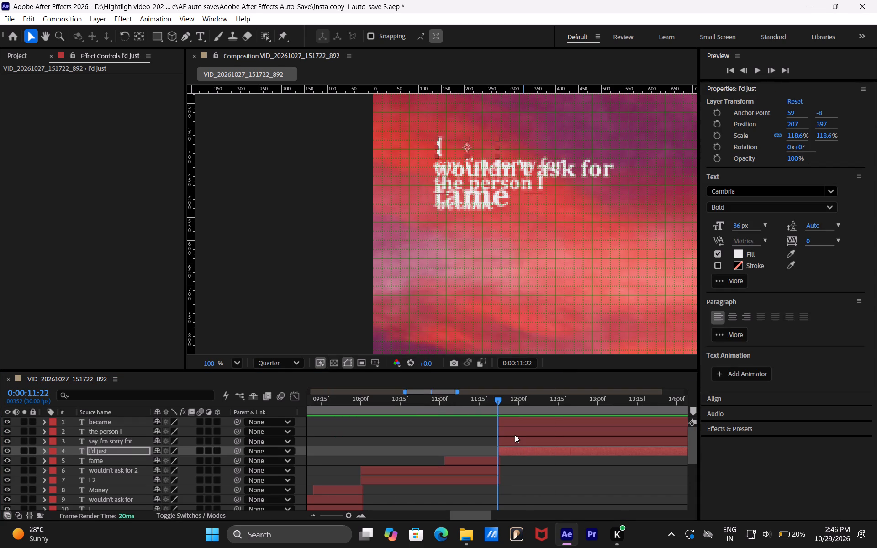
Apply the Fade Up Words preset to the "say i'm sorry for" layer at 0:00:12:00.
left_click(525, 442)
left_click(520, 403)
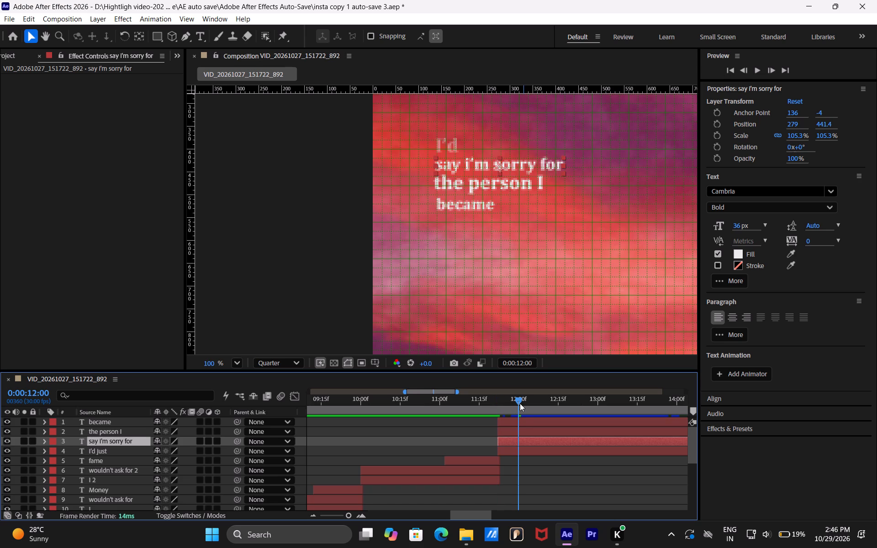
key("ctrl+space")
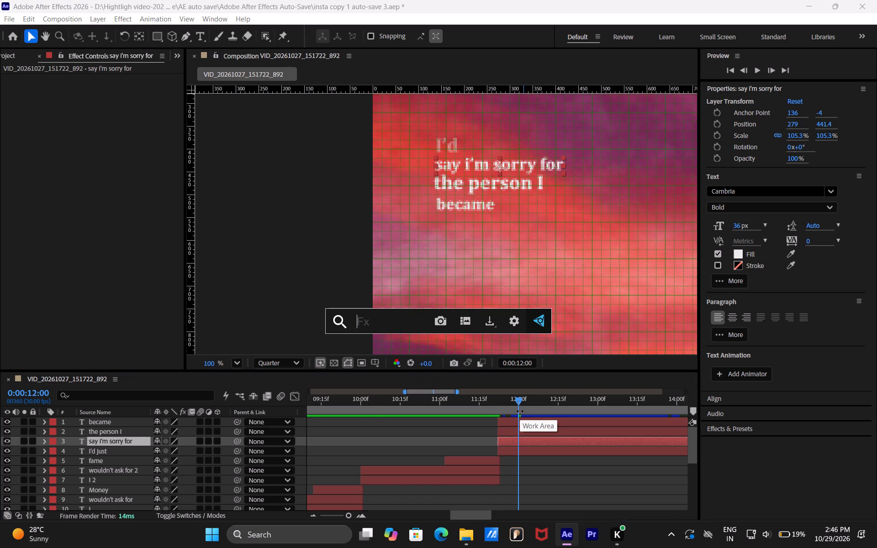
type("fade up words")
key("Return")
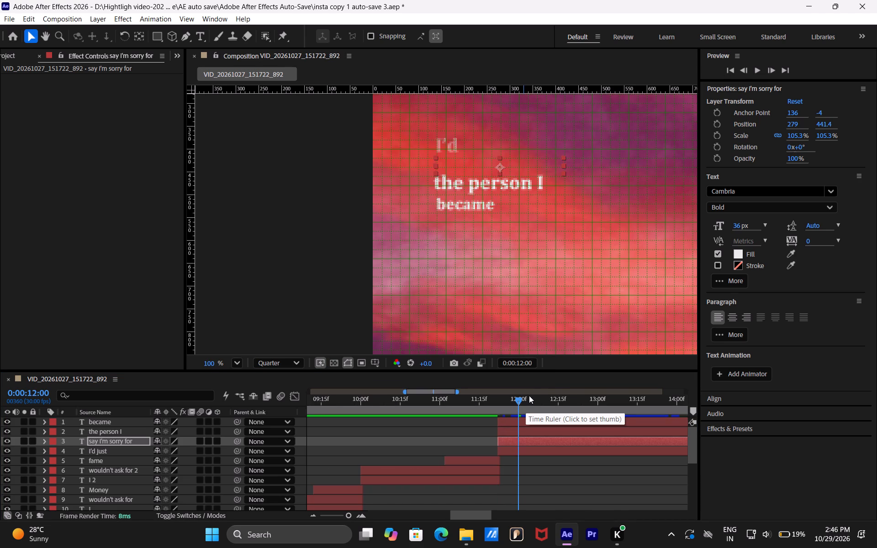
Apply the Fade Up Words preset to the "the person I" layer at 0:00:12:06.
left_click(533, 400)
left_click_drag(537, 432, 540, 427)
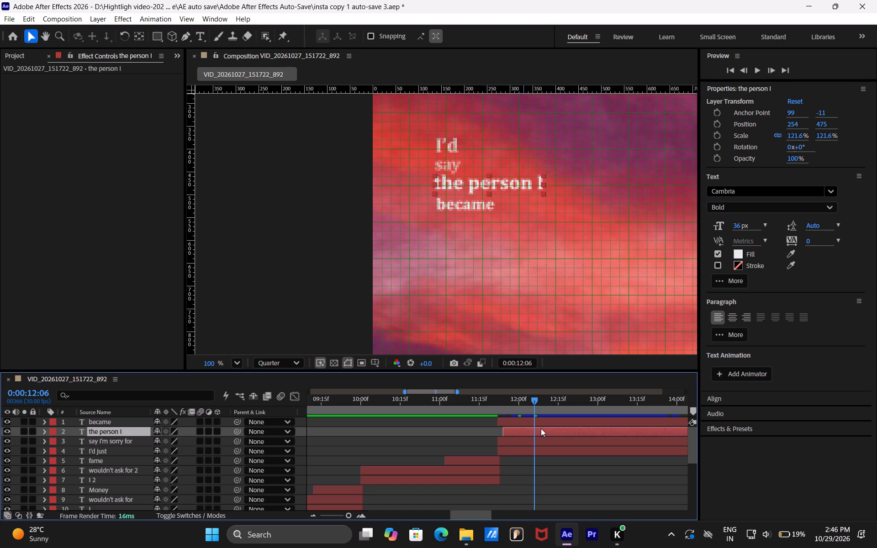
key("ctrl+space")
type("fade up wprds")
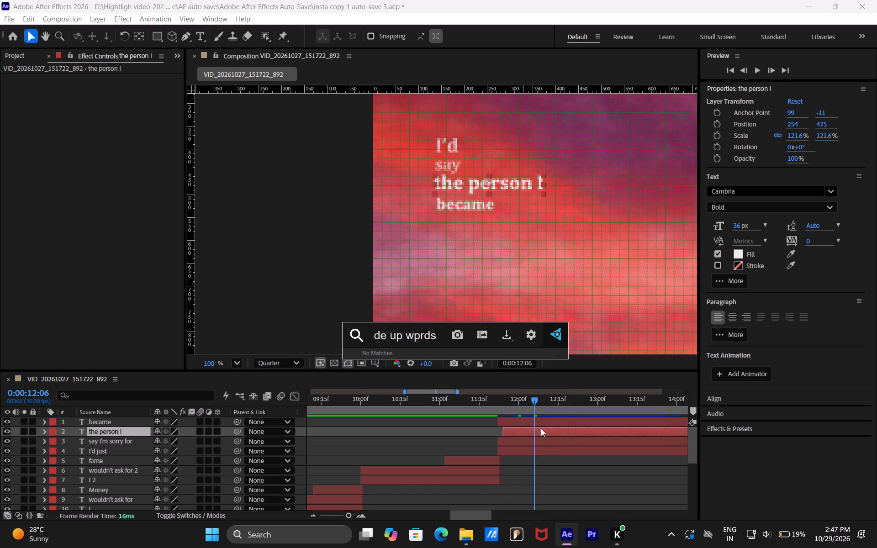
key("BackSpace")
key("BackSpace")
key("BackSpace")
key("BackSpace")
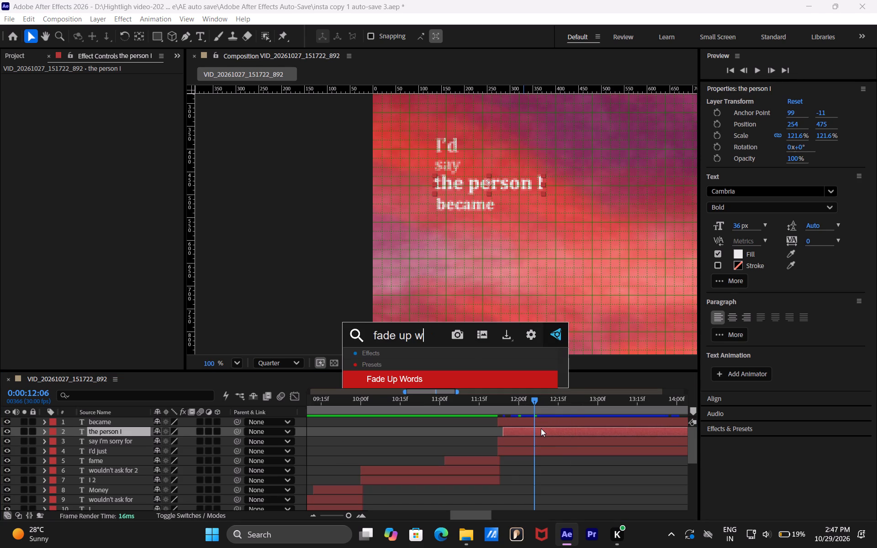
key("Return")
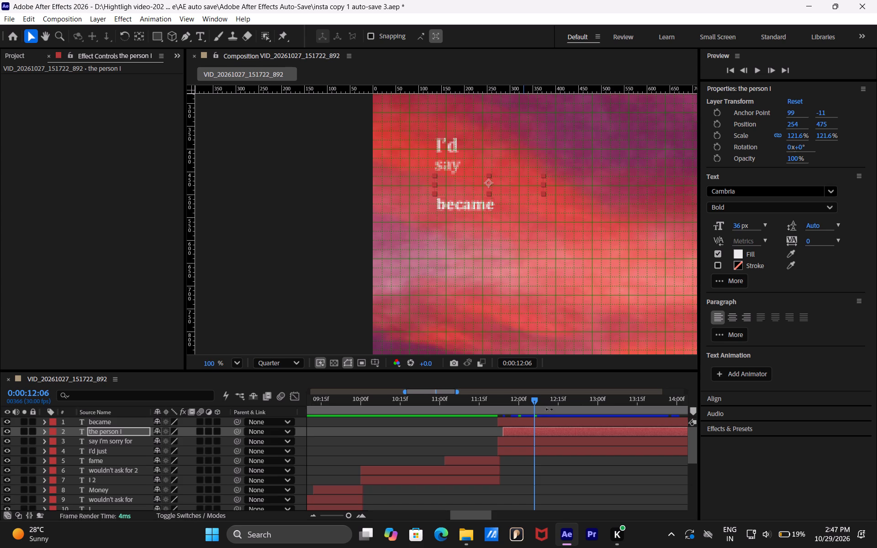
Apply the Fade Up Words preset to the "became" layer at 0:00:12:13.
left_click(552, 401)
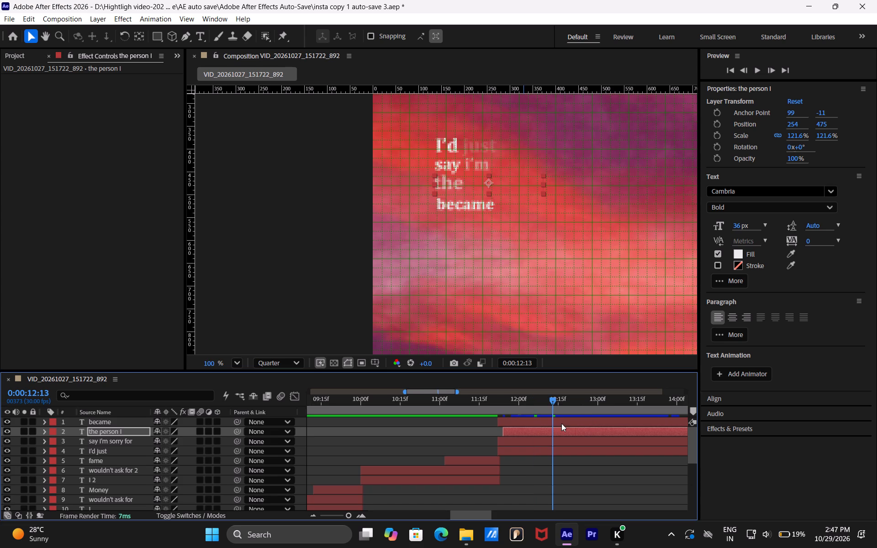
left_click(561, 423)
key("ctrl+space")
type("fade yp")
key("space")
key("BackSpace")
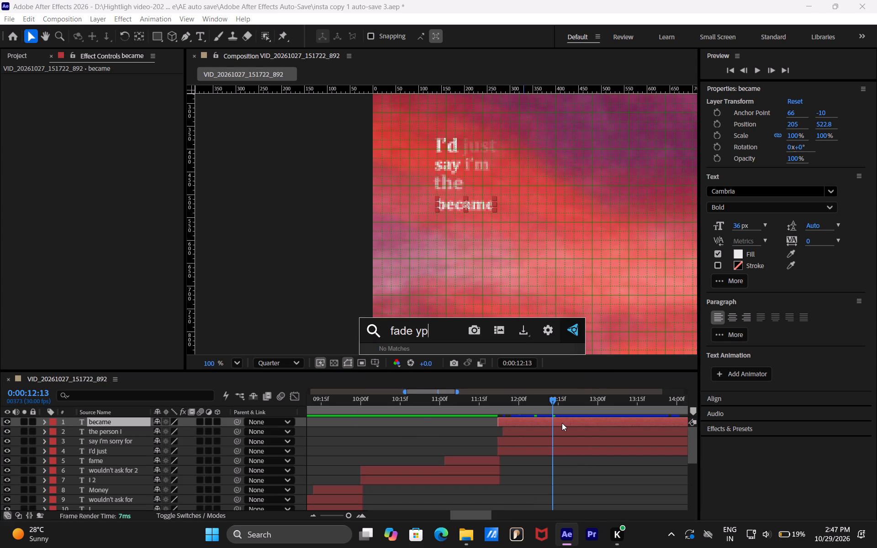
key("BackSpace")
key("BackSpace")
type("up")
key("space")
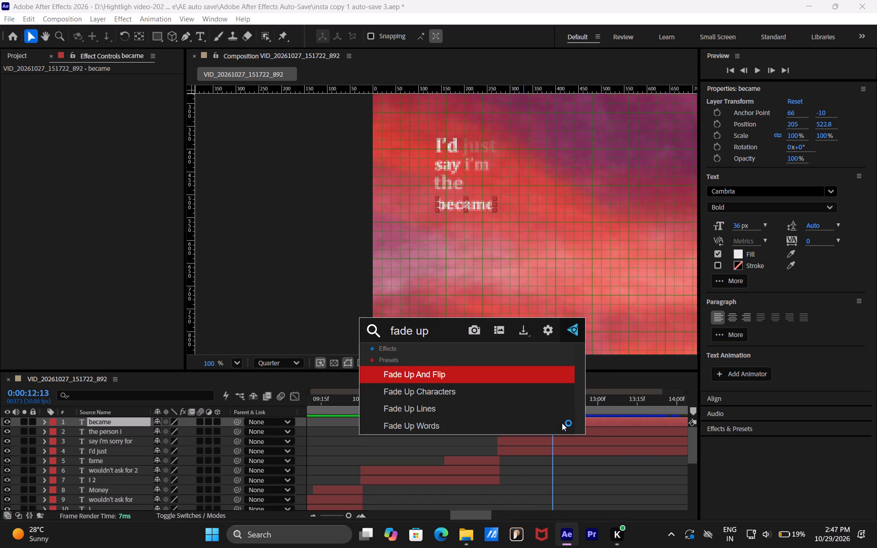
type("word")
key("Return")
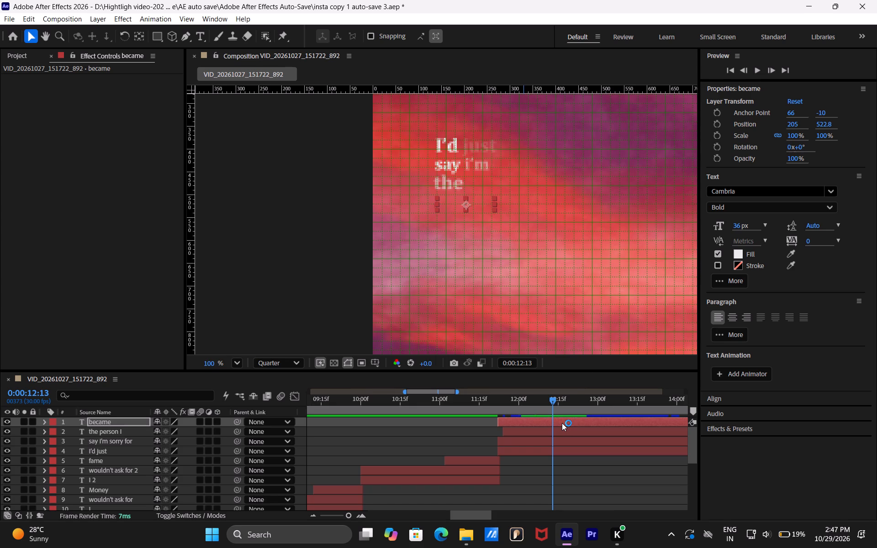
Shorten the "I'd just" fade by moving its Range Selector Start keyframes to about 0:00:11:23 and 0:00:12:05.
left_click(543, 451)
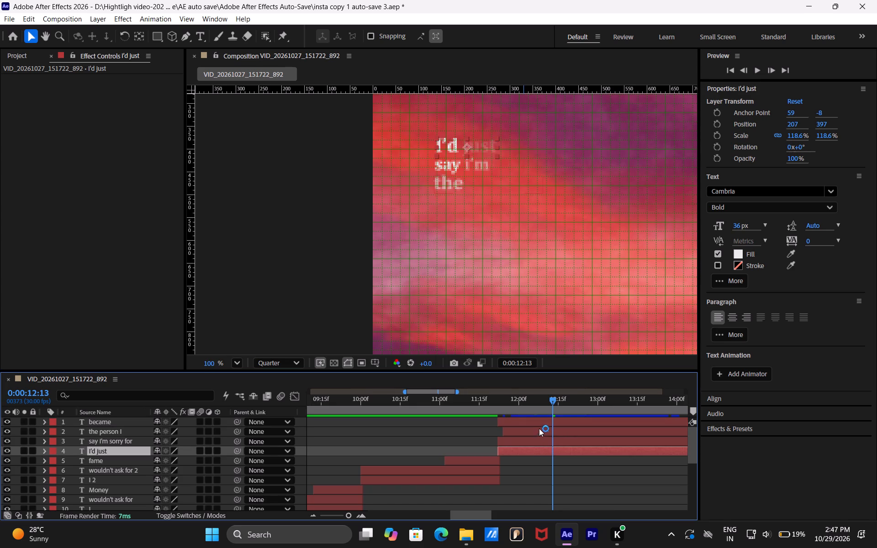
left_click(539, 428)
left_click(552, 447)
key("u")
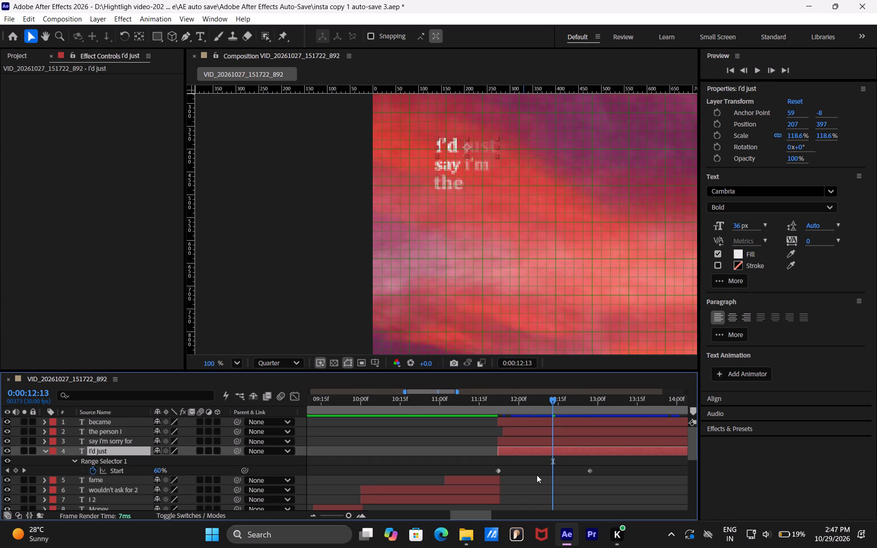
left_click(497, 470)
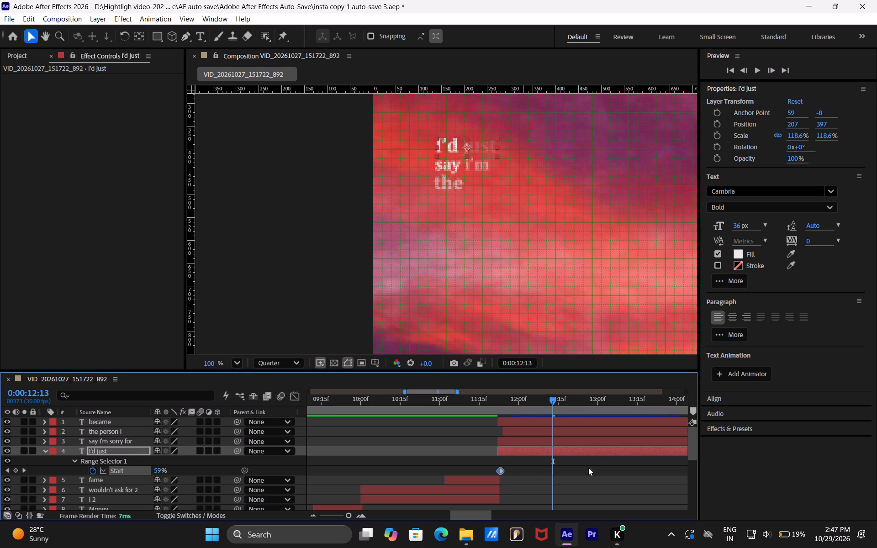
left_click_drag(588, 468, 534, 464)
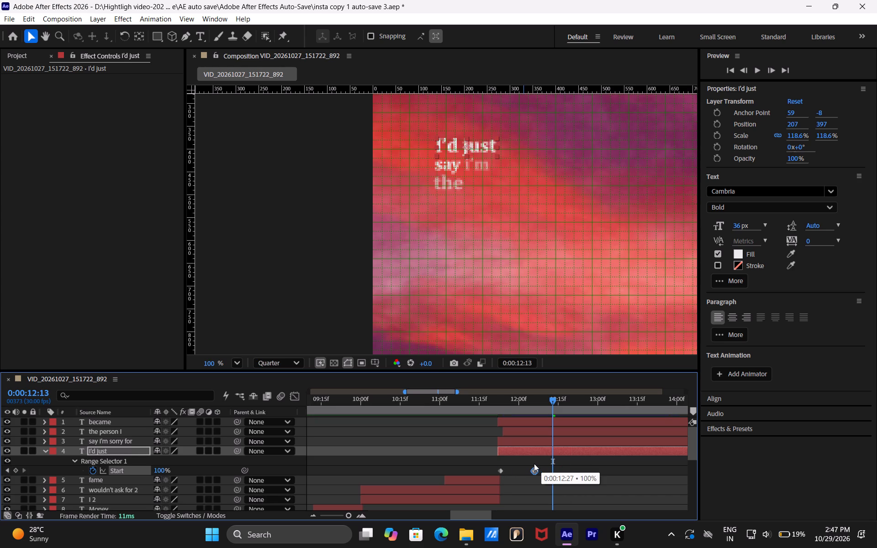
left_click_drag(534, 464, 530, 463)
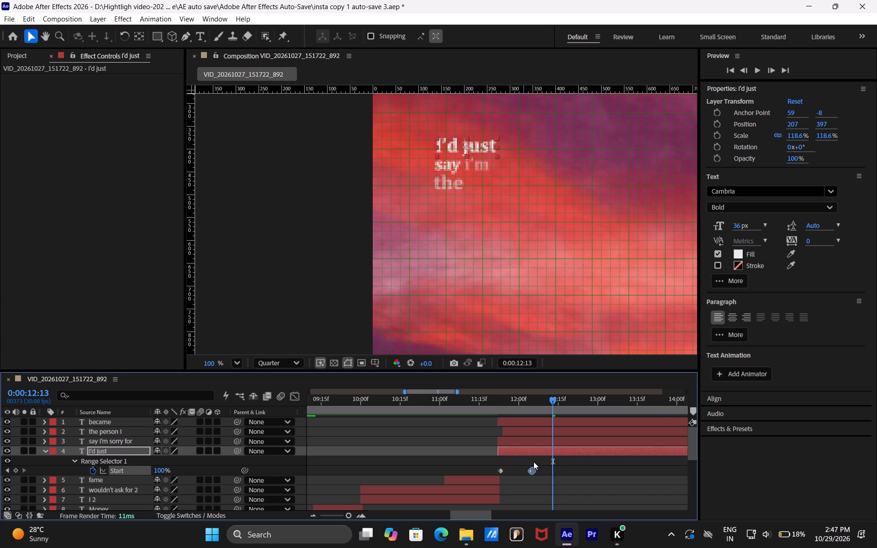
Retime the "say i'm sorry for" fade, moving its Start keyframes to about 0:00:12:05, where "I'd just" ends, and 0:00:12:25.
left_click(549, 441)
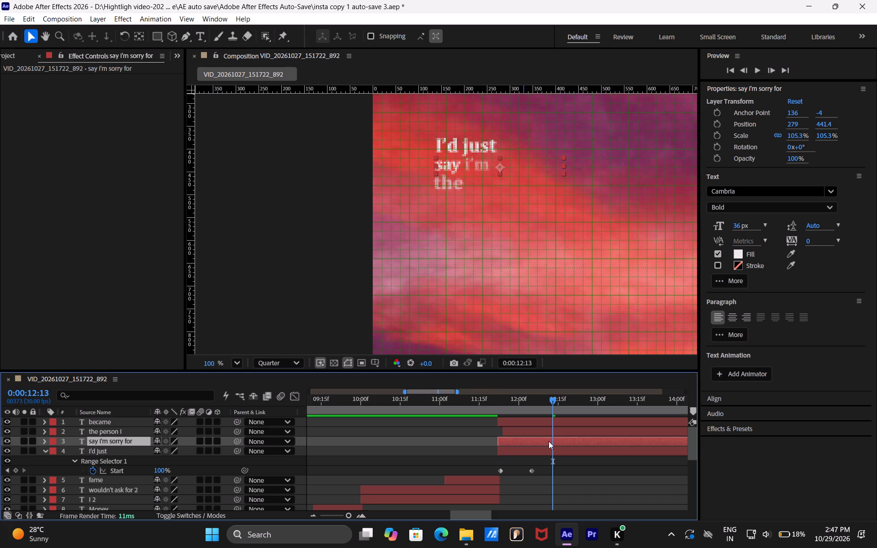
key("u")
left_click_drag(515, 461, 523, 459)
left_click_drag(518, 459, 531, 460)
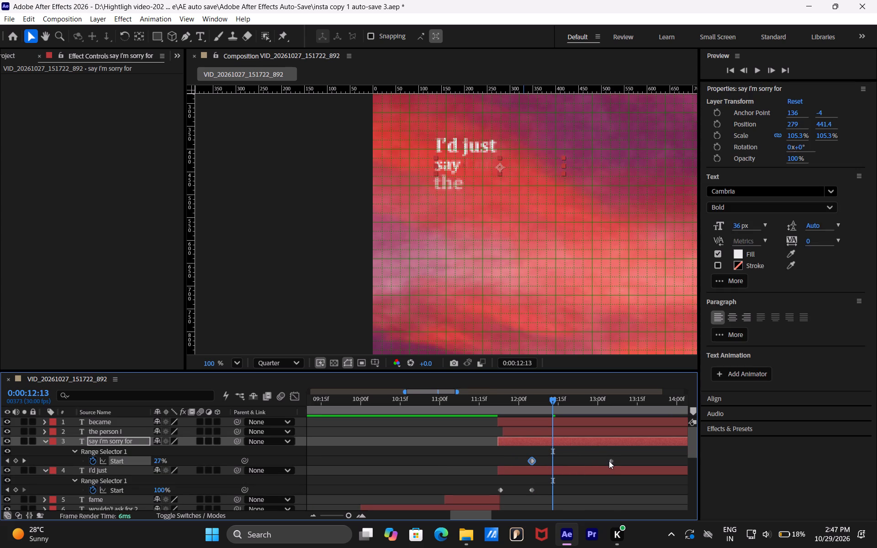
left_click_drag(610, 461, 585, 458)
Move the first Range Selector Start keyframe of "the person I" to about 0:00:12:22.
left_click(578, 432)
key("u")
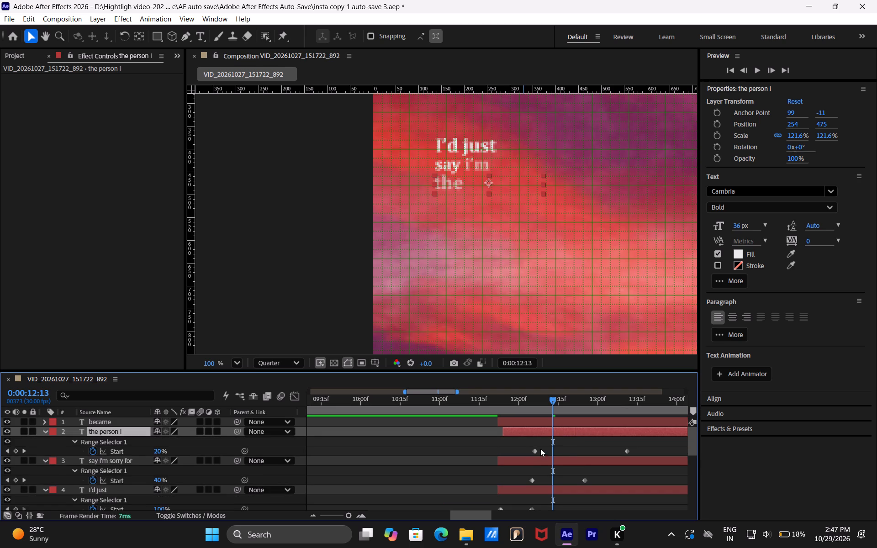
left_click_drag(534, 451, 576, 453)
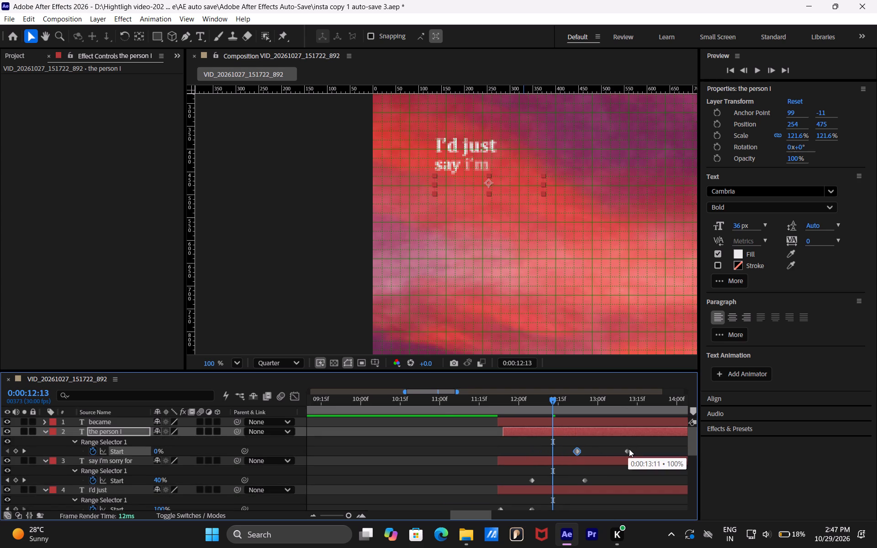
Reveal the "became" layer's keyframes and move its first Range Selector Start keyframe to about 0:00:13:12, just after "the person I" ends.
left_click(612, 407)
left_click(610, 403)
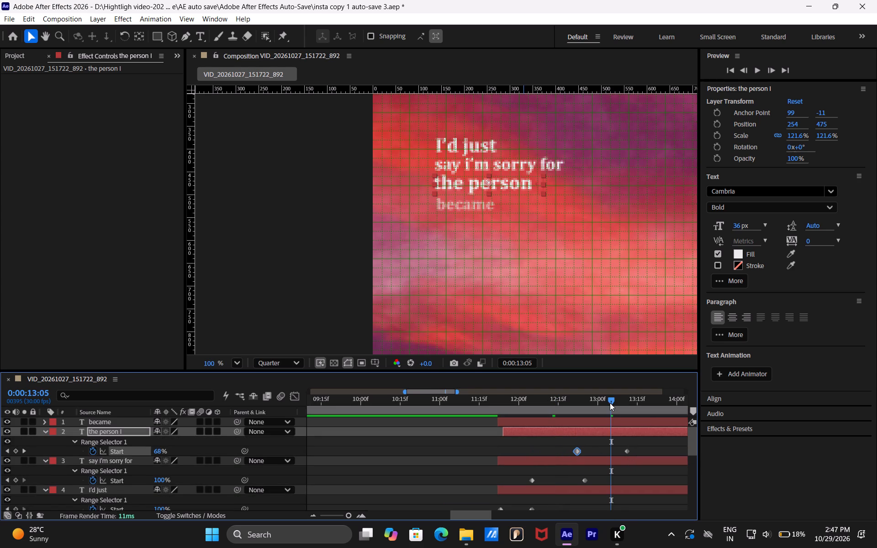
left_click_drag(612, 402, 623, 402)
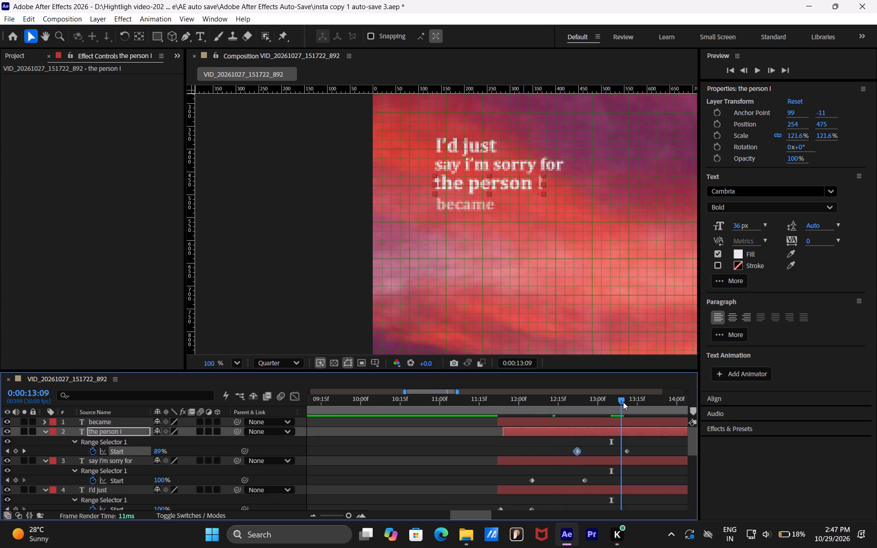
left_click_drag(623, 402, 628, 402)
left_click(634, 422)
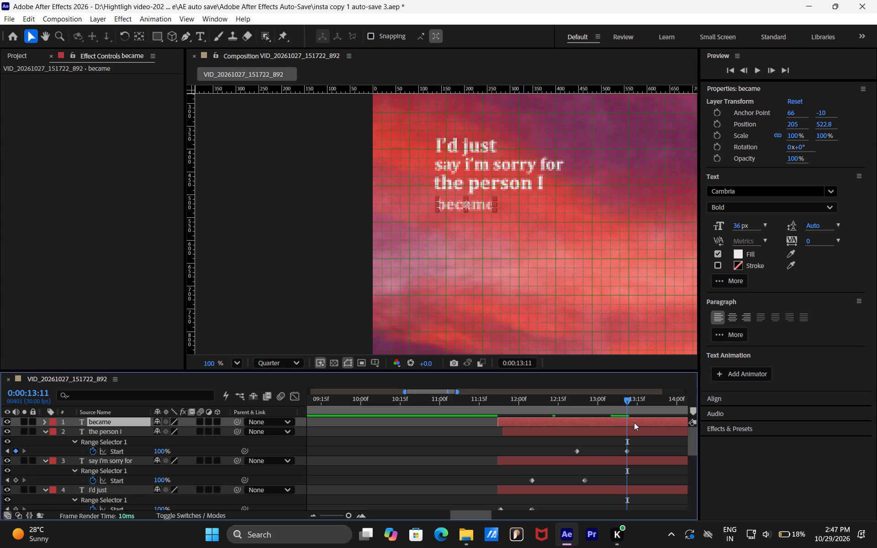
key("u")
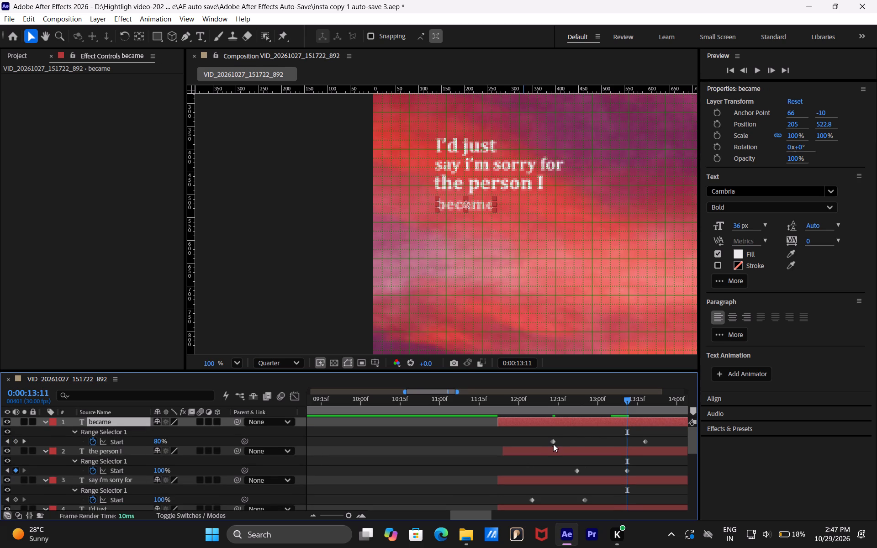
left_click_drag(553, 443, 629, 425)
left_click(641, 465)
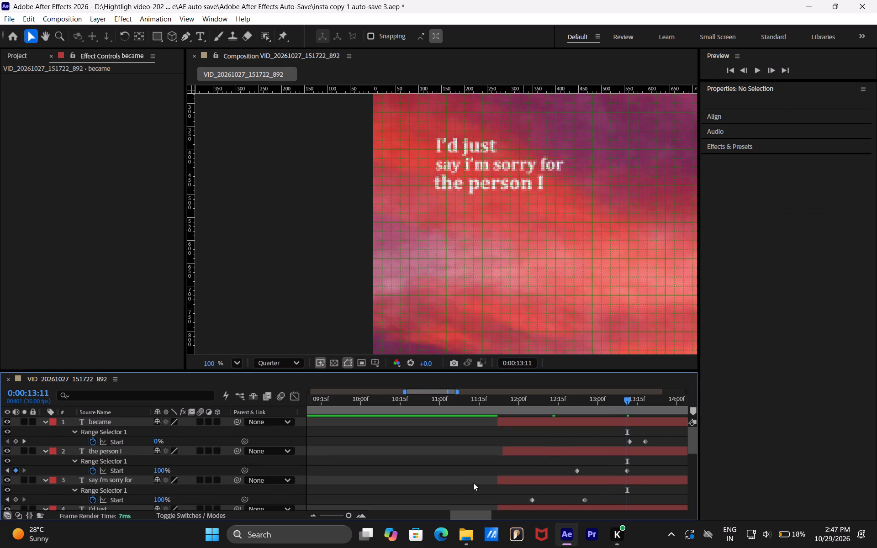
Play back the composition from 0:00:05:24 through the "became" line to check the fade timing.
scroll(473, 483, "down", 3)
left_click(340, 513)
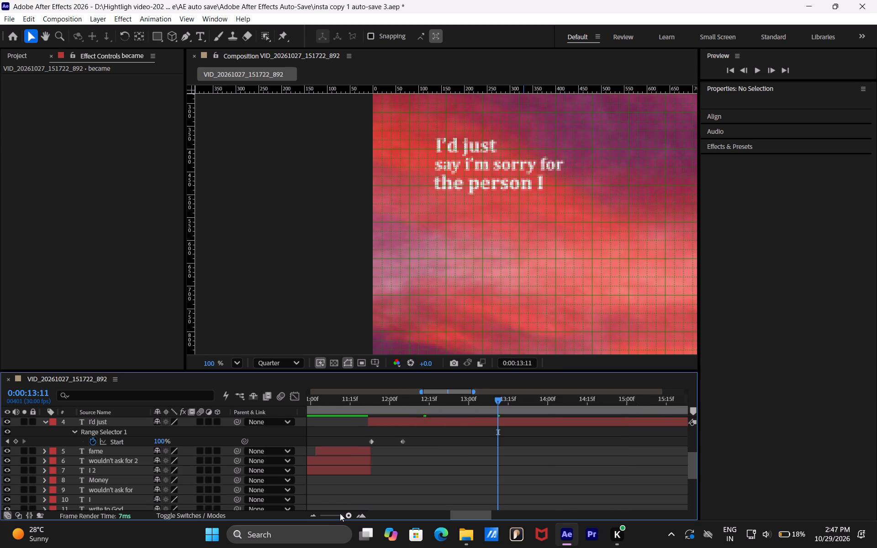
left_click(337, 515)
scroll(461, 488, "up", 5)
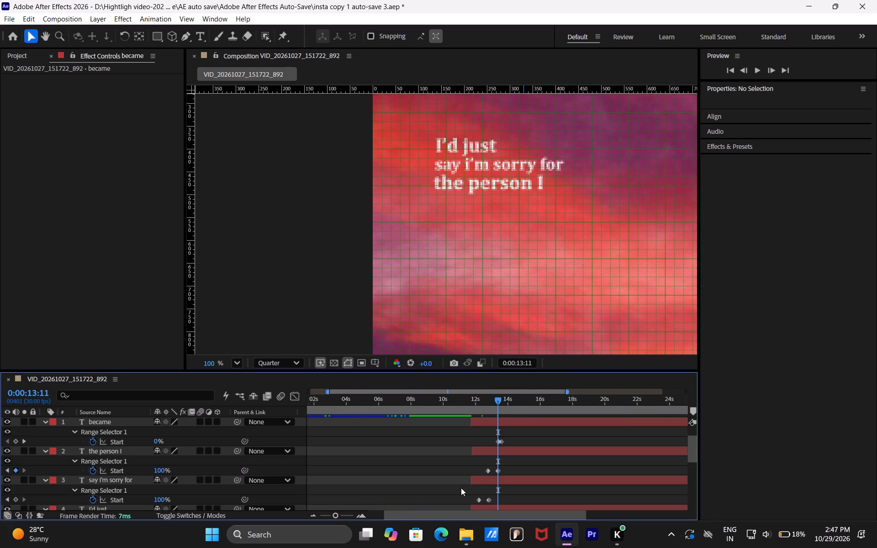
scroll(461, 488, "down", 1)
scroll(461, 488, "up", 1)
left_click(375, 401)
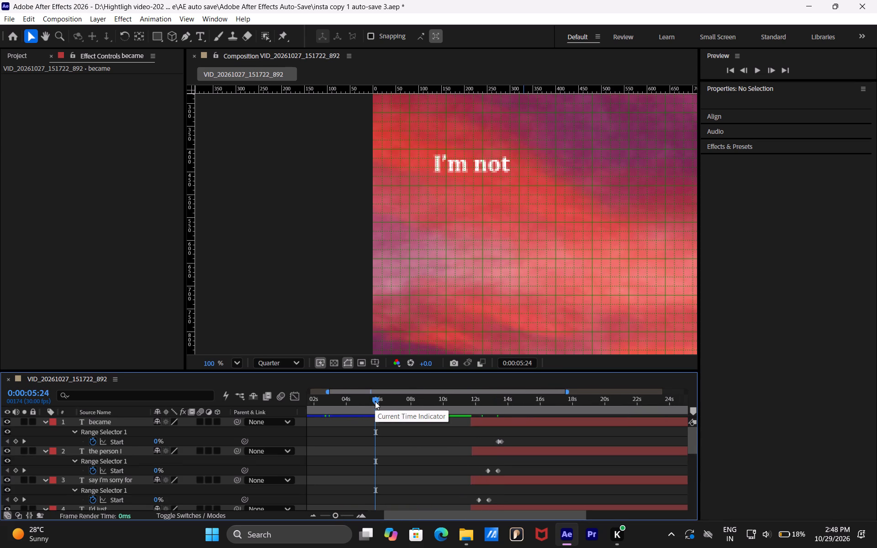
key("space")
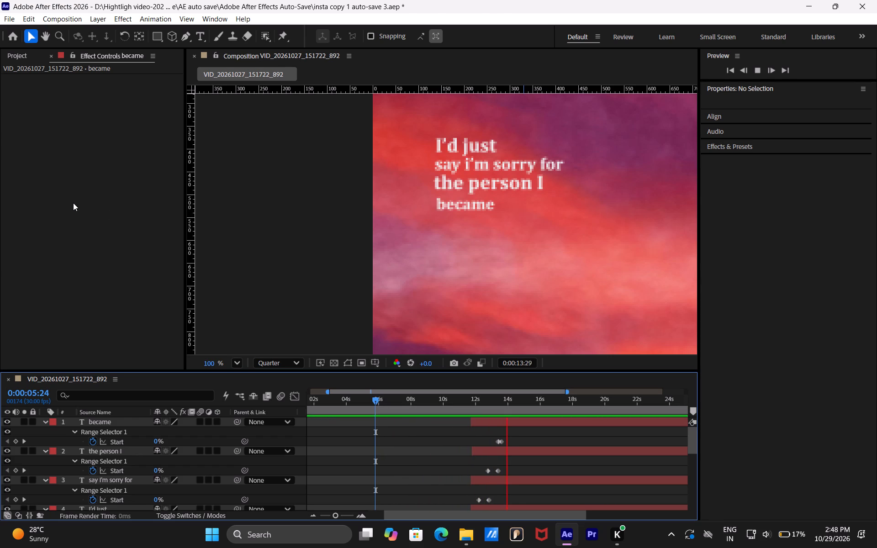
key("space")
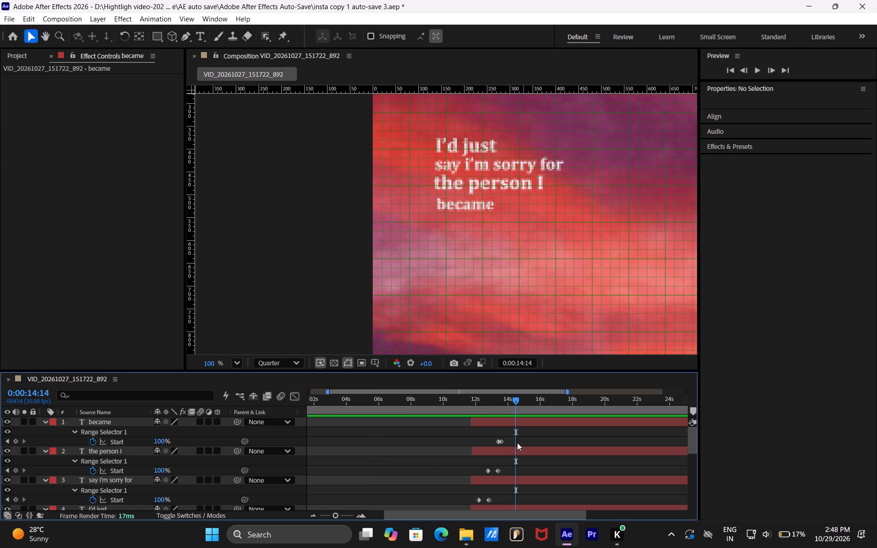
Delay the "became" fade by moving its Range Selector Start keyframes to about 0:00:14:00 and 0:00:14:14.
left_click(346, 516)
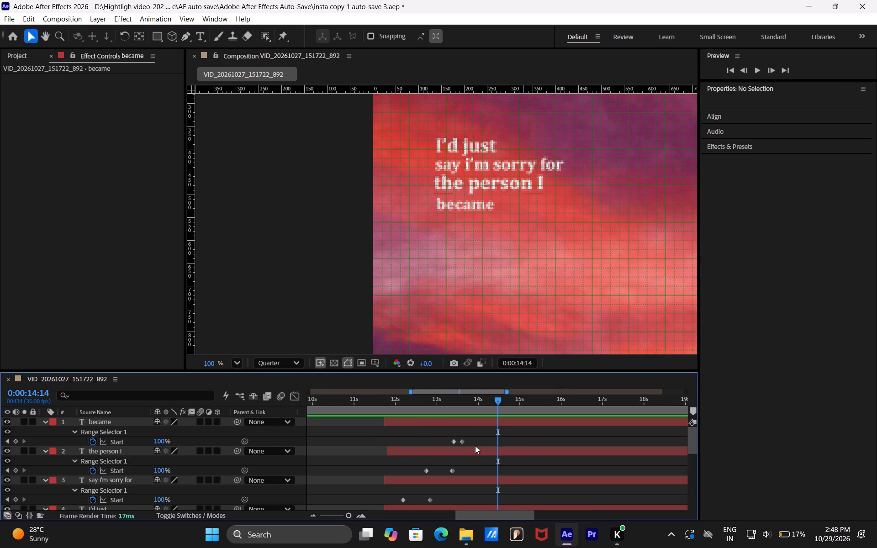
left_click_drag(460, 438, 492, 441)
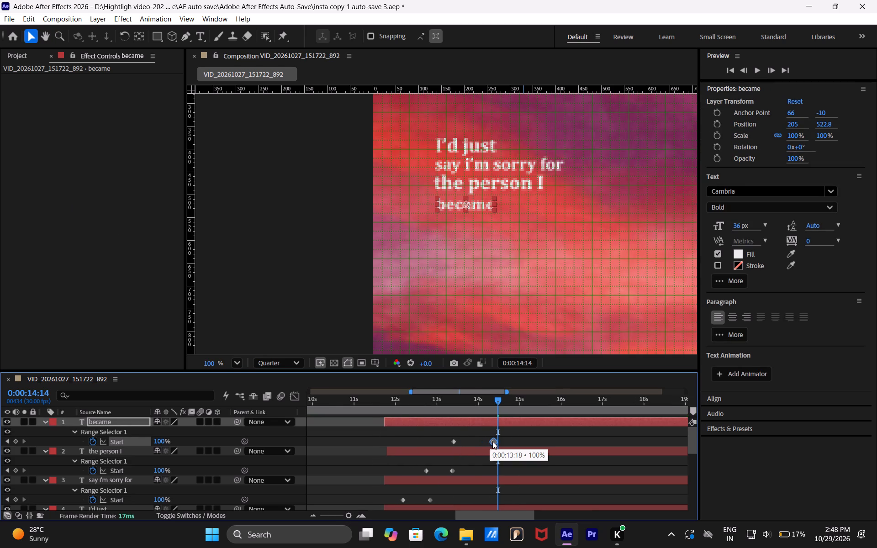
left_click_drag(492, 441, 496, 441)
left_click_drag(454, 442, 480, 446)
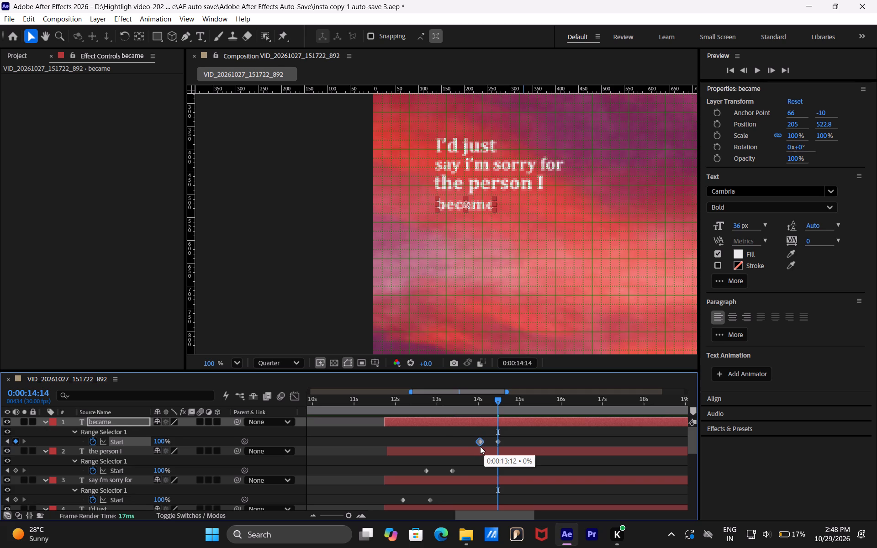
left_click_drag(480, 446, 479, 446)
Move "the person I" Start keyframes to about 0:00:13:08 and 0:00:13:28, and the last "say i'm sorry for" one to about 0:00:13:02.
left_click_drag(451, 473, 475, 471)
left_click_drag(426, 470, 448, 472)
left_click_drag(428, 500, 444, 499)
scroll(460, 463, "down", 1)
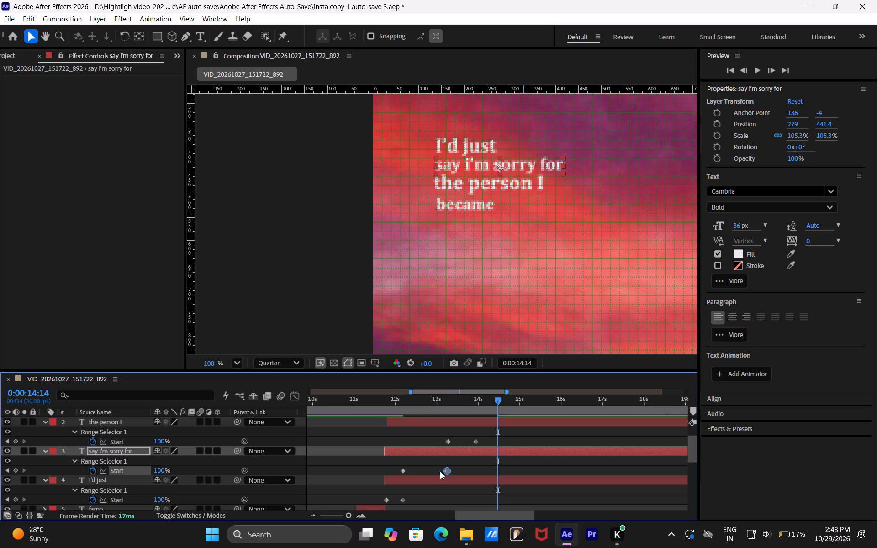
left_click_drag(445, 471, 437, 471)
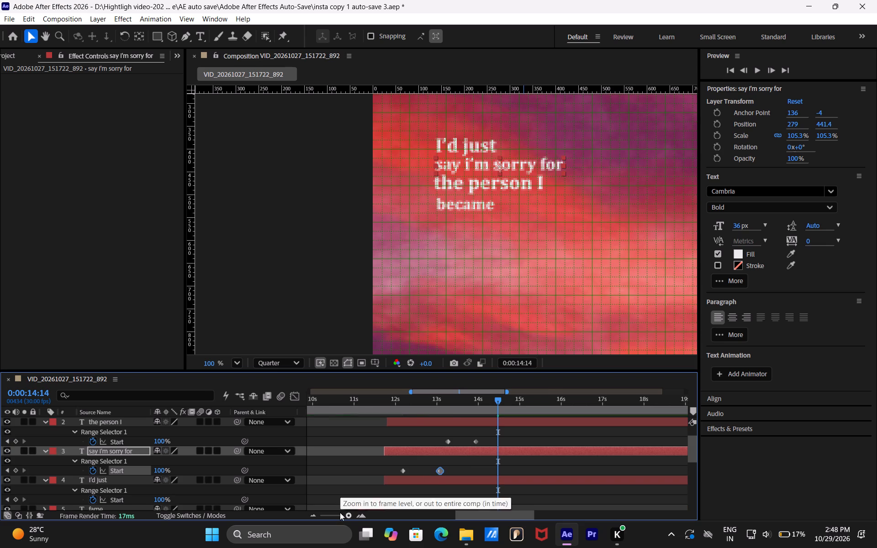
Play back the retimed fades from 0:00:05:22 and again from 0:00:09:24 to check the word timing.
left_click(338, 515)
left_click(318, 404)
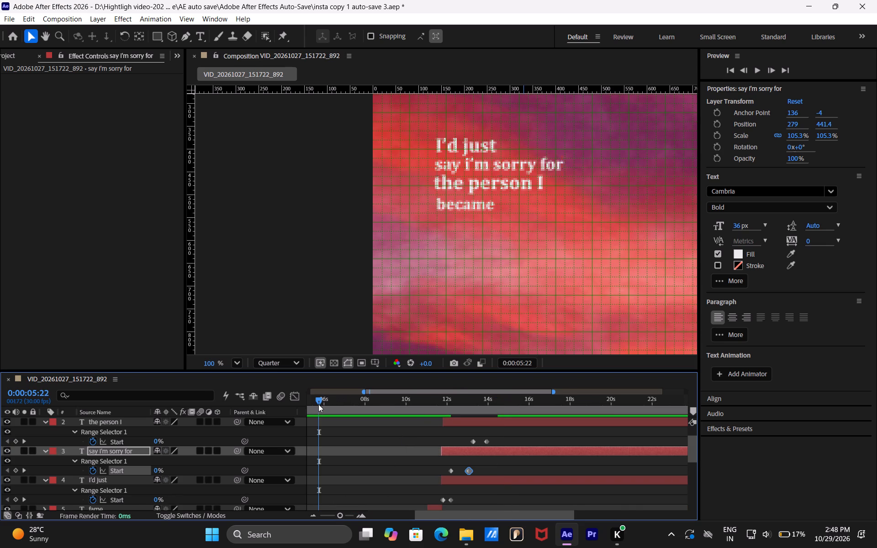
key("space")
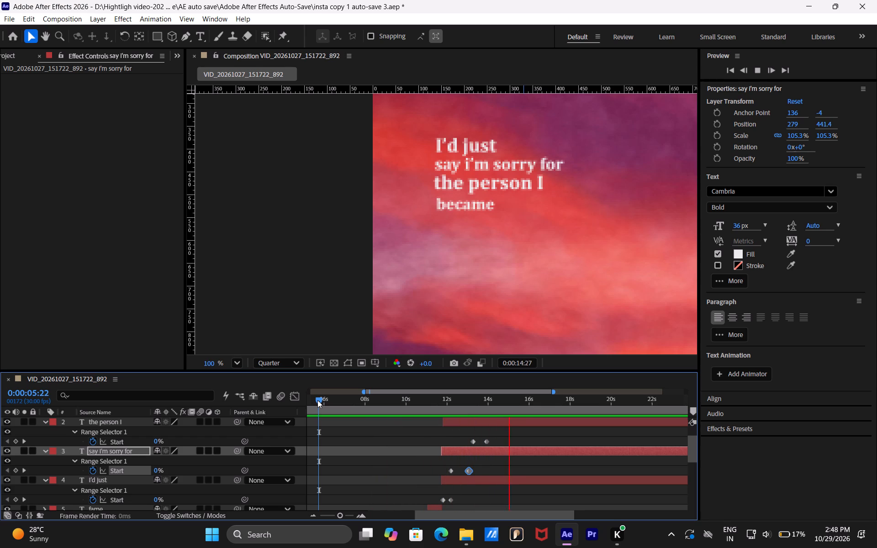
key("space")
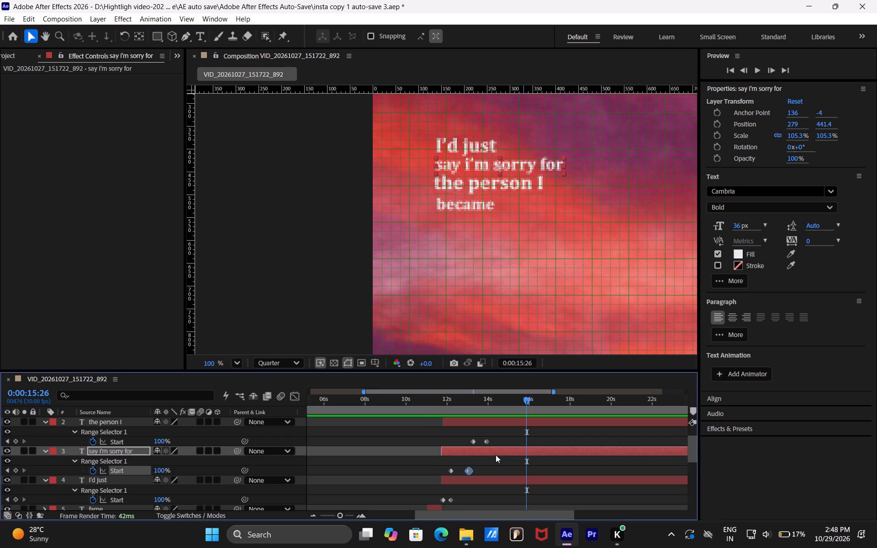
scroll(496, 455, "up", 2)
scroll(515, 406, "up", 1)
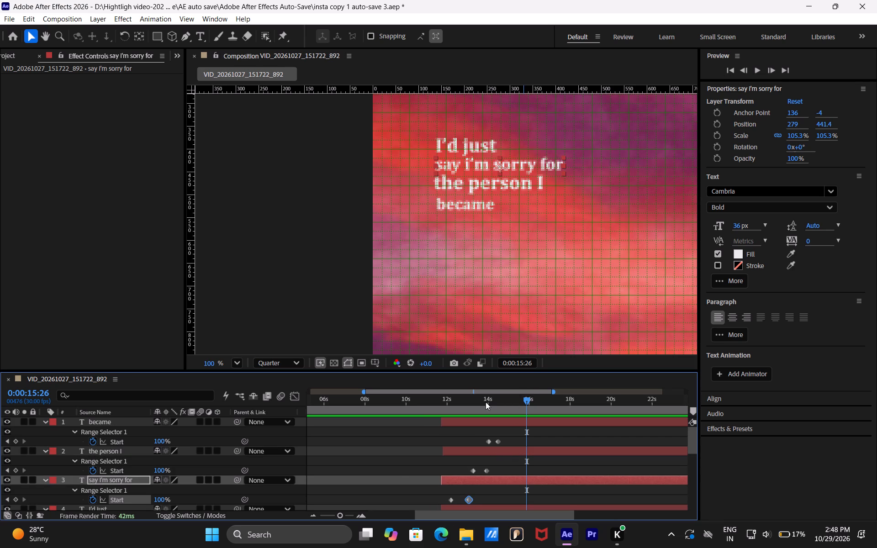
left_click(402, 399)
key("space")
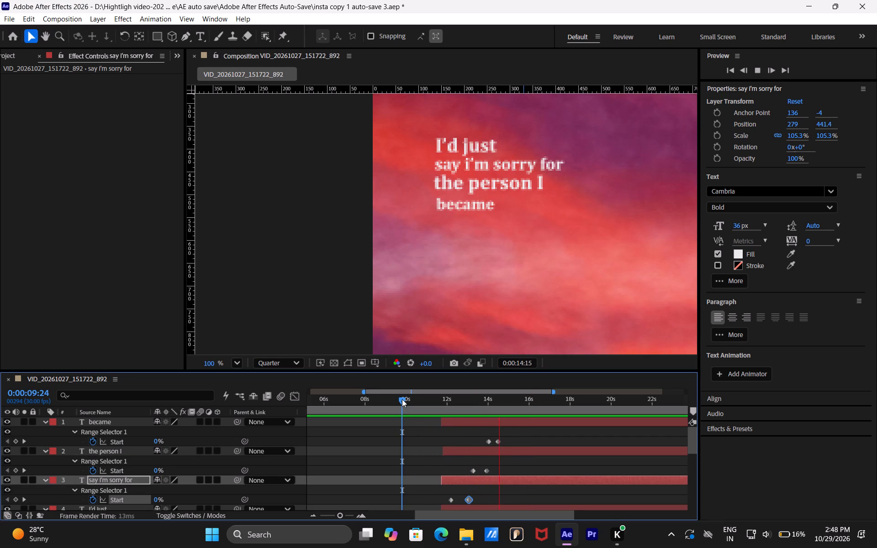
key("space")
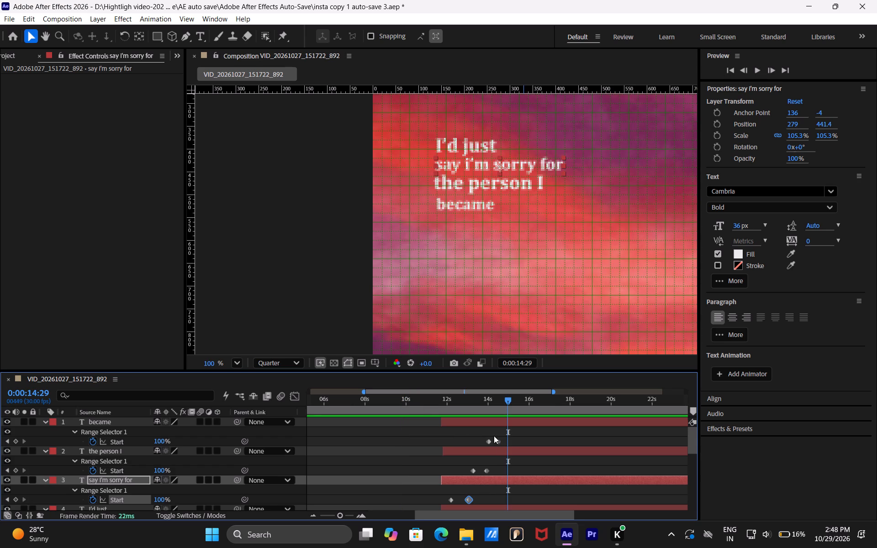
Move the last Start keyframe of "became" to about 0:00:14:20 and that of "the person I" to about 0:00:14:01.
left_click(497, 442)
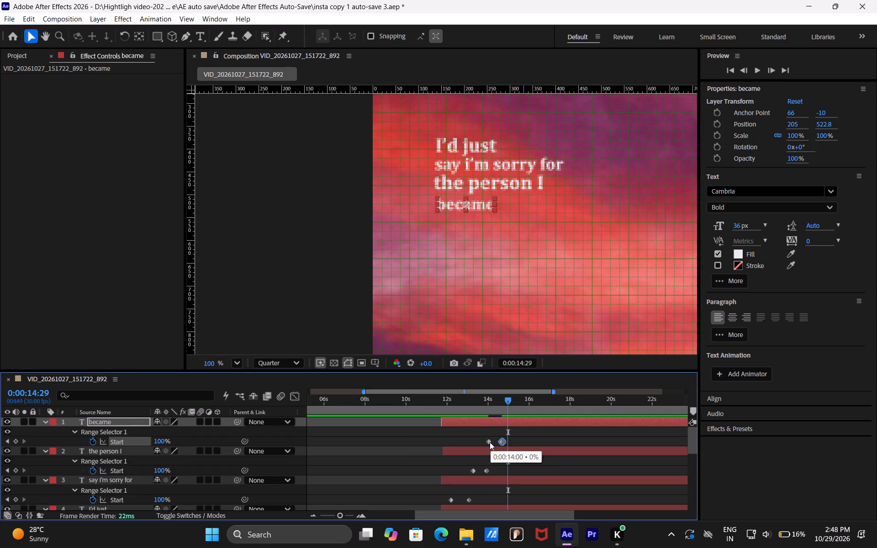
left_click(489, 442)
left_click(485, 469)
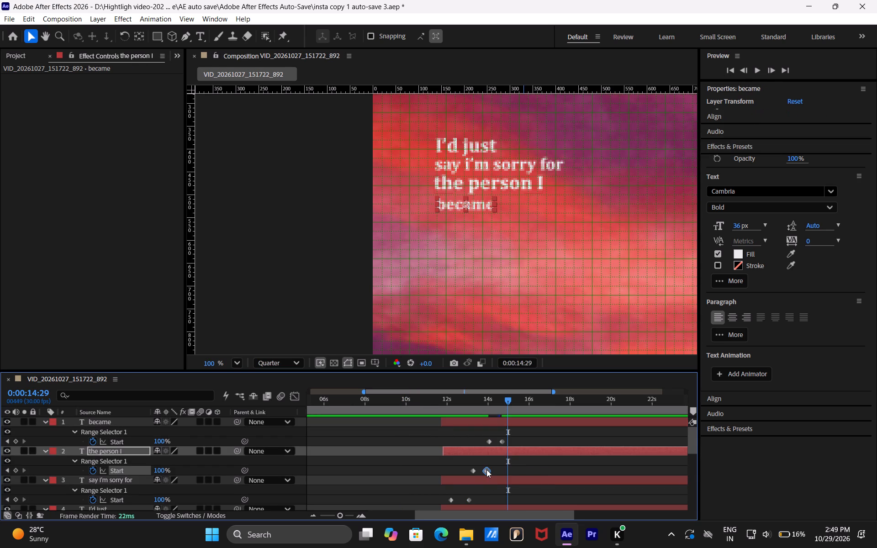
Retime the "say i'm sorry for" Start keyframes to about 0:00:12:13 and 0:00:13:10, and end the "I'd just" fade at about 0:00:12:10.
left_click_drag(470, 500, 475, 501)
scroll(474, 501, "down", 1)
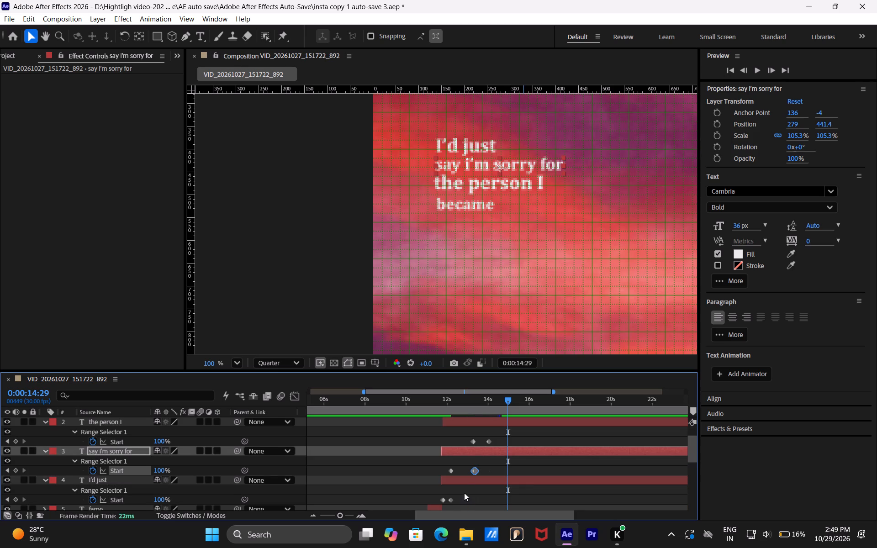
left_click(451, 499)
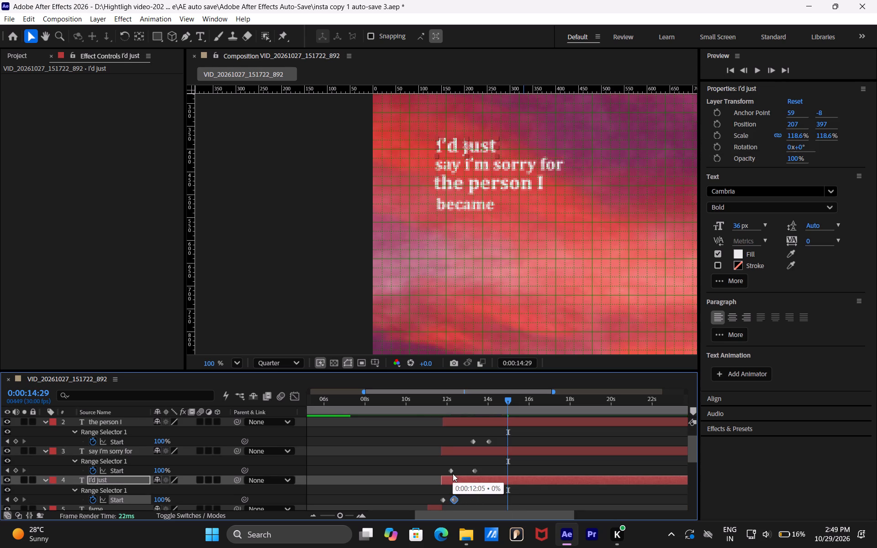
left_click_drag(452, 470, 457, 470)
left_click(482, 492)
Retime the "the person I" fade by moving its Start keyframes to about 0:00:13:12 and 0:00:14:05.
left_click(474, 442)
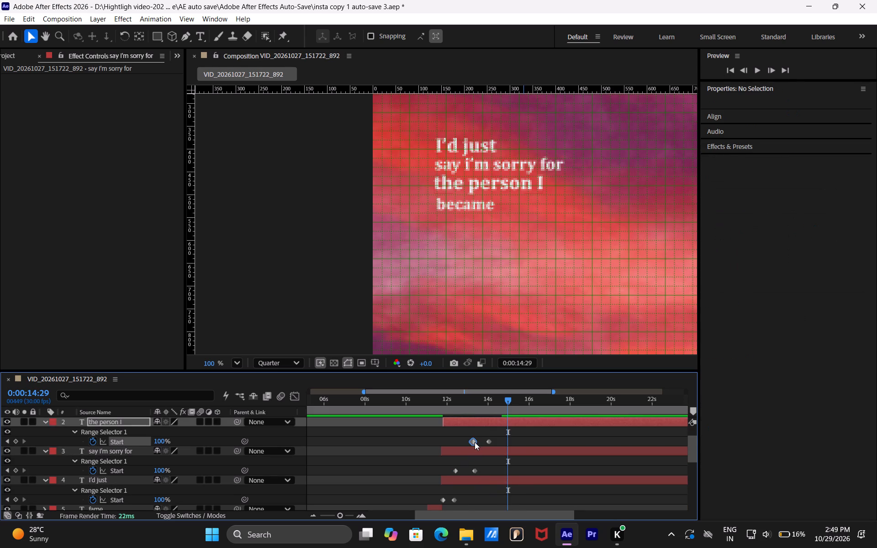
left_click(488, 443)
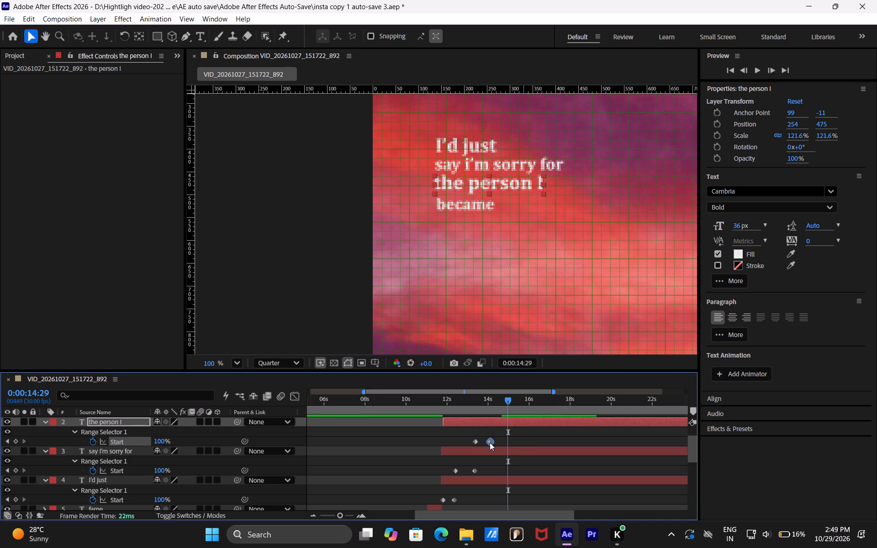
scroll(493, 448, "up", 1)
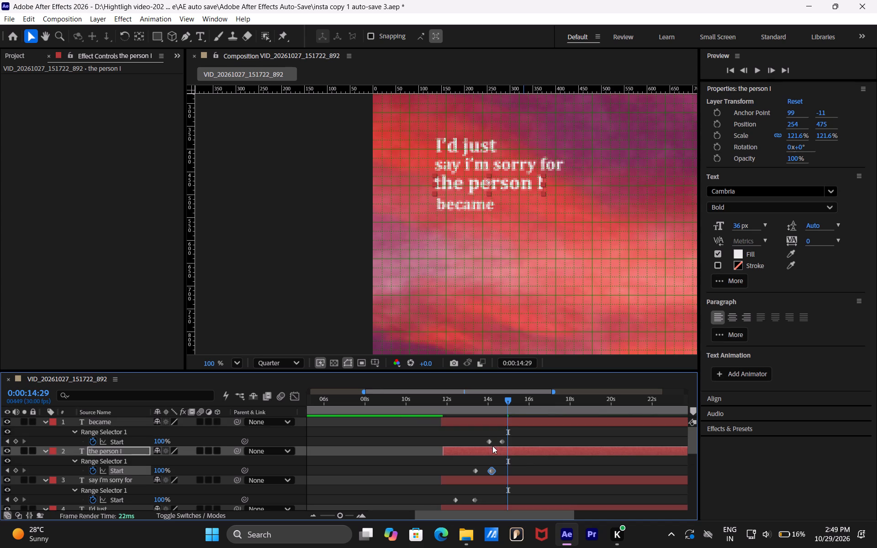
left_click(526, 463)
Trim the ends of the "became", "the person I", "say i'm sorry for" and "I'd just" layers to 0:00:14:29.
left_click(510, 449)
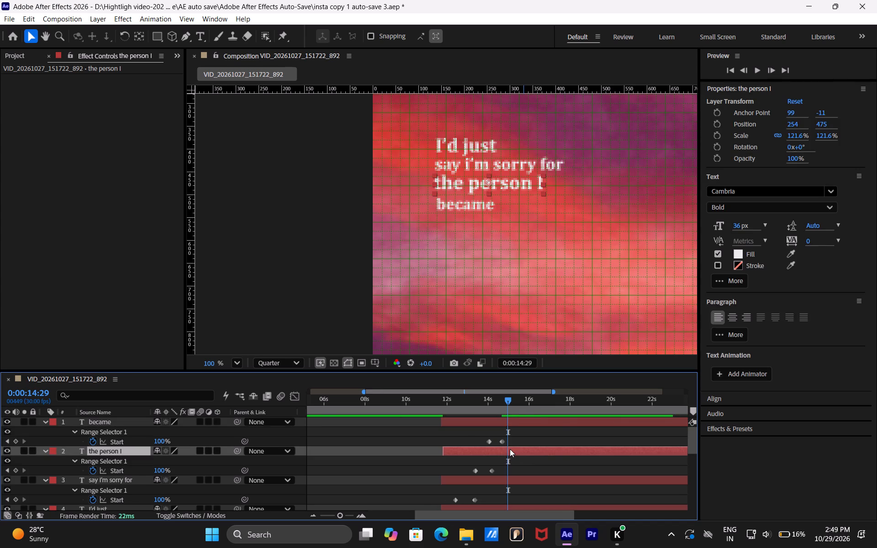
left_click(507, 417)
scroll(514, 427, "down", 2)
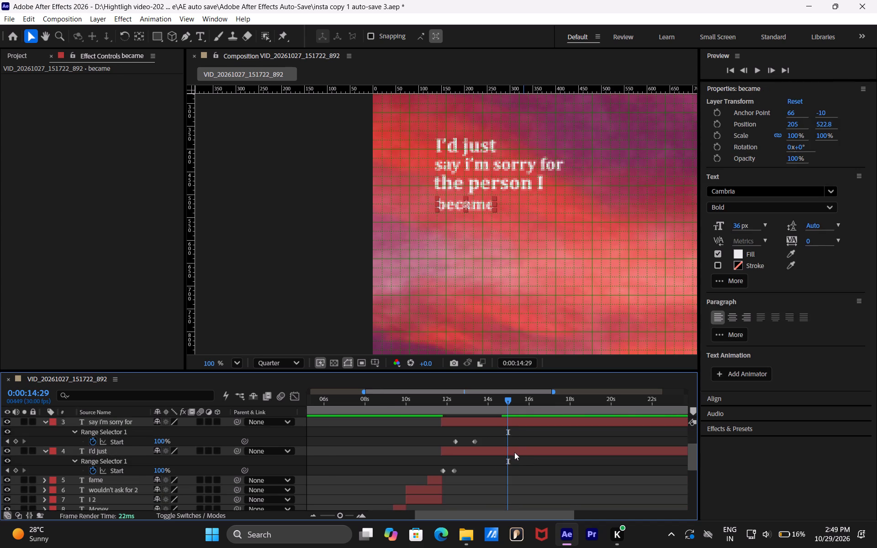
left_click(510, 451, "shift")
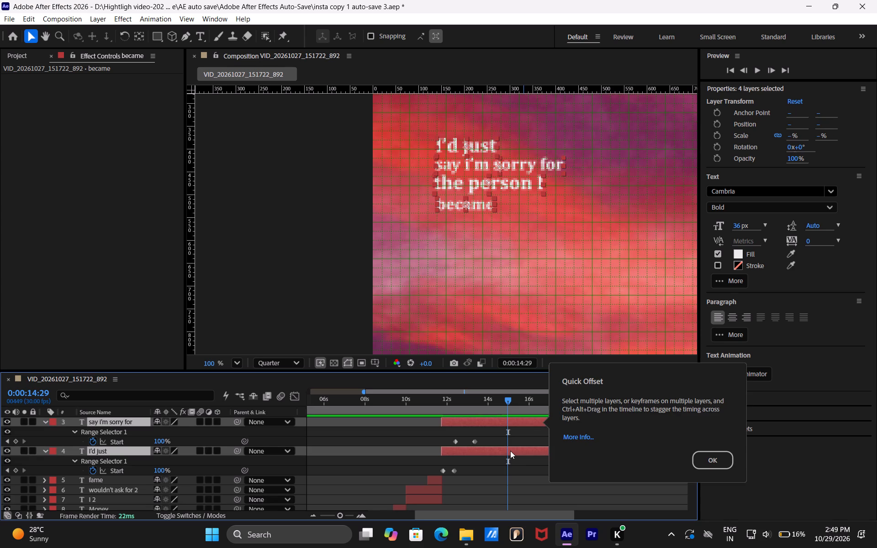
key("alt+bracketright")
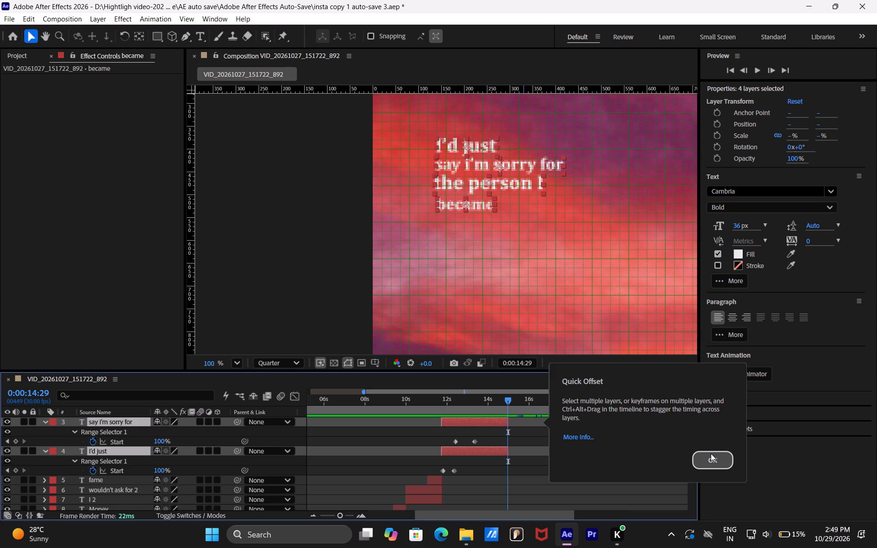
left_click(711, 453)
Trim the start of the "became" layer alone to 0:00:13:20, leaving its end point in place.
scroll(615, 499, "up", 4)
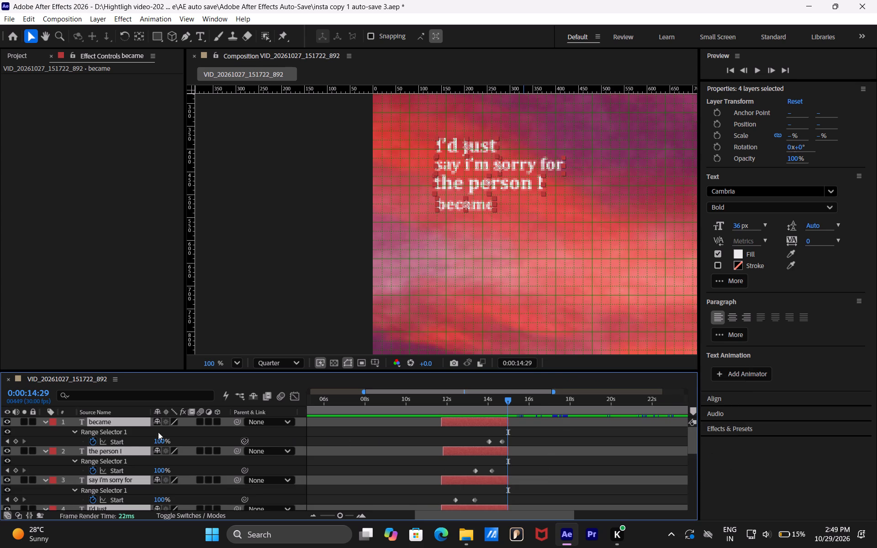
left_click(487, 401)
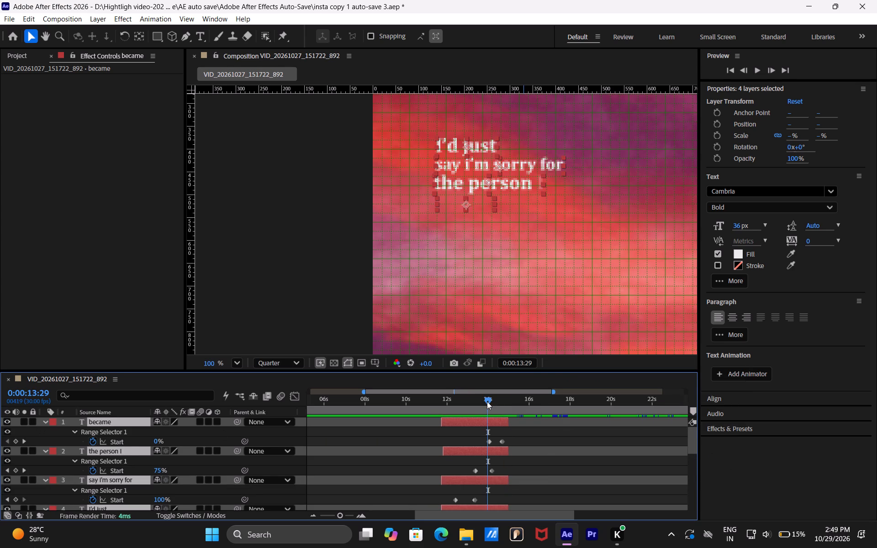
left_click_drag(486, 401, 479, 401)
key("alt+bracketleft")
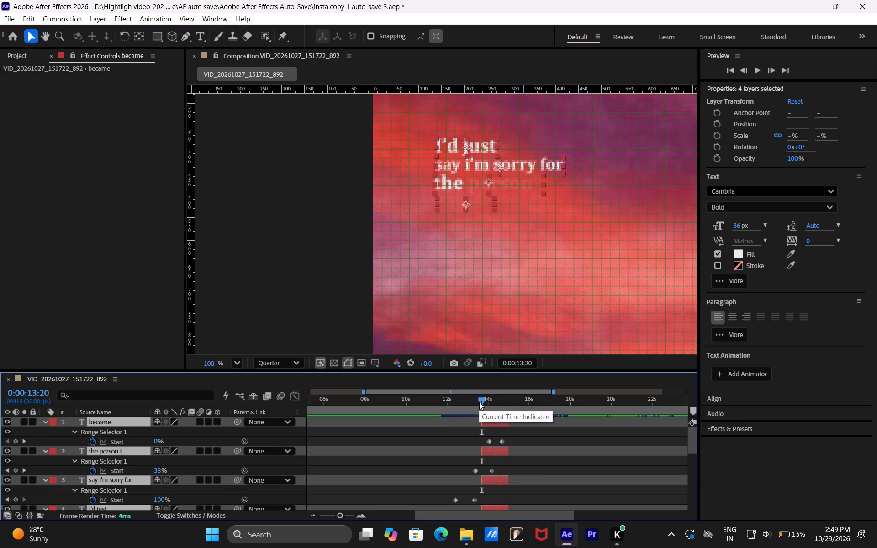
key("ctrl+z")
left_click(485, 425)
left_click(489, 432)
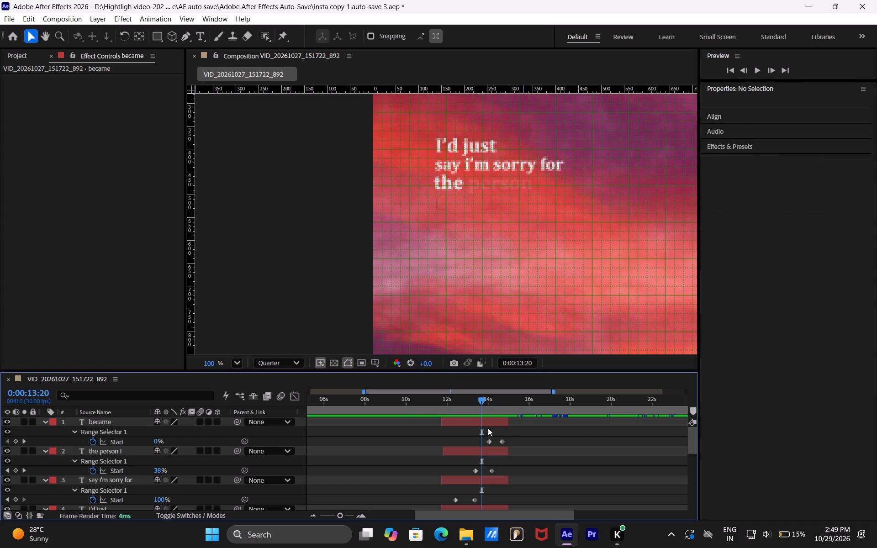
left_click(485, 425)
key("alt+bracketleft")
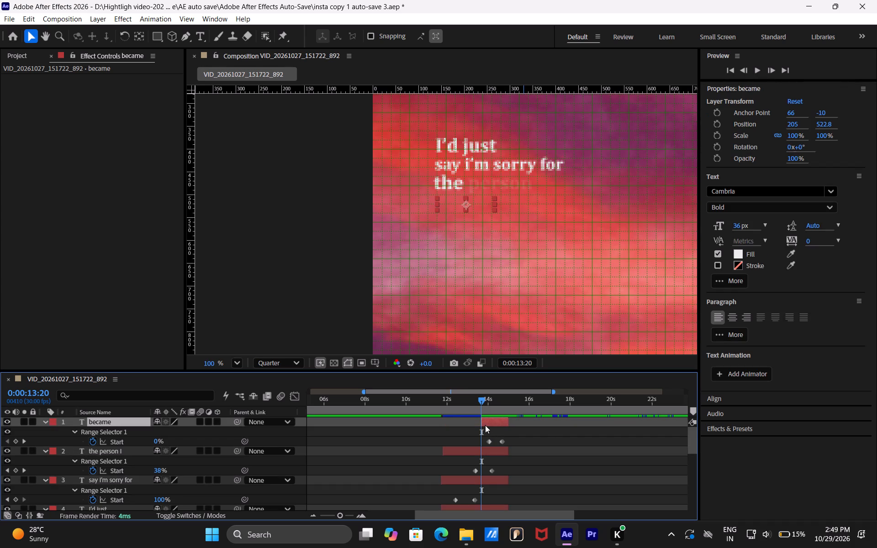
Trim the start of the "the person I" layer to 0:00:13:03 and of "say i'm sorry for" to 0:00:12:04.
left_click(469, 403)
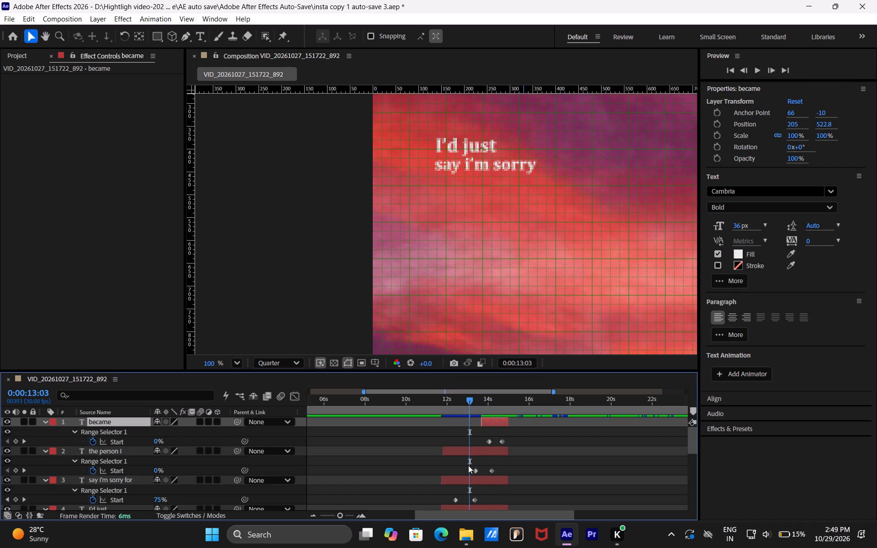
left_click(468, 450)
key("alt+bracketleft")
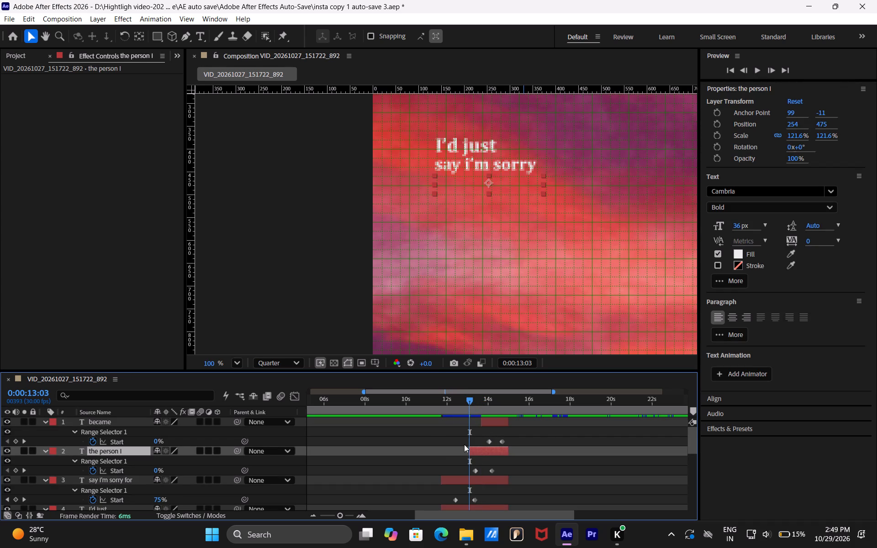
left_click(446, 411)
left_click(454, 410)
left_click(452, 402)
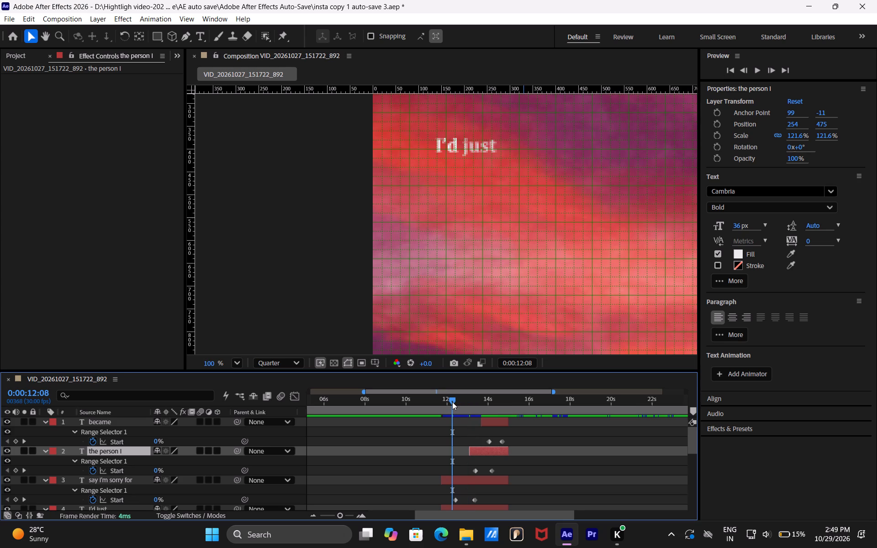
left_click(452, 402)
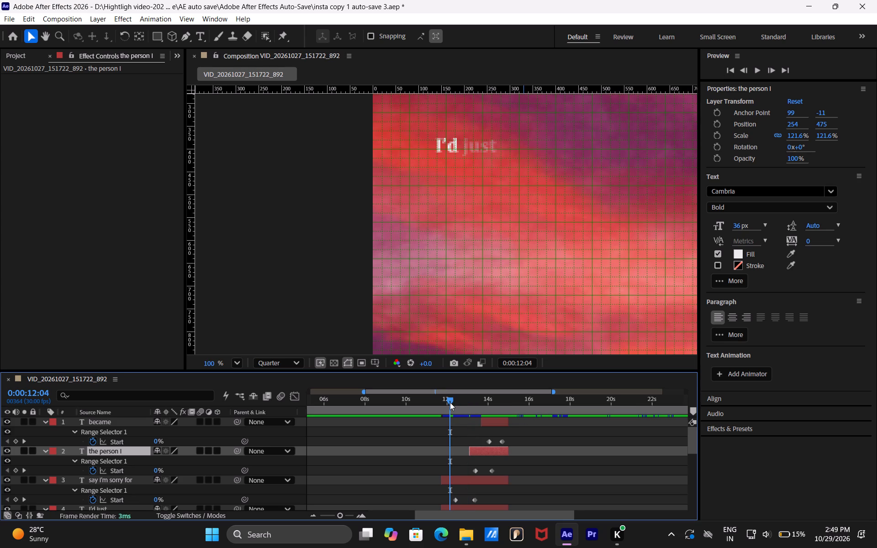
key("alt+bracketleft")
key("ctrl+z")
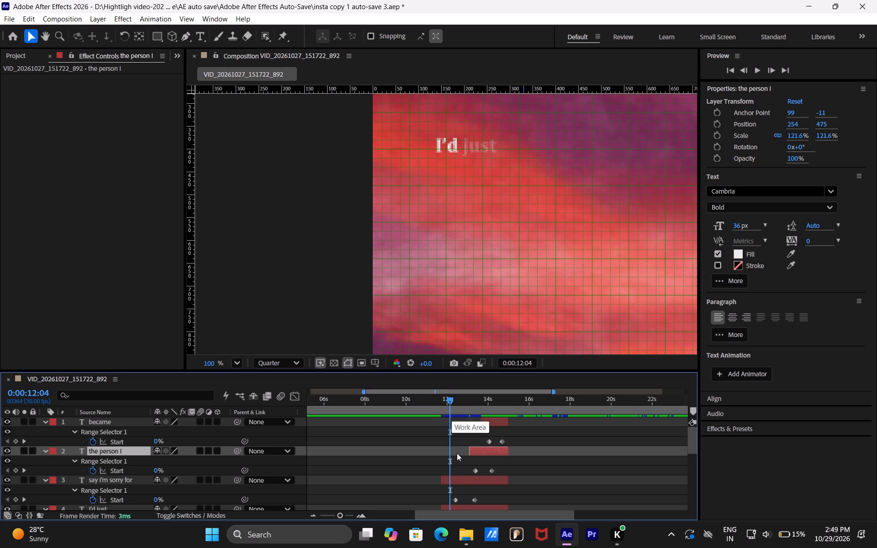
left_click(458, 484)
key("alt+bracketleft")
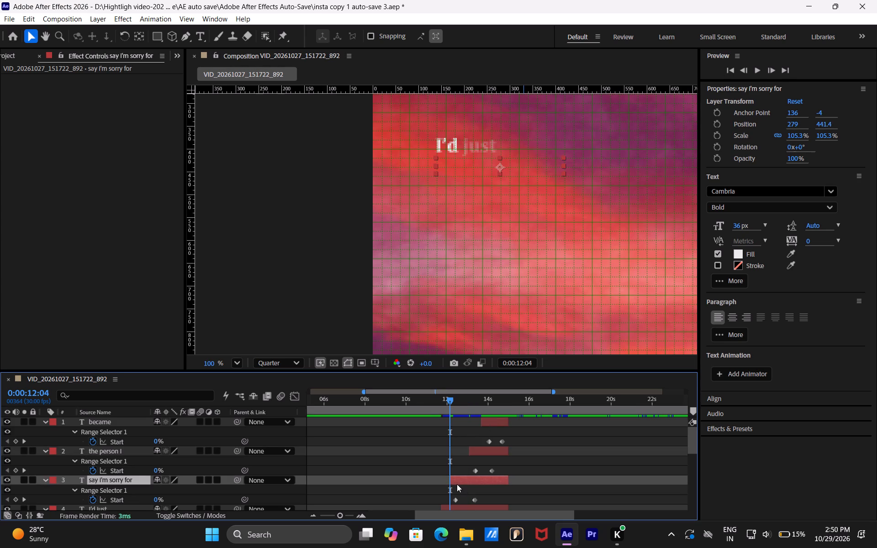
Collapse the expanded properties of the "became", "the person I", "say i'm sorry for" and "I'd just" layers and clear the selection.
scroll(460, 479, "down", 2)
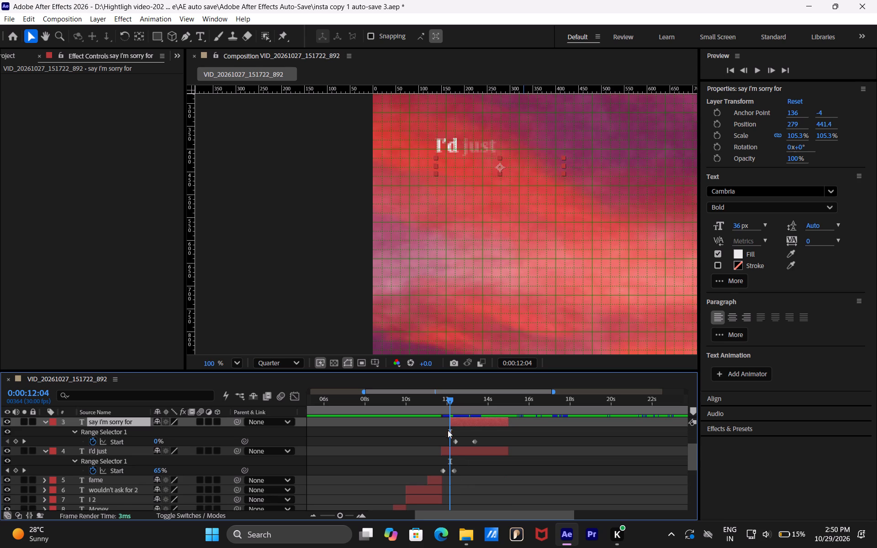
scroll(446, 427, "down", 1)
scroll(36, 441, "up", 3)
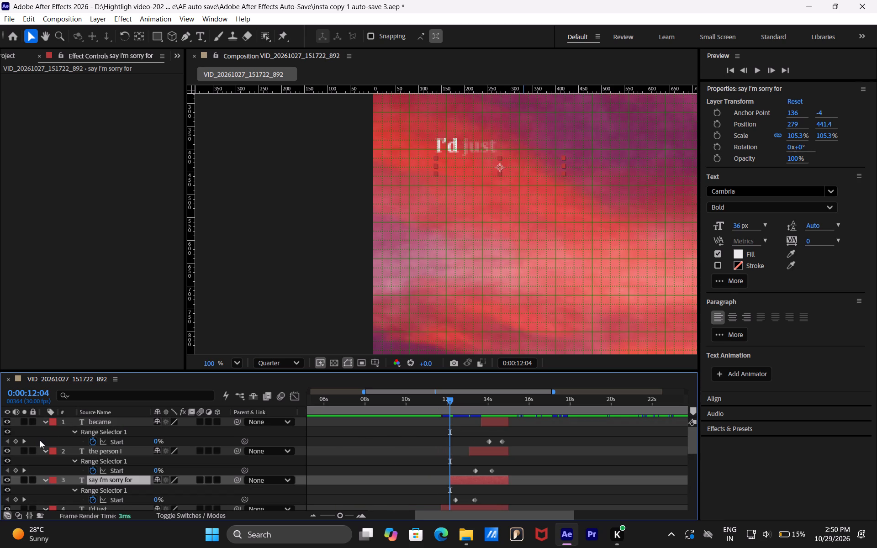
scroll(65, 430, "up", 2)
left_click(106, 423, "shift")
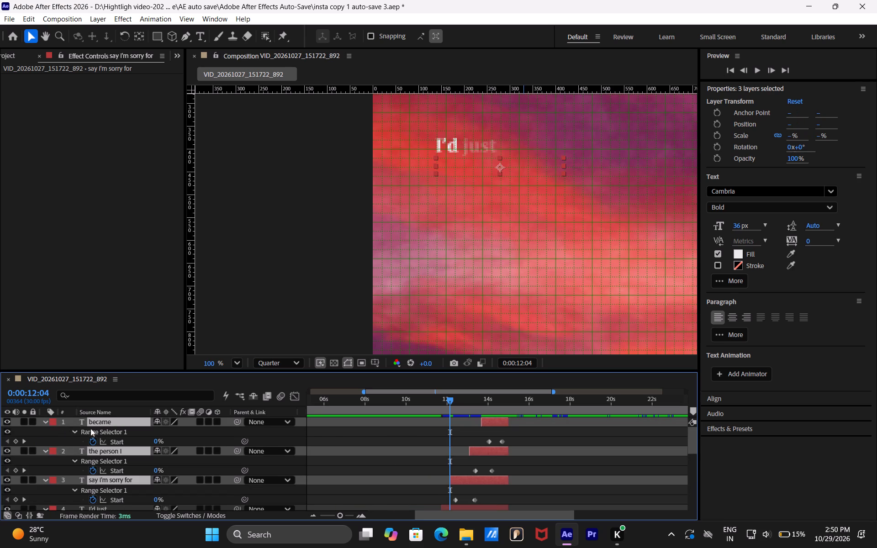
left_click(46, 419)
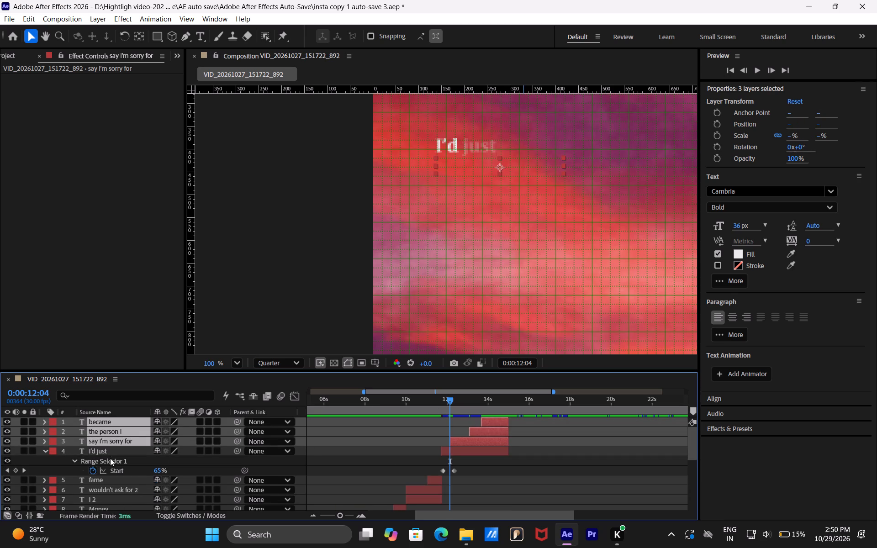
left_click(43, 450)
left_click(476, 471)
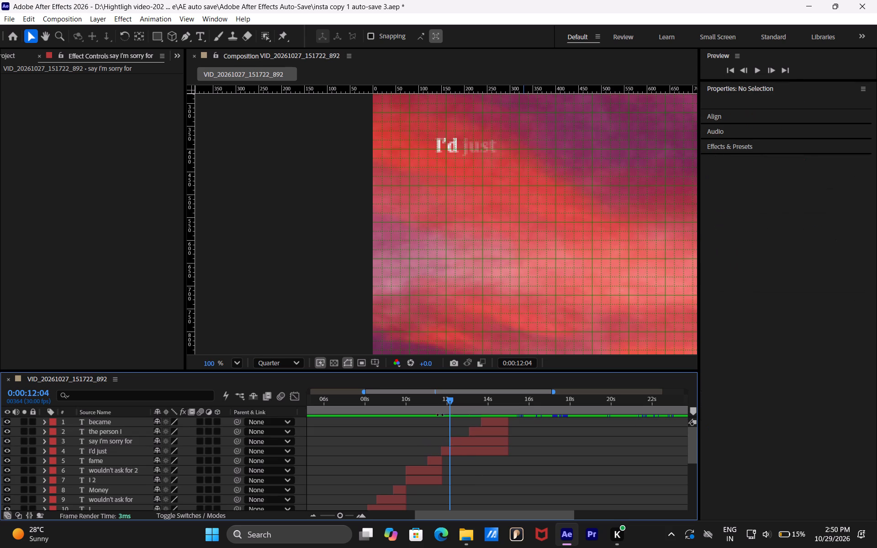
Play back the text animation from 0:00:09:23 to check the timing through the "I'd just say i'm sorry for" lines.
left_click(409, 410)
left_click(402, 404)
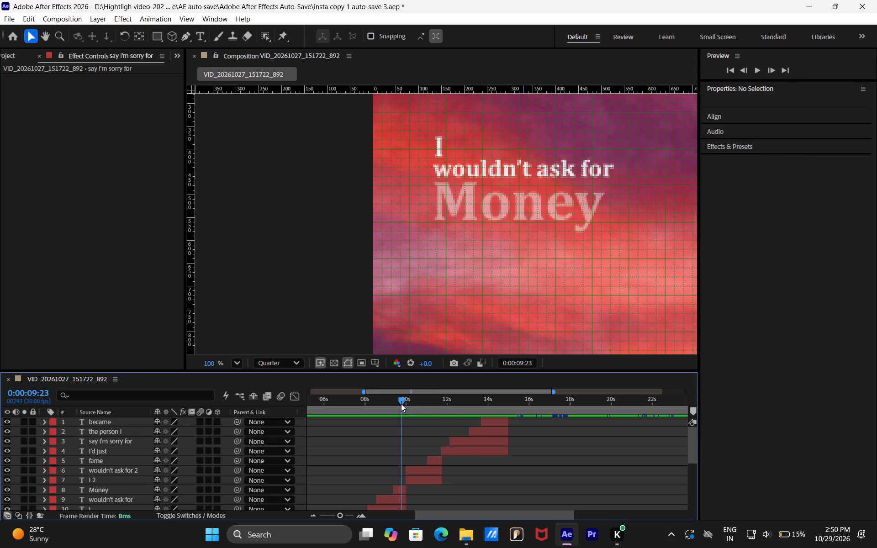
key("space")
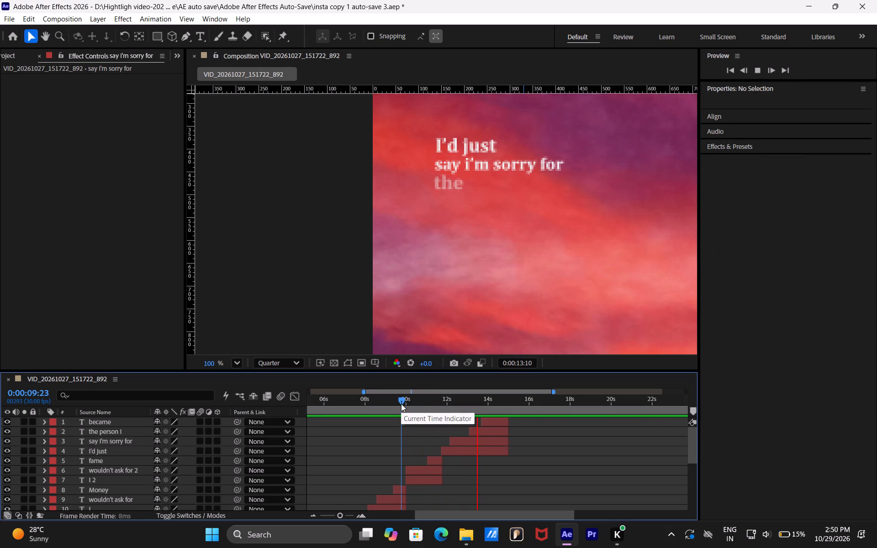
key("space")
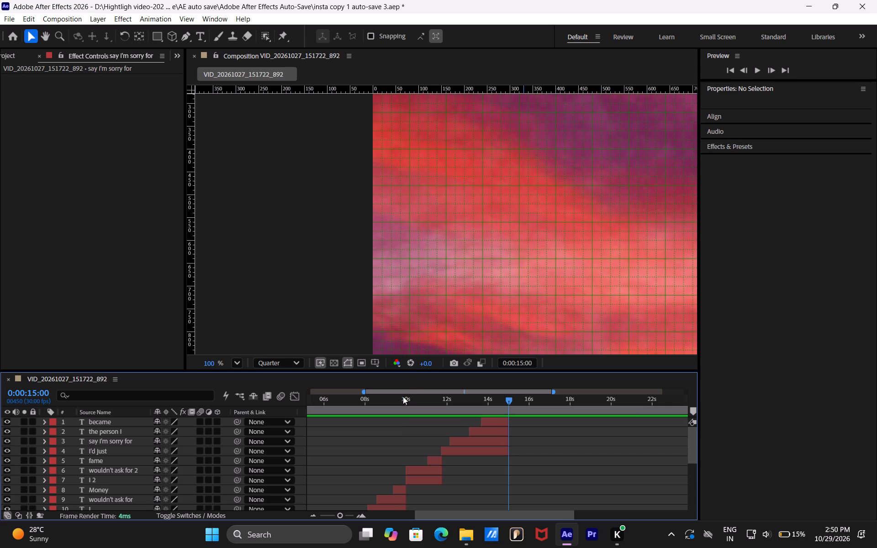
Hide the IMG background image layer and keep the reference video layer beneath it visible.
scroll(520, 431, "down", 1)
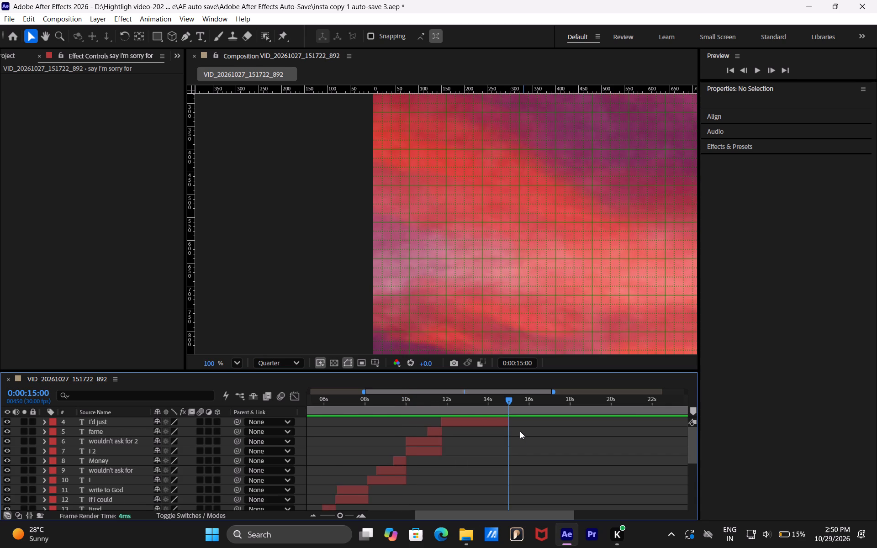
scroll(520, 431, "down", 6)
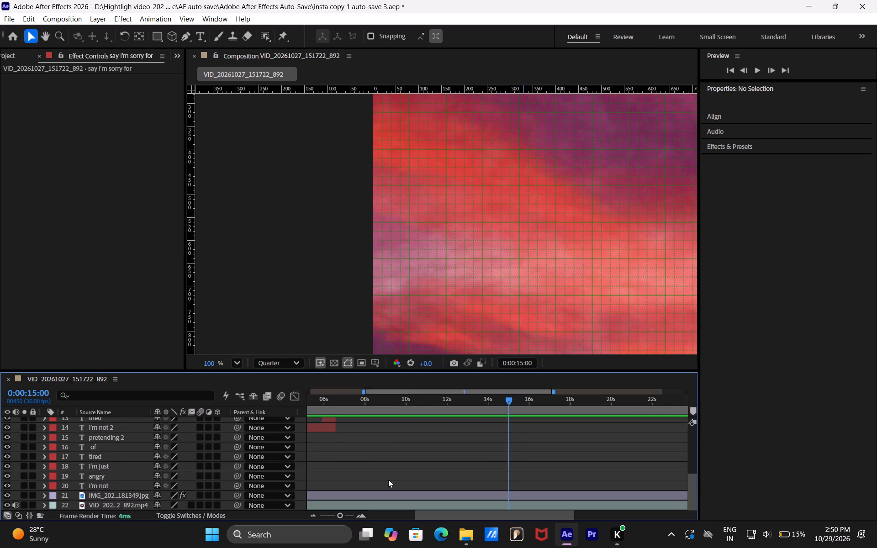
left_click(8, 492)
left_click(7, 506)
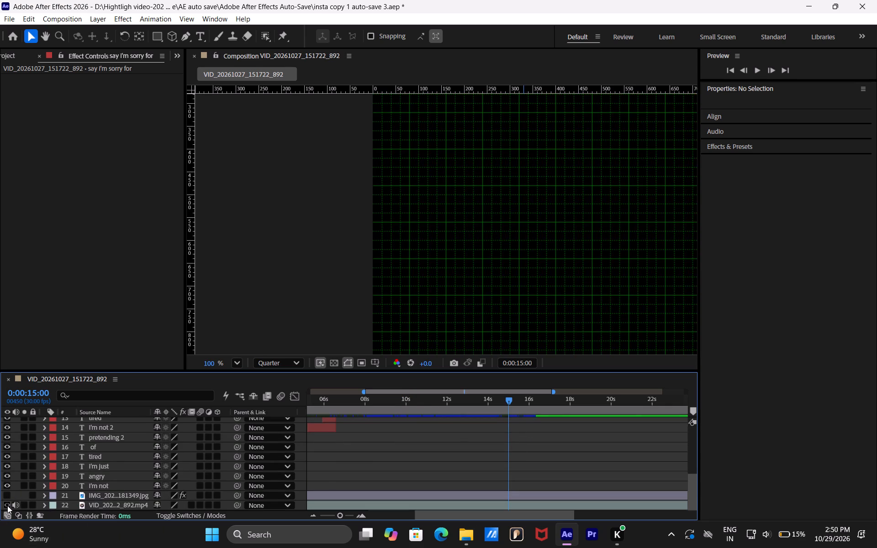
left_click(6, 506)
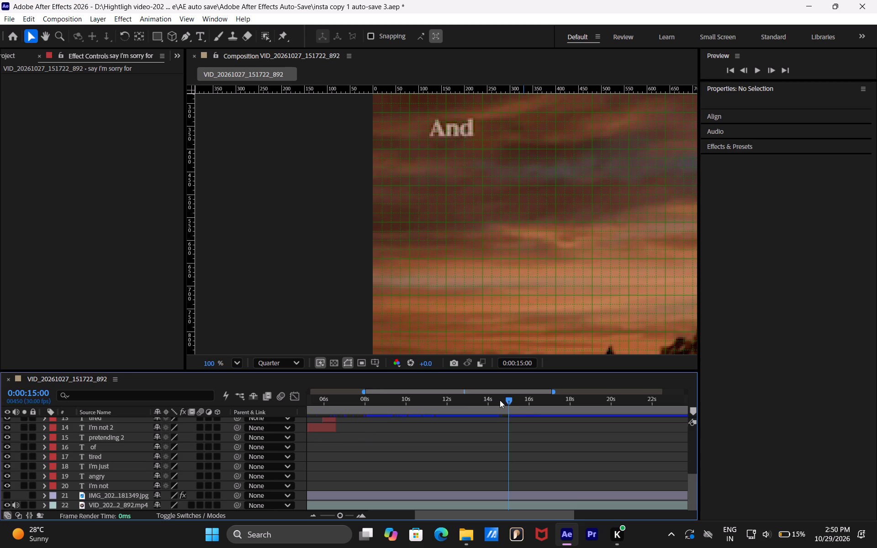
Scrub the reference video between about 0:00:14:19 and 0:00:21:16 to examine the wording, layout and timing of the next lyric lines.
left_click_drag(509, 399, 523, 401)
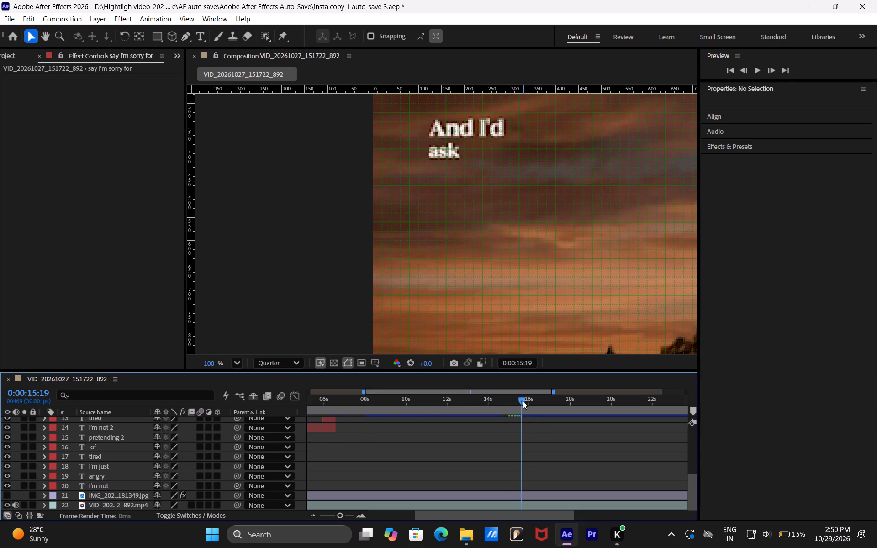
left_click_drag(523, 401, 555, 404)
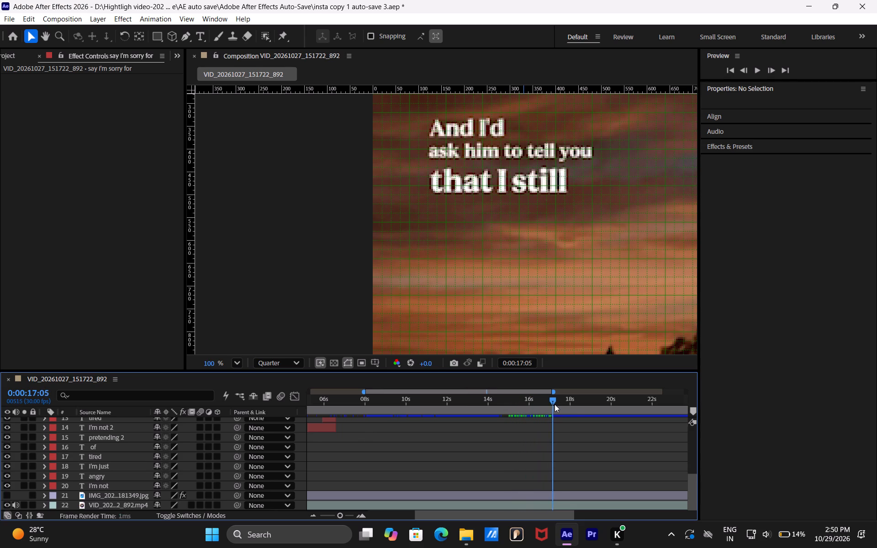
left_click_drag(555, 404, 590, 408)
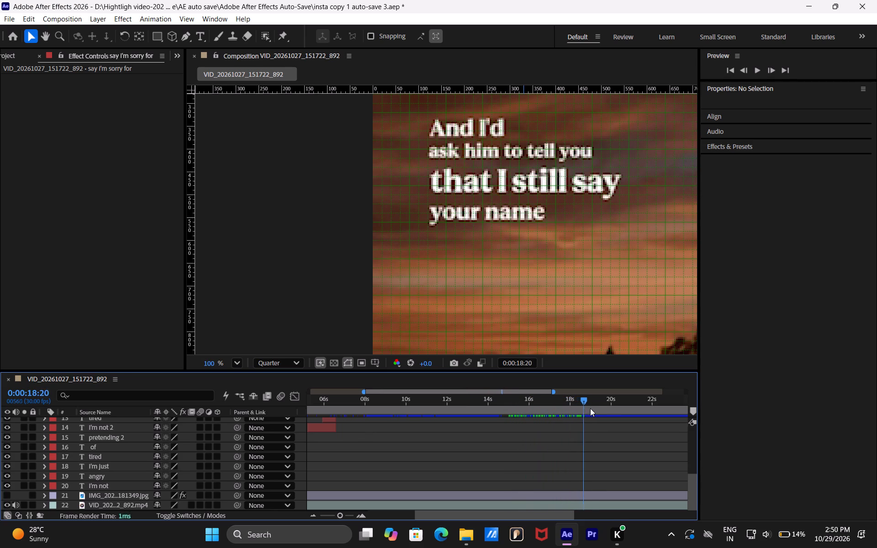
left_click_drag(590, 408, 646, 411)
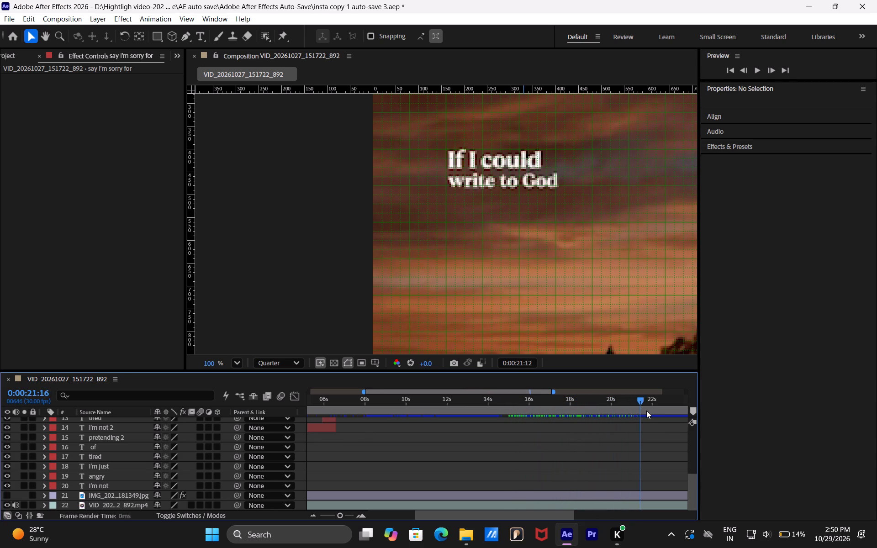
left_click_drag(646, 411, 539, 411)
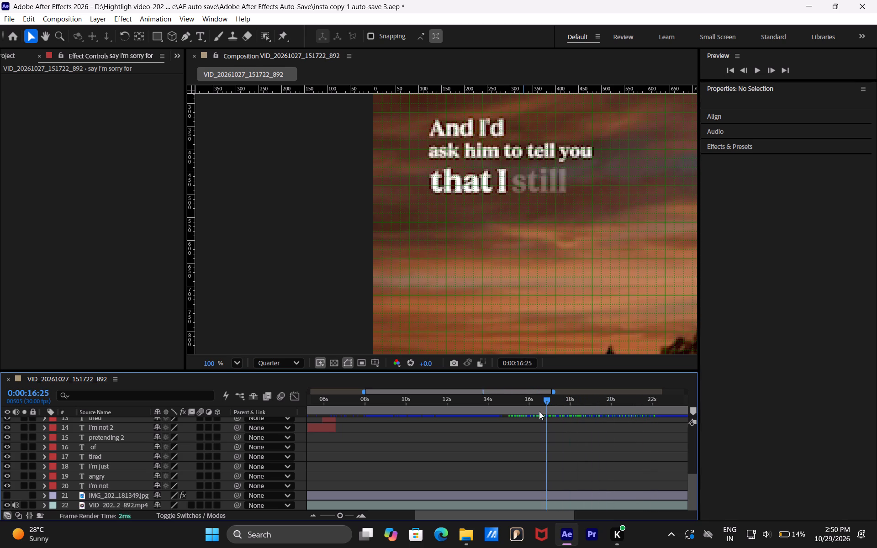
left_click_drag(539, 411, 542, 411)
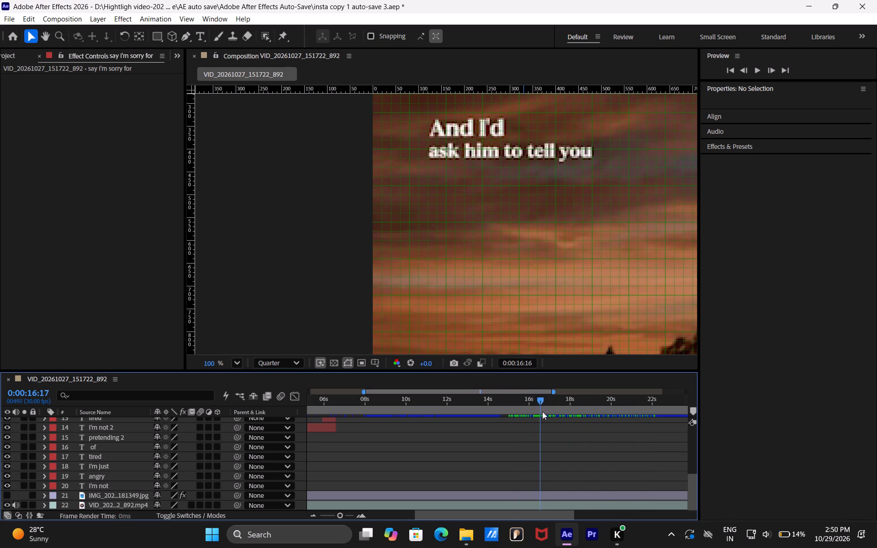
left_click_drag(542, 411, 546, 411)
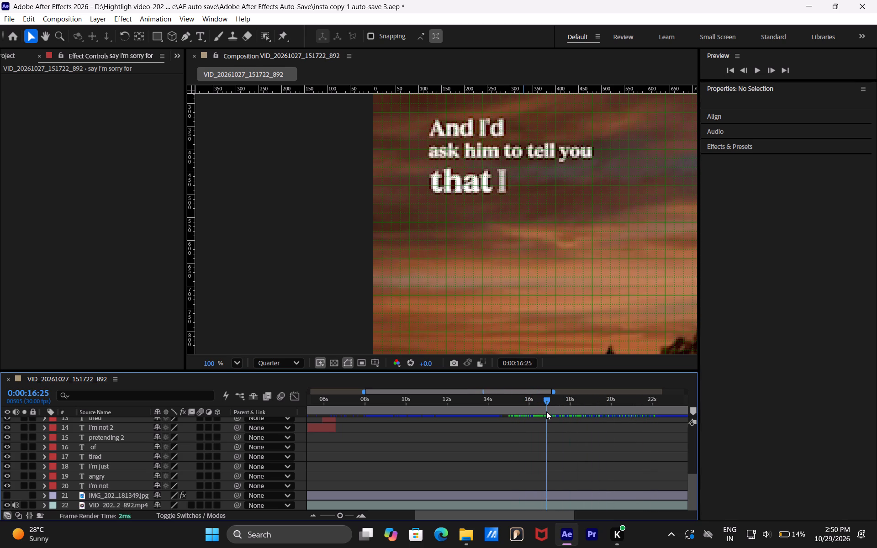
left_click_drag(546, 411, 559, 414)
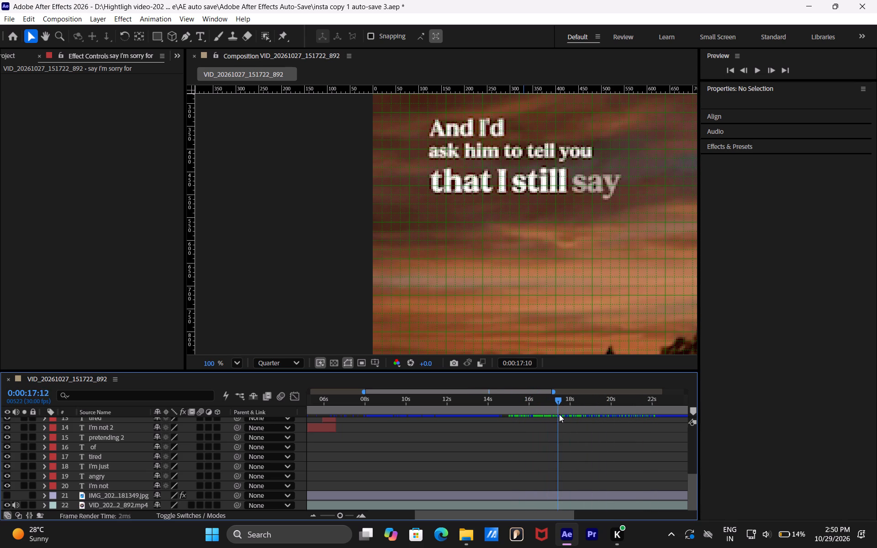
left_click_drag(559, 414, 501, 417)
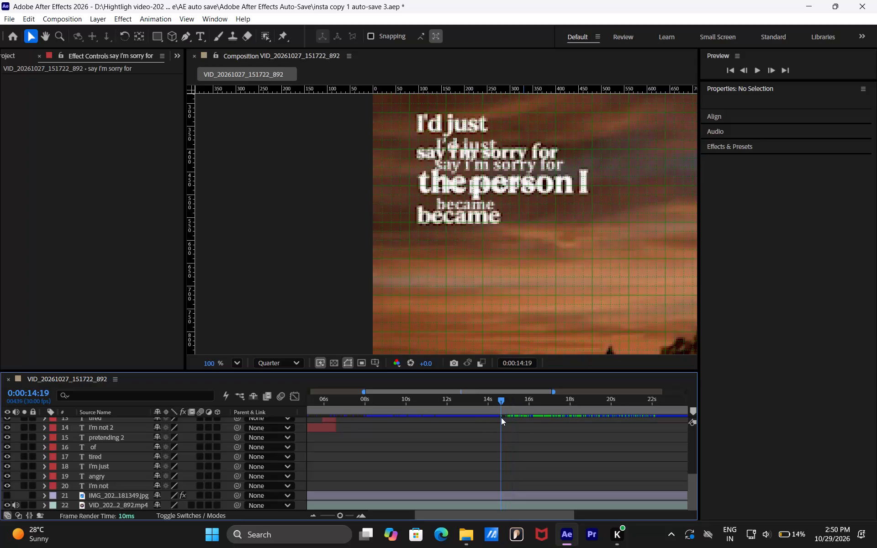
left_click_drag(501, 417, 509, 417)
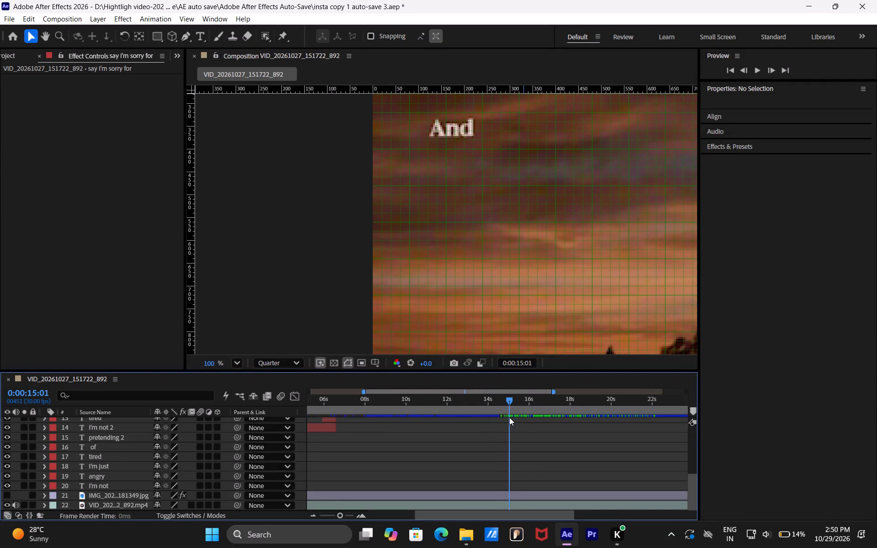
left_click_drag(509, 417, 507, 417)
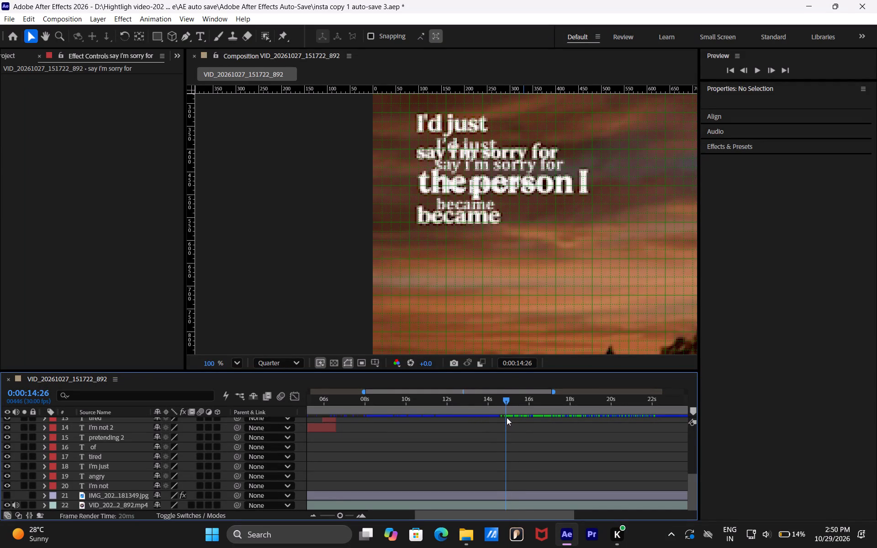
left_click_drag(507, 417, 508, 417)
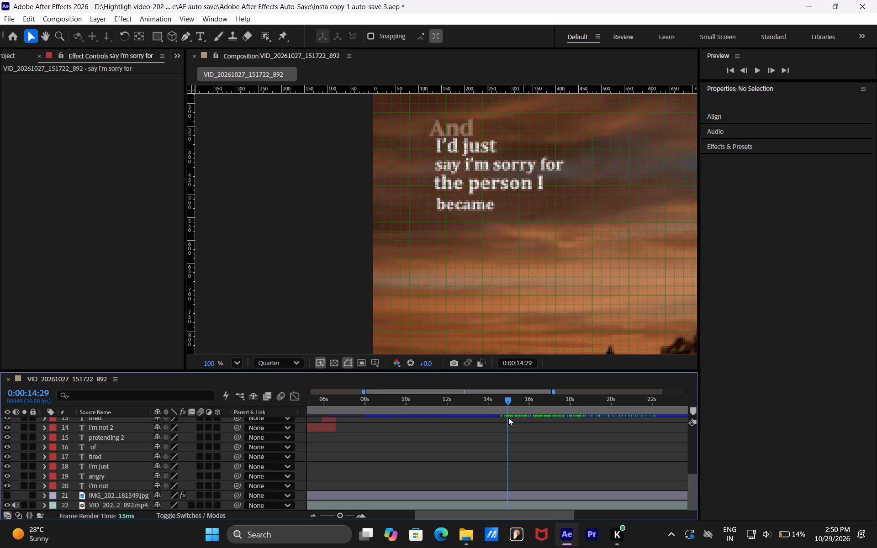
Add a text layer reading "And" at 0:00:15:00, just below the reference video's "And".
left_click_drag(508, 417, 507, 417)
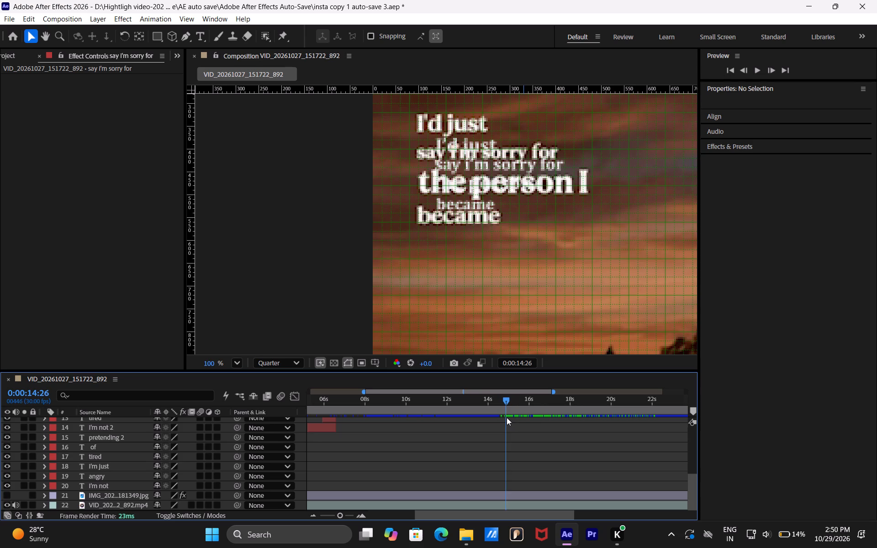
left_click_drag(507, 417, 508, 417)
scroll(505, 435, "up", 5)
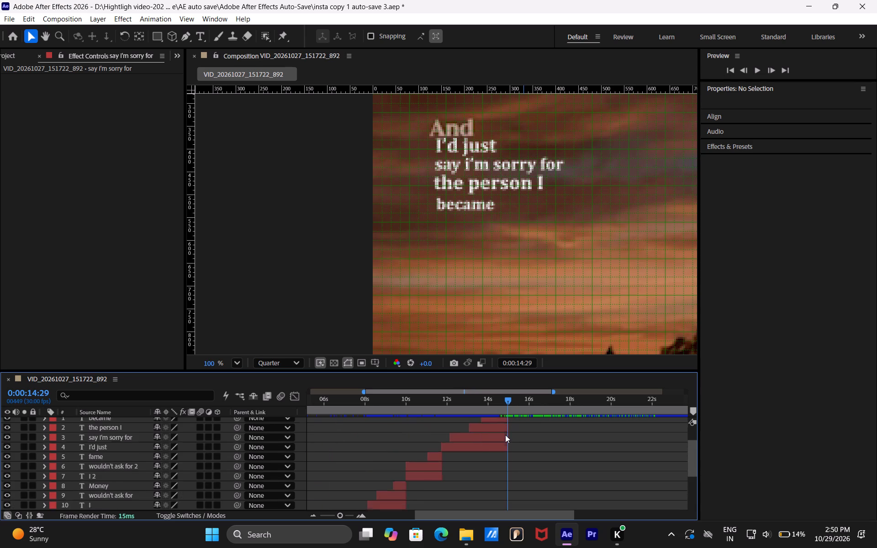
scroll(505, 435, "up", 3)
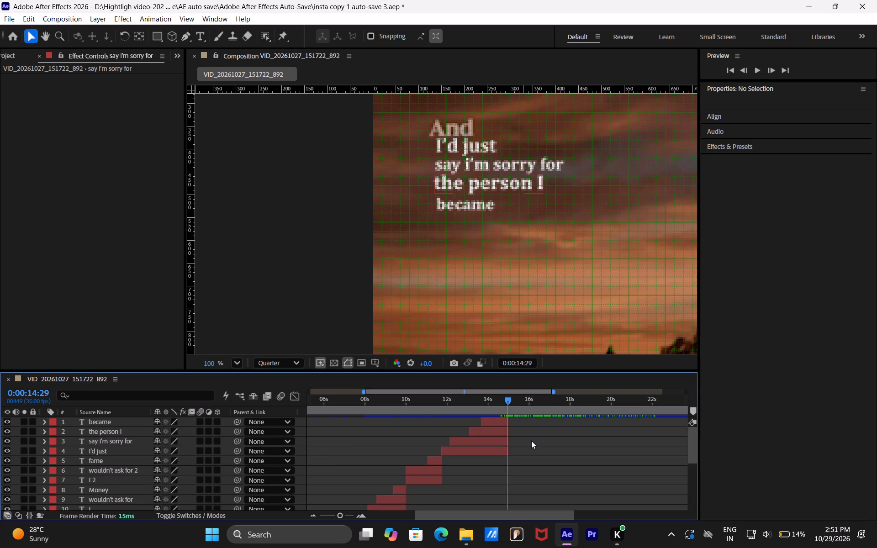
scroll(531, 441, "up", 1)
key("ctrl+t")
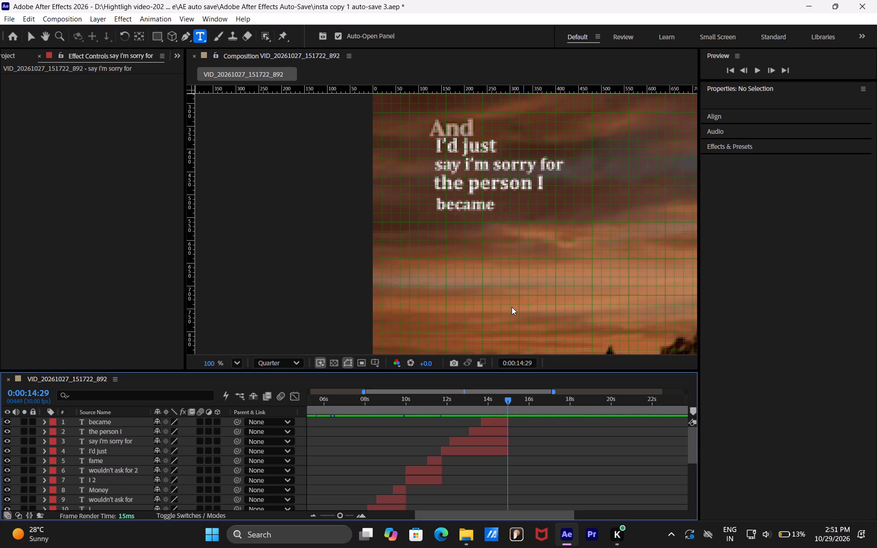
key("ctrl+Right")
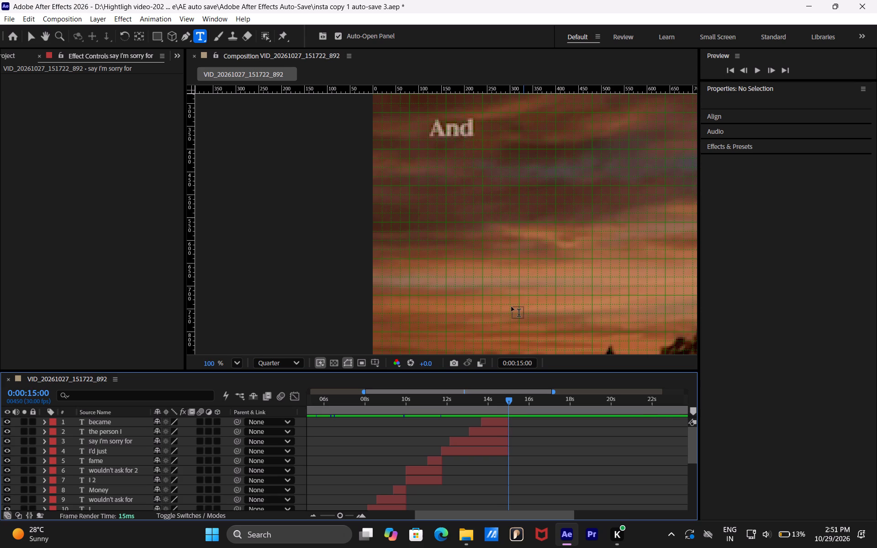
left_click(433, 151)
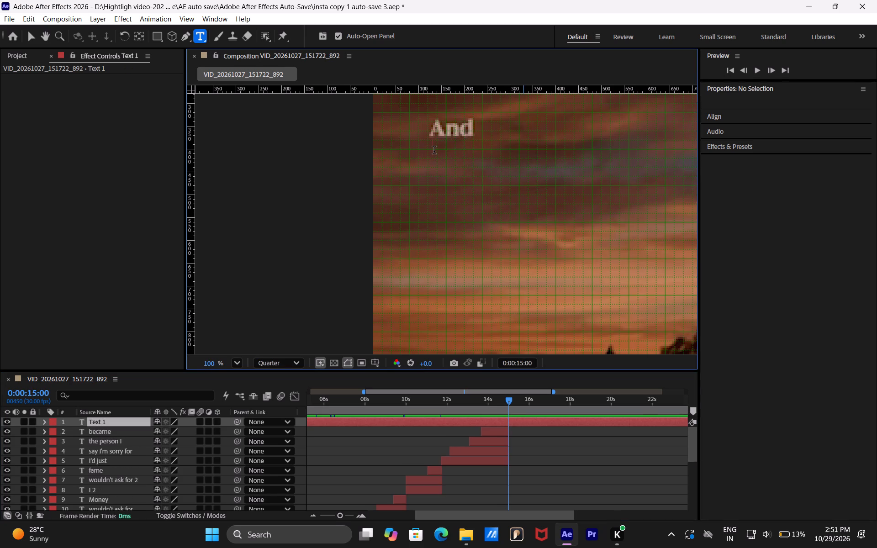
type("And")
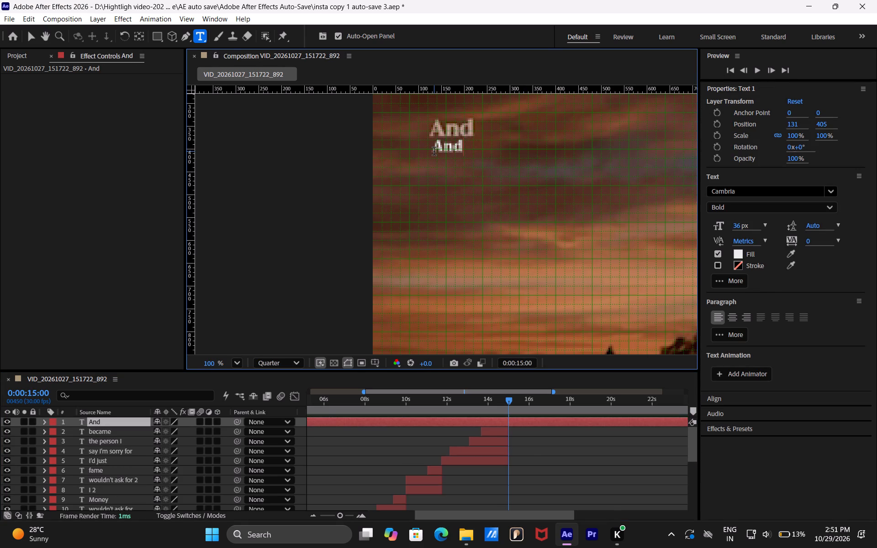
left_click(523, 452)
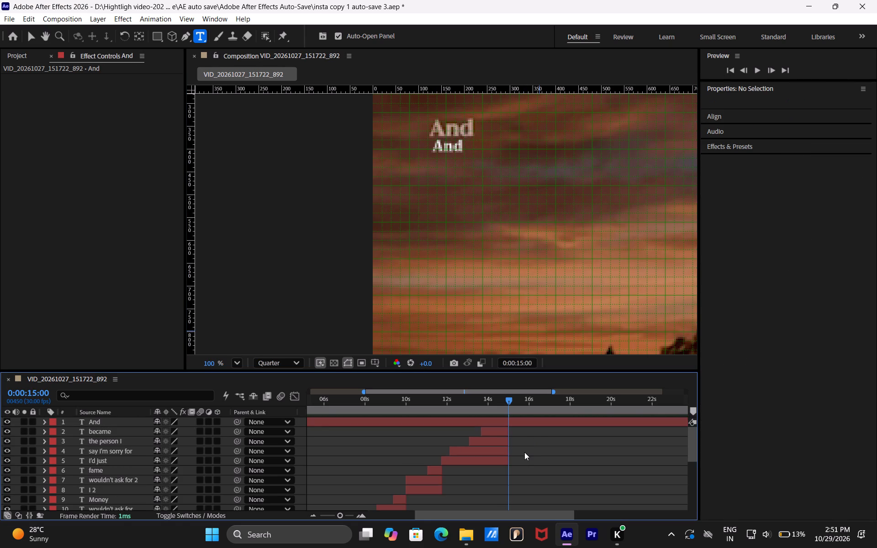
Step through the frames from 0:00:15:00 to 0:00:15:10 to examine when the reference's next word appears.
key("ctrl+Right")
key("ctrl+Right")
key("ctrl+Right")
key("ctrl+Right")
key("ctrl+Right")
key("ctrl+Right")
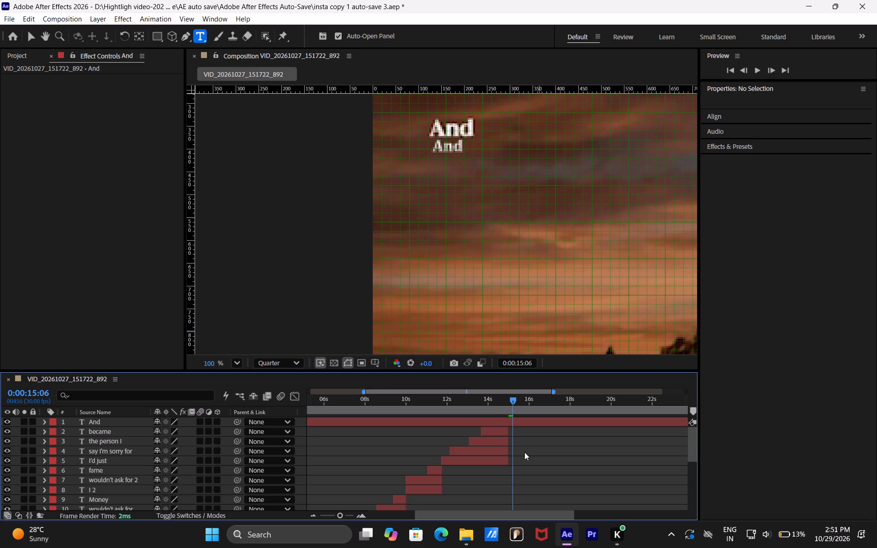
key("ctrl+Right")
key("ctrl+Right")
key("ctrl+Right")
key("ctrl+Right")
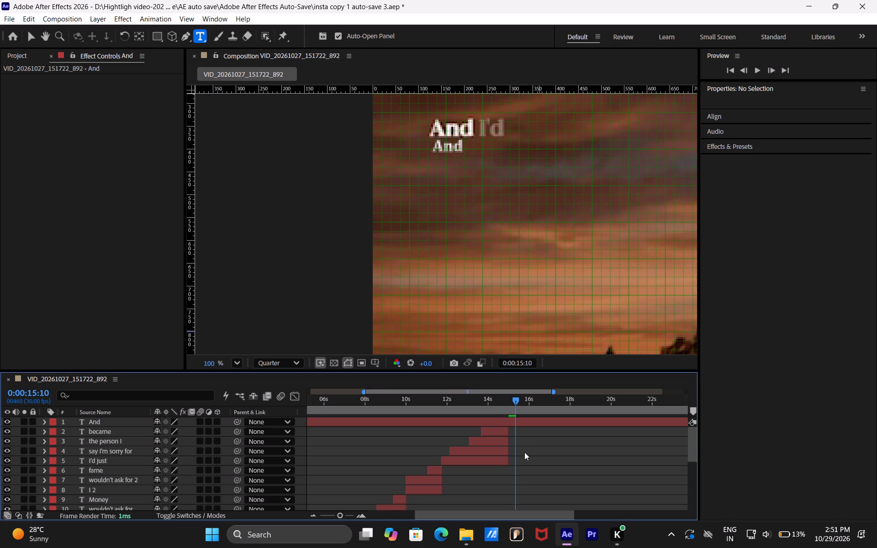
Trim the start of the "And" text layer to 0:00:14:29, where the previous lyric layers end.
key("ctrl+Left")
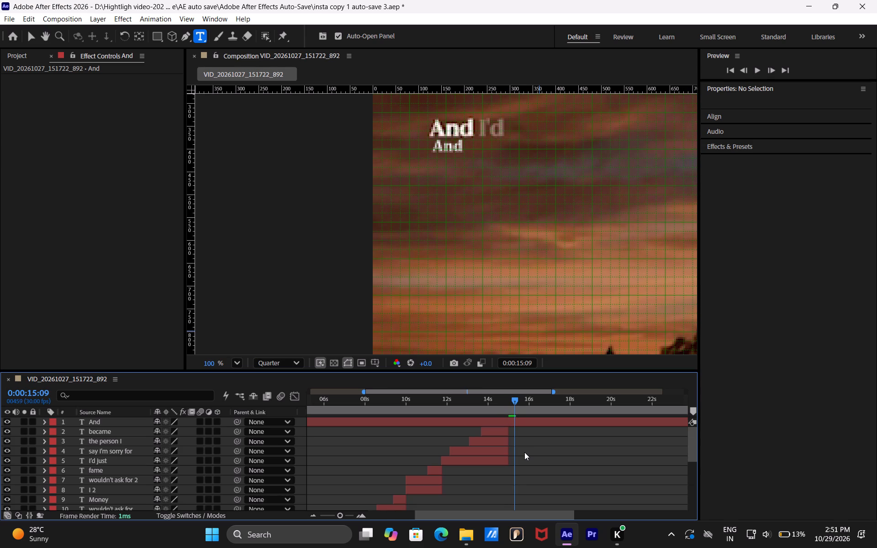
key("ctrl+Left")
key("ctrl+Left")
key("ctrl+Left")
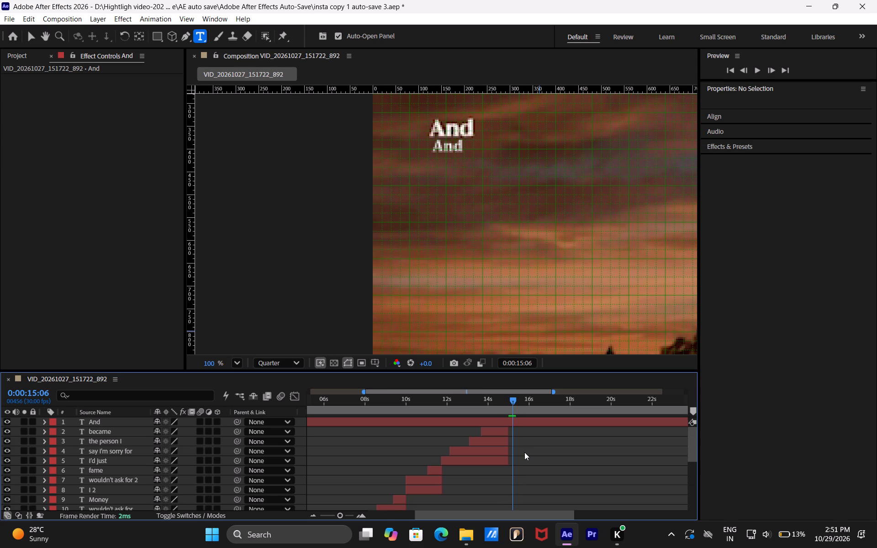
key("ctrl+Left")
key("ctrl+Left")
key("ctrl+Left")
key("ctrl+Left")
key("ctrl+Left")
key("ctrl+Left")
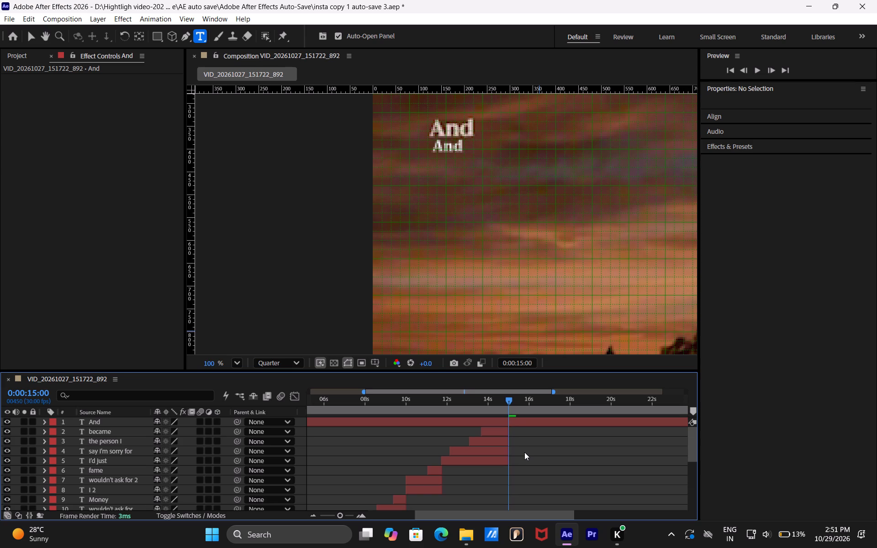
key("ctrl+Left")
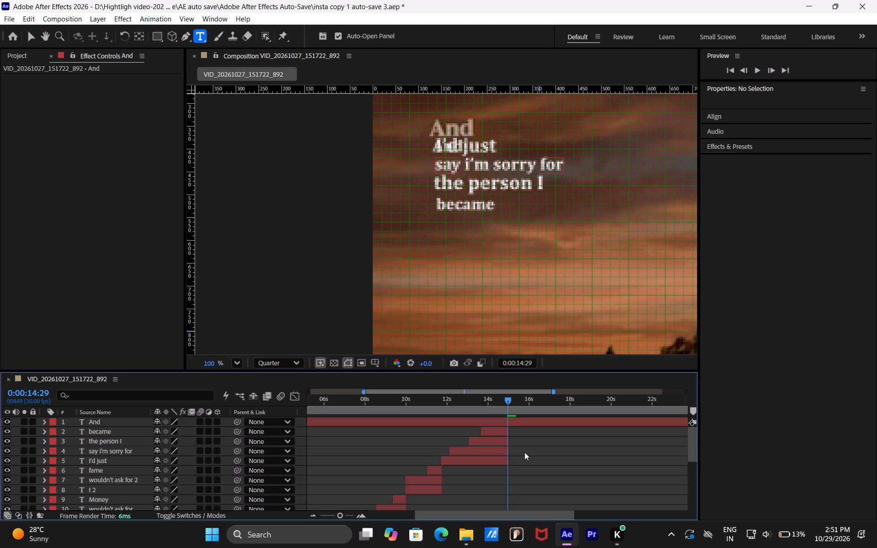
left_click(503, 426)
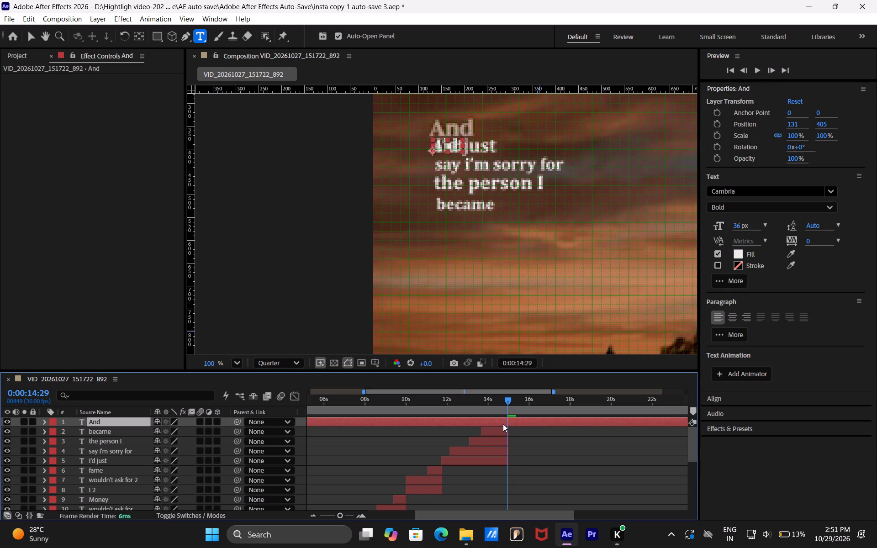
key("alt+bracketleft")
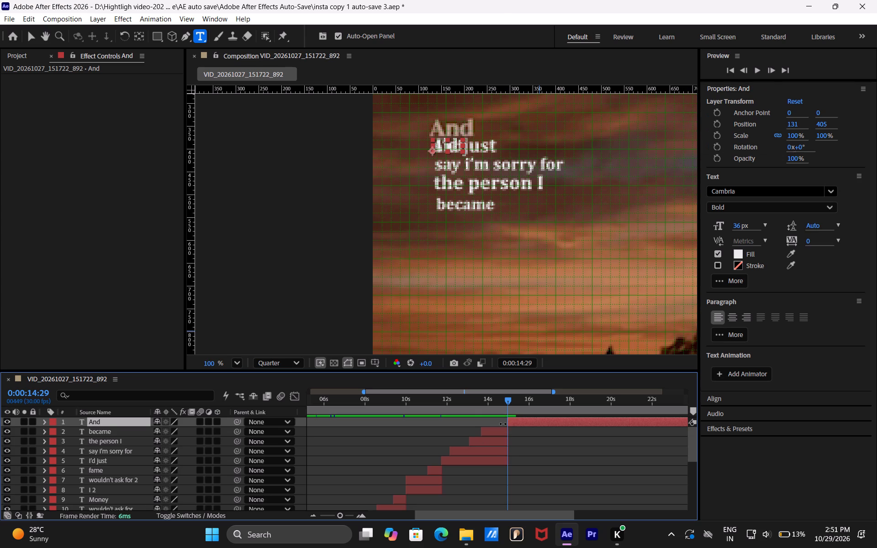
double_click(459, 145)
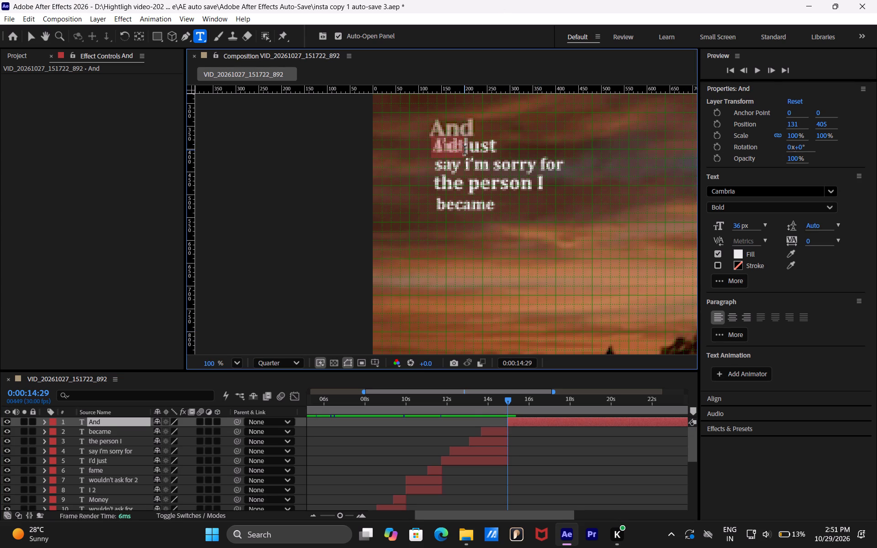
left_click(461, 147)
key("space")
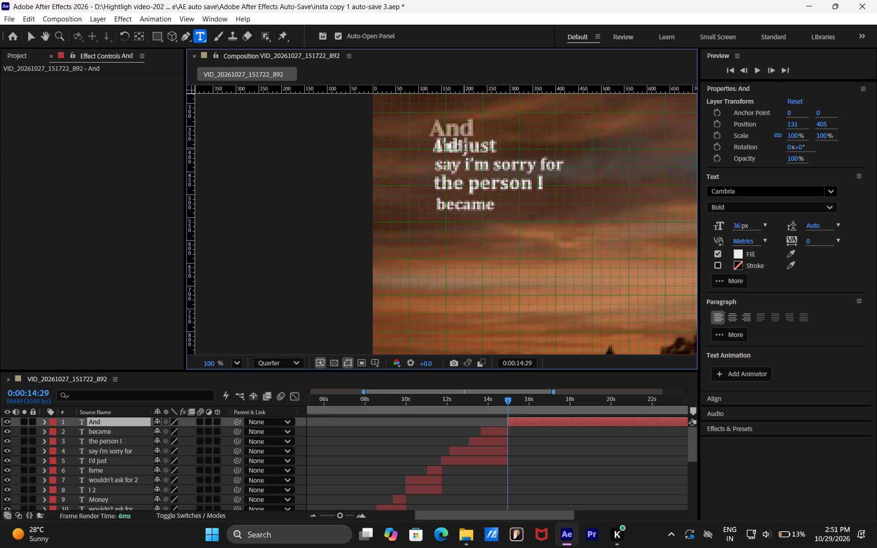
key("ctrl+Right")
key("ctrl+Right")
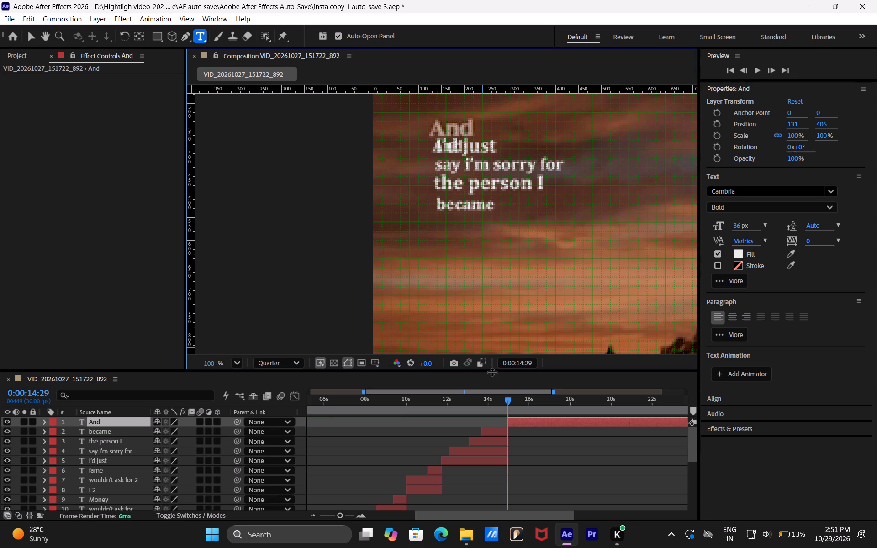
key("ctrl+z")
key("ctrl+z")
Step through the frames from 0:00:14:29 to 0:00:16:01 to examine the timing of the reference words following "And".
left_click(526, 422)
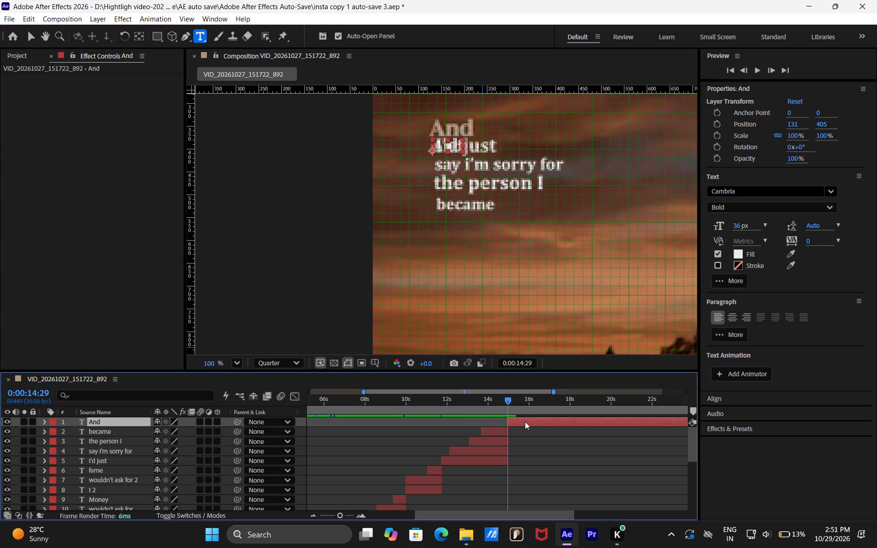
key("ctrl+Right")
key("ctrl+Right")
key("ctrl+Right")
key("ctrl+Right")
key("ctrl+Right")
key("ctrl+Right")
key("ctrl+Right")
key("ctrl+Right")
key("ctrl+Right")
key("ctrl+Right")
key("ctrl+Right")
key("ctrl+Right")
key("ctrl+Right")
key("ctrl+Right")
key("ctrl+Right")
key("ctrl+Right")
key("ctrl+Right")
key("ctrl+Right")
key("ctrl+Right")
key("ctrl+Right")
key("ctrl+Right")
key("ctrl+Right")
key("ctrl+Right")
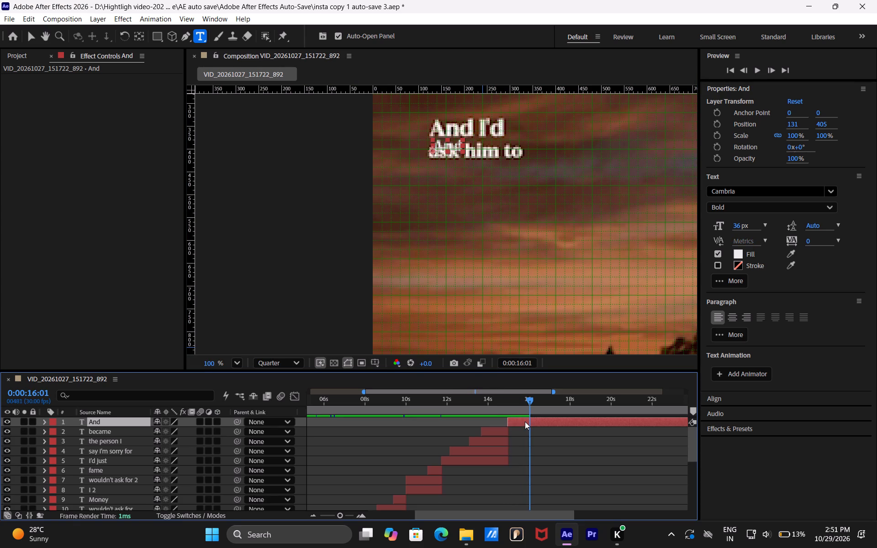
Step back from 0:00:16:01 to 0:00:15:10 to examine the frames where the reference's "ask" and "I'd" fade in.
key("ctrl+Left")
key("ctrl+Left")
key("ctrl+Left")
key("ctrl+Left")
key("ctrl+Left")
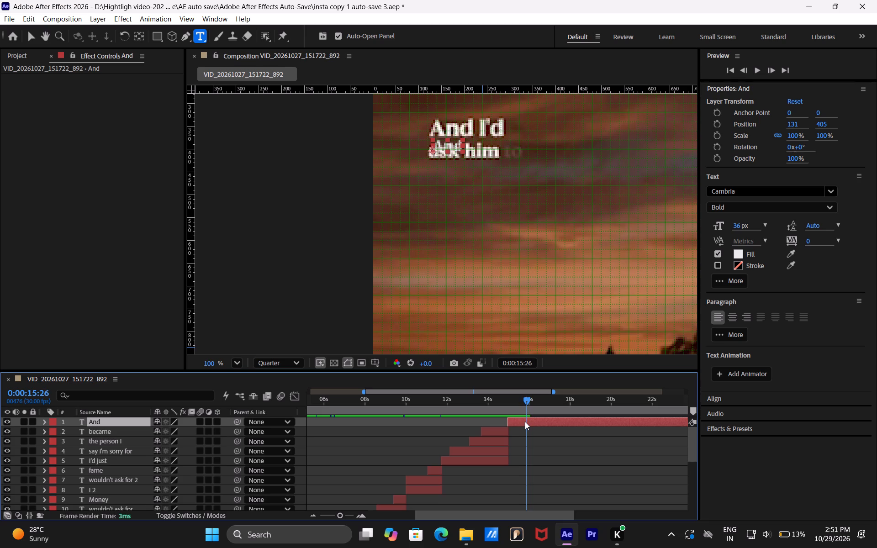
key("ctrl+Left")
key("ctrl+Left")
key("ctrl+Left")
key("ctrl+Left")
key("ctrl+Left")
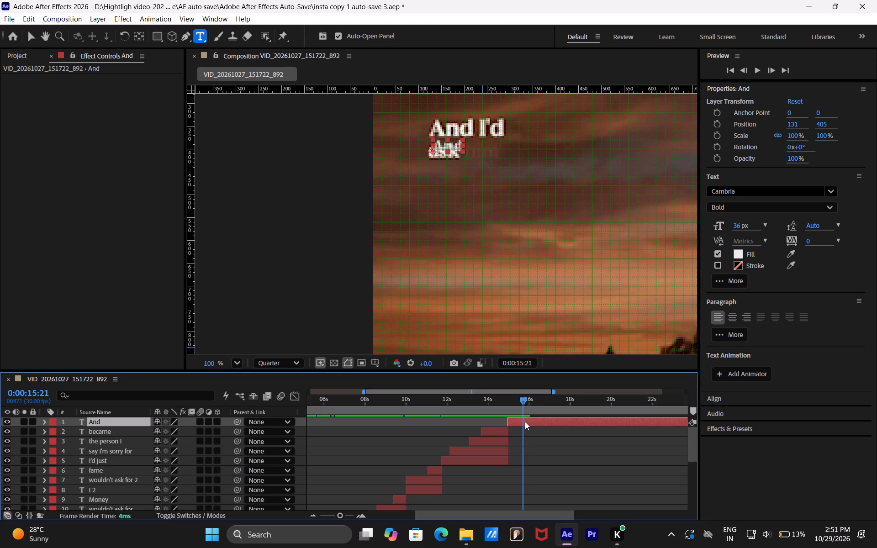
key("ctrl+Left")
key("ctrl+Left")
key("ctrl+Left")
key("ctrl+Left")
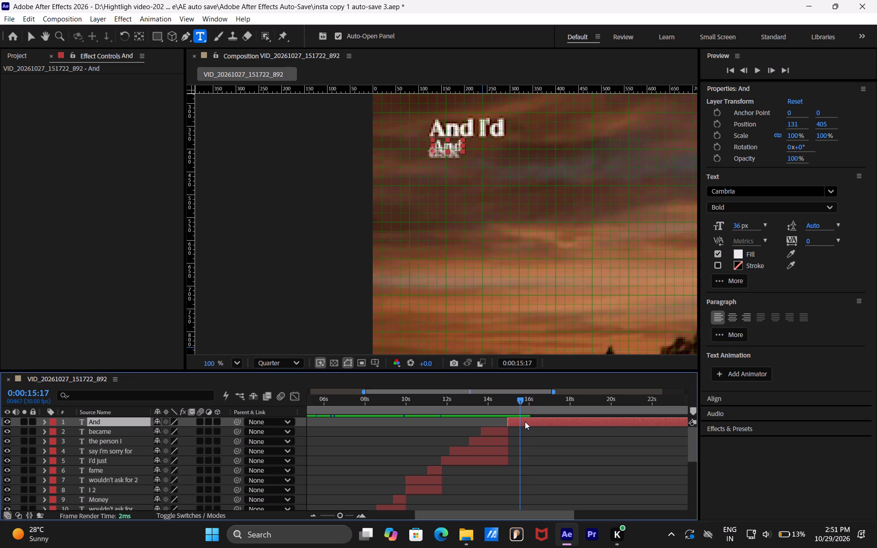
key("ctrl+Left")
key("ctrl+Left")
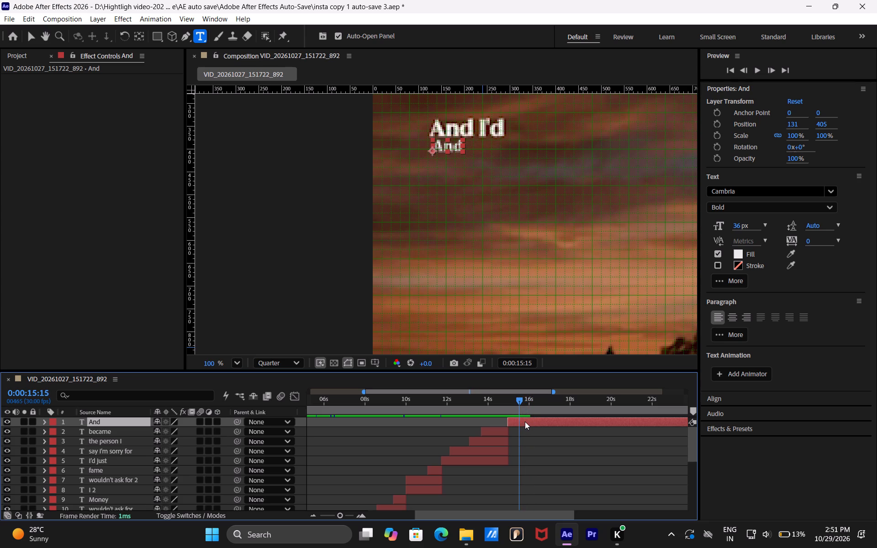
key("ctrl+Left")
key("ctrl+Left")
key("ctrl+Left")
key("ctrl+Left")
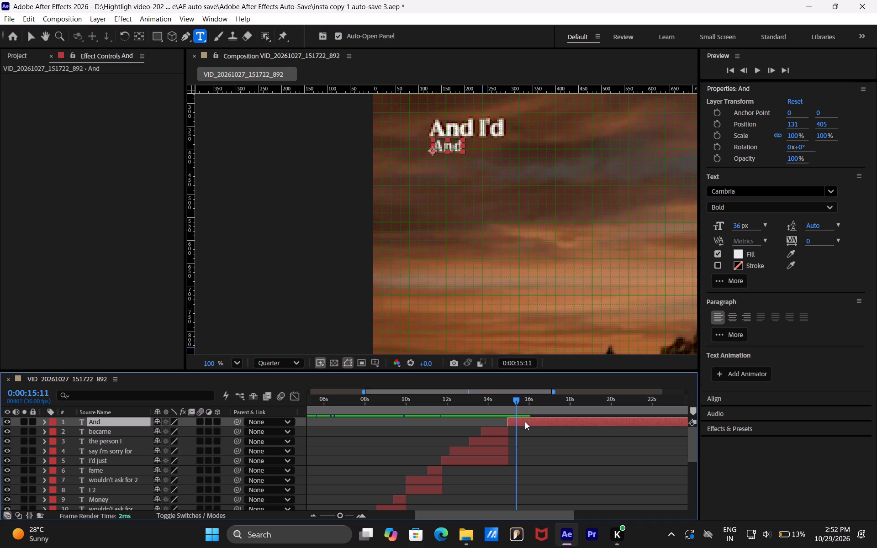
key("ctrl+Left")
At 0:00:15:13, extend the "And" layer's text to read "And I'd".
key("ctrl+Right")
key("ctrl+Right")
key("ctrl+Right")
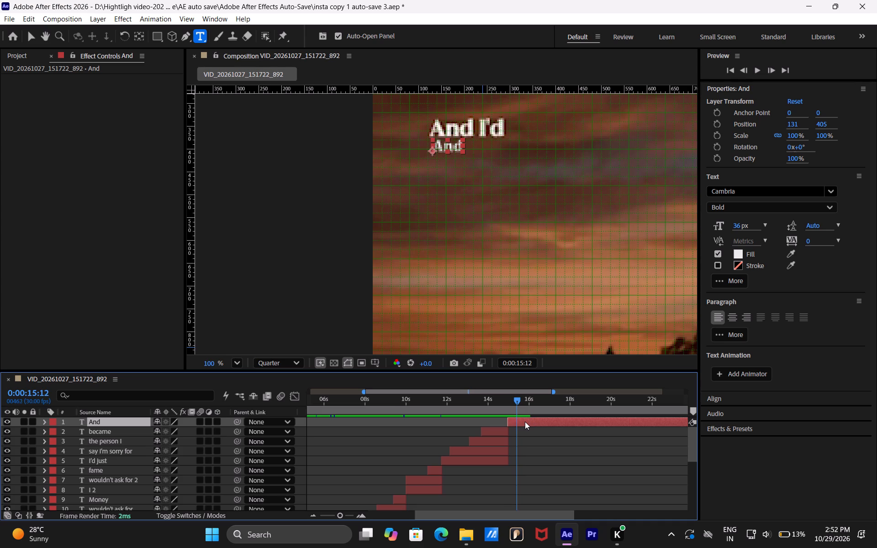
left_click(454, 146)
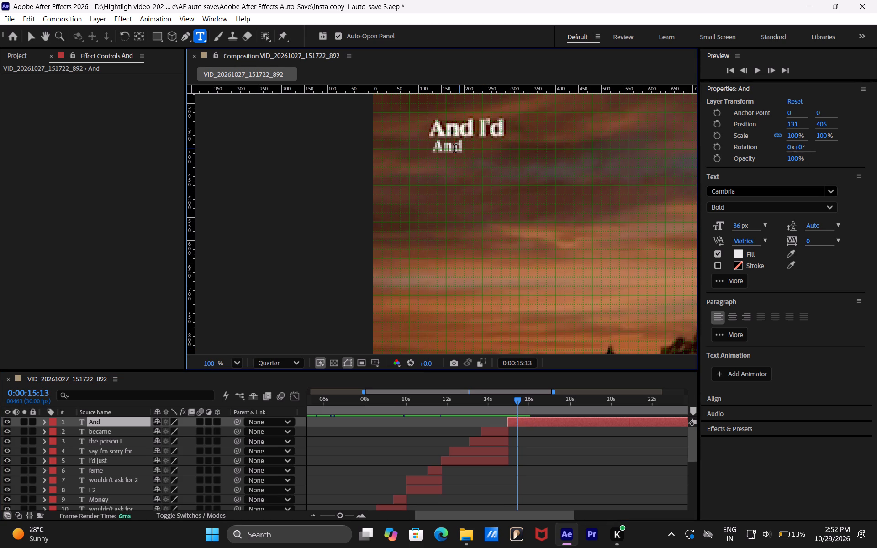
key("Right")
key("space")
type("I'd")
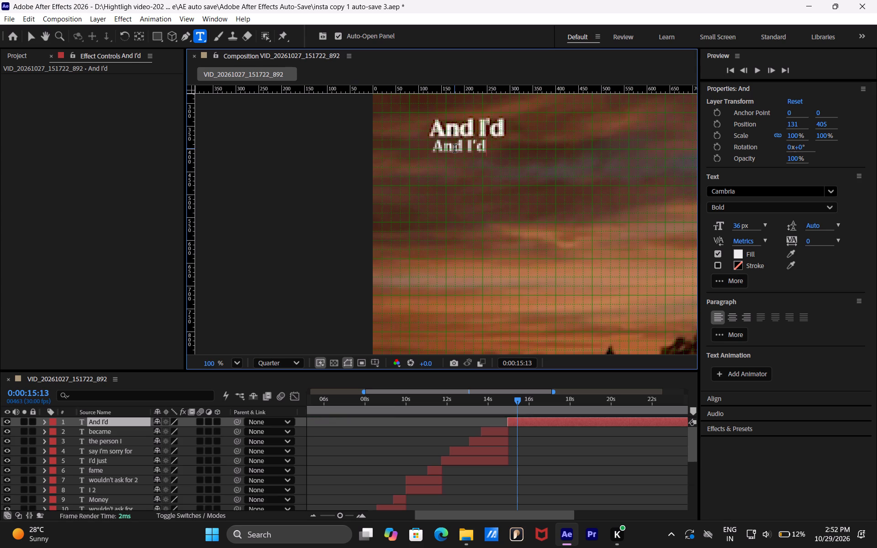
left_click(533, 422)
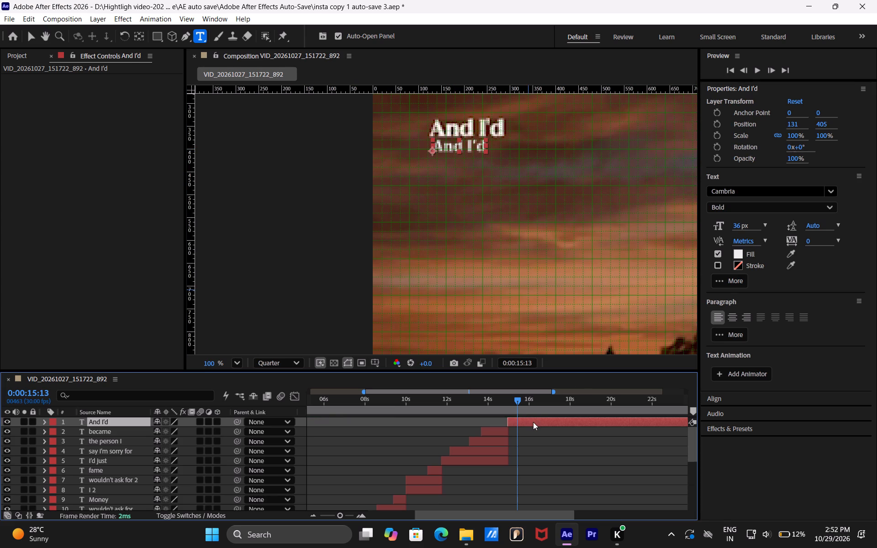
At 0:00:15:16, hide and reshow the "And I'd" layer to compare it with the reference text beneath.
key("ctrl+Right")
key("ctrl+Right")
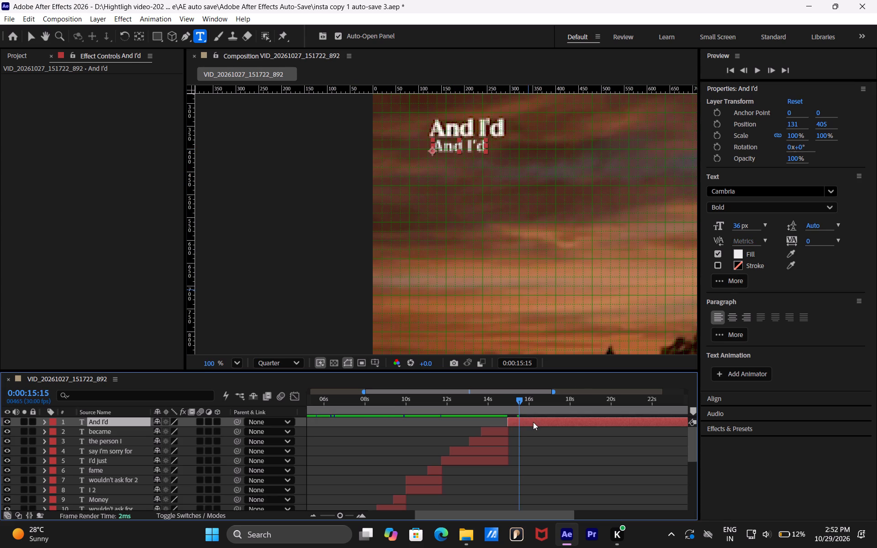
key("ctrl+Right")
left_click(2, 421)
left_click(4, 421)
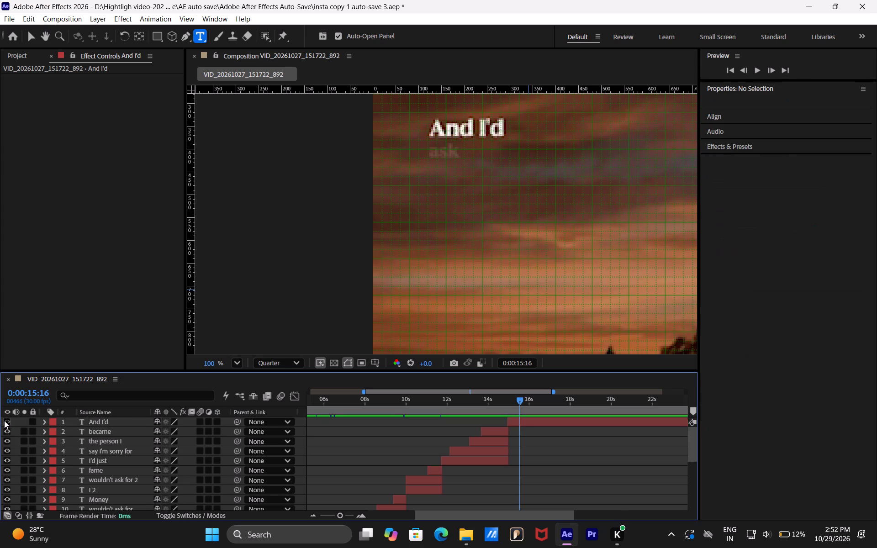
left_click(4, 421)
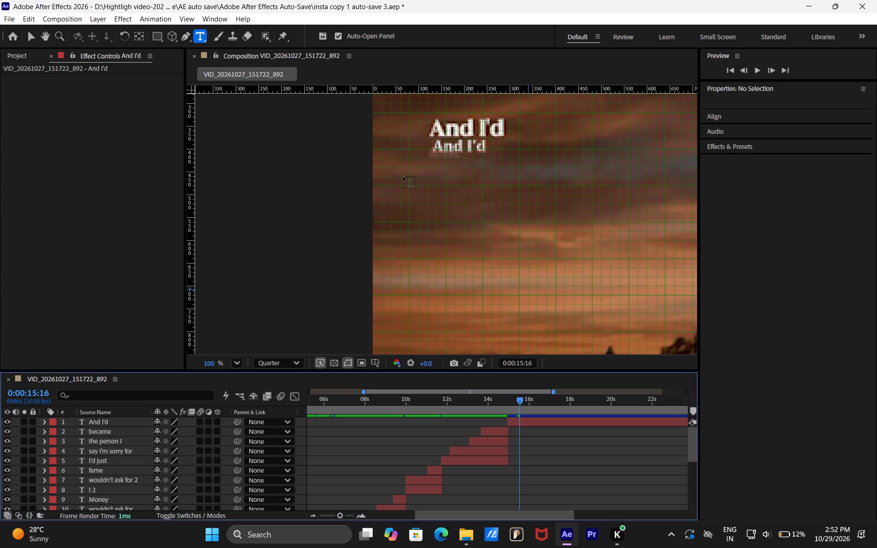
Add a text layer reading "ask" below the "And I'd" line and trim its start to 0:00:15:16.
left_click(433, 162)
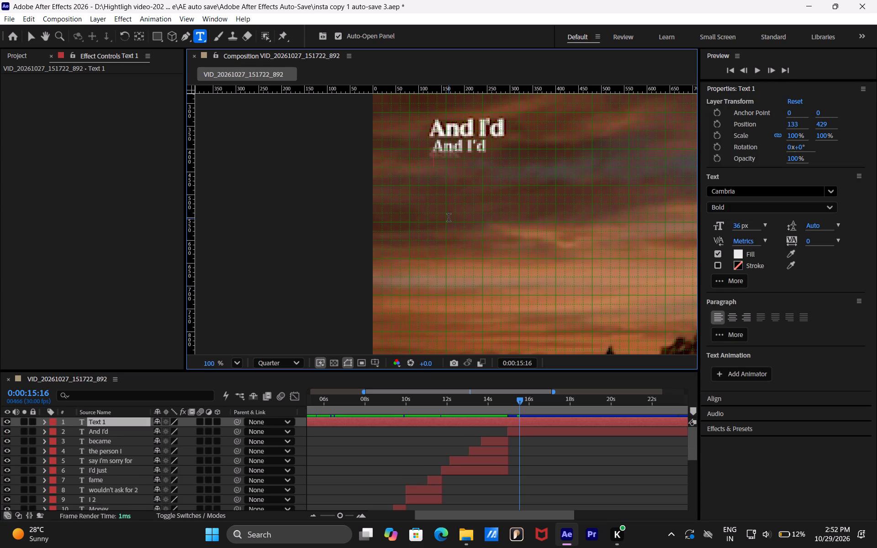
type("ask")
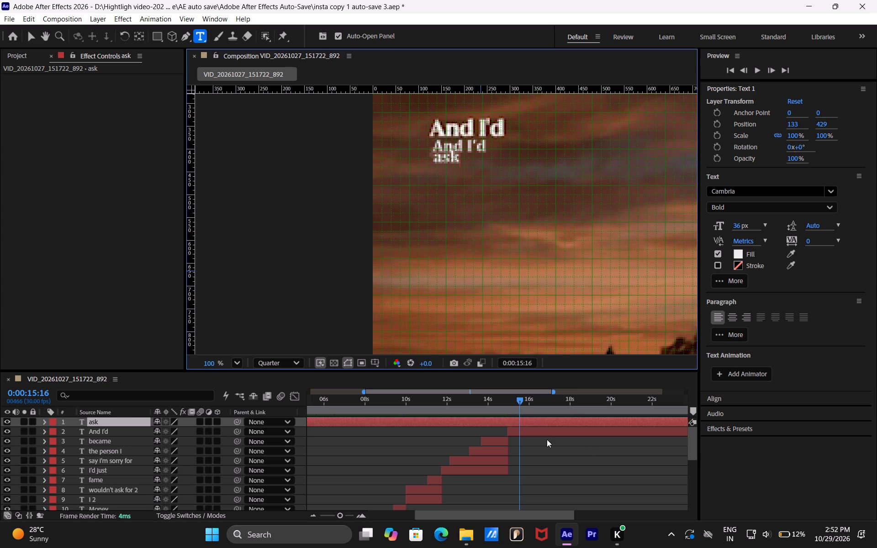
left_click(537, 421)
key("alt+bracketleft")
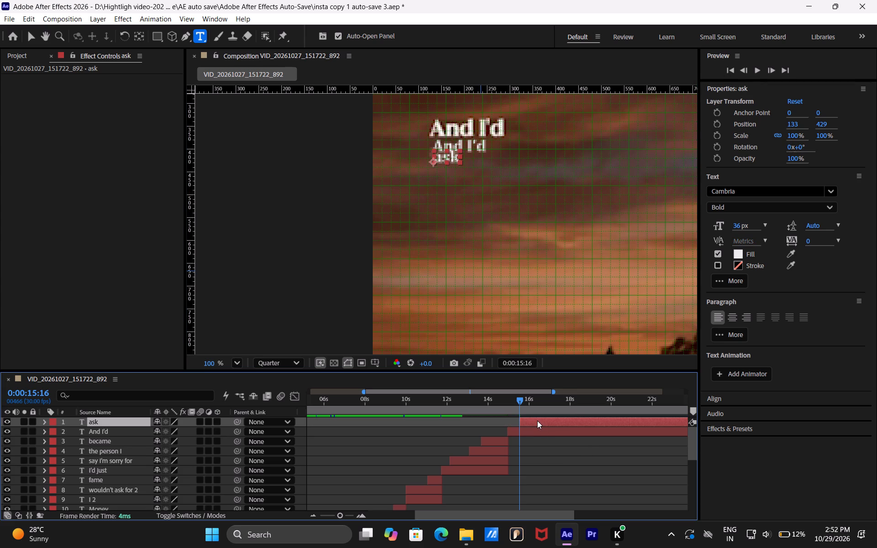
Step through the frames from 0:00:15:16 to about 0:00:16:23 and partway back to examine the reference words following "ask".
left_click(521, 402)
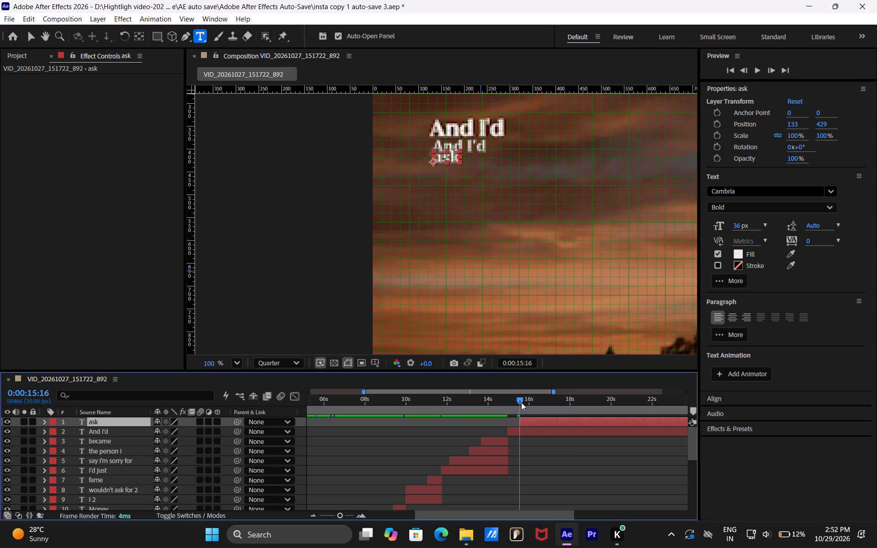
key("ctrl+Right")
key("ctrl+Right")
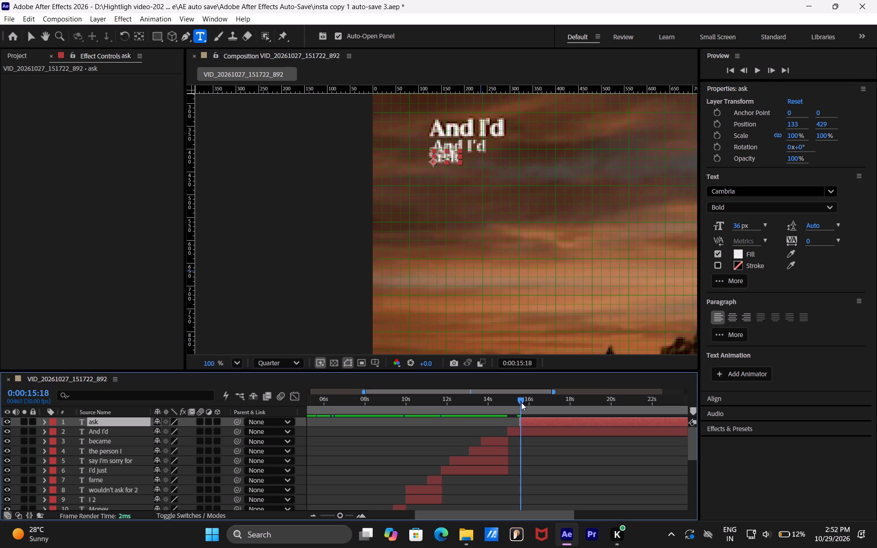
key("ctrl+Right")
key("ctrl+Right")
key("ctrl+Right")
key("ctrl+Right")
key("ctrl+Right")
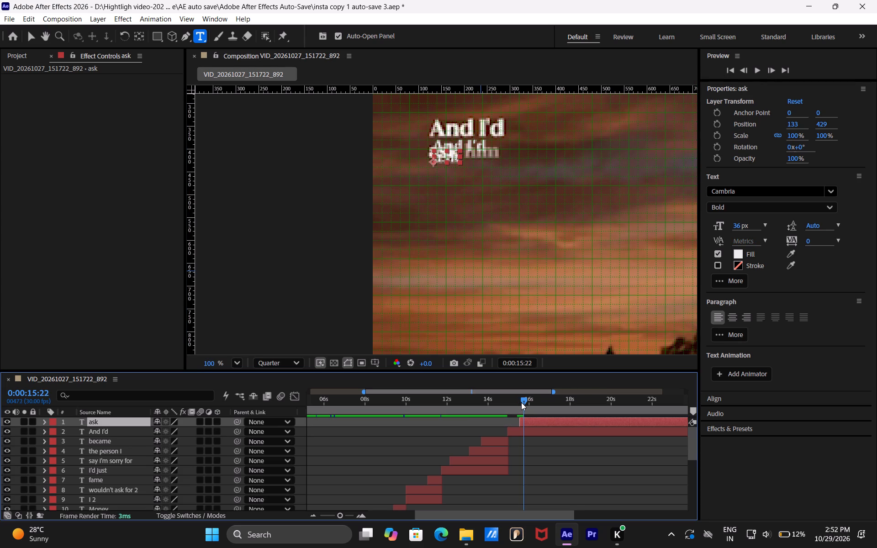
key("ctrl+Right")
key("ctrl+Right")
key("ctrl+Right")
key("ctrl+Right")
key("ctrl+Right")
key("ctrl+Right")
key("ctrl+Right")
key("ctrl+Right")
key("ctrl+Right")
key("ctrl+Right")
key("ctrl+Right")
key("ctrl+Right")
key("ctrl+Right")
key("ctrl+Right")
key("ctrl+Right")
key("ctrl+Right")
key("ctrl+Right")
key("ctrl+Right")
key("ctrl+Right")
key("ctrl+Right")
key("ctrl+Right")
key("ctrl+Right")
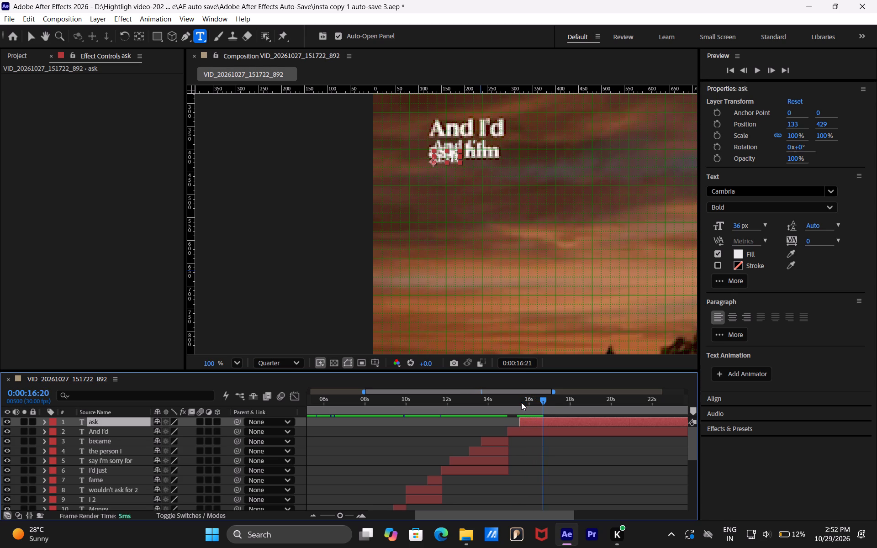
key("ctrl+Left")
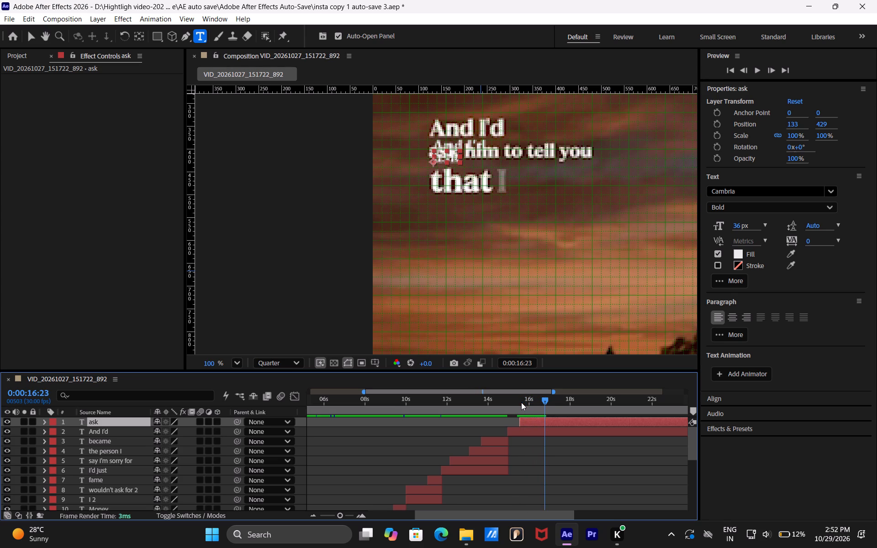
key("ctrl+Left")
key("ctrl+Left")
key("ctrl+Left")
key("ctrl+Left")
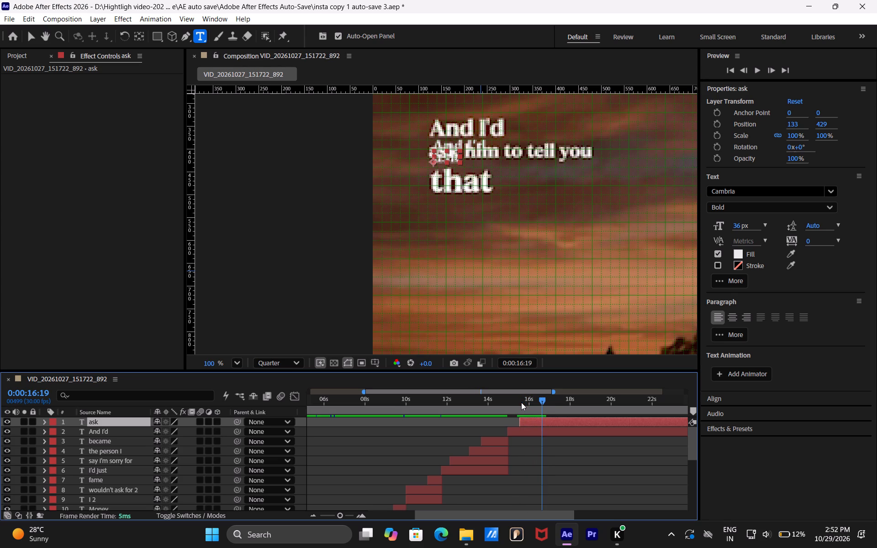
key("ctrl+Left")
Step frame by frame from about 0:00:15:19 to 0:00:16:08 to examine the fade-in timing of the reference's "him to tell".
left_click(521, 402, "ctrl")
key("ctrl+Left")
key("ctrl+Right")
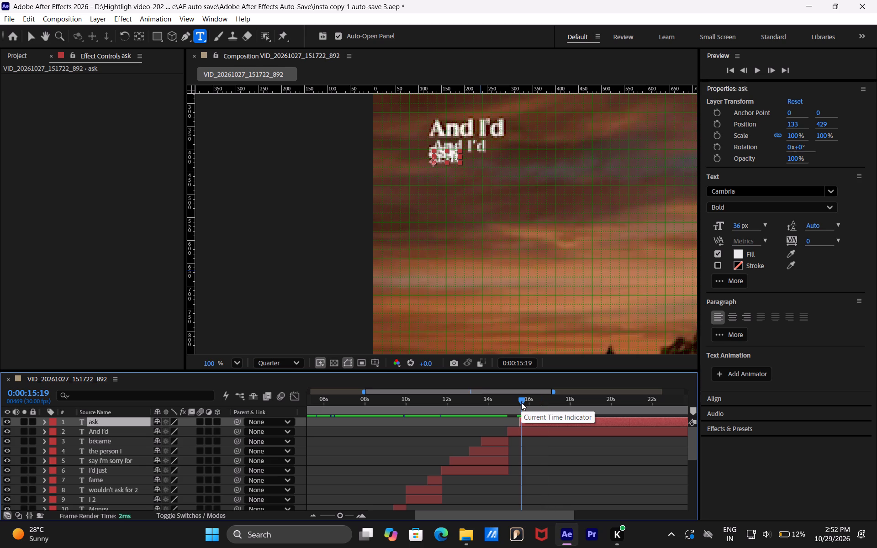
key("ctrl+Right")
key("ctrl+Right")
key("ctrl+Right")
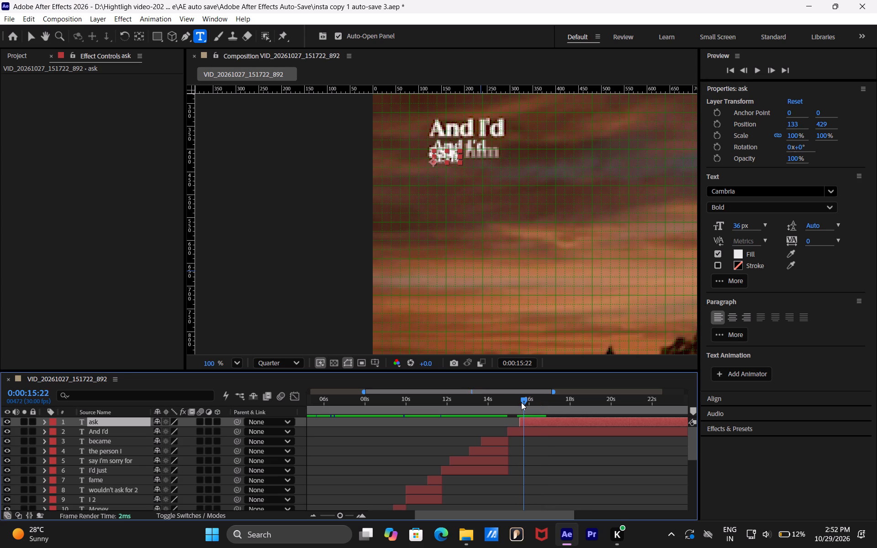
key("ctrl+Right")
key("ctrl+Right")
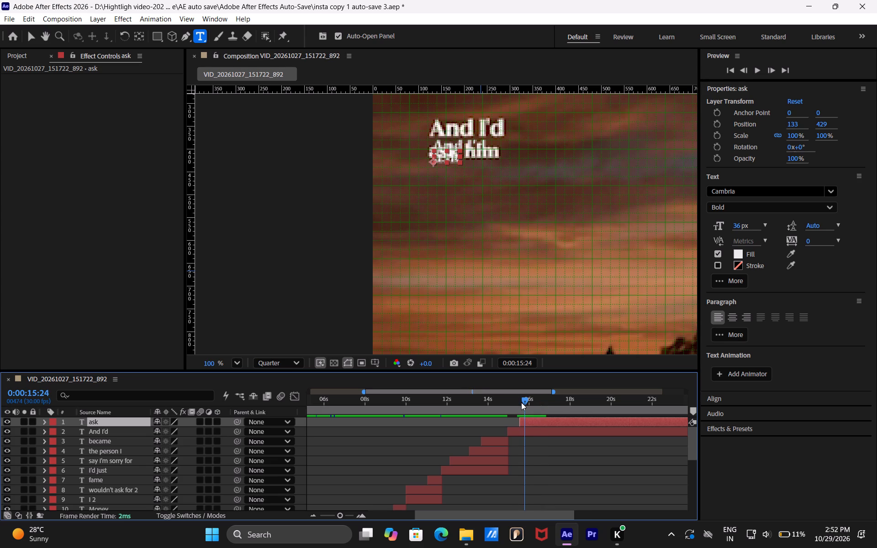
key("ctrl+Right")
key("ctrl+Right")
key("ctrl+Right")
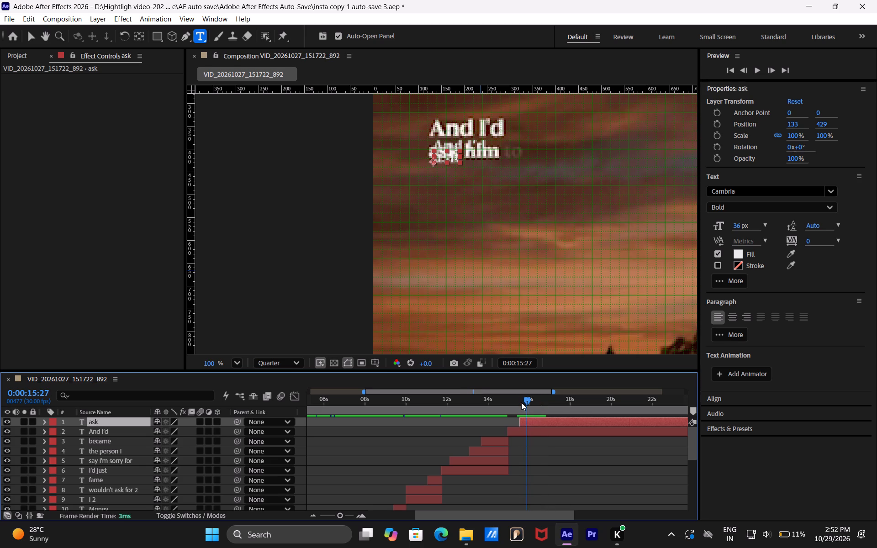
key("ctrl+Right")
key("ctrl+Right")
key("ctrl+Right")
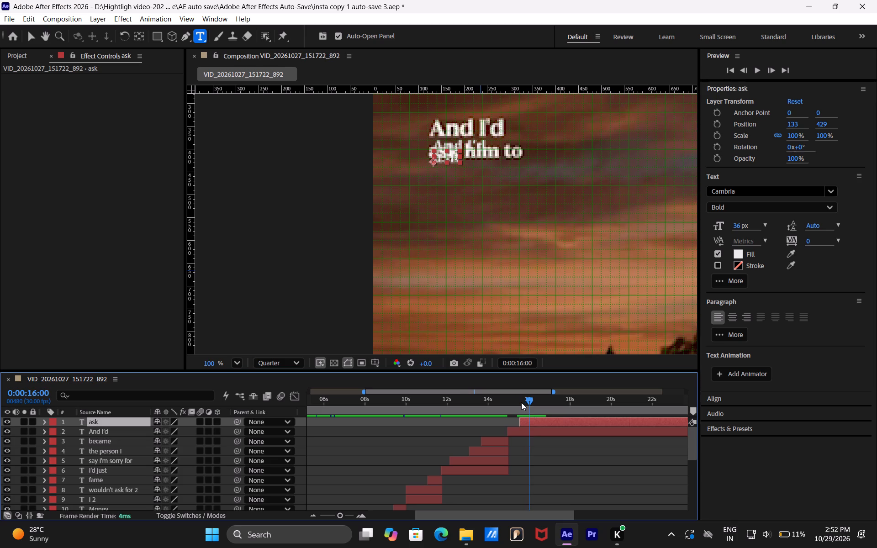
key("ctrl+Right")
key("ctrl+Right")
key("ctrl+Right")
key("ctrl+Right")
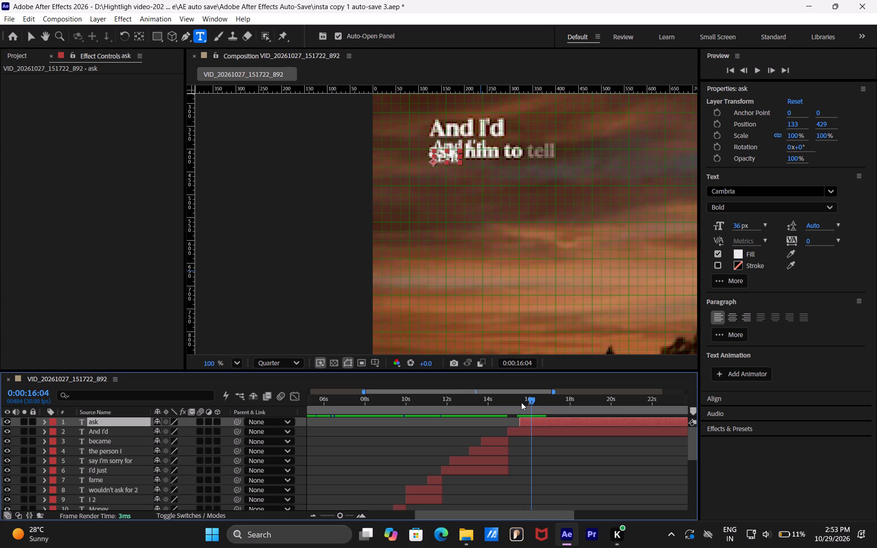
key("ctrl+Right")
key("ctrl+Right")
key("ctrl+Right")
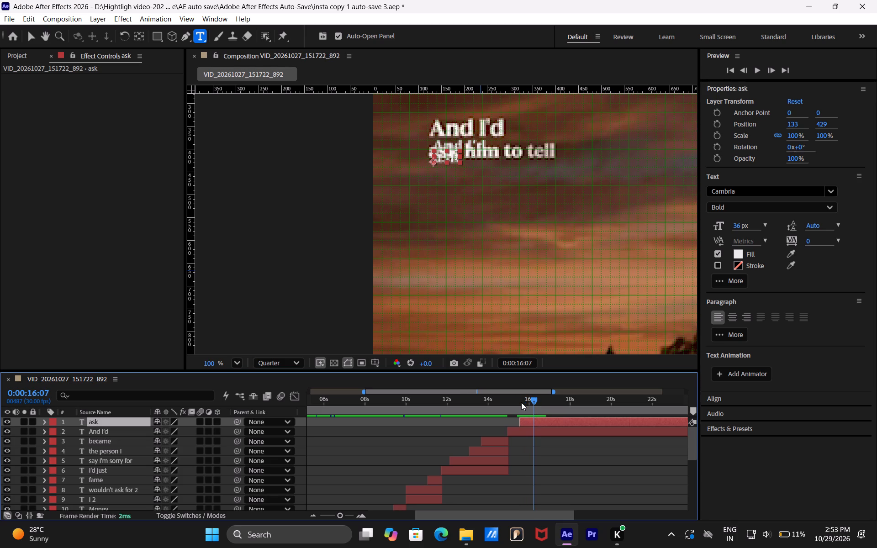
key("ctrl+Right")
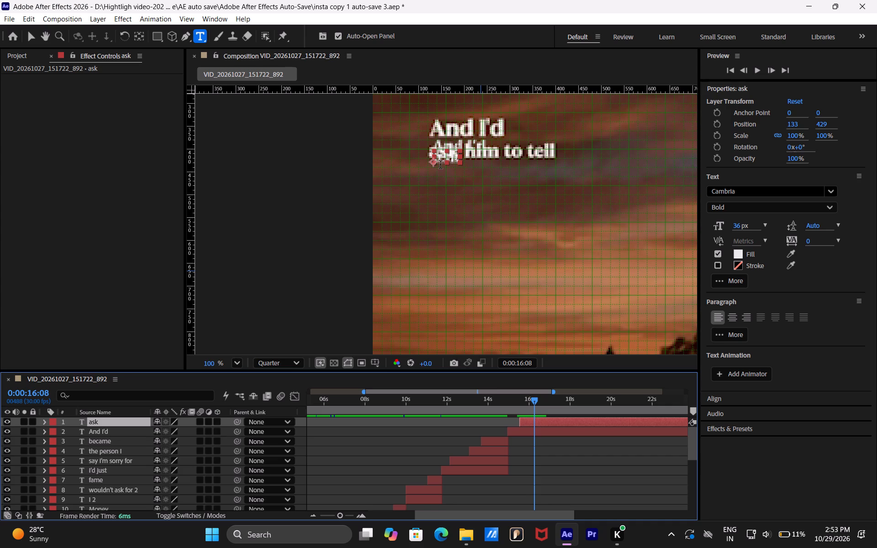
At 0:00:16:08, extend the "ask" layer's text to read "ask him to tell".
left_click(453, 157)
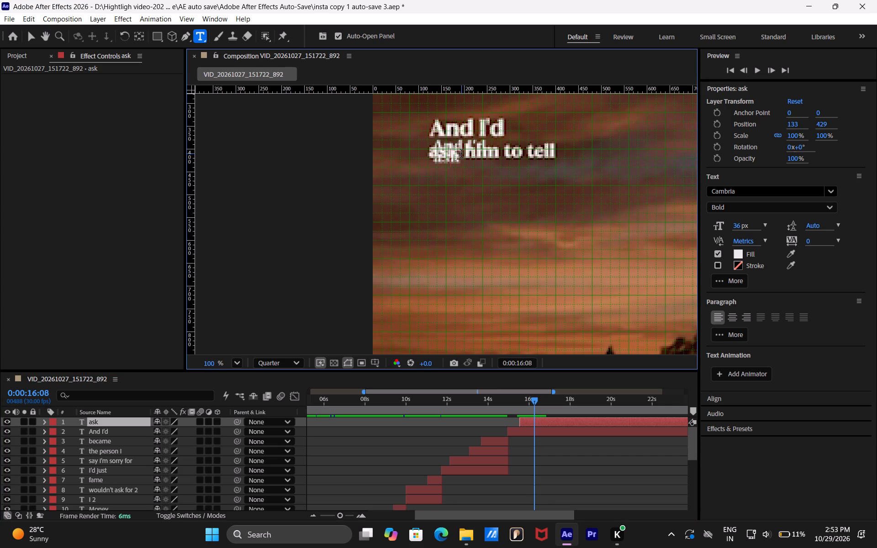
key("Right")
key("space")
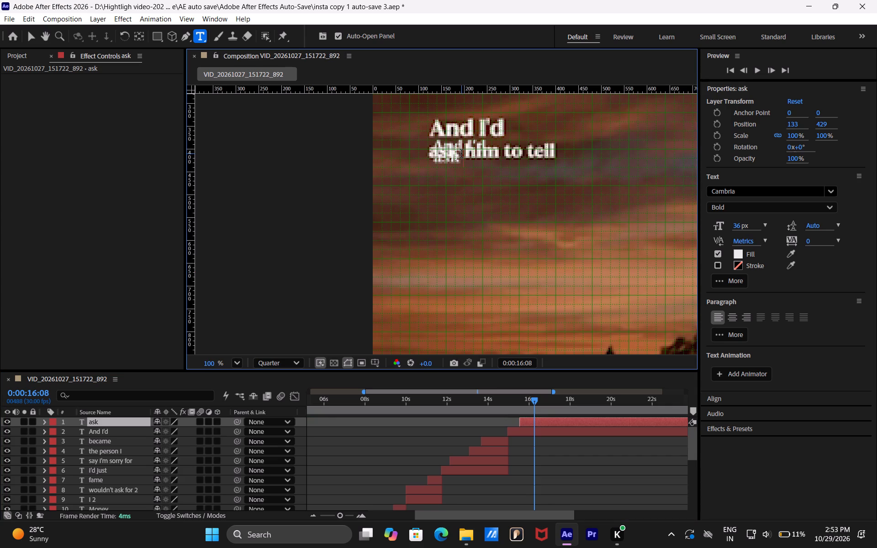
type("him")
key("space")
type("to tell")
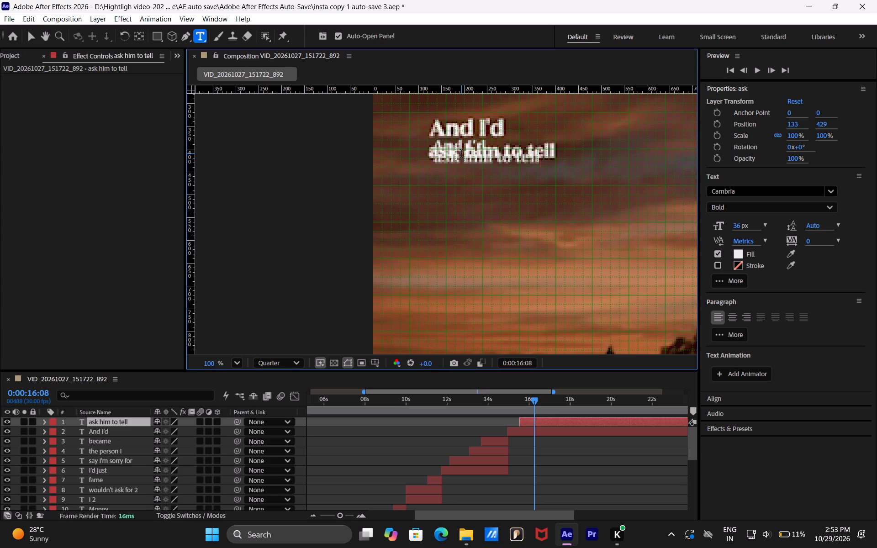
left_click(546, 424)
Move to 0:00:16:16, just before the reference's "that" fades in, and extend the line to read "ask him to tell you".
key("ctrl+Right")
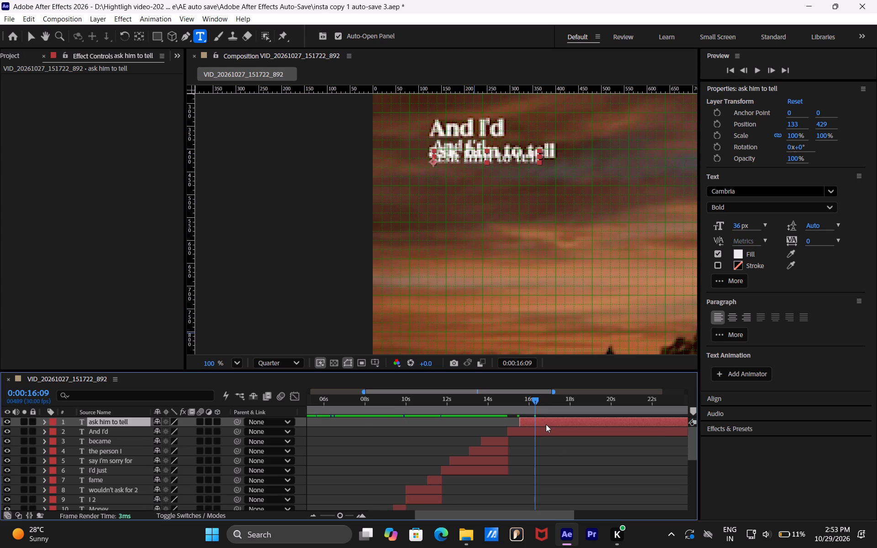
key("ctrl+Right")
key("ctrl+Right")
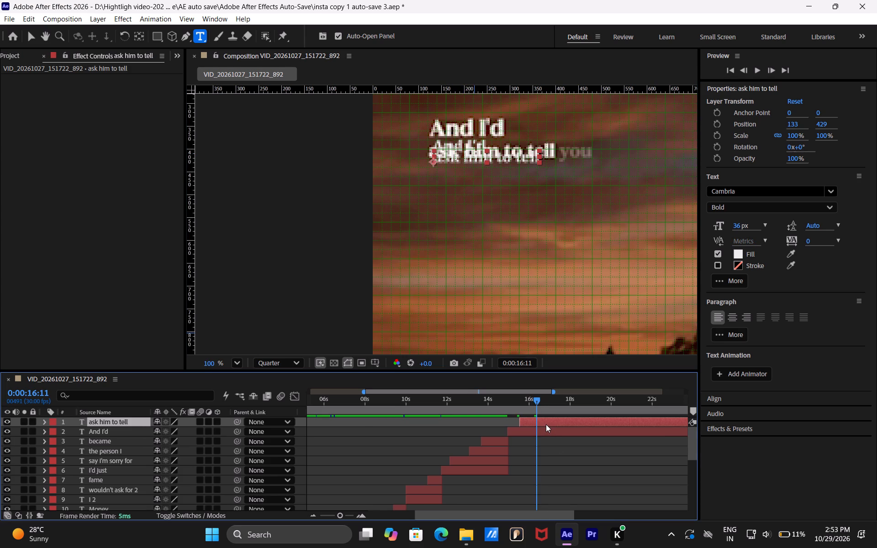
key("ctrl+Right")
key("ctrl+Right")
key("ctrl+Right")
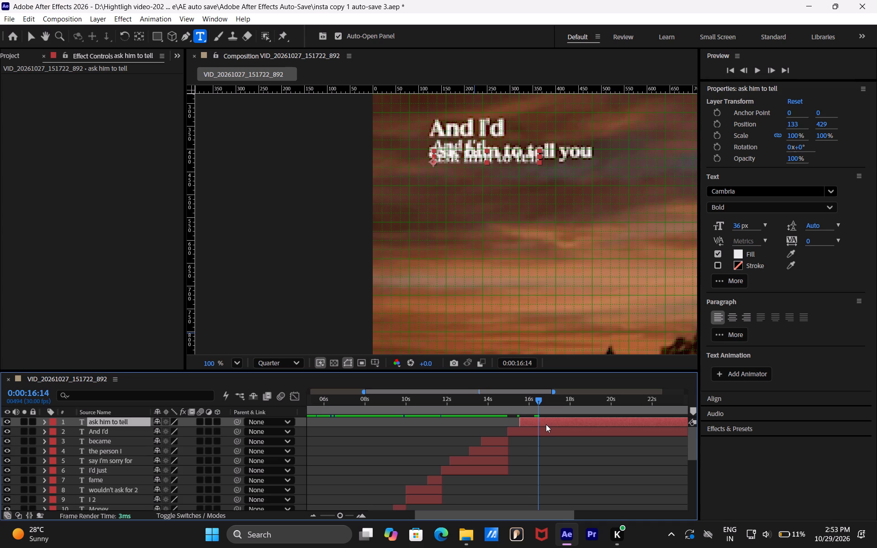
key("ctrl+Right")
key("ctrl+Right")
key("ctrl+Right")
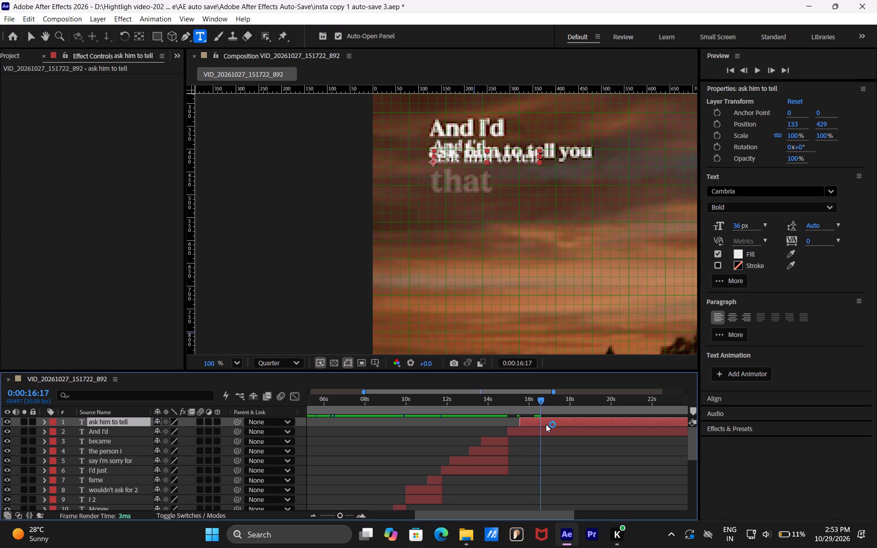
key("ctrl+Left")
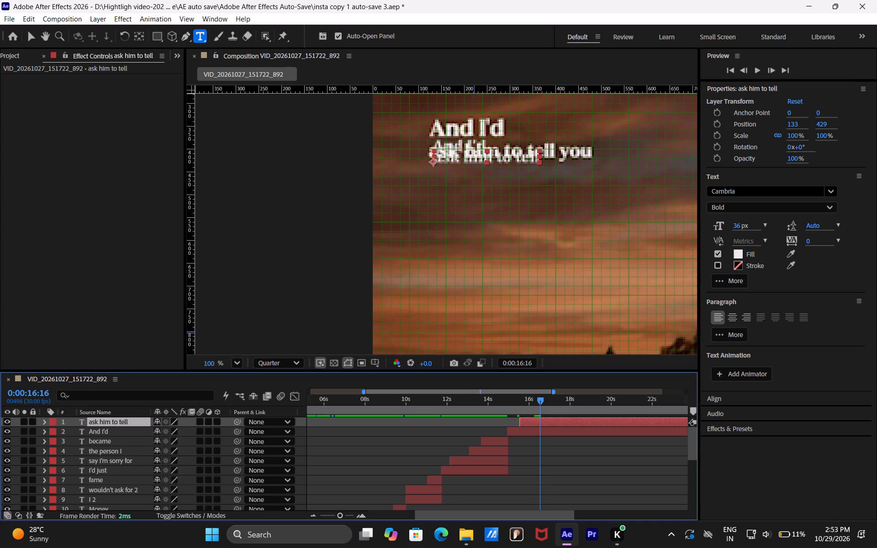
left_click(535, 156)
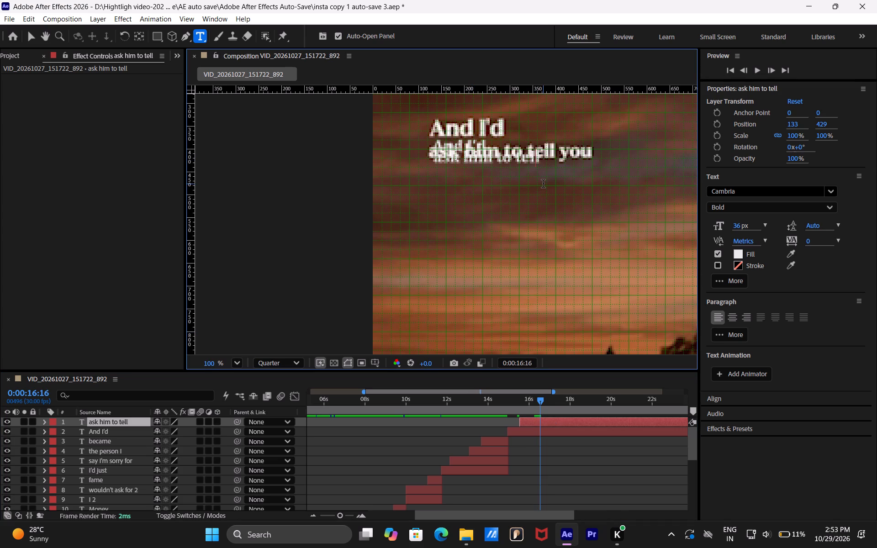
key("Right")
key("space")
type("you")
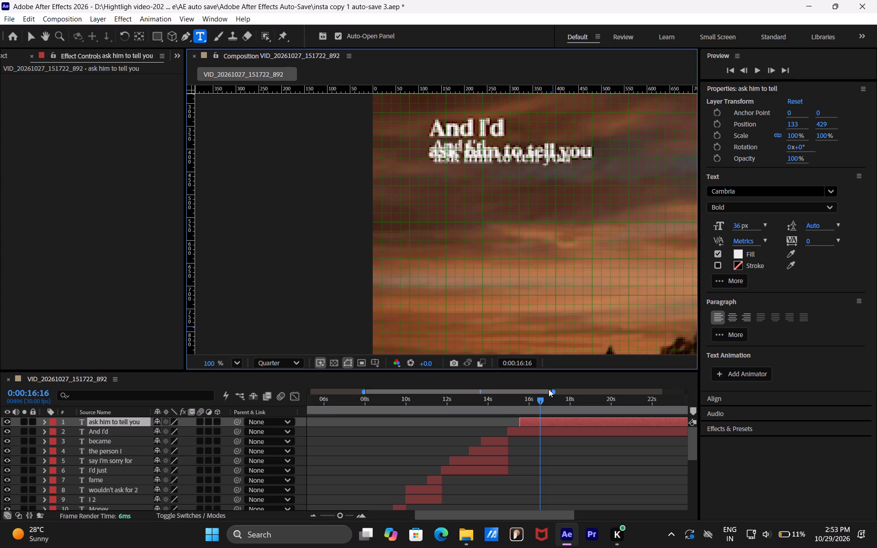
left_click(545, 423)
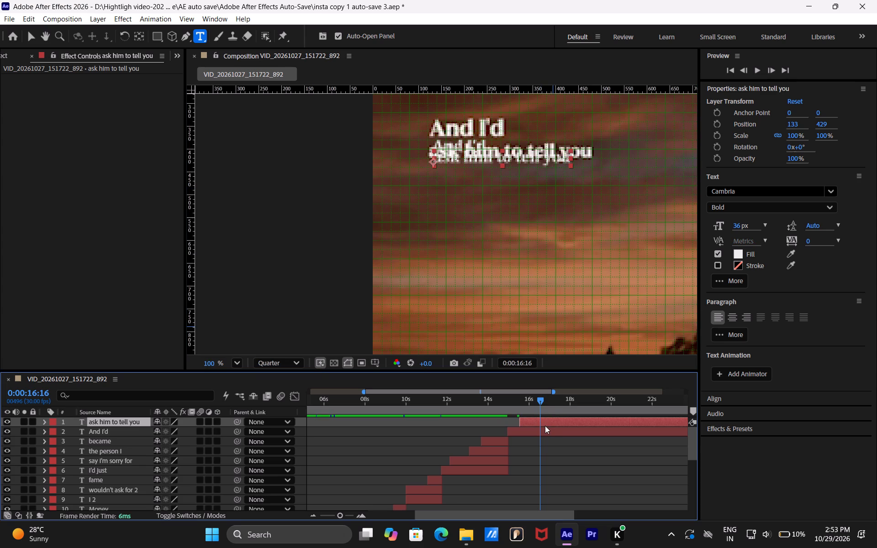
At 0:00:16:17, add a separate text layer reading "that" over the reference's "that", below the "ask him to tell you" line.
key("ctrl+Right")
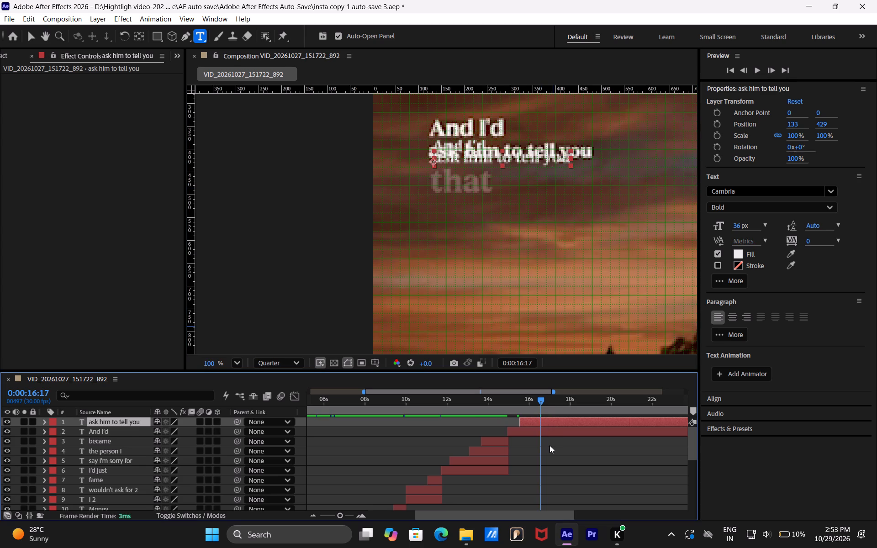
left_click(550, 447)
left_click(431, 179)
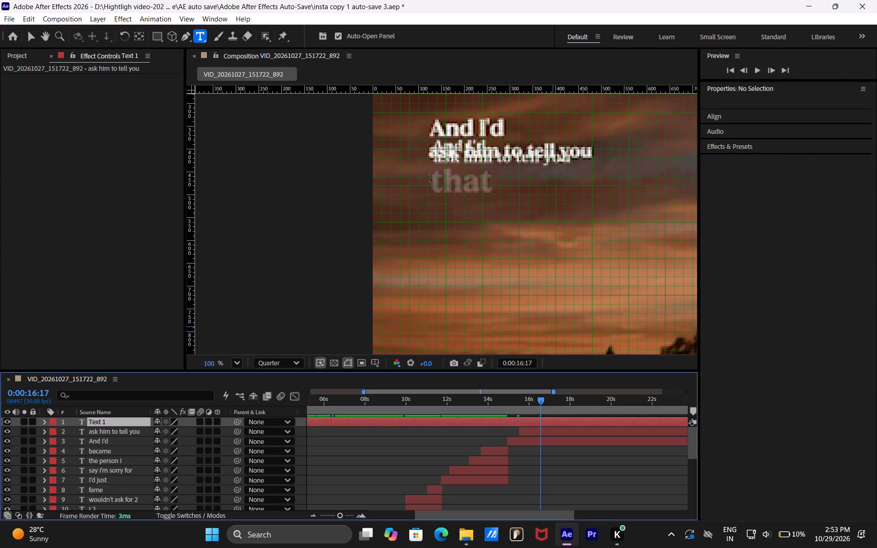
type("that")
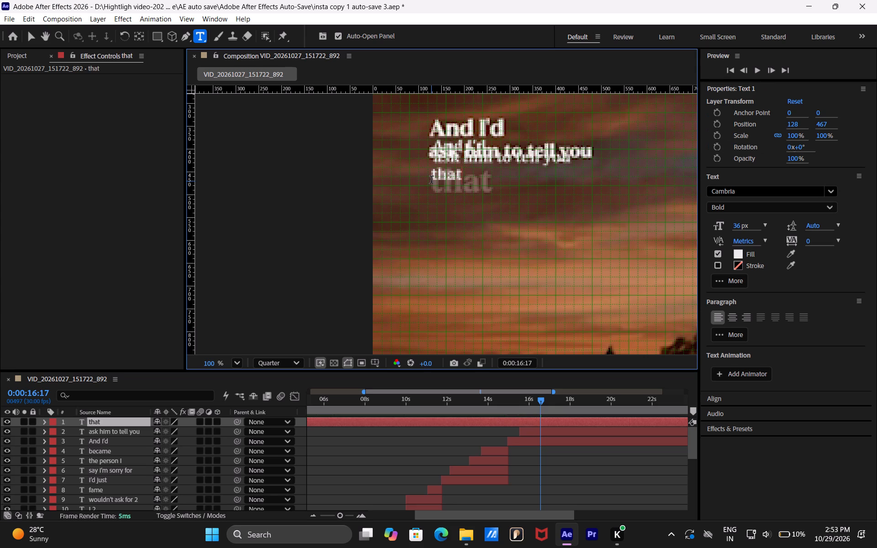
left_click(552, 425)
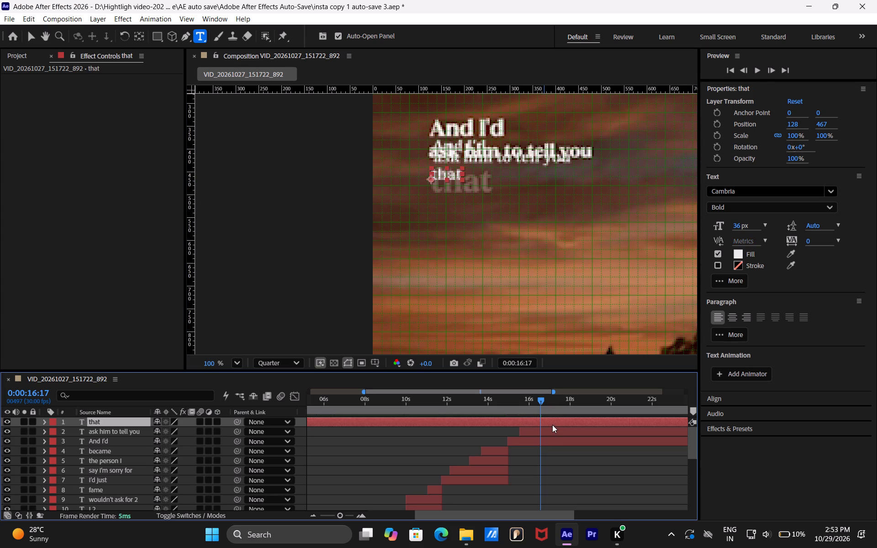
Trim the start of the "that" layer to 0:00:16:17, where the reference's "that" begins fading in.
key("ctrl+Right")
key("ctrl+Right")
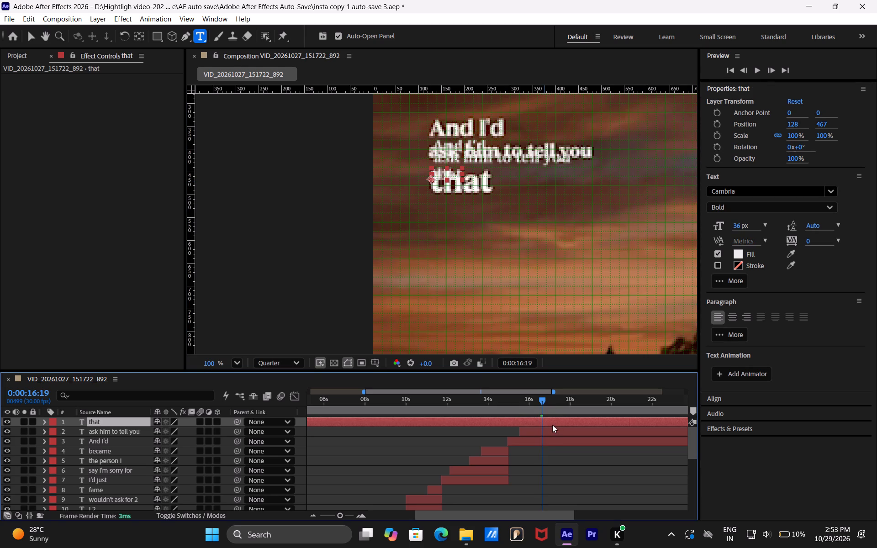
key("ctrl+Right")
key("ctrl+Right")
key("ctrl+Right")
key("ctrl+Right")
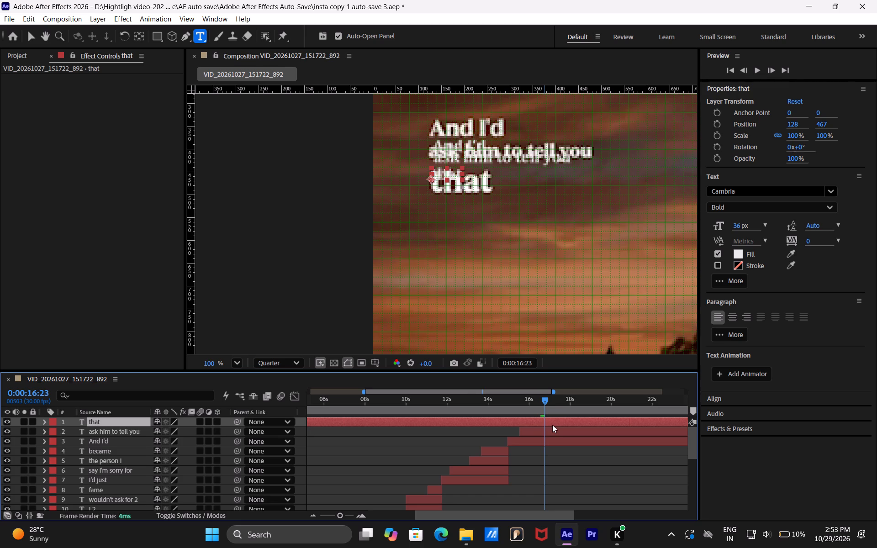
key("ctrl+Left")
key("ctrl+Left")
key("ctrl+Left")
key("ctrl+Left")
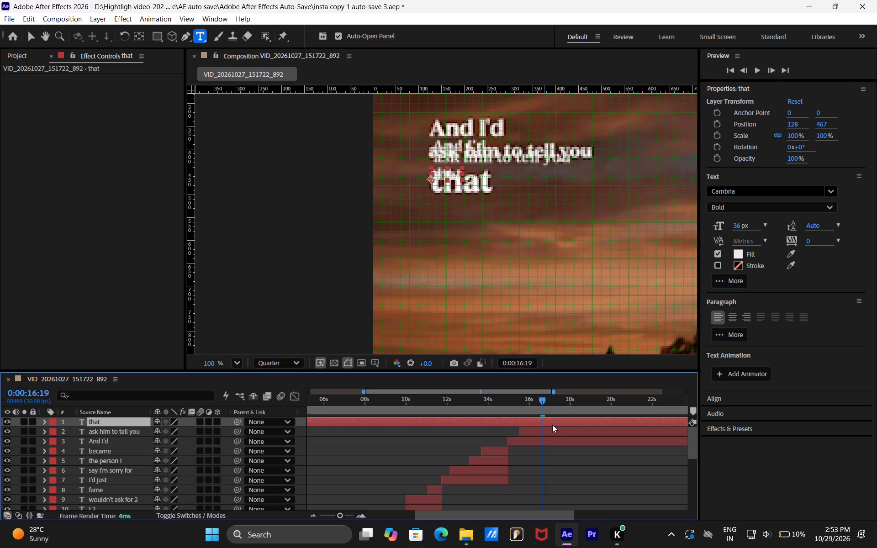
key("ctrl+Left")
key("ctrl+Left")
key("ctrl+Left")
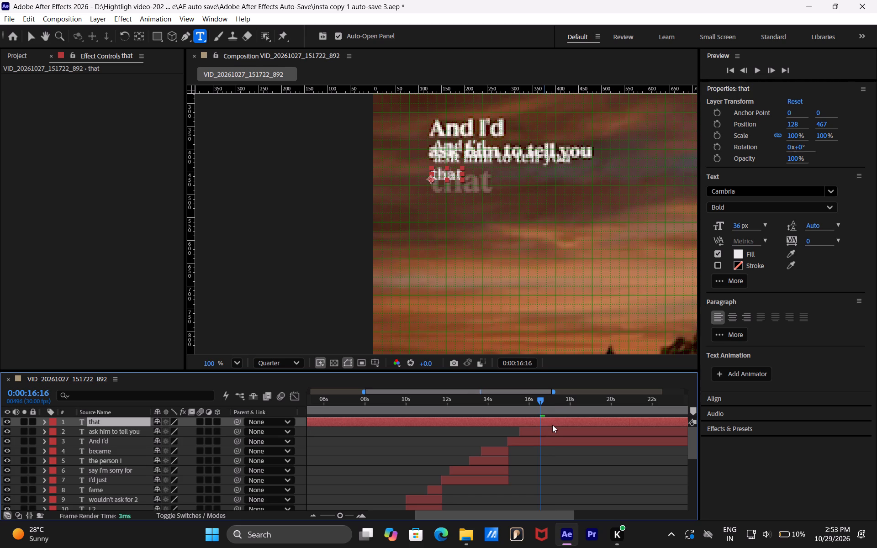
key("ctrl+Right")
key("alt+bracketleft")
Step frame by frame from 0:00:16:17 to about 0:00:17:19 to examine the fade-in timing of the reference's words following "that".
key("ctrl+Right")
key("ctrl+Right")
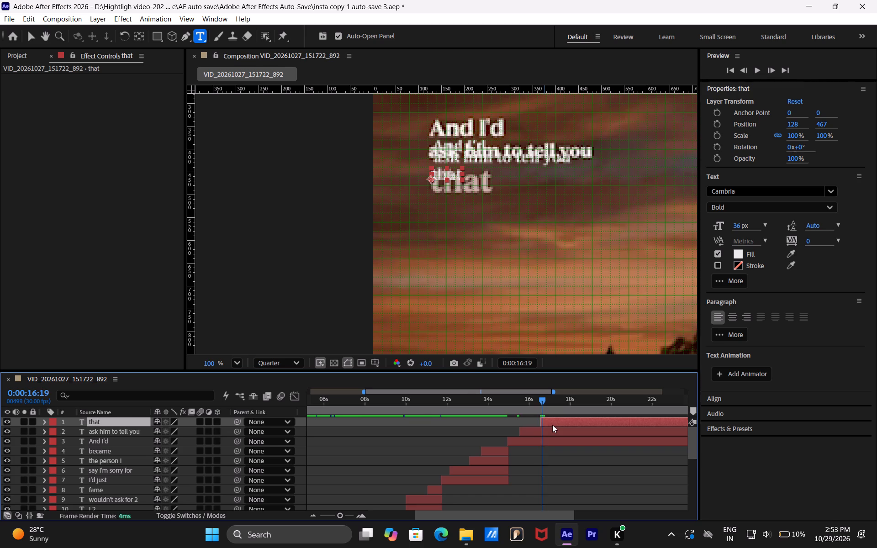
key("ctrl+Right")
key("ctrl+Right")
key("ctrl+Right")
key("ctrl+Right")
key("ctrl+Right")
key("ctrl+Right")
key("ctrl+Right")
key("ctrl+Right")
key("ctrl+Right")
key("ctrl+Right")
key("ctrl+Right")
key("ctrl+Right")
key("ctrl+Right")
key("ctrl+Right")
key("ctrl+Right")
key("ctrl+Right")
key("ctrl+Right")
key("ctrl+Right")
key("ctrl+Right")
key("ctrl+Right")
key("ctrl+Right")
key("ctrl+Right")
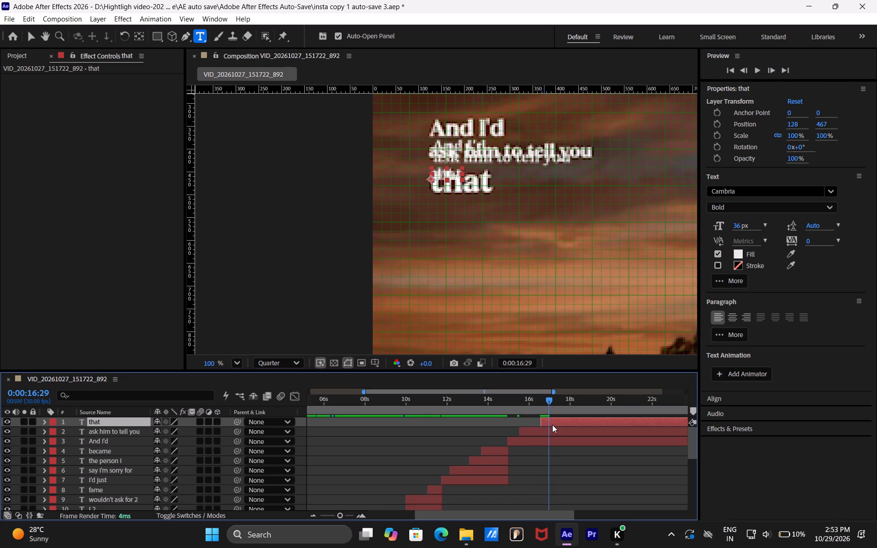
key("ctrl+Left")
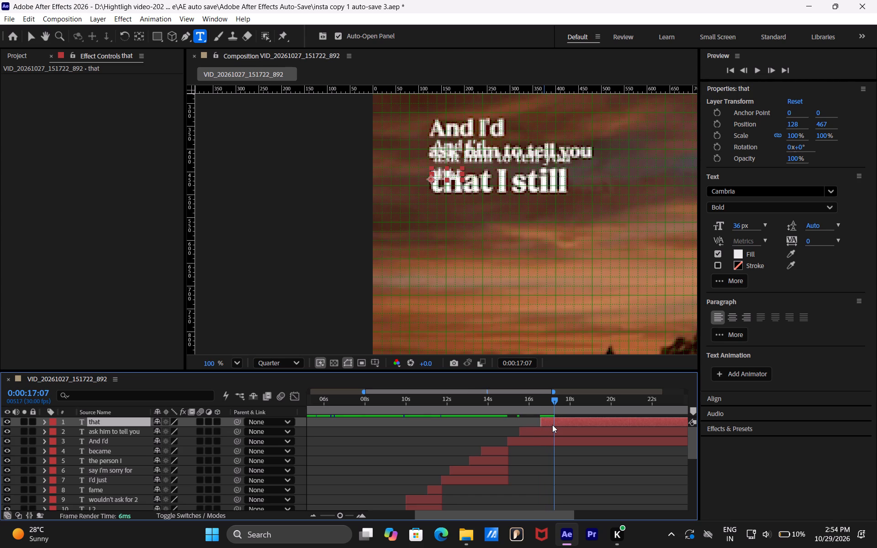
key("ctrl+Right")
key("ctrl+Right")
key("ctrl+Right")
key("ctrl+Right")
key("ctrl+Right")
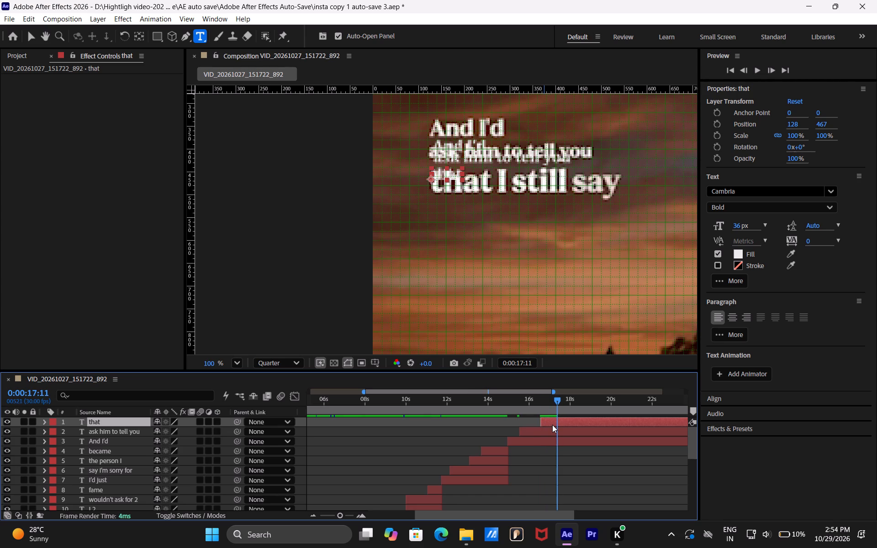
key("ctrl+Right")
key("ctrl+Right")
key("ctrl+Right")
key("ctrl+Right")
key("ctrl+Right")
key("ctrl+Right")
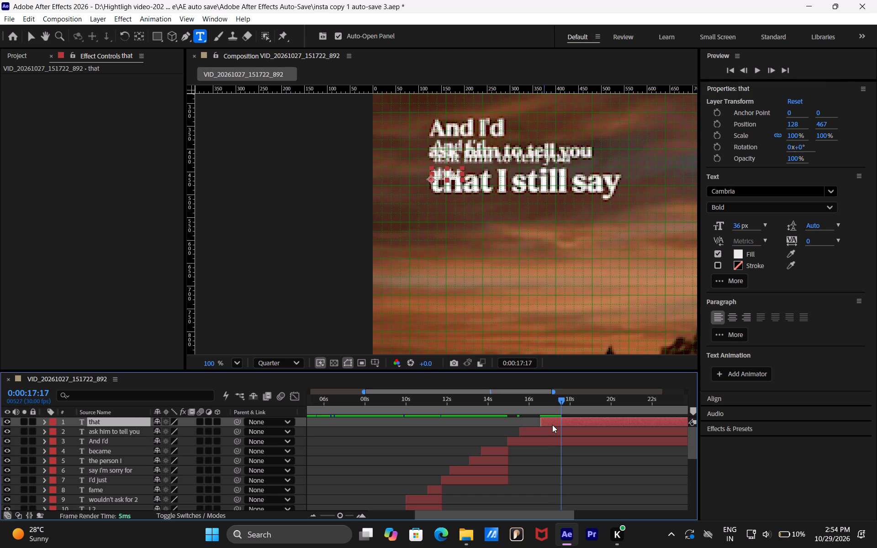
key("ctrl+Right")
key("ctrl+Right")
At 0:00:17:16, just before the reference's "your" fades in, extend the "that" layer's text to read "that I stil say".
key("ctrl+Left")
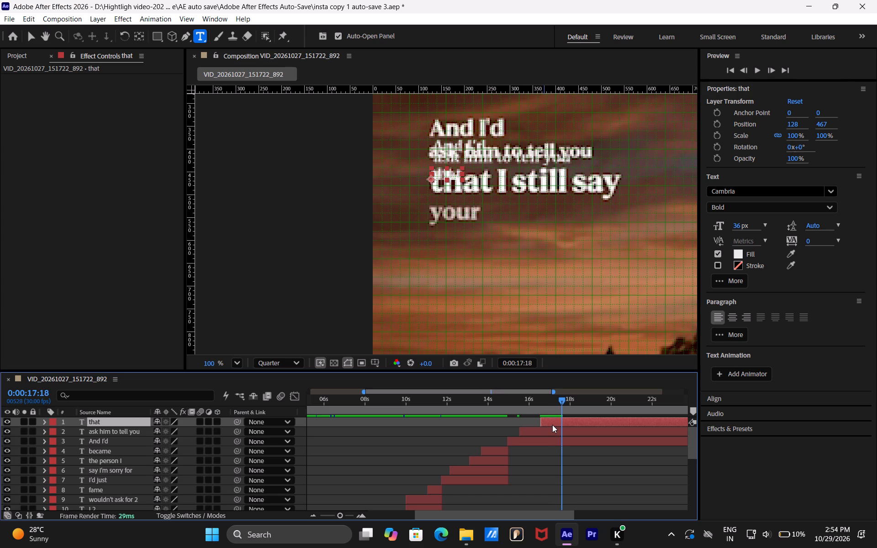
key("ctrl+Left")
key("ctrl+Left")
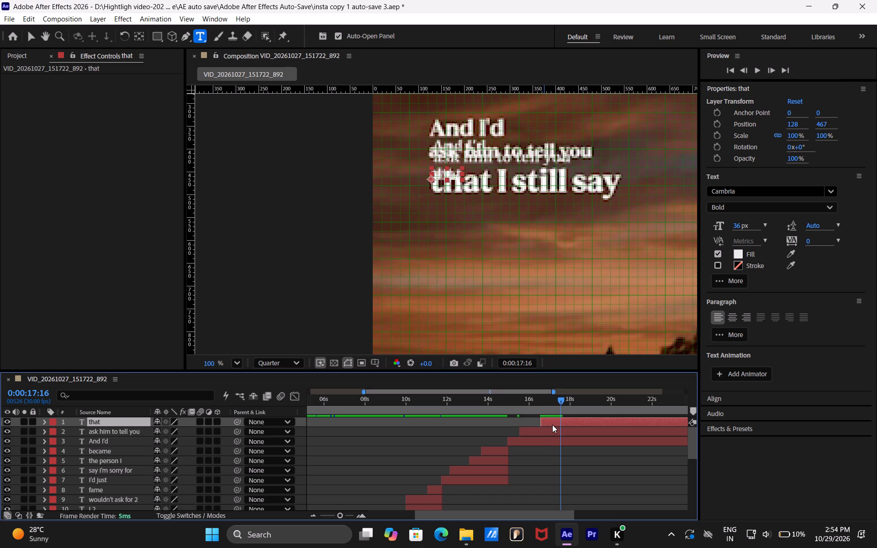
left_click(460, 174)
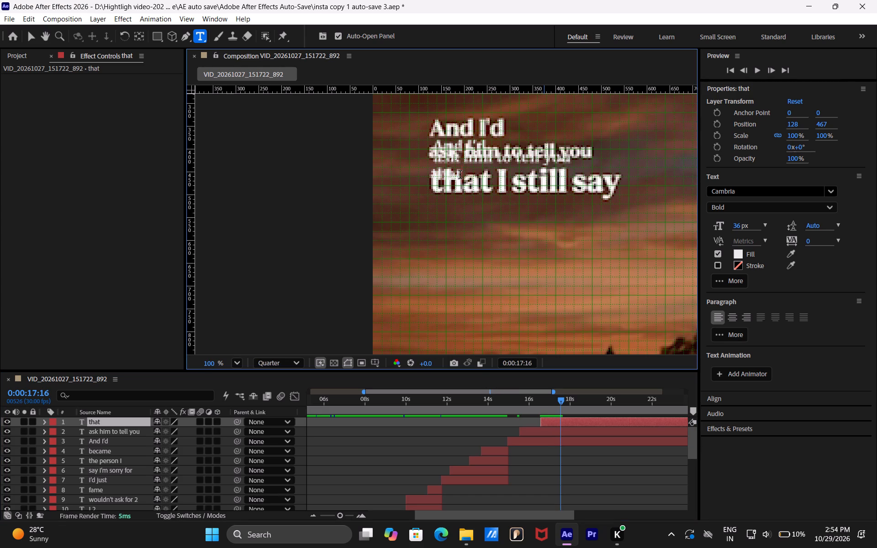
key("Right")
key("space")
type("I sti;;")
key("space")
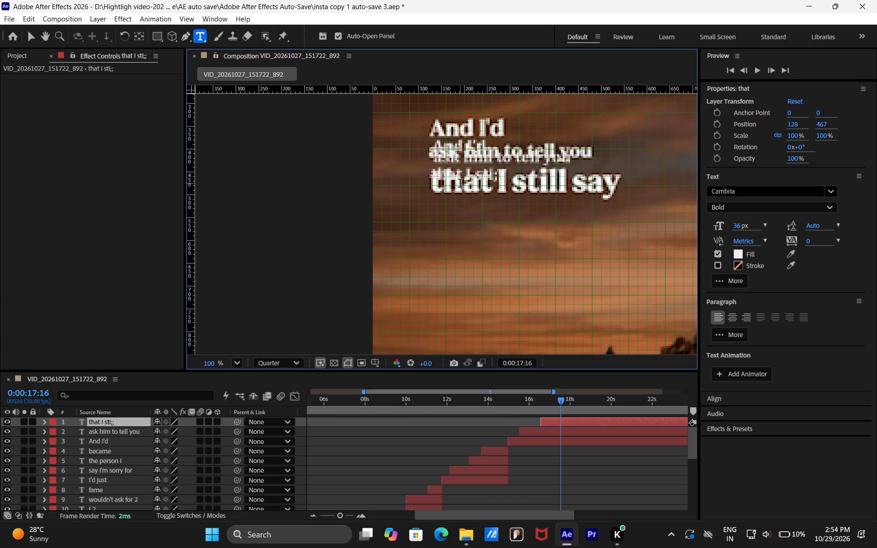
key("BackSpace")
key("BackSpace")
key("BackSpace")
type("l say")
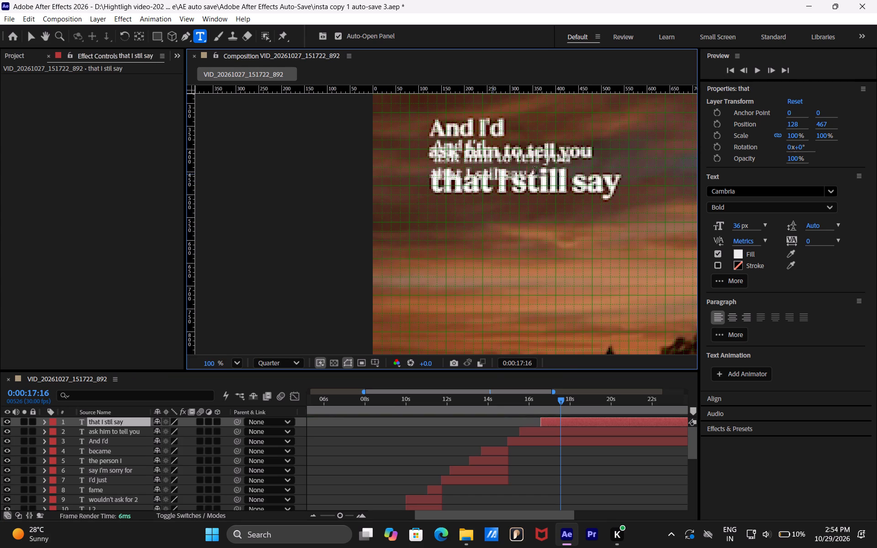
left_click(572, 457)
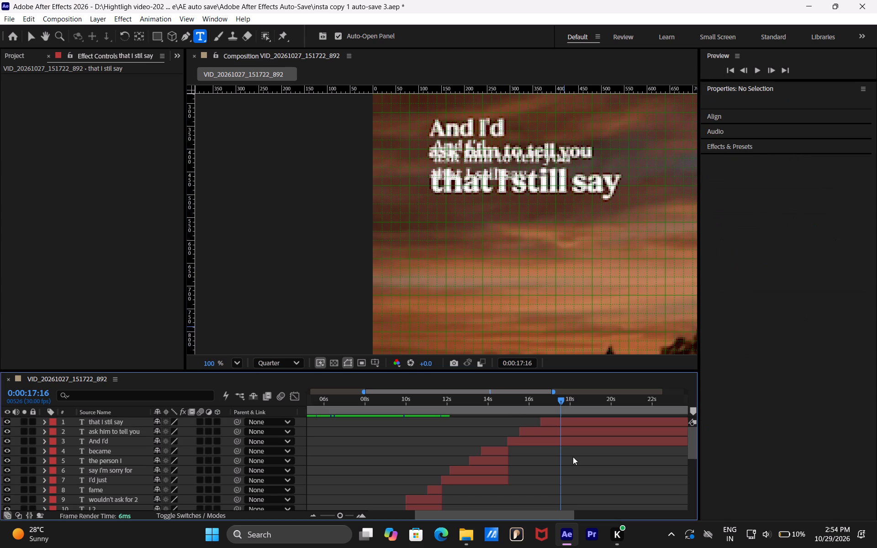
At 0:00:17:17, add a text layer reading "your" over the reference's "your" and trim its start to that frame.
key("ctrl+Right")
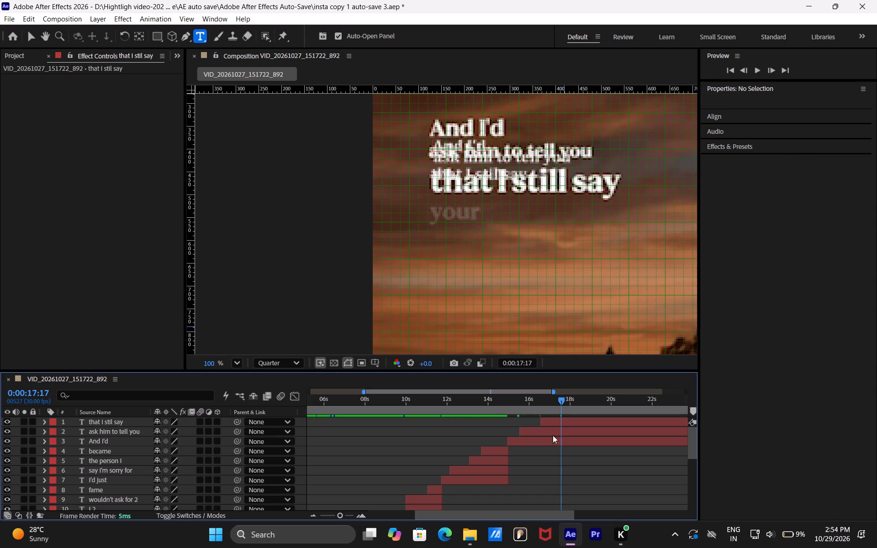
left_click(431, 213)
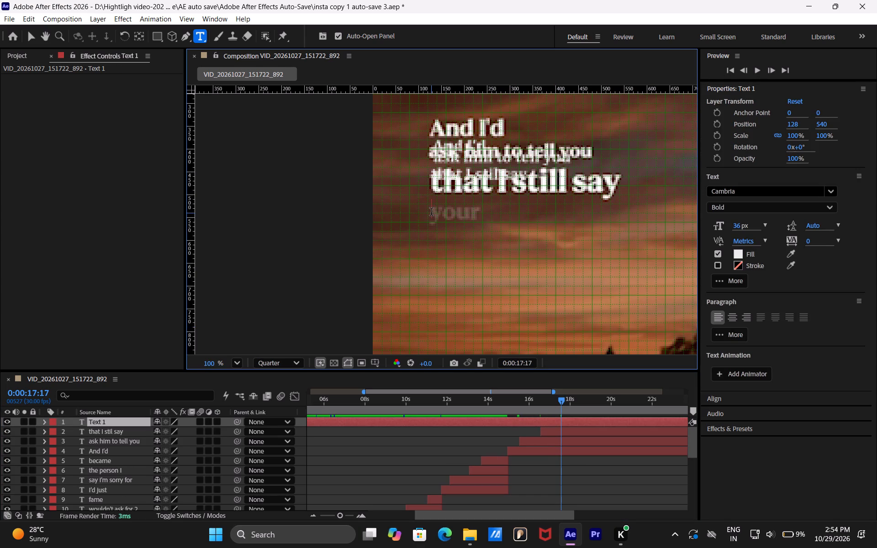
type("your")
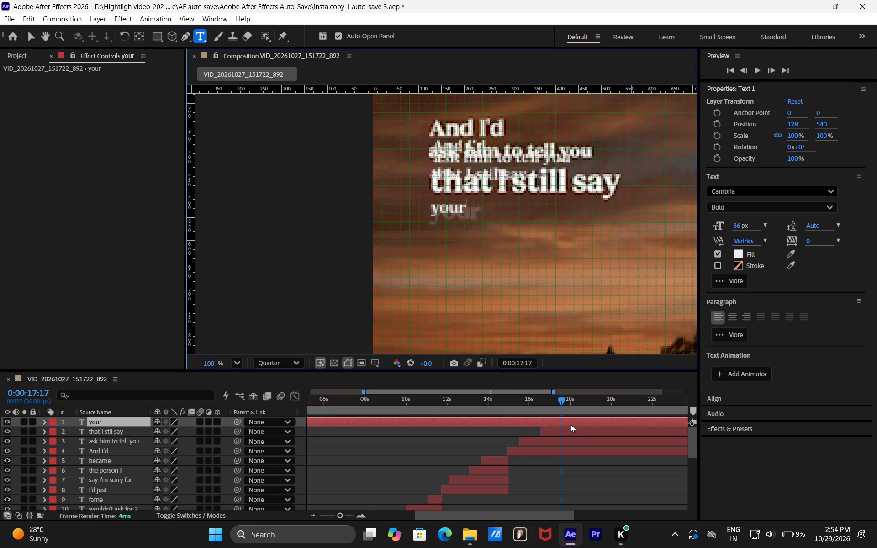
key("alt+bracketleft")
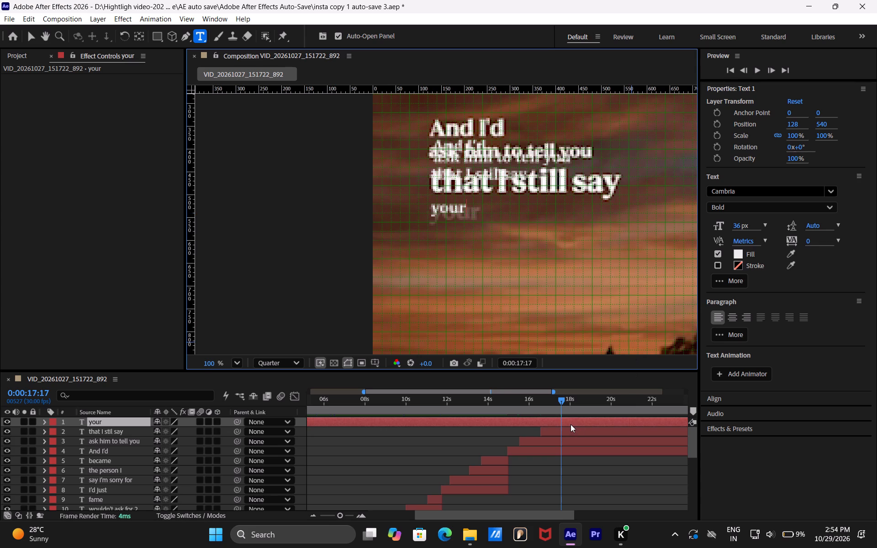
left_click(566, 418)
key("alt+bracketleft")
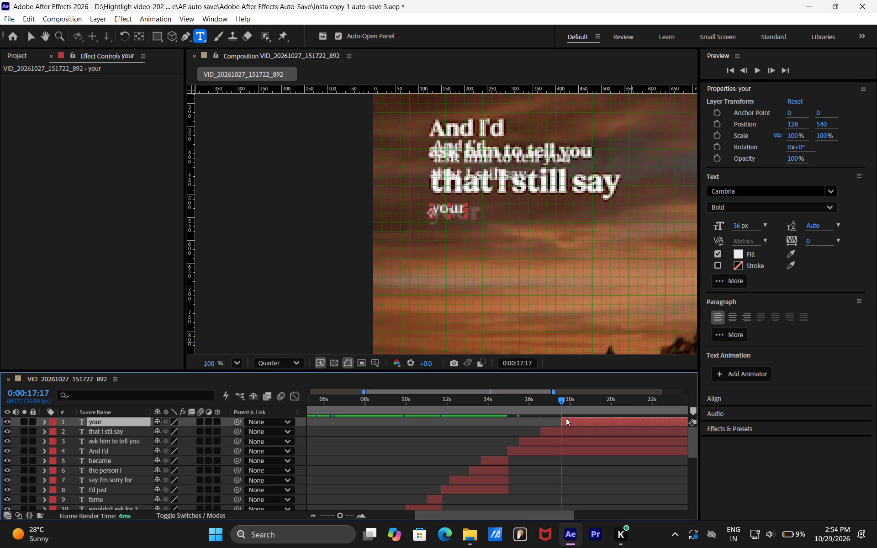
Save the project.
key("ctrl+s")
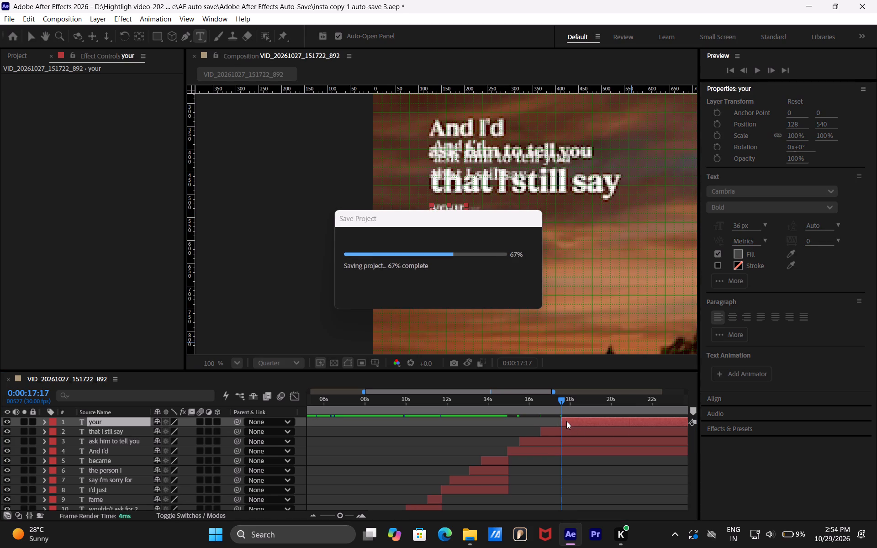
Step frame by frame from 0:00:17:17 to about 0:00:18:22 to examine when the reference's next word after "your" fades in.
left_click(570, 423)
key("ctrl+Right")
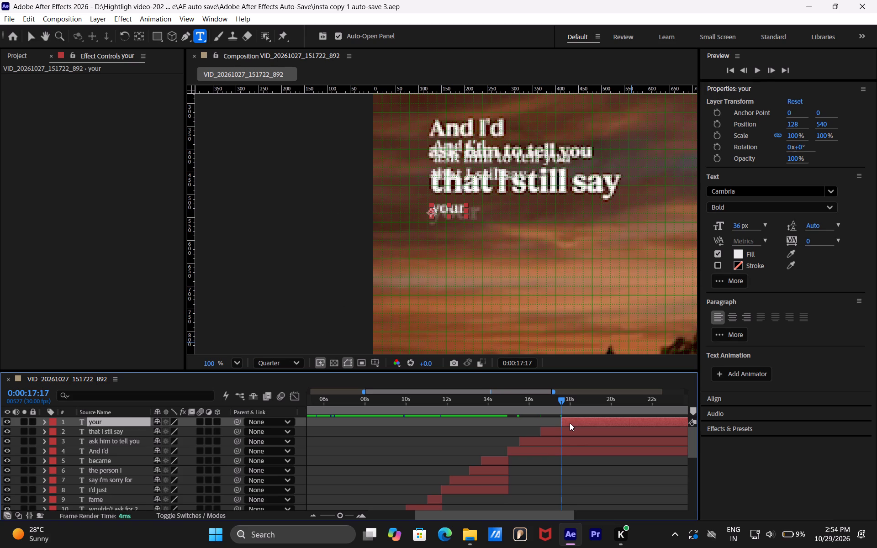
key("ctrl+Right")
key("ctrl+Right")
key("ctrl+Right")
key("ctrl+Right")
key("ctrl+Right")
key("ctrl+Right")
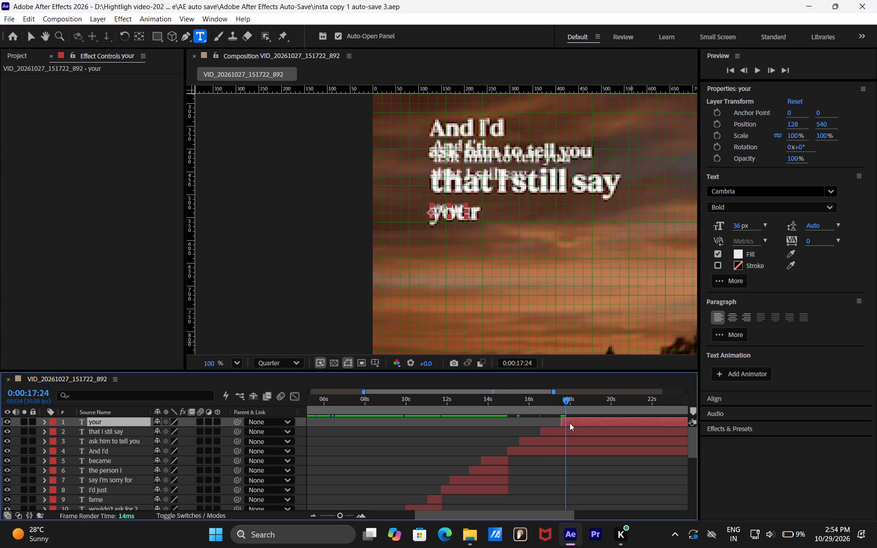
key("ctrl+Right")
key("ctrl+Right")
key("ctrl+Right")
key("ctrl+Right")
key("ctrl+Right")
key("ctrl+Right")
key("ctrl+Right")
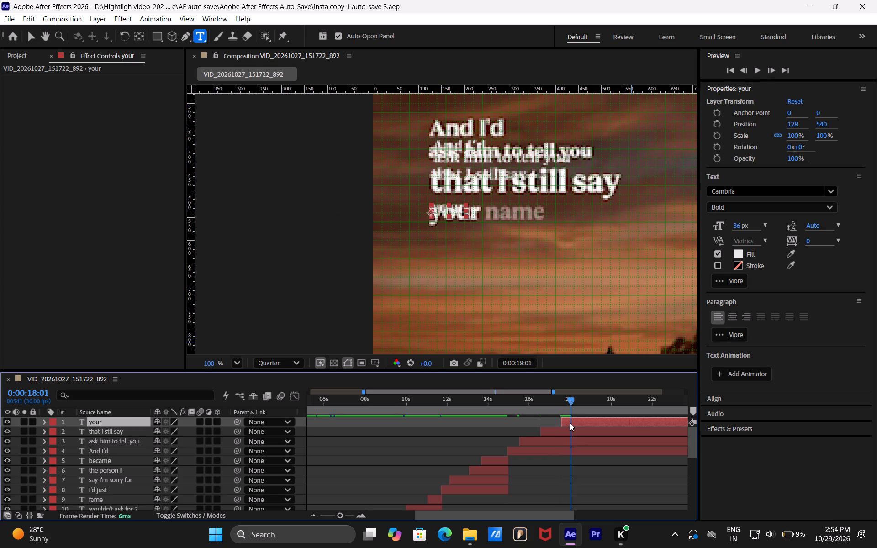
key("ctrl+Right")
key("ctrl+Right")
key("ctrl+Right")
key("ctrl+Right")
key("ctrl+Right")
key("ctrl+Right")
key("ctrl+Right")
key("ctrl+Right")
key("ctrl+Right")
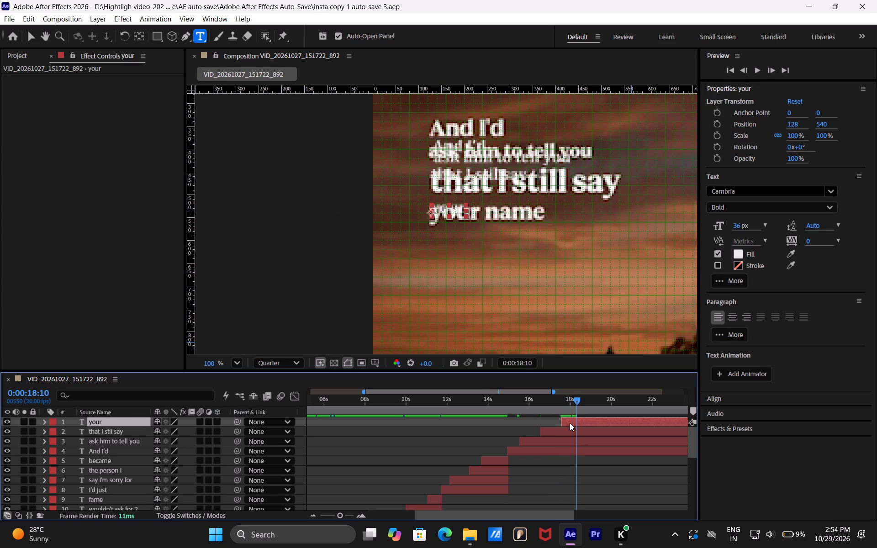
key("ctrl+Right")
key("ctrl+Right")
key("ctrl+Right")
key("ctrl+Right")
key("ctrl+Right")
key("ctrl+Right")
key("ctrl+Right")
key("ctrl+Right")
key("ctrl+Right")
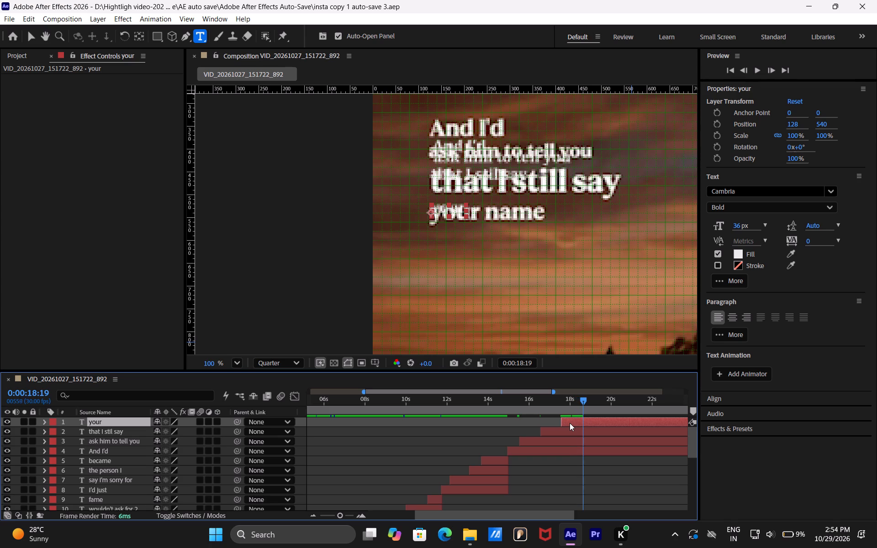
key("ctrl+Right")
key("ctrl+Right")
key("ctrl+Right")
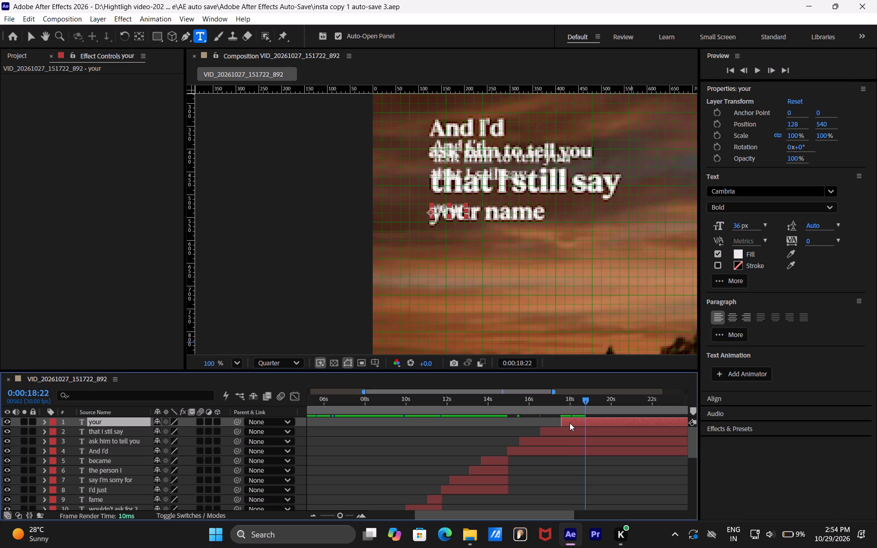
At 0:00:18:21, extend the "your" layer's text to read "your name".
key("ctrl+Left")
left_click(462, 214)
key("Right")
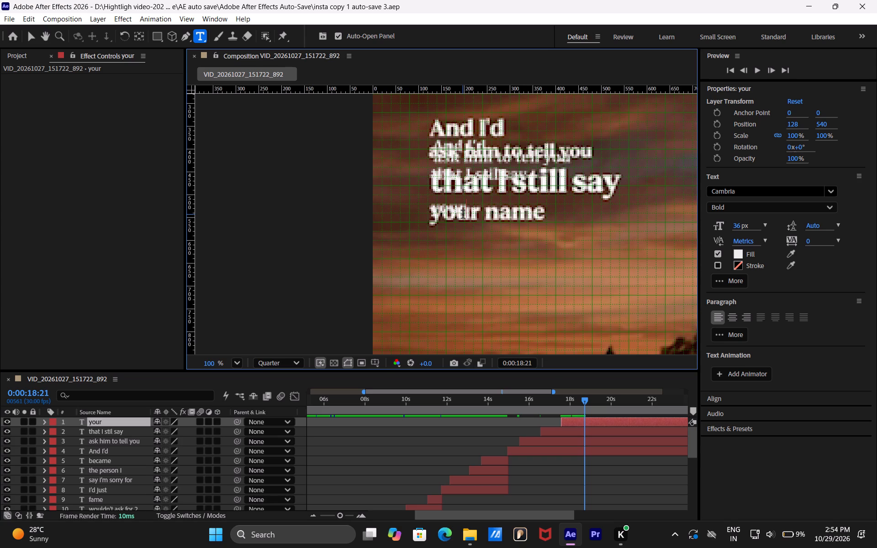
key("space")
type("name")
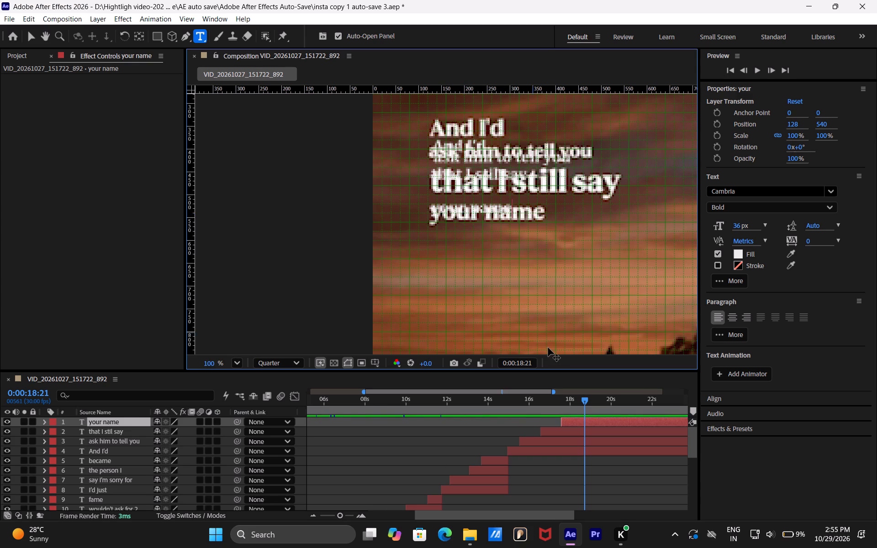
left_click(565, 484)
Move to 0:00:15:04 and make the IMG .jpg background layer above the reference video visible.
left_click(555, 400)
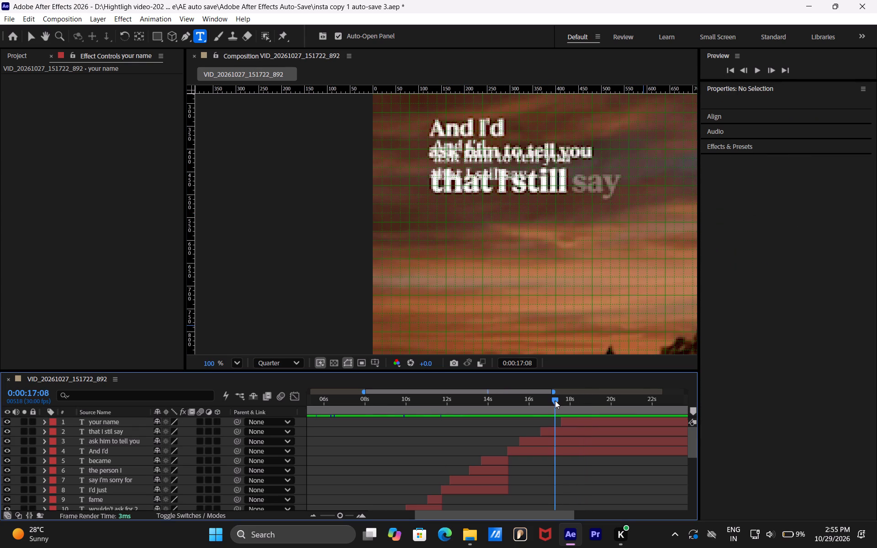
left_click_drag(555, 400, 511, 399)
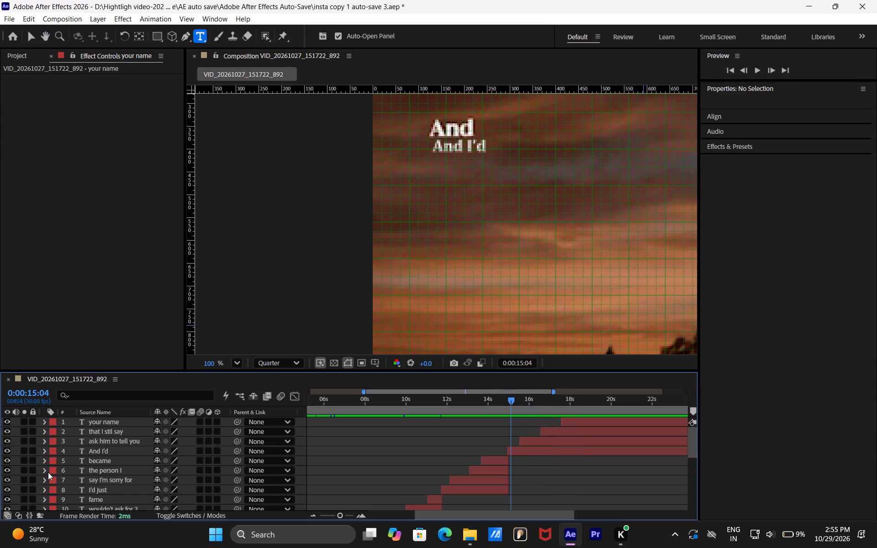
scroll(40, 478, "down", 9)
left_click(7, 495)
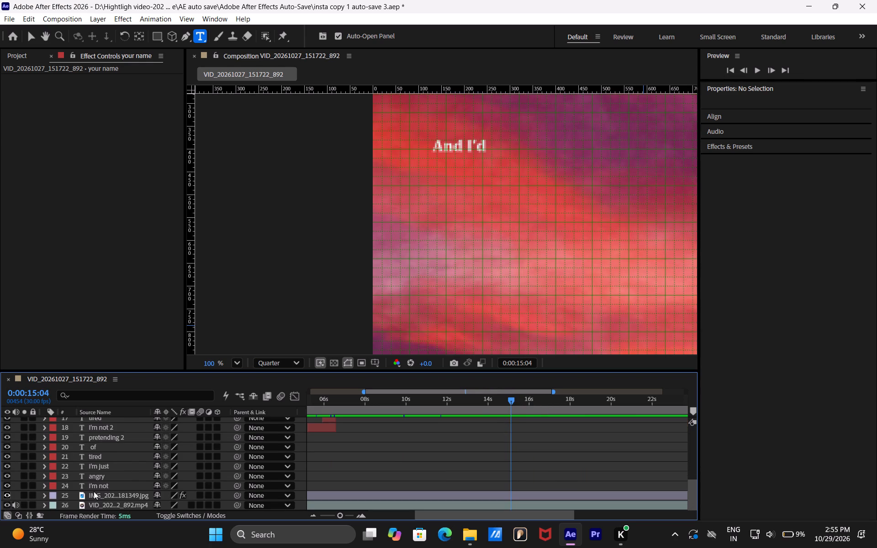
Play back from 0:00:12:23 to 0:00:14:26 to review the "I'd just / say i'm sorry for / the person I / became" lines.
scroll(183, 488, "up", 5)
scroll(277, 478, "up", 6)
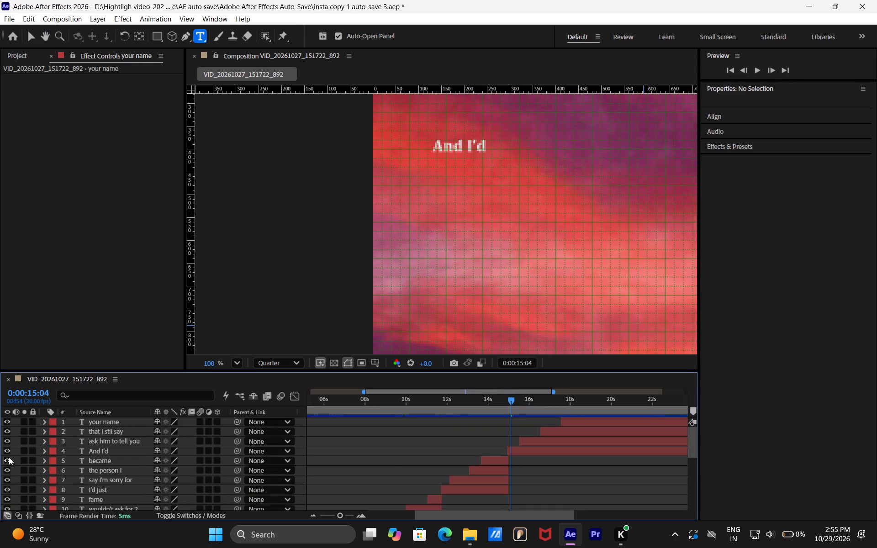
scroll(9, 457, "up", 5)
left_click_drag(512, 401, 508, 401)
left_click_drag(508, 404, 478, 407)
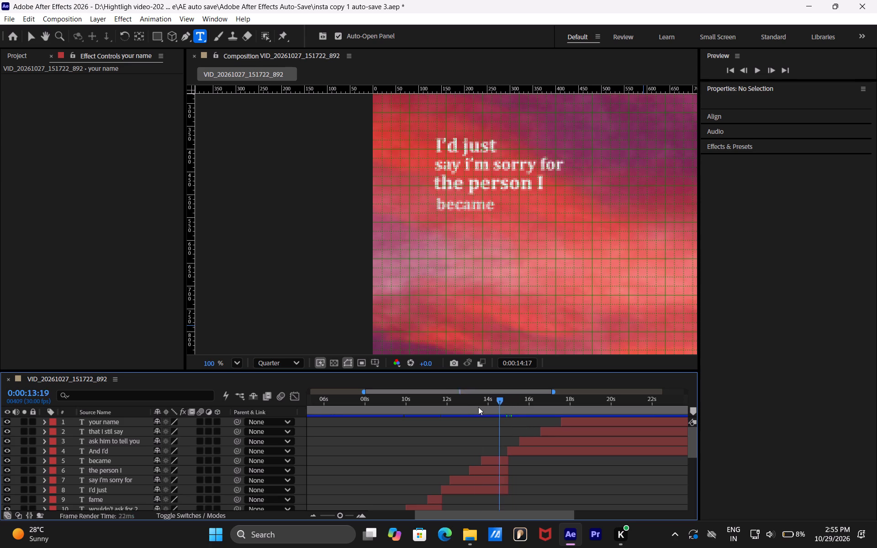
left_click_drag(478, 407, 464, 408)
key("space")
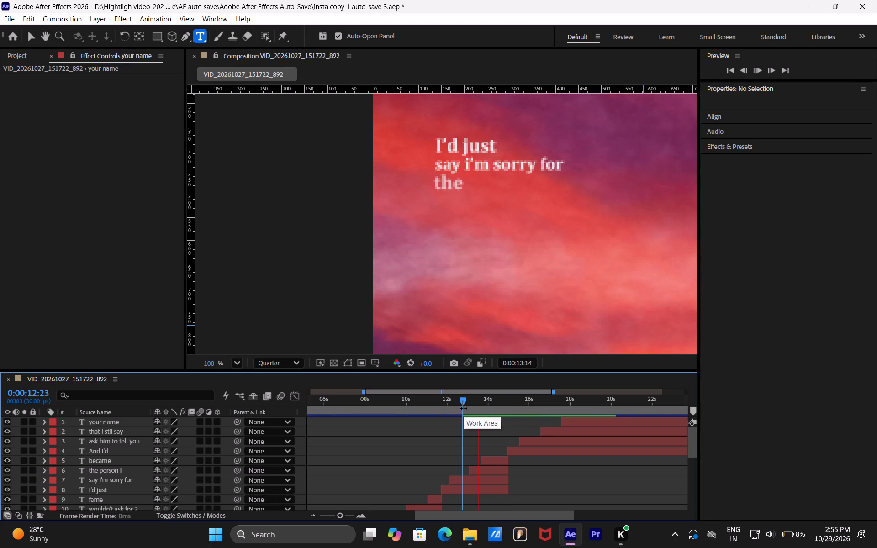
key("space")
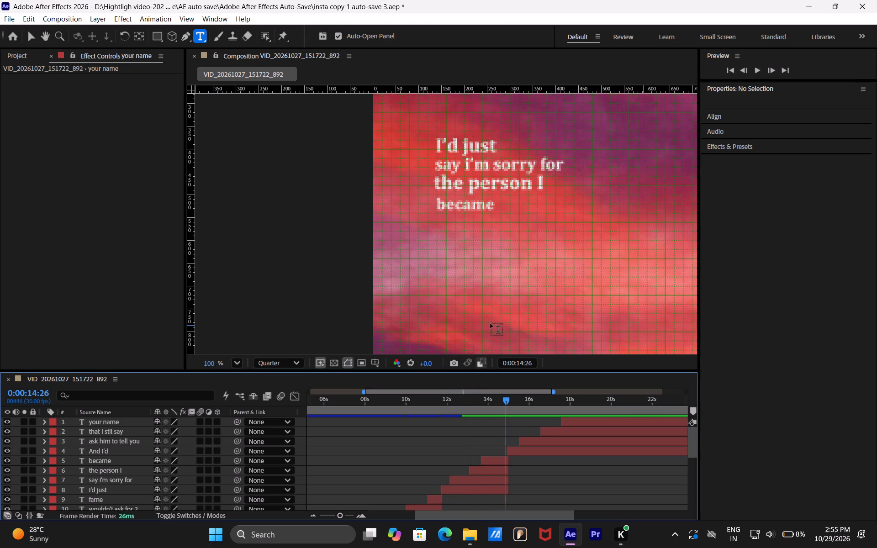
Scale the "the person I" line up to 143.1% and shift it to about 281, 476.
key("v")
left_click(502, 185)
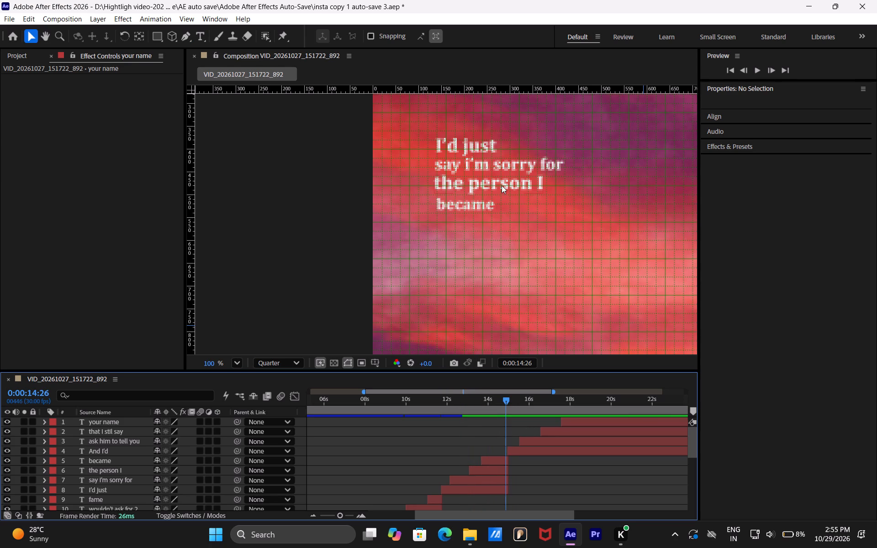
left_click_drag(540, 190, 545, 191)
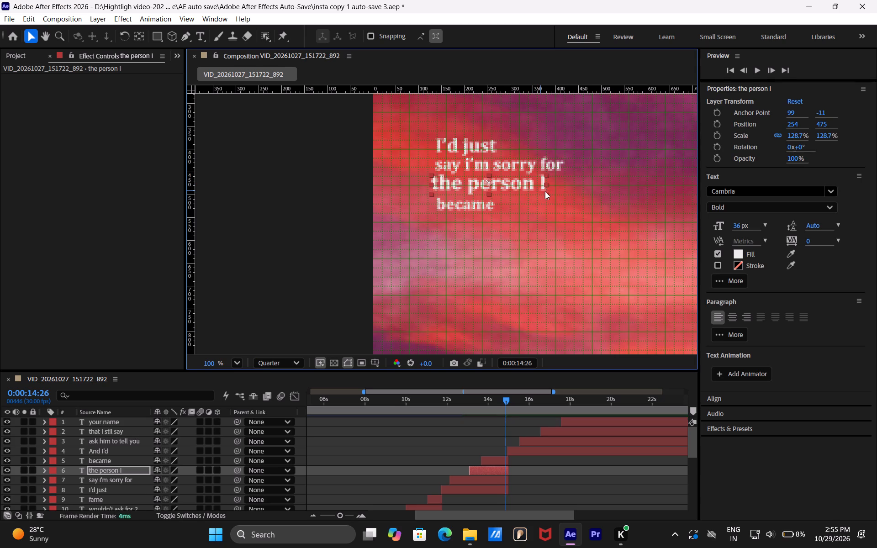
left_click_drag(545, 191, 549, 192)
left_click_drag(534, 187, 545, 187)
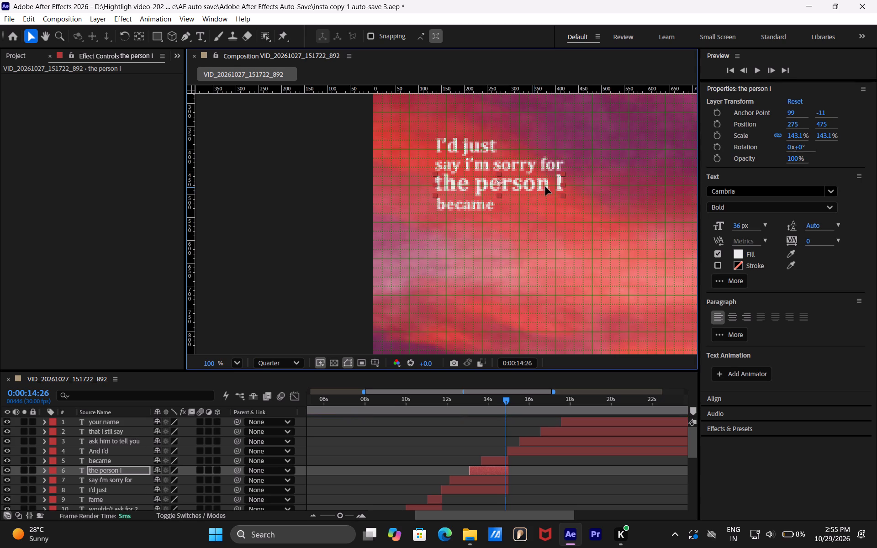
left_click_drag(545, 187, 546, 187)
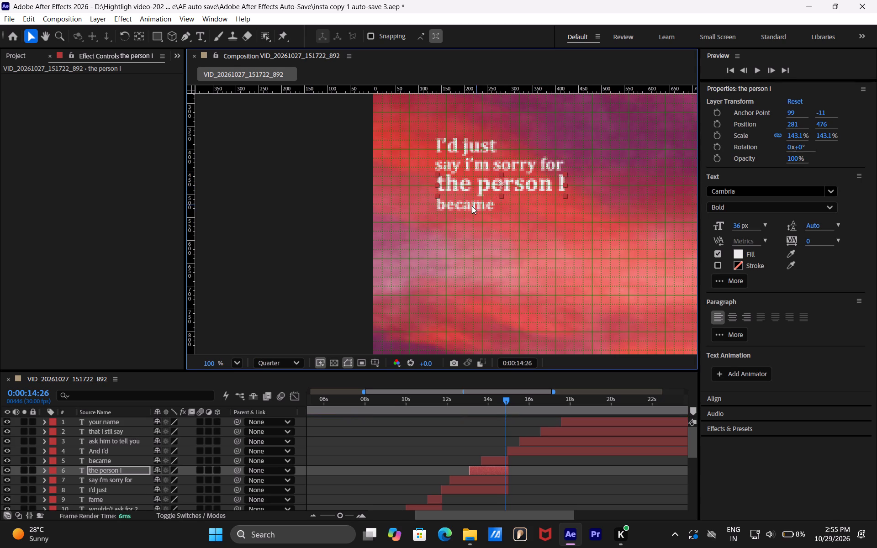
Nudge the "became" line sideways so its left edge aligns with the lines above it.
left_click(469, 209)
left_click(480, 205)
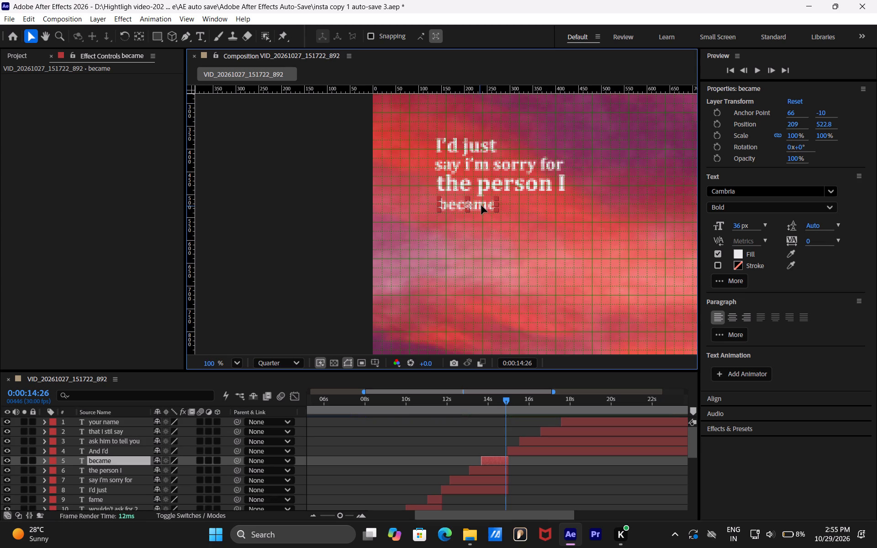
left_click(484, 227)
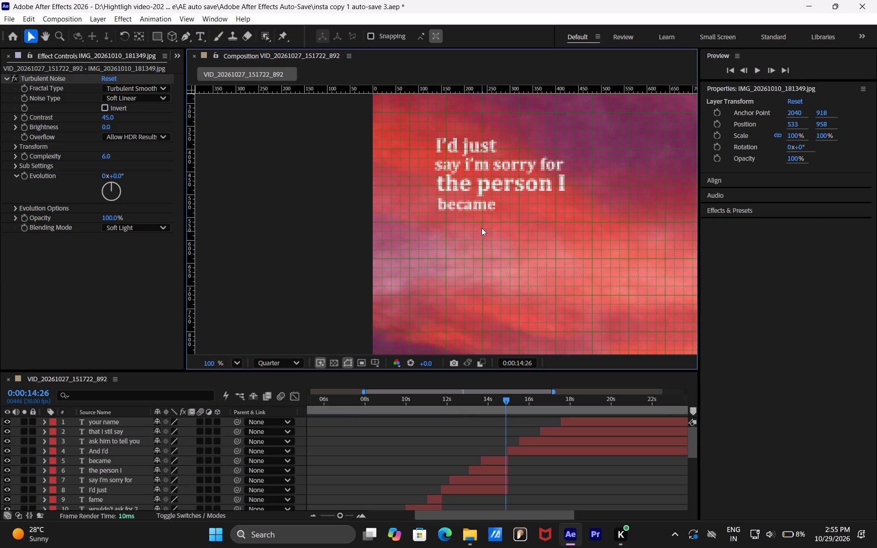
left_click(473, 207)
left_click(476, 205)
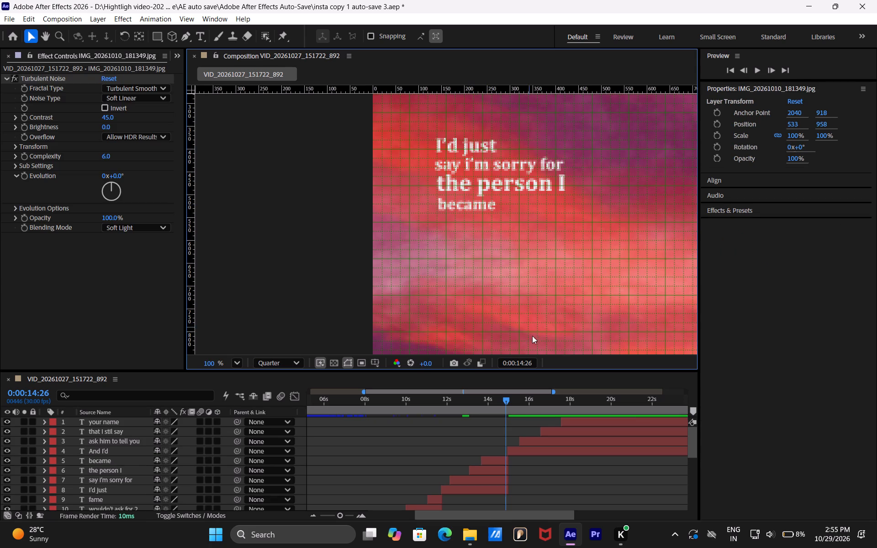
left_click(497, 461)
left_click(469, 205)
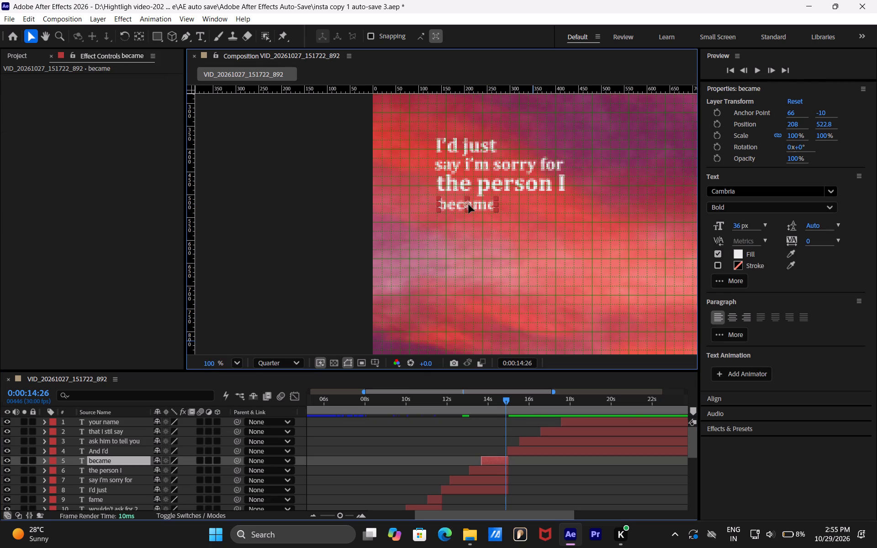
left_click(472, 240)
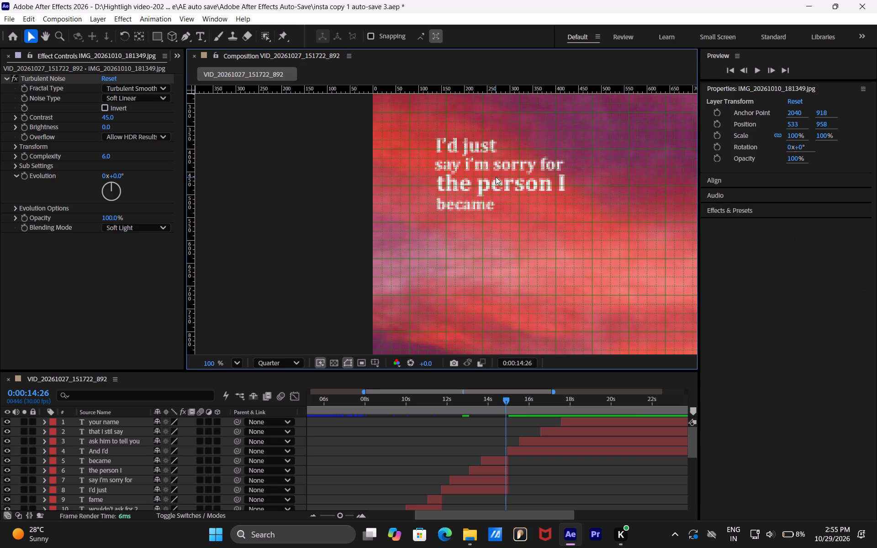
Reposition the "the person I" line to about 276, 477, between "say i'm sorry for" and "became".
left_click(490, 182)
left_click(483, 471)
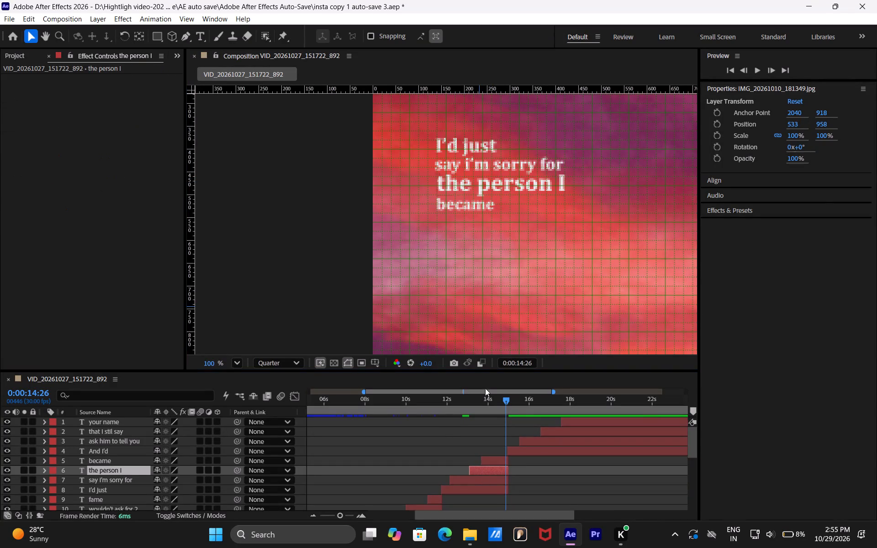
left_click(510, 185)
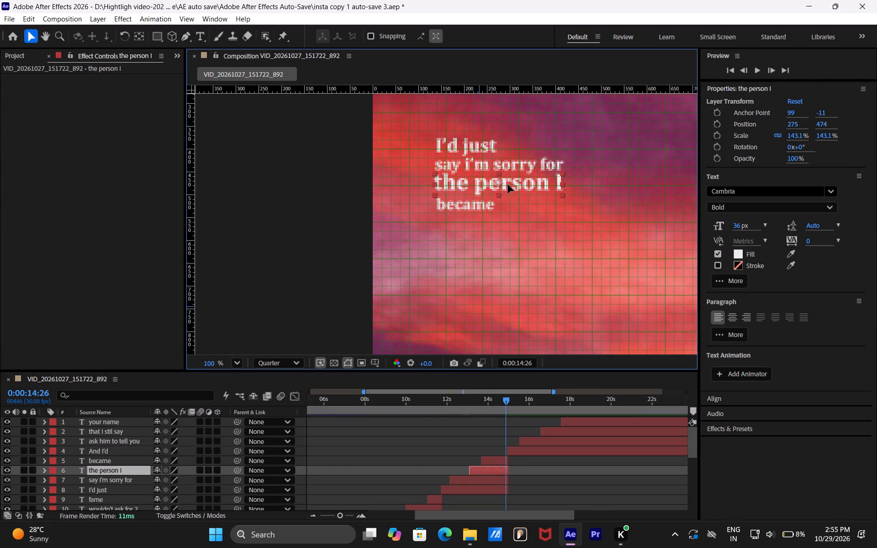
left_click(512, 235)
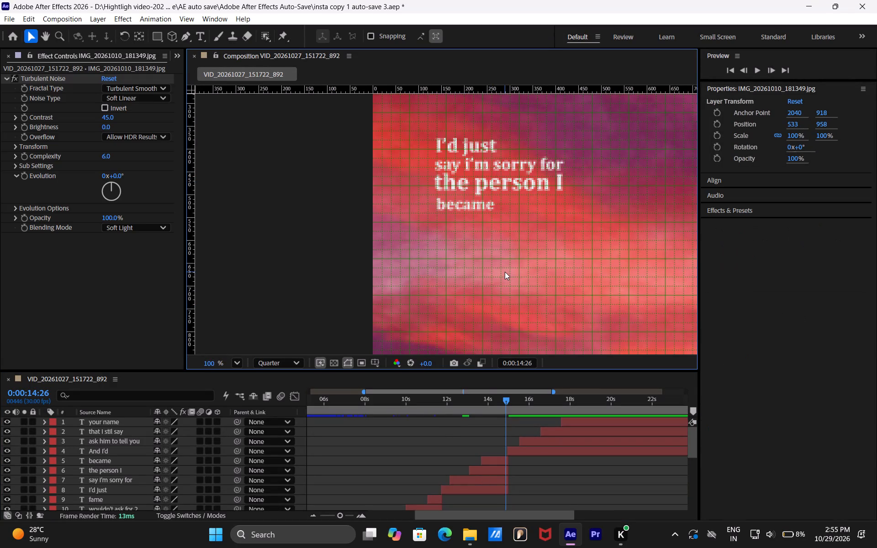
left_click(512, 190)
double_click(511, 184)
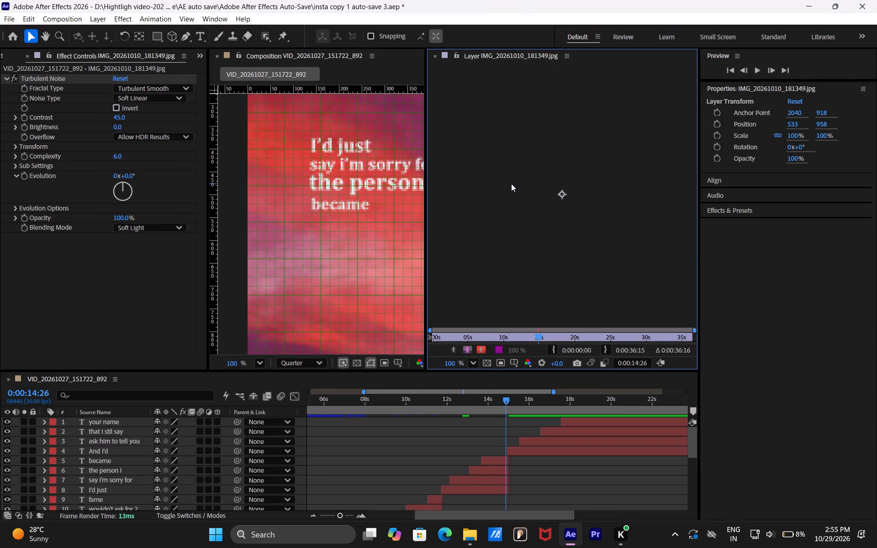
left_click(439, 56)
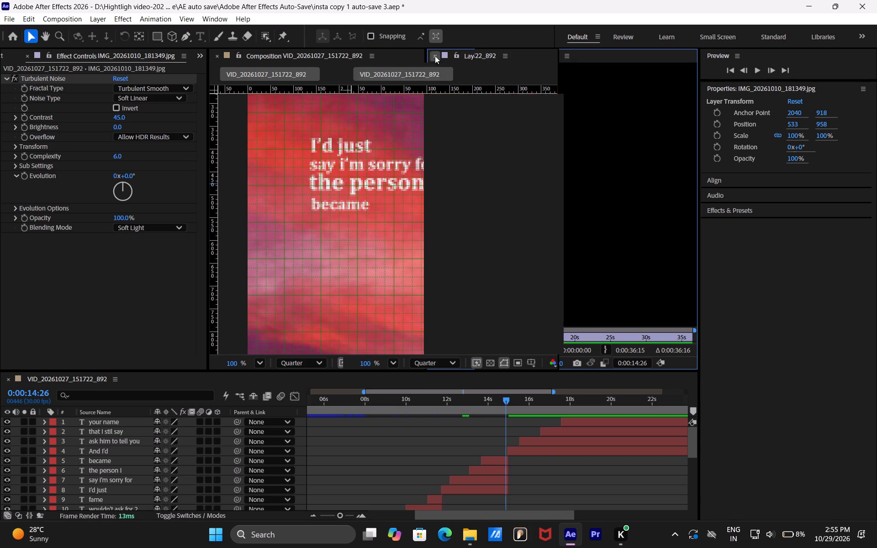
left_click(495, 471)
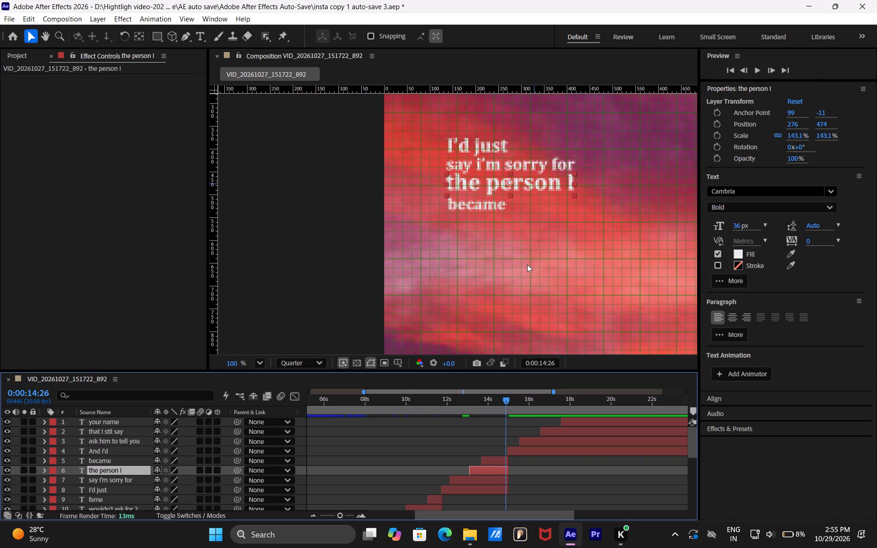
left_click(514, 184)
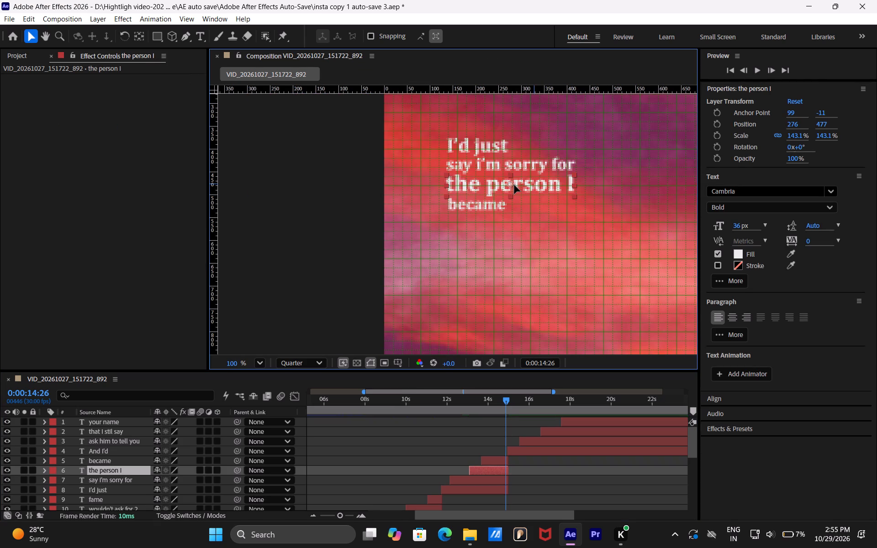
left_click(540, 261)
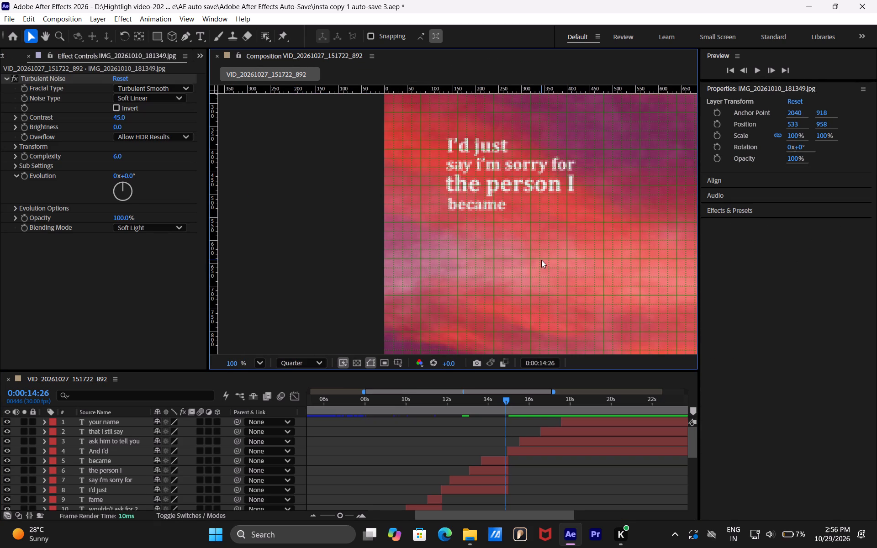
left_click(574, 486)
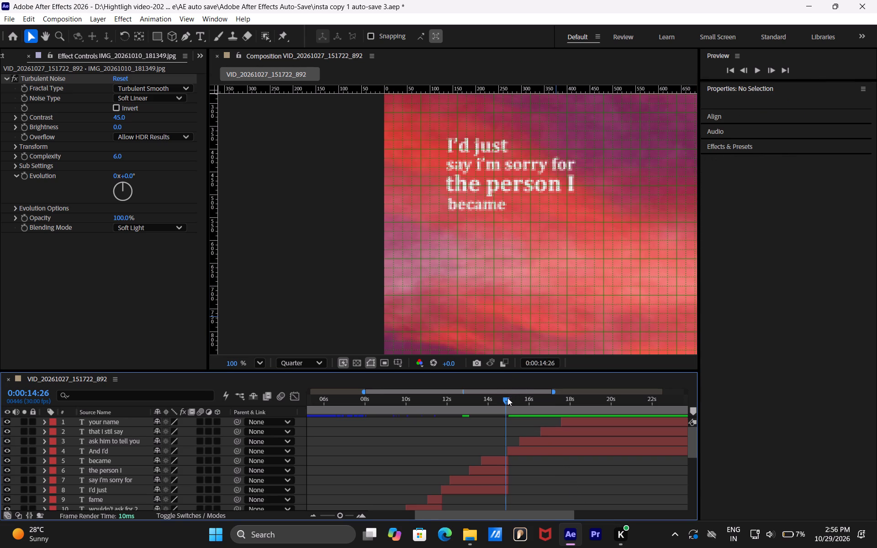
At 0:00:17:25, move the "that I stil say" line down to about 132, 498 and "your name" to about 136, 539.
left_click_drag(507, 398, 527, 399)
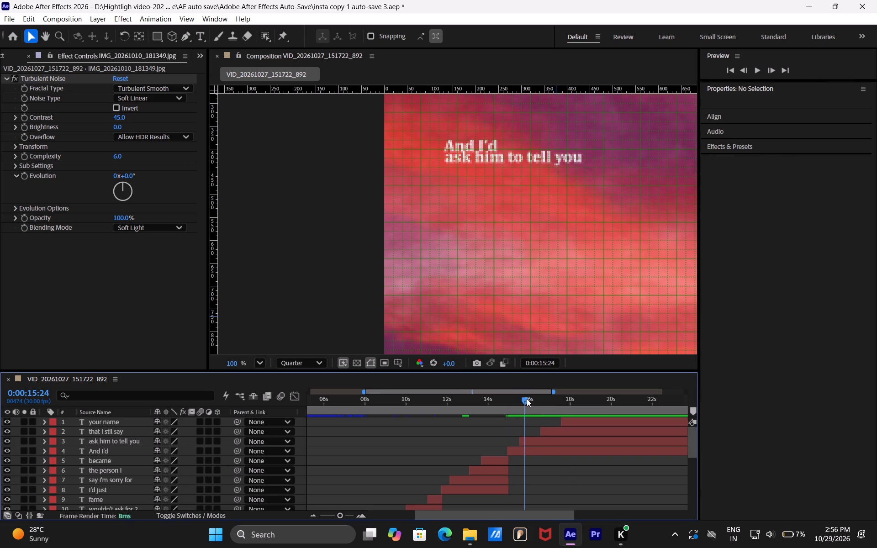
left_click_drag(527, 399, 512, 402)
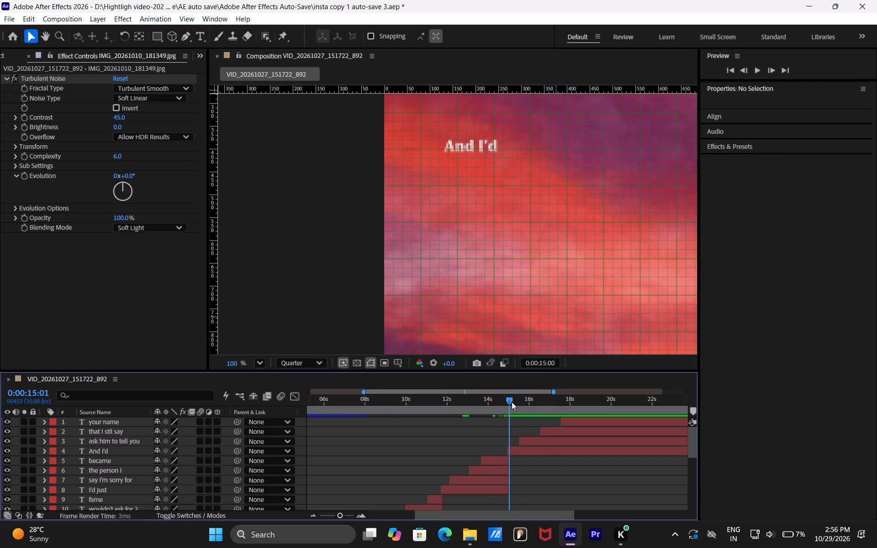
left_click_drag(512, 402, 558, 405)
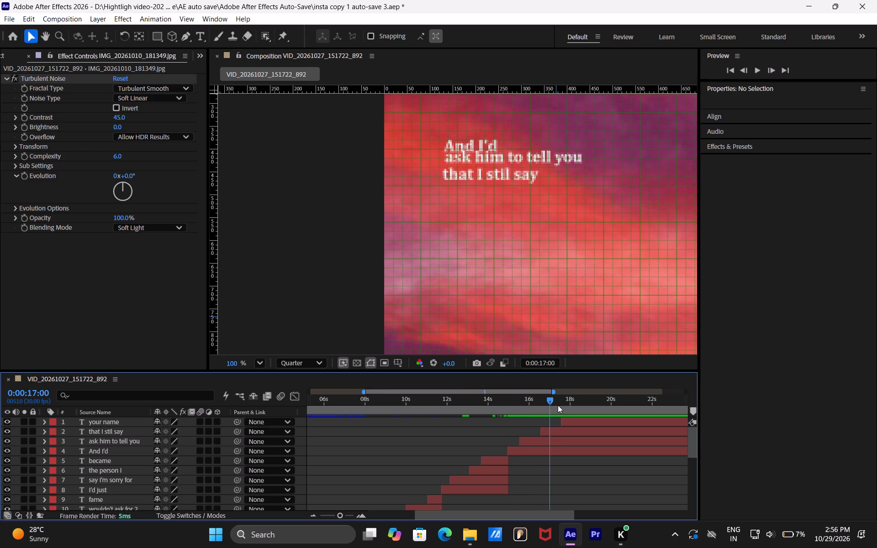
left_click_drag(558, 405, 523, 399)
left_click_drag(523, 399, 535, 393)
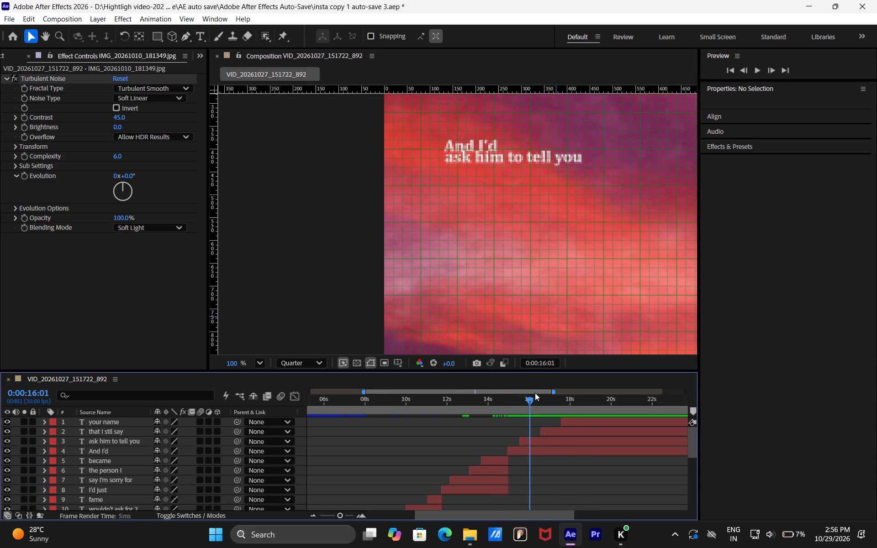
left_click_drag(535, 393, 568, 393)
left_click(477, 172)
left_click_drag(484, 174, 483, 188)
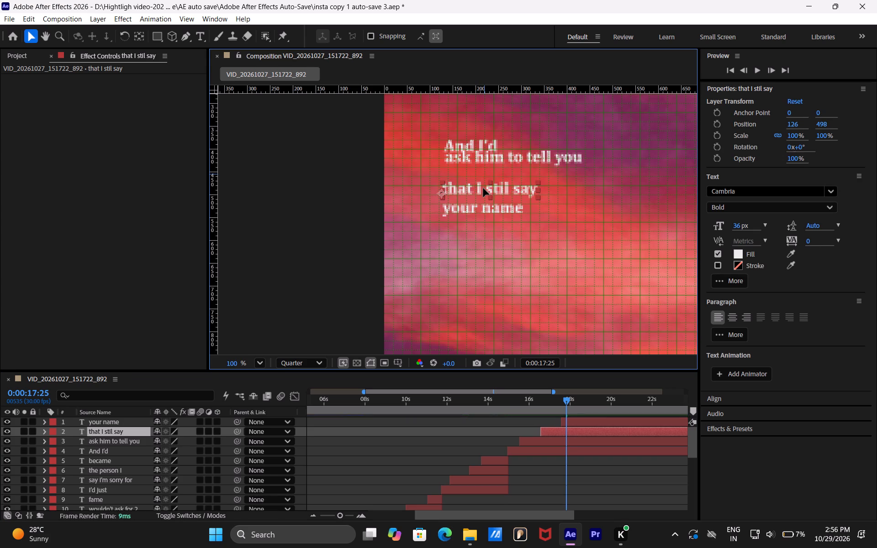
left_click_drag(483, 188, 486, 188)
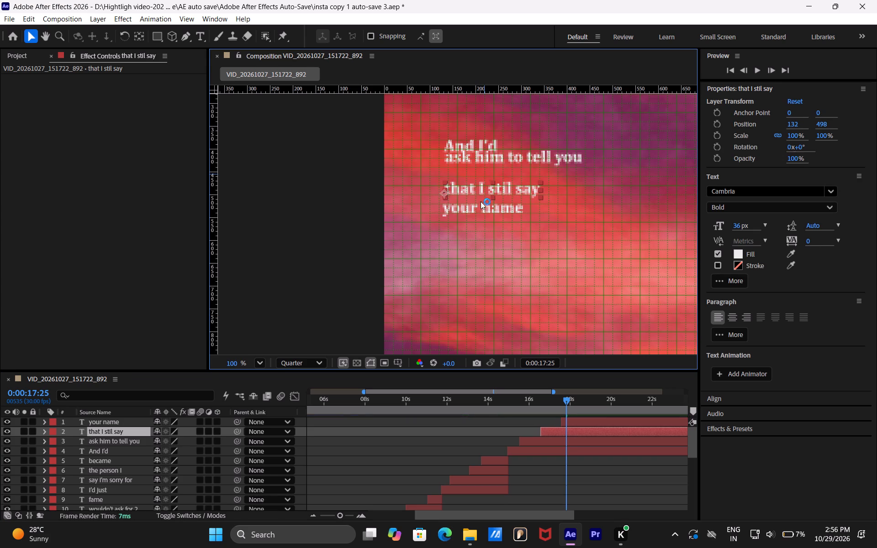
left_click(481, 210)
left_click(482, 209)
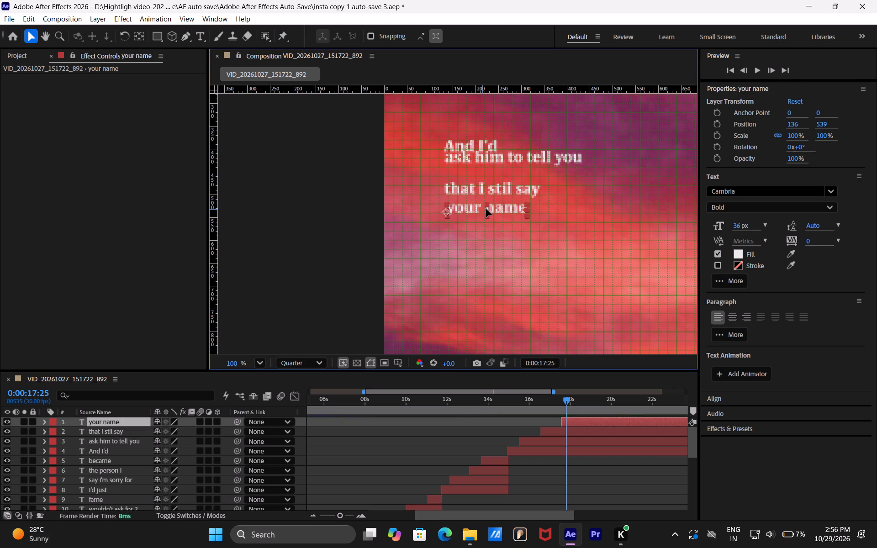
Move "ask him to tell you" down for even line spacing and shift "And I'd" to about 137, 413.
left_click(472, 154)
left_click_drag(470, 158, 471, 165)
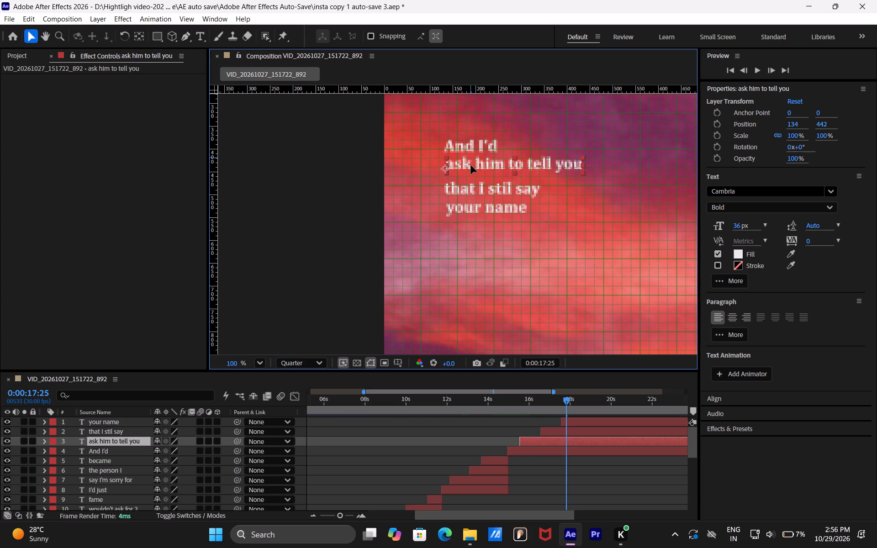
left_click_drag(471, 165, 472, 168)
left_click(465, 148)
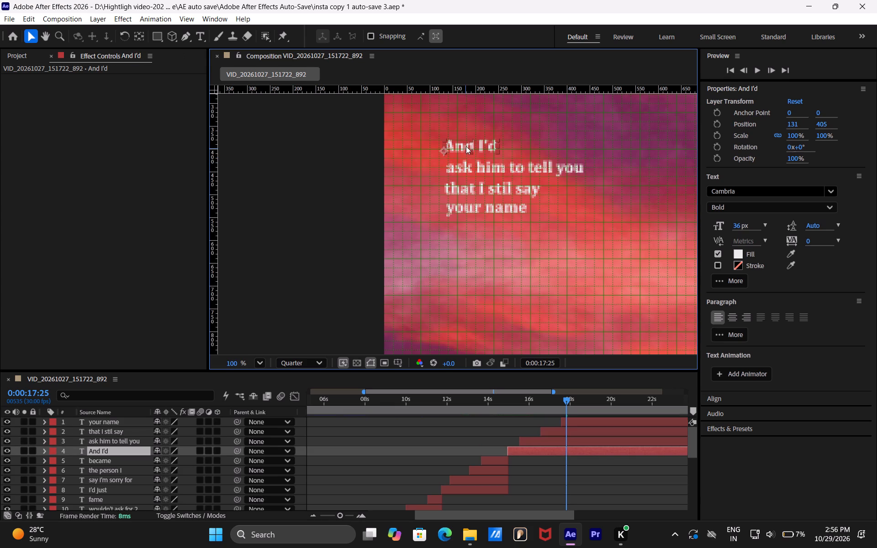
left_click(475, 142)
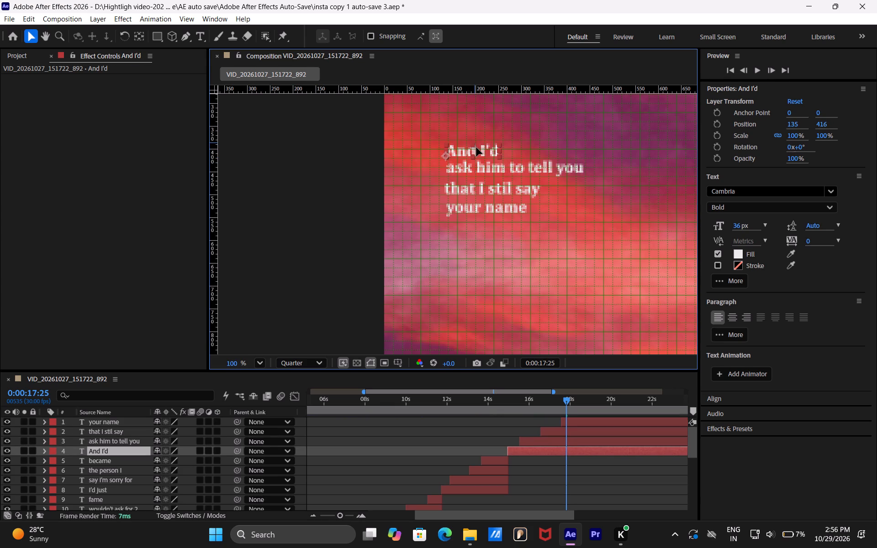
Move the "your name" layer's anchor point to the middle of its text, at about 91, -4.
left_click(494, 211)
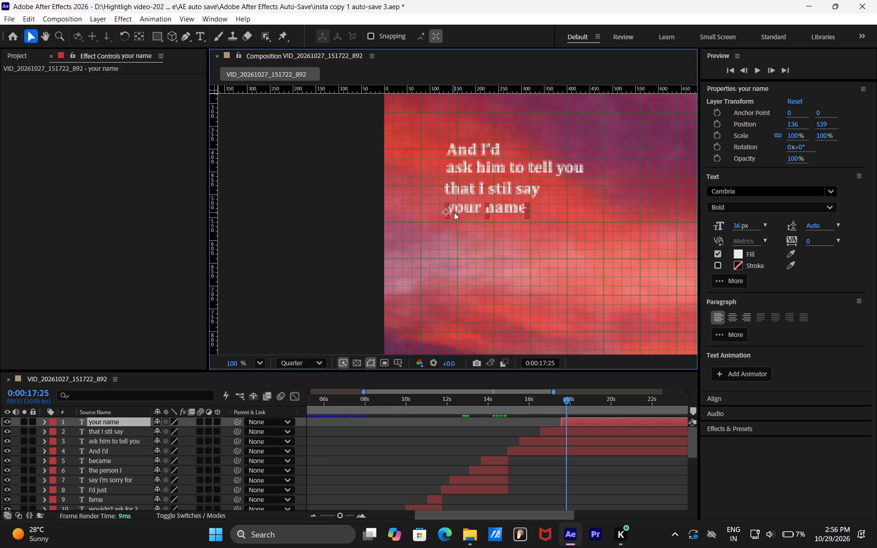
key("y")
left_click_drag(444, 211, 486, 209)
key("v")
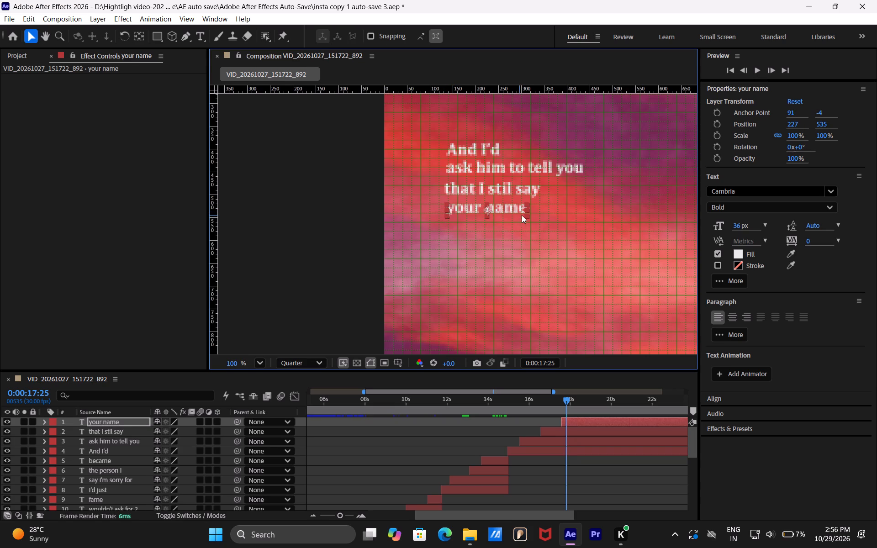
Scale the "your name" line up to 142.8% and place it at about 267, 550 beneath "that I stil say".
left_click_drag(526, 215, 532, 217)
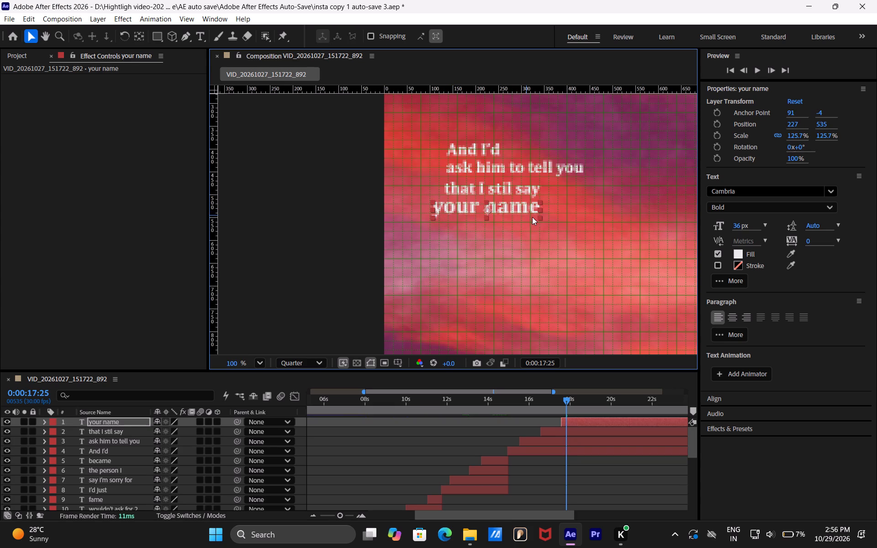
left_click_drag(532, 217, 533, 217)
left_click_drag(522, 209, 535, 211)
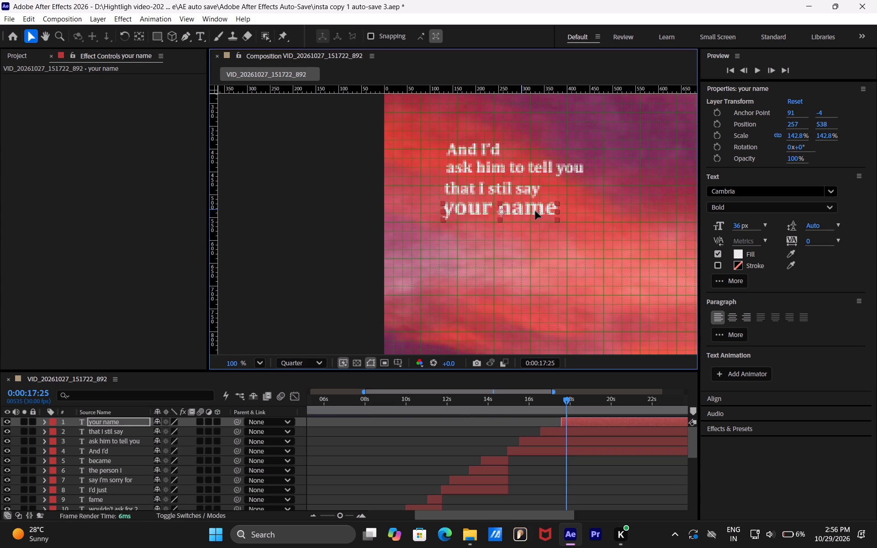
left_click_drag(535, 211, 540, 216)
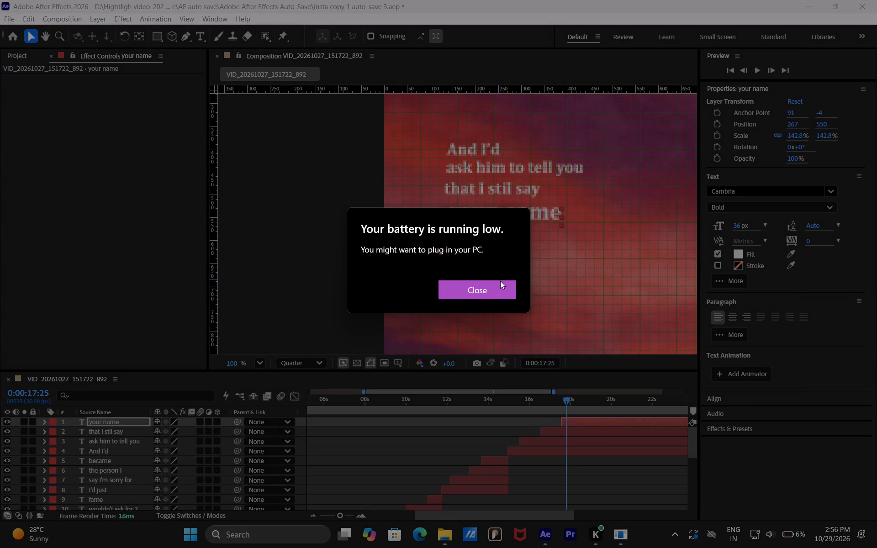
left_click(499, 287)
left_click(540, 280)
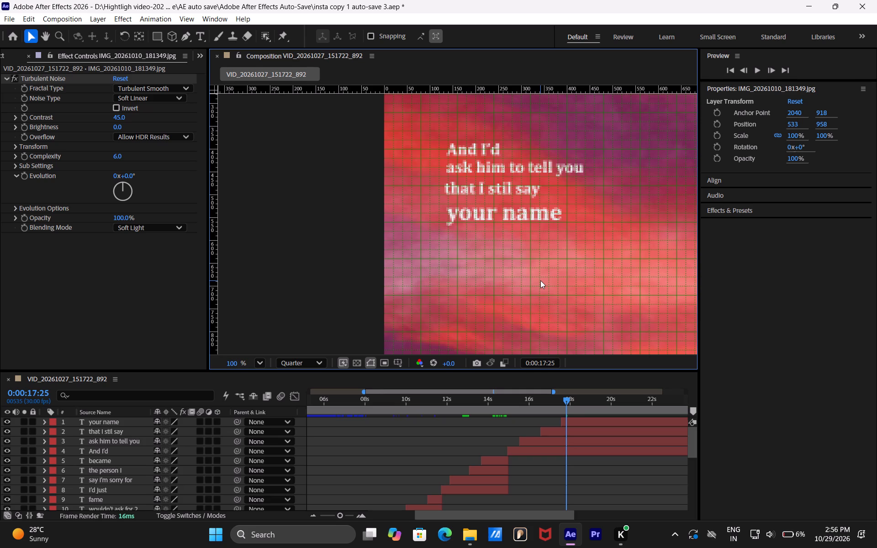
Move the "that I stil say" layer's anchor point to the middle of its text, at about 106, -6.
left_click(477, 187)
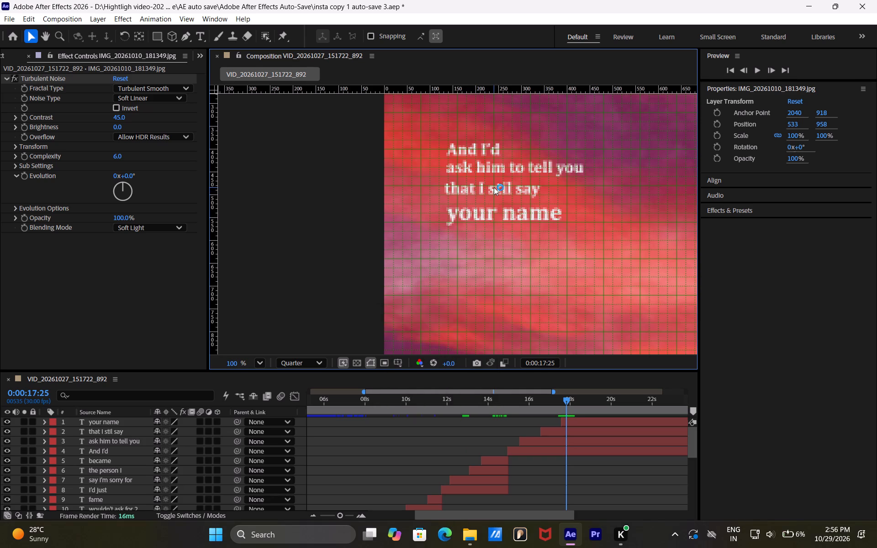
left_click(494, 187)
left_click(477, 189)
left_click(491, 189)
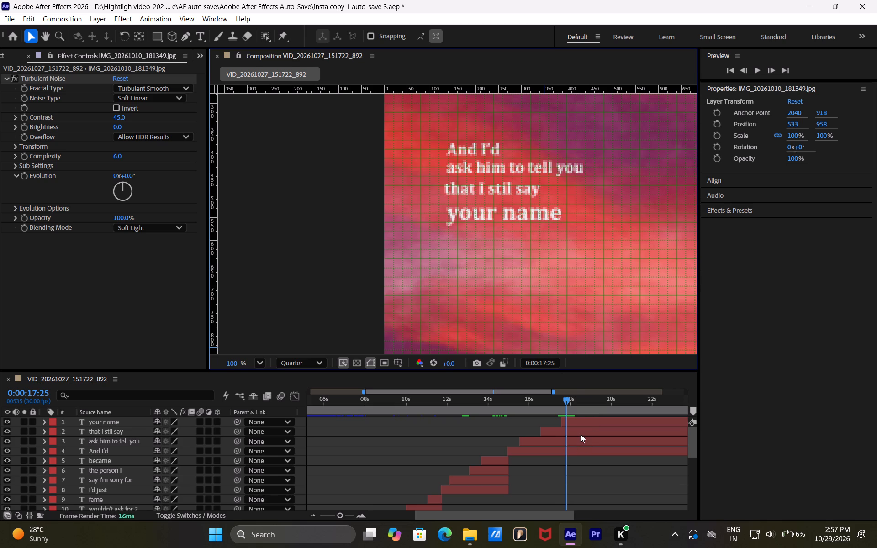
left_click(581, 432)
key("y")
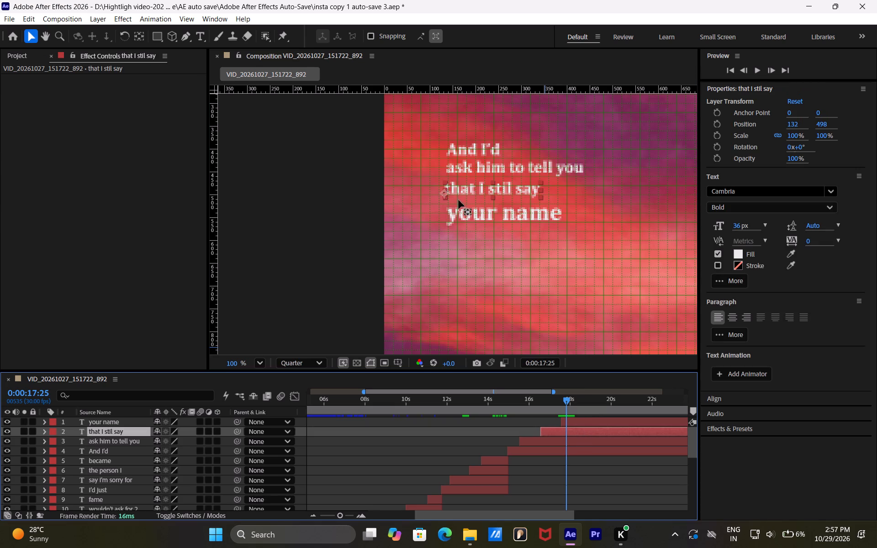
left_click_drag(443, 194, 491, 191)
left_click_drag(506, 187, 516, 191)
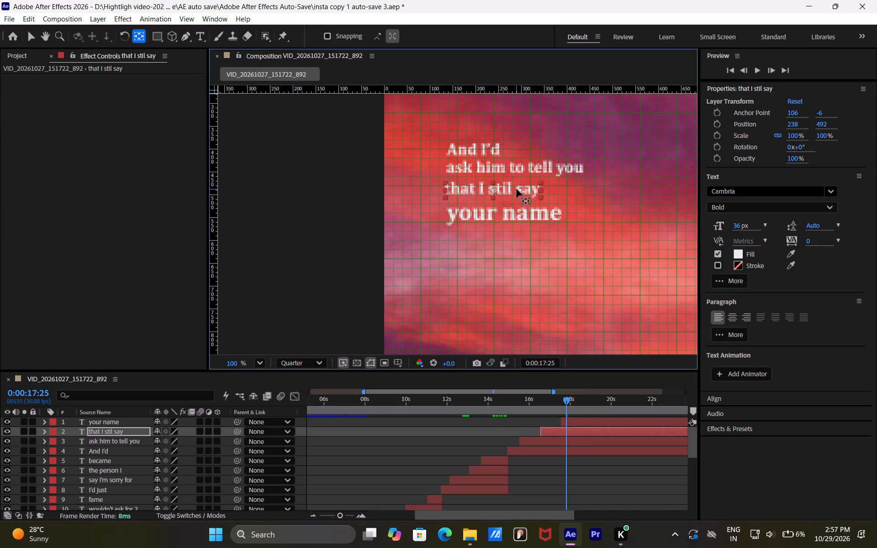
left_click(517, 189)
Move the "that I stil say" line down close above "your name", aligning their starting edges.
key("v")
left_click_drag(517, 189, 524, 195)
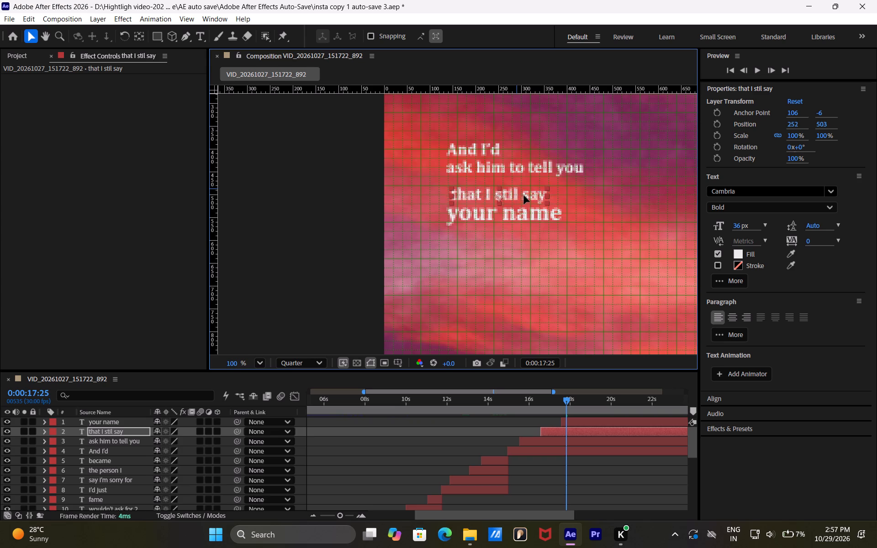
left_click_drag(524, 195, 519, 198)
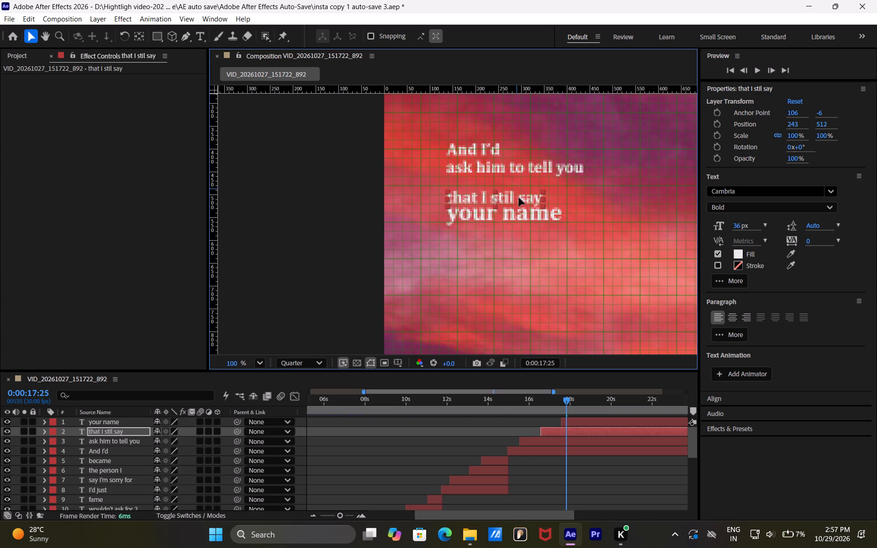
left_click_drag(519, 198, 520, 196)
Move the "ask him to tell you" layer's anchor point to the middle of its text, at about 147, -5.
left_click(518, 171)
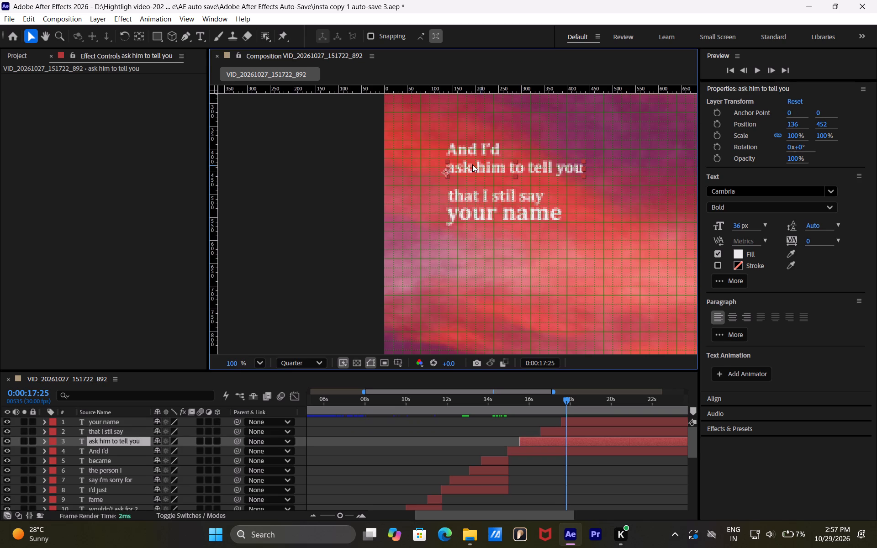
key("y")
left_click_drag(449, 170, 488, 160)
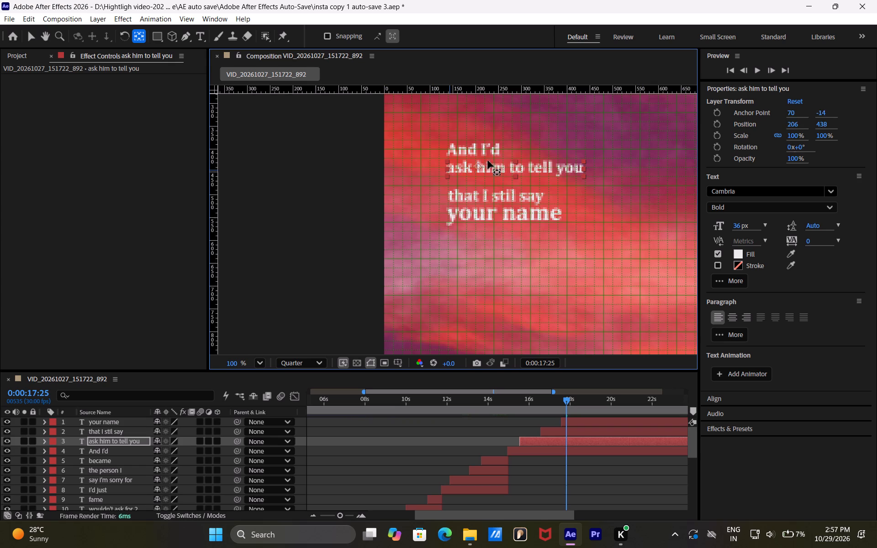
left_click_drag(488, 160, 516, 168)
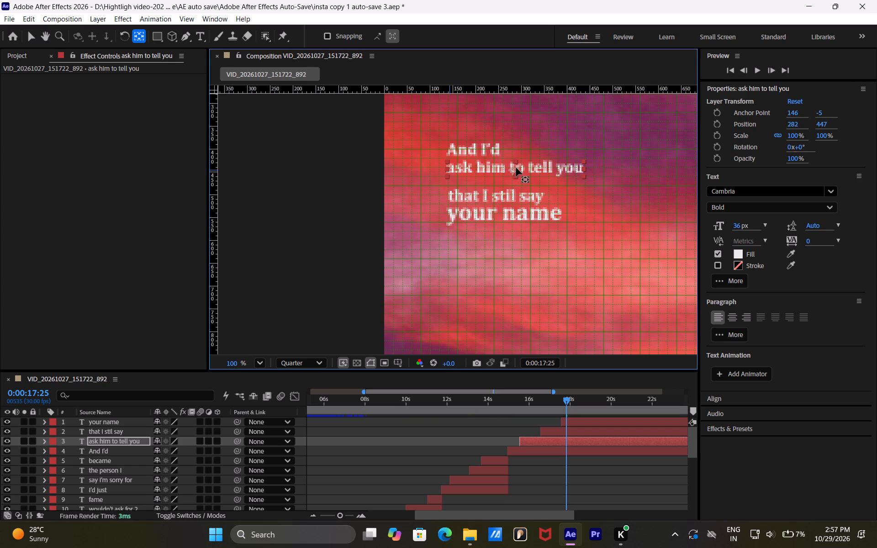
left_click_drag(516, 168, 517, 168)
Move "ask him to tell you" down, scale it to 107.9%, and realign its starting edge with the lines below.
key("v")
left_click_drag(528, 167, 527, 172)
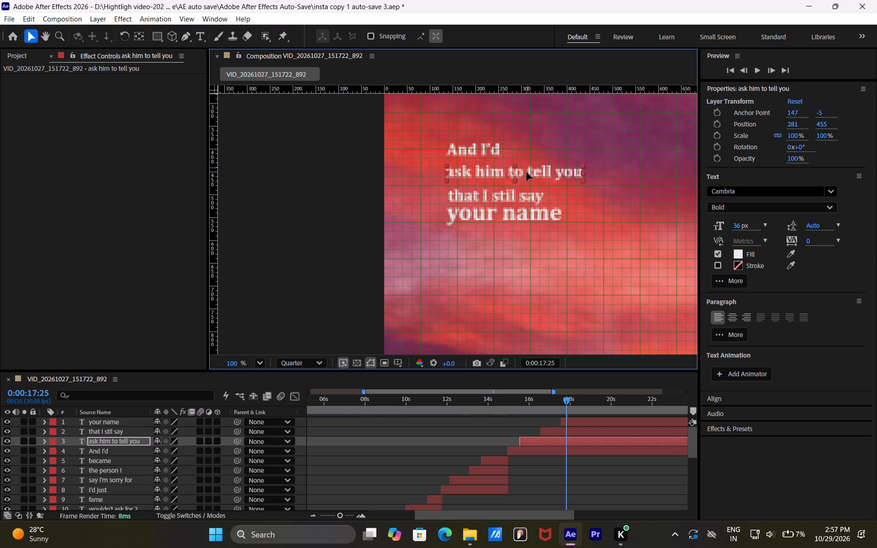
left_click_drag(527, 172, 528, 174)
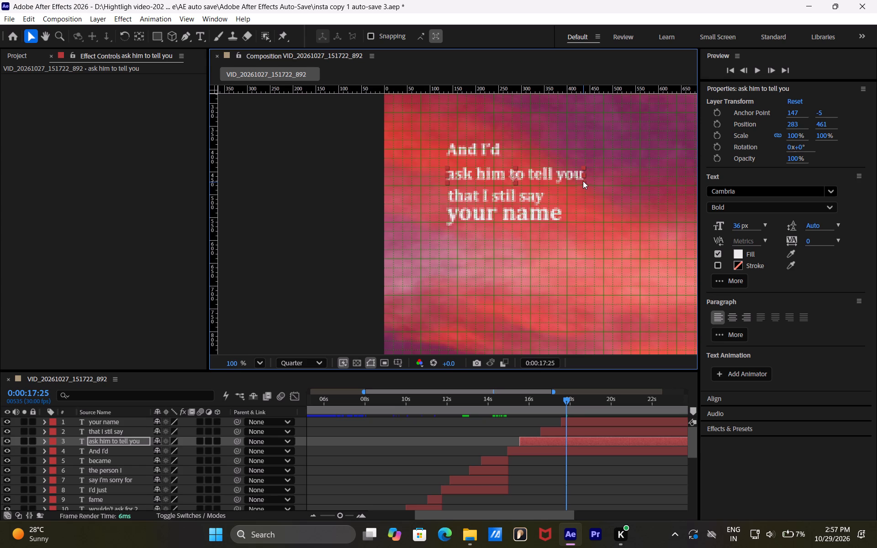
left_click_drag(581, 179, 586, 183, "shift")
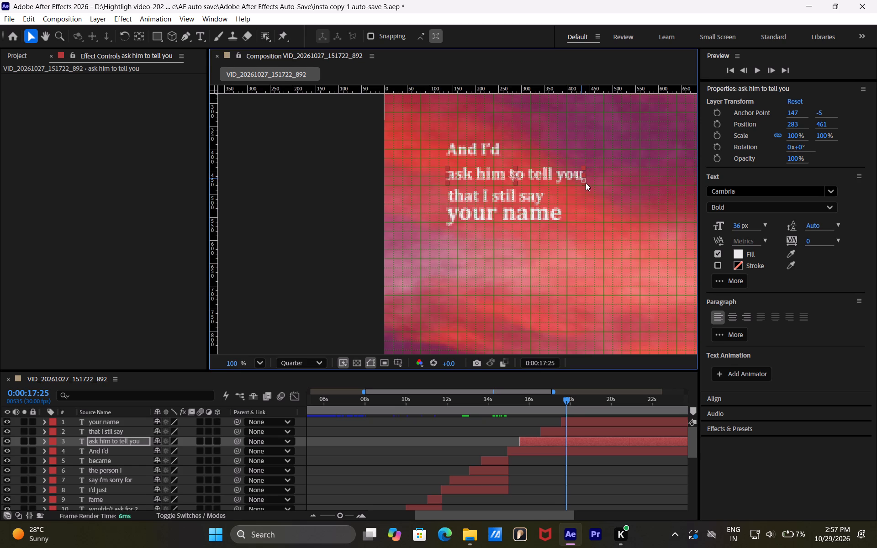
left_click_drag(586, 183, 586, 183, "shift")
left_click(583, 181)
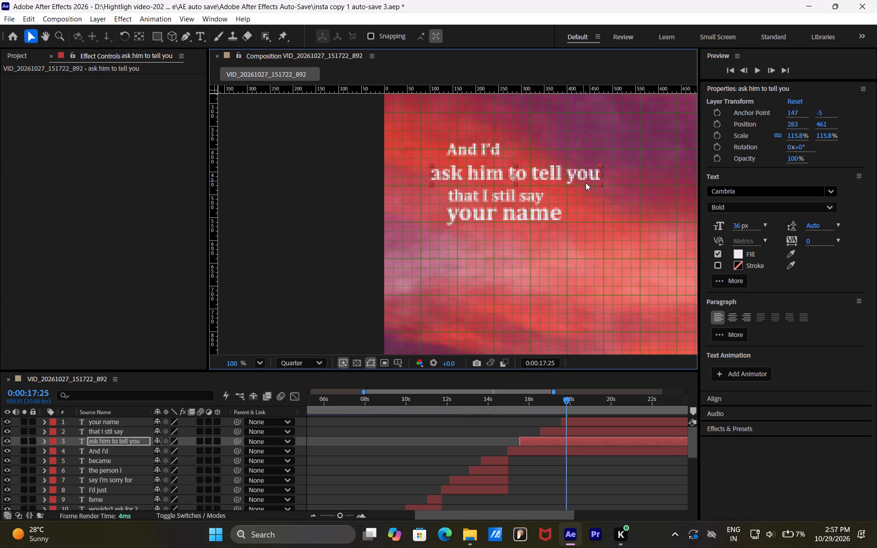
left_click_drag(565, 176, 573, 177)
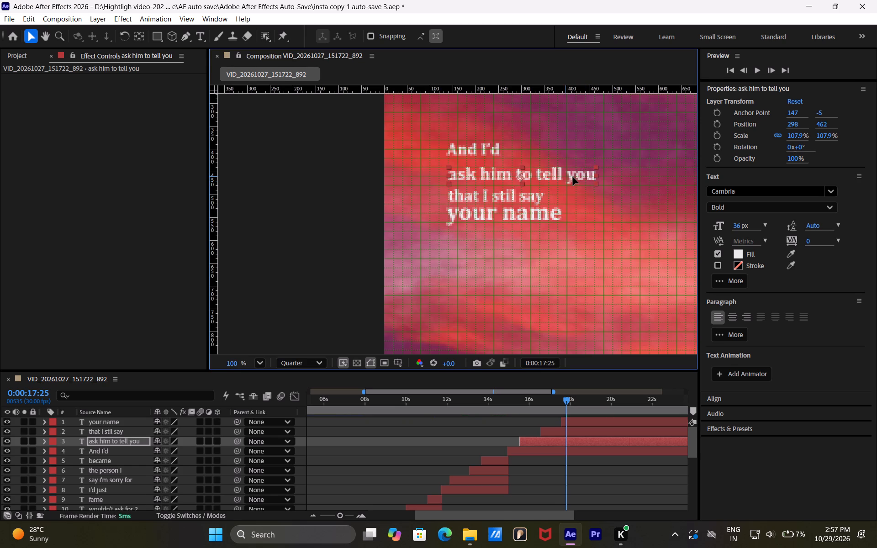
left_click_drag(573, 177, 571, 178)
Nudge the "that I stil say" line up to about 247, 504.
left_click(528, 198)
left_click(529, 198)
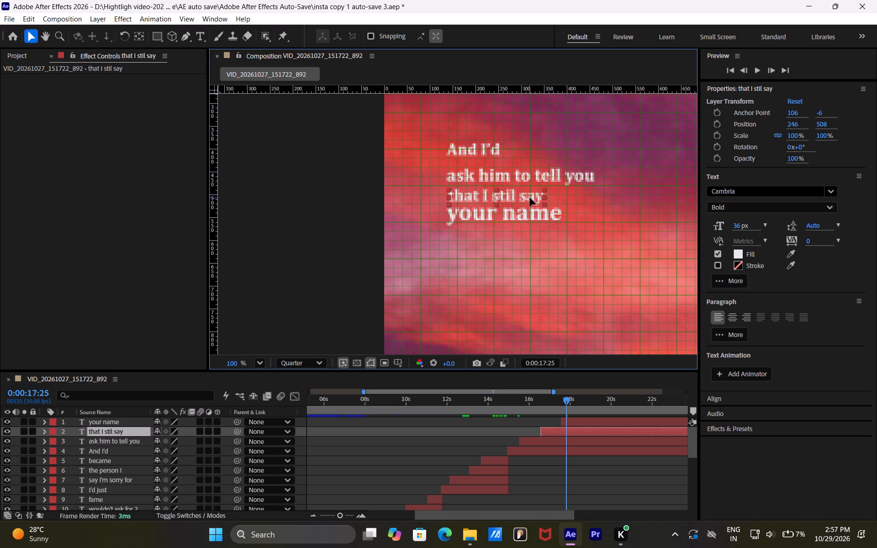
left_click(562, 200)
Lower the "And I'd" line to about 142, 437 and move its anchor point mid-text, at about 60, -9.
left_click(479, 150)
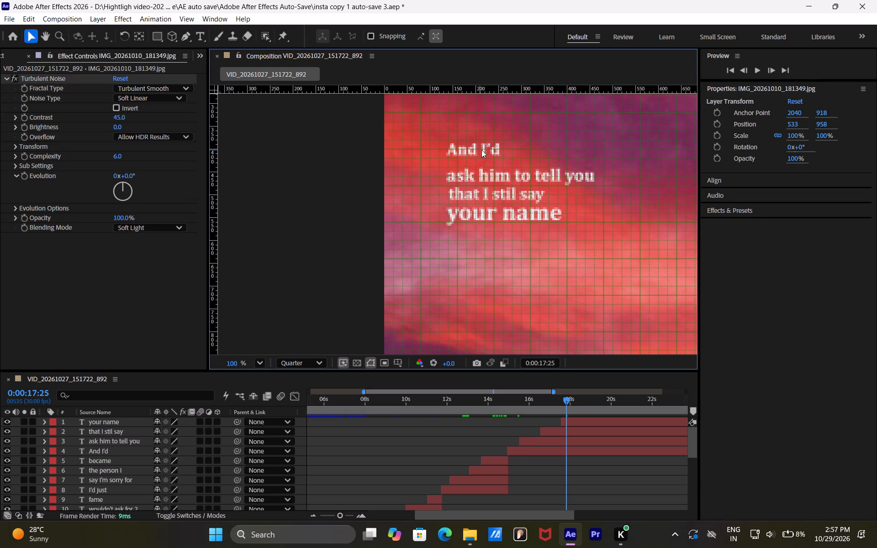
left_click(555, 452)
left_click_drag(486, 146, 486, 150)
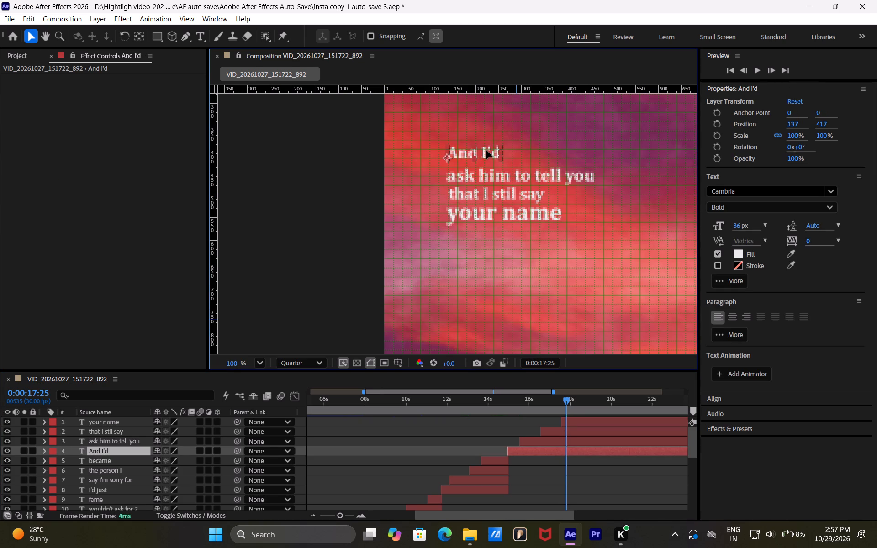
left_click_drag(486, 150, 488, 157)
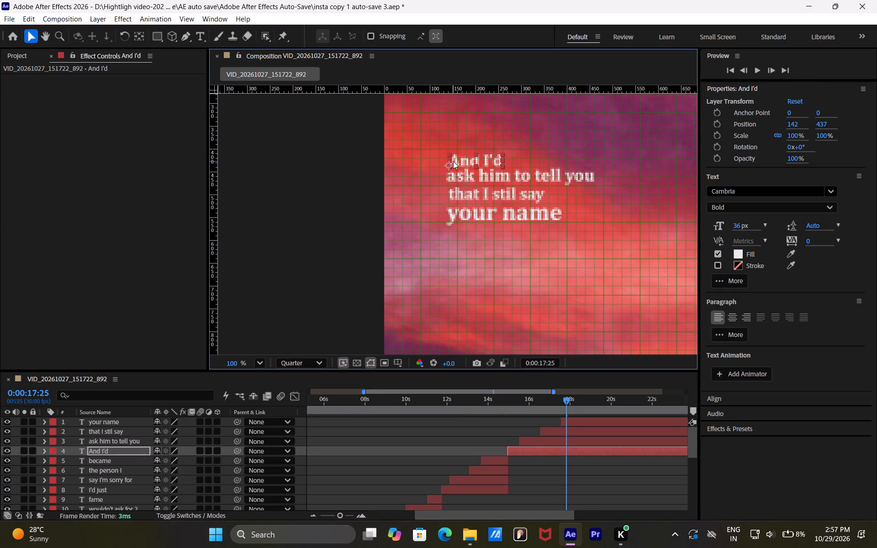
key("y")
left_click_drag(449, 164, 472, 160)
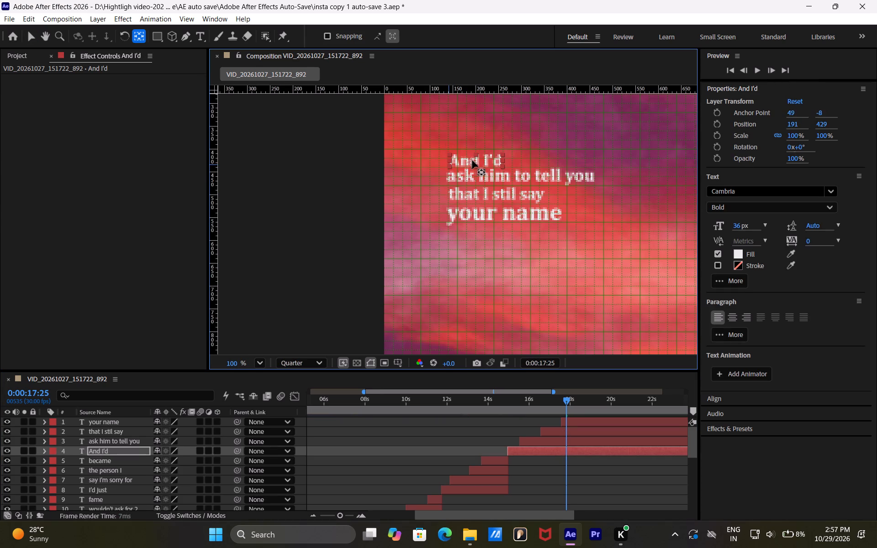
left_click_drag(472, 160, 476, 160)
left_click(486, 157)
Scale the "And I'd" line to 145% and place it at about 220, 411 above "ask him to tell you".
key("v")
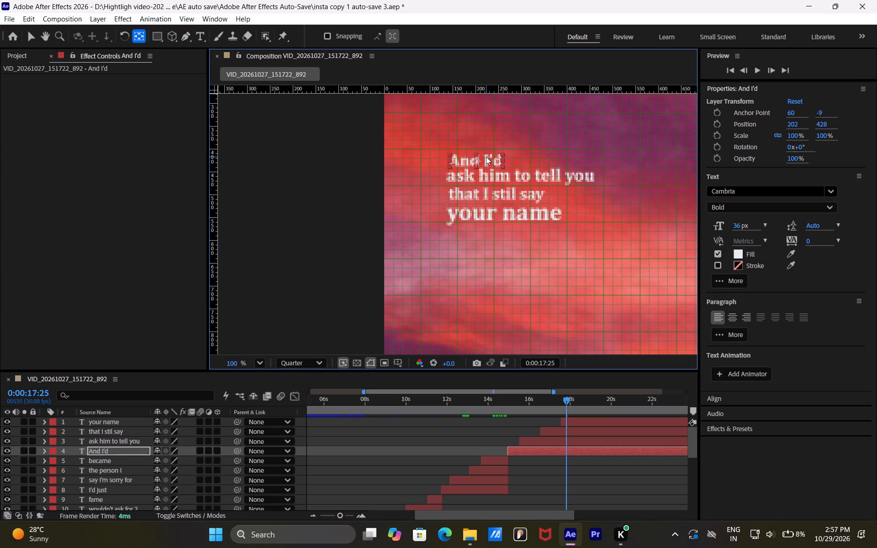
left_click_drag(487, 158, 484, 149)
left_click_drag(499, 156, 505, 158)
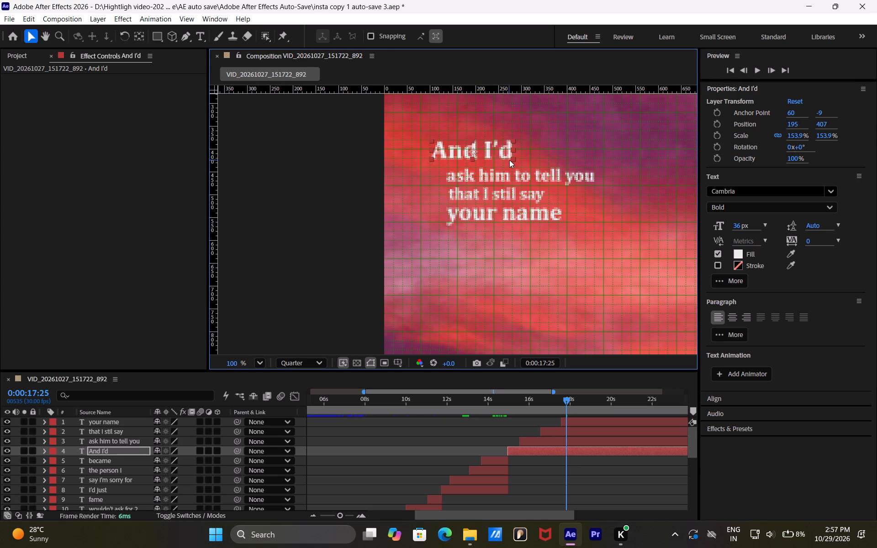
left_click(512, 160, "shift")
left_click(502, 153)
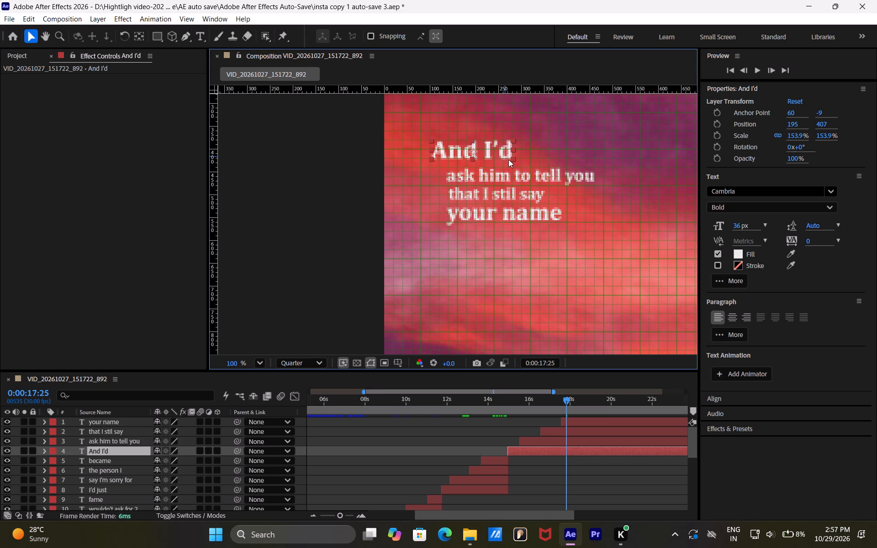
left_click(512, 159)
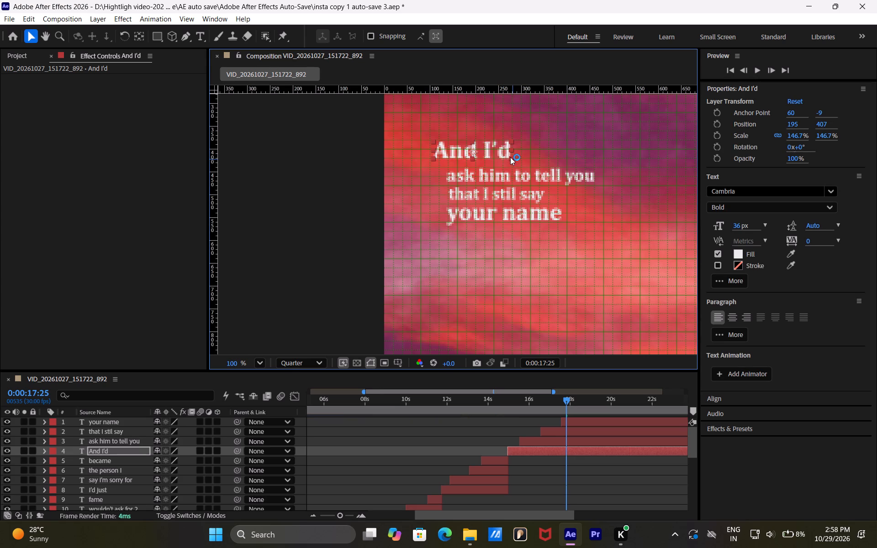
left_click_drag(497, 153, 508, 154)
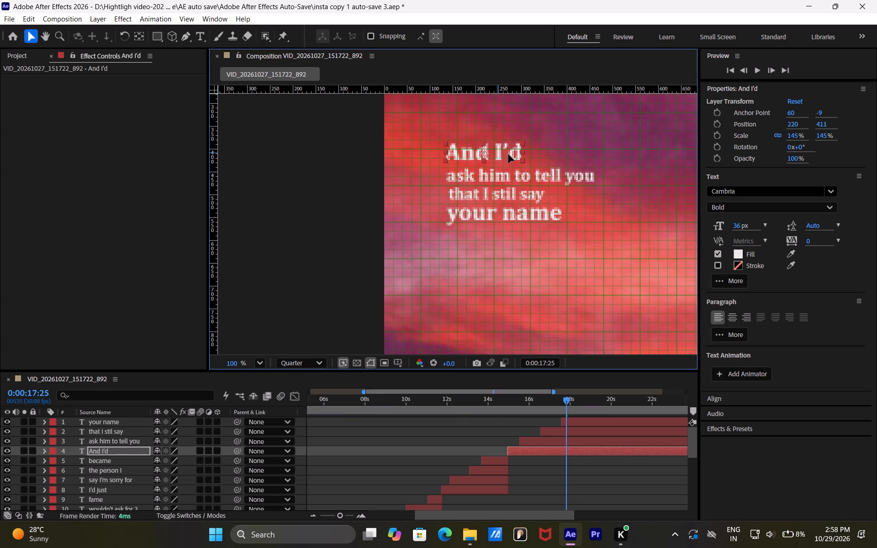
left_click_drag(508, 154, 508, 155)
Nudge the "ask him to tell you" line up to about 295, 459, closer to "And I'd".
left_click(512, 179)
left_click(512, 178)
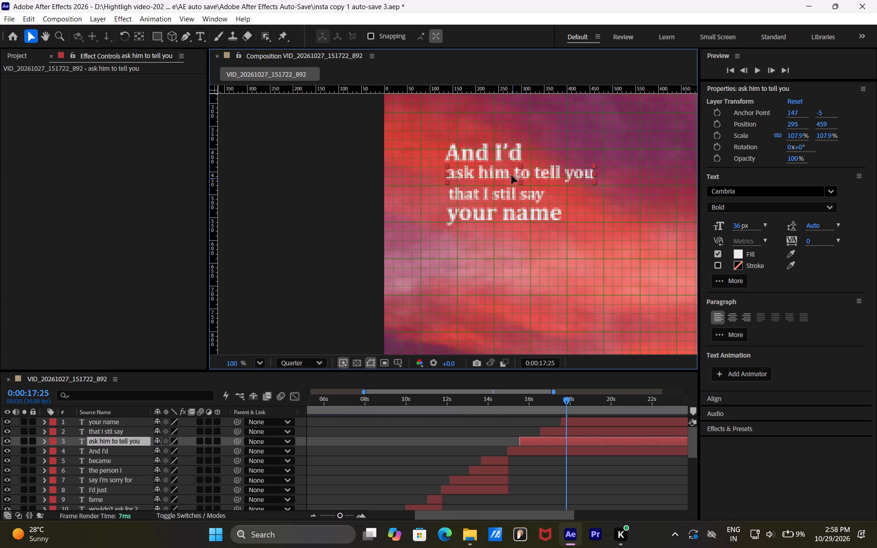
Scale the "that I stil say" line to 101.9% and place it at about 246, 498.
left_click(509, 194)
left_click(513, 194)
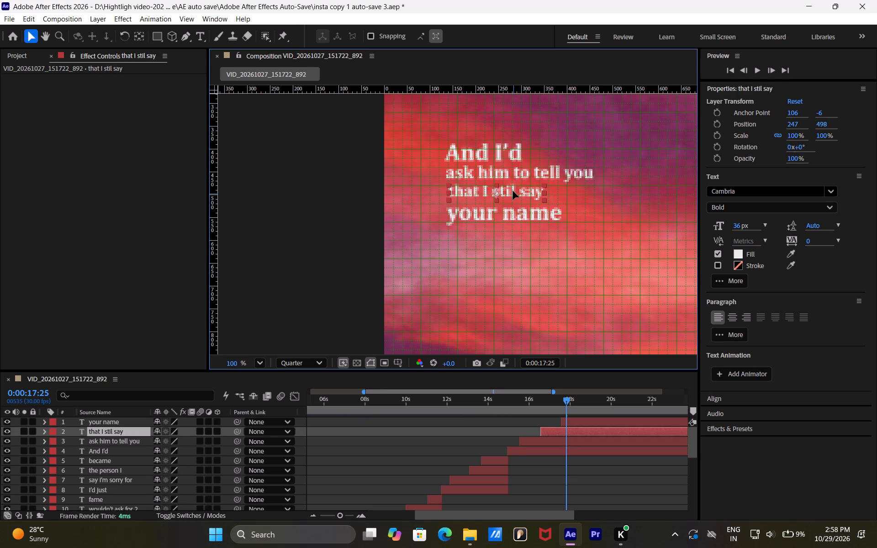
left_click(517, 194)
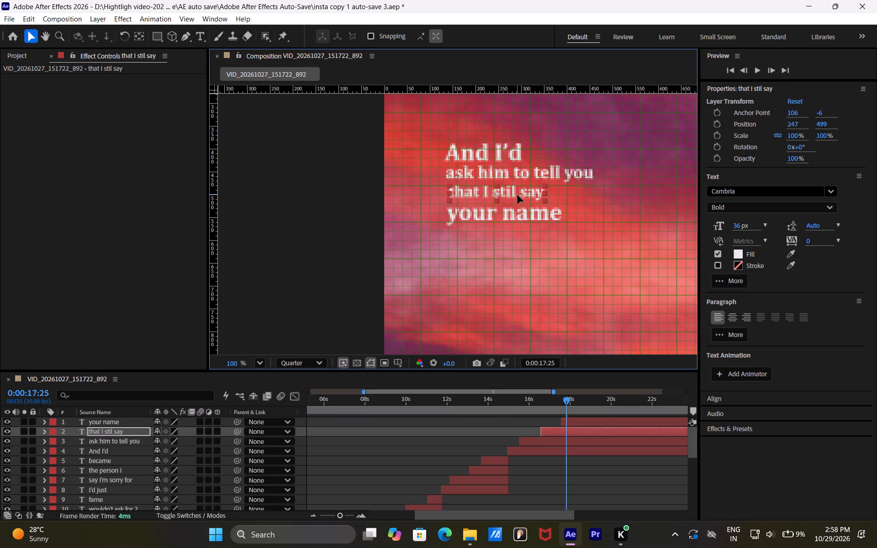
left_click(545, 201)
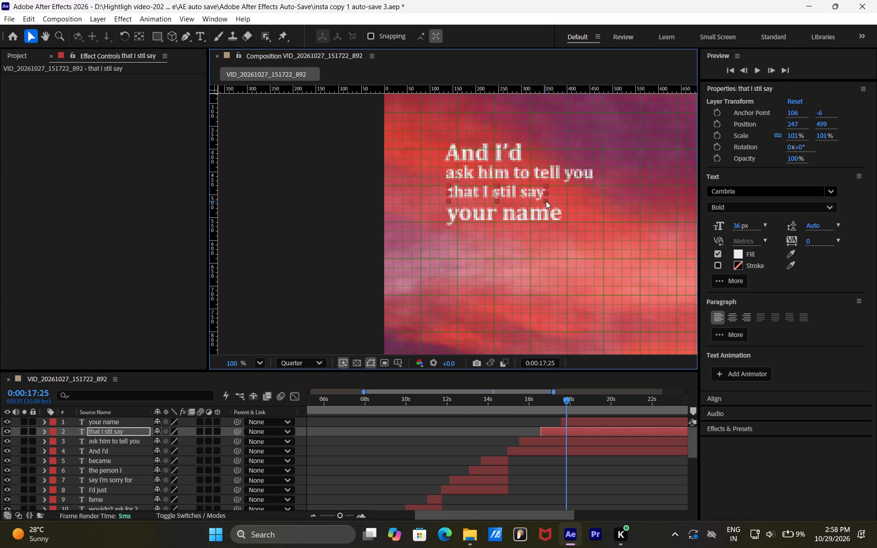
left_click(534, 196)
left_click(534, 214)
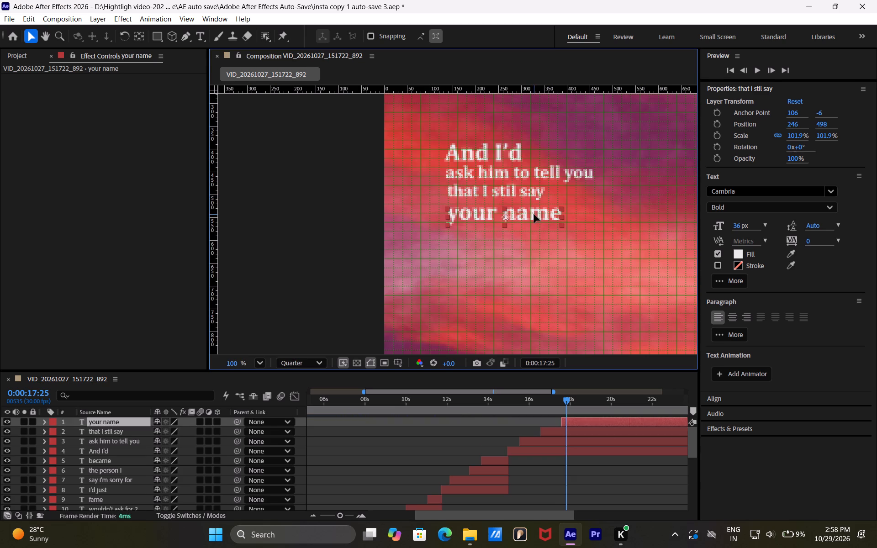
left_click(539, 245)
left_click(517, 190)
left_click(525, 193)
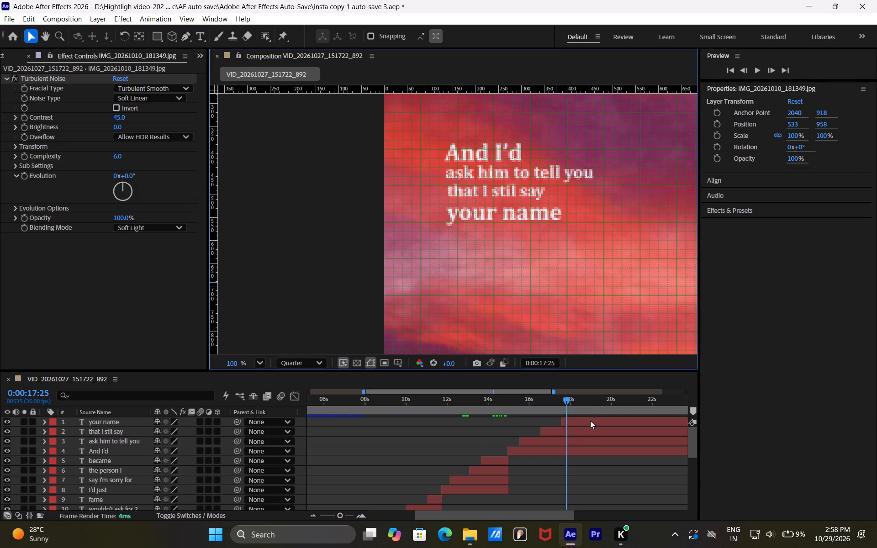
Lower the "that I stil say" line to about 247, 502, between "ask him to tell you" and "your name".
left_click(584, 433)
left_click(508, 191)
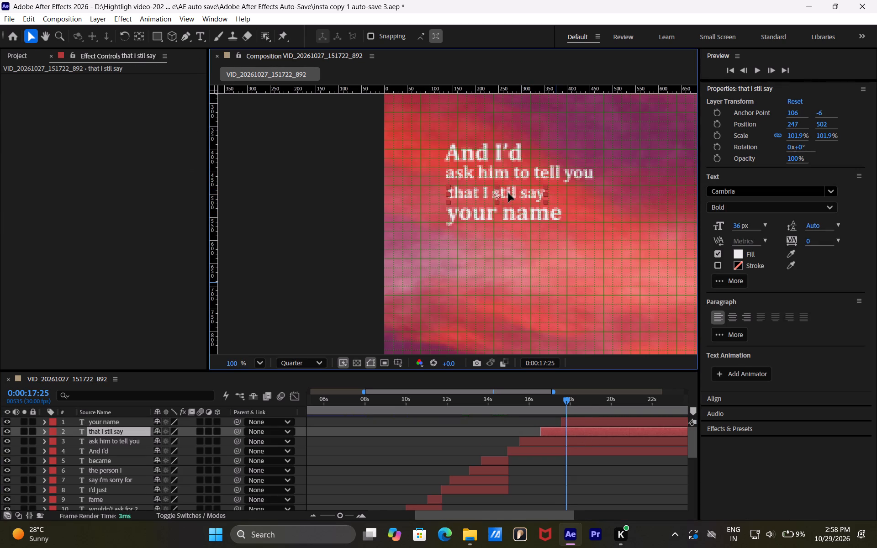
left_click(511, 177)
left_click(512, 175)
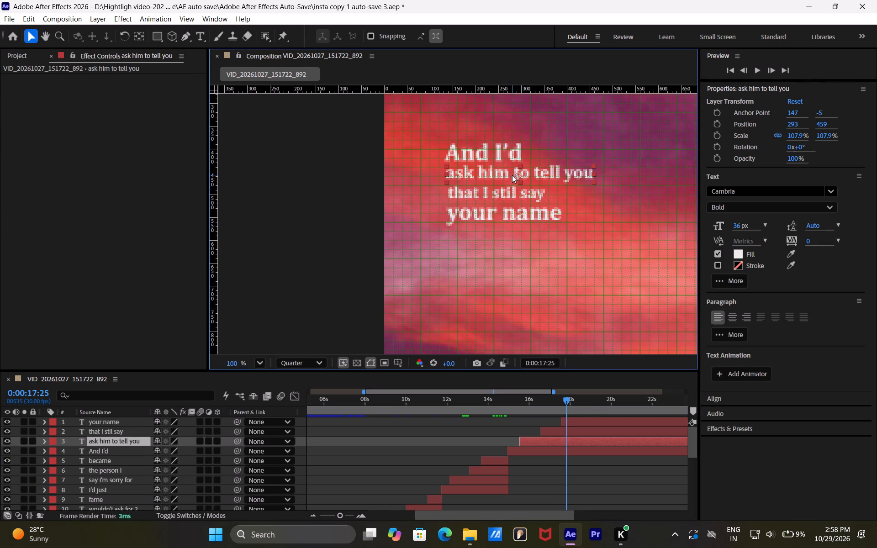
left_click(513, 282)
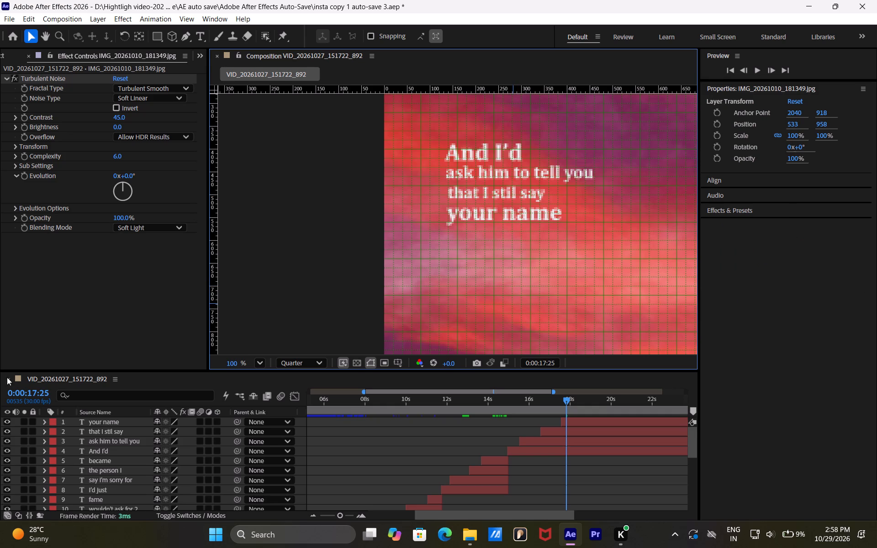
Fit the whole composition in view and play it back from about 0:00:13:19 to review the lyric lines.
left_click(264, 366)
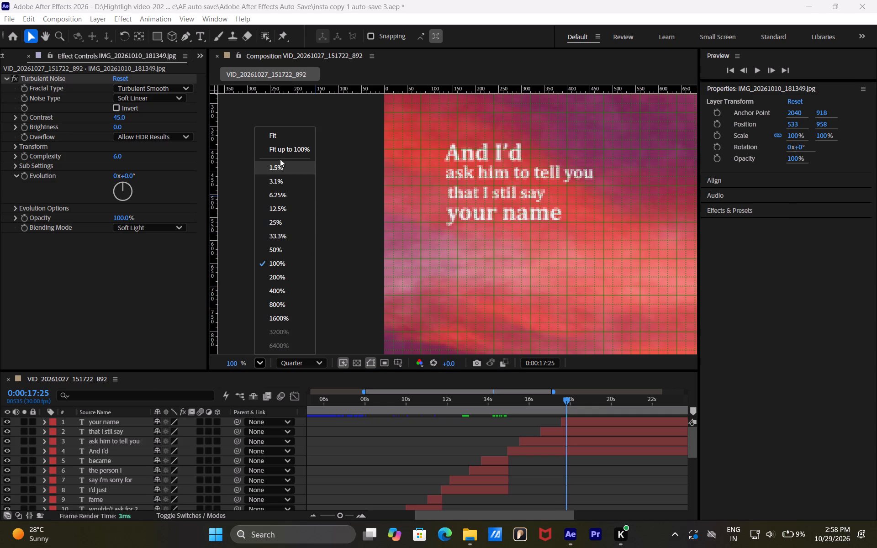
left_click(284, 141)
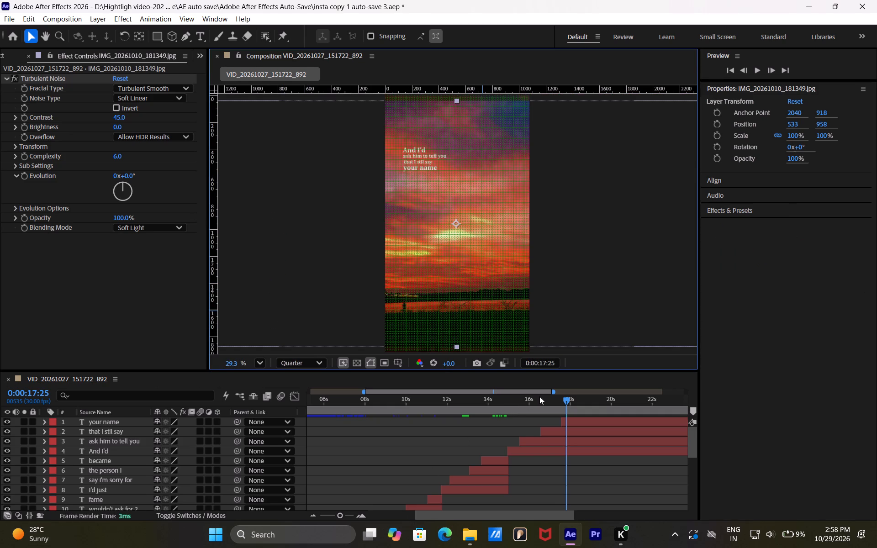
left_click_drag(538, 396, 480, 399)
key("space")
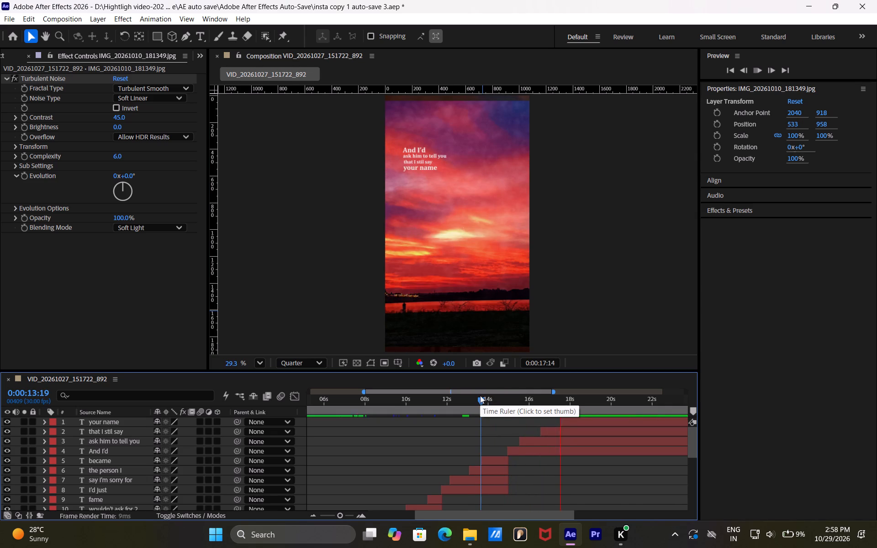
key("space")
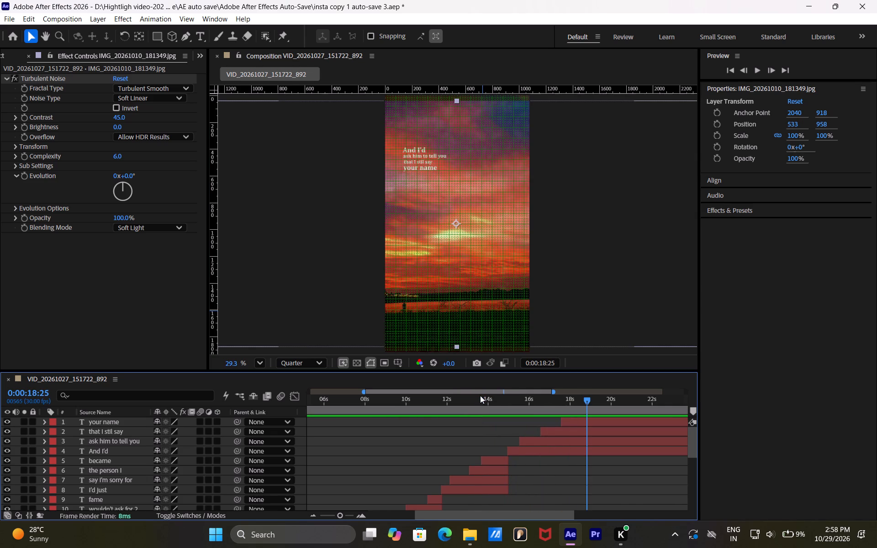
Apply the Fade Up Words preset to the "And I'd" layer at its start, 0:00:14:29.
left_click_drag(512, 398, 508, 397)
left_click(528, 452)
key("ctrl+space")
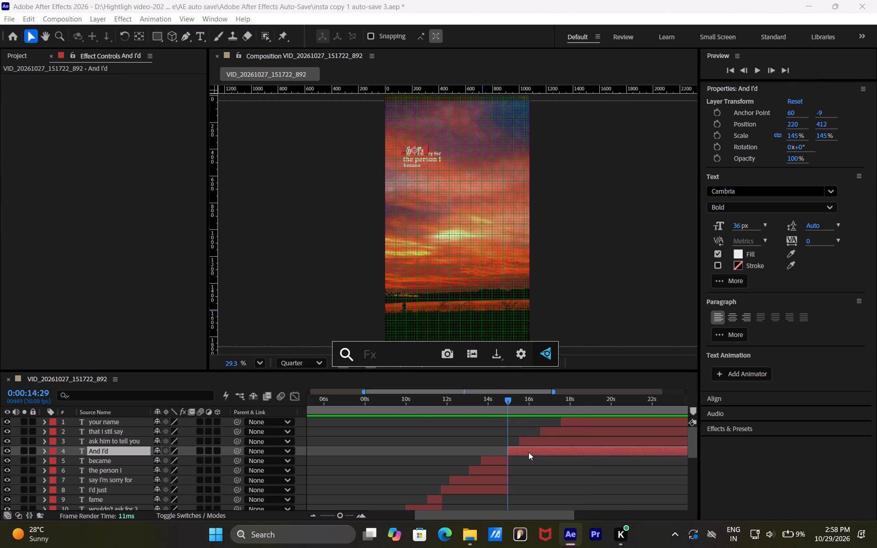
type("fade up wprd")
key("BackSpace")
key("BackSpace")
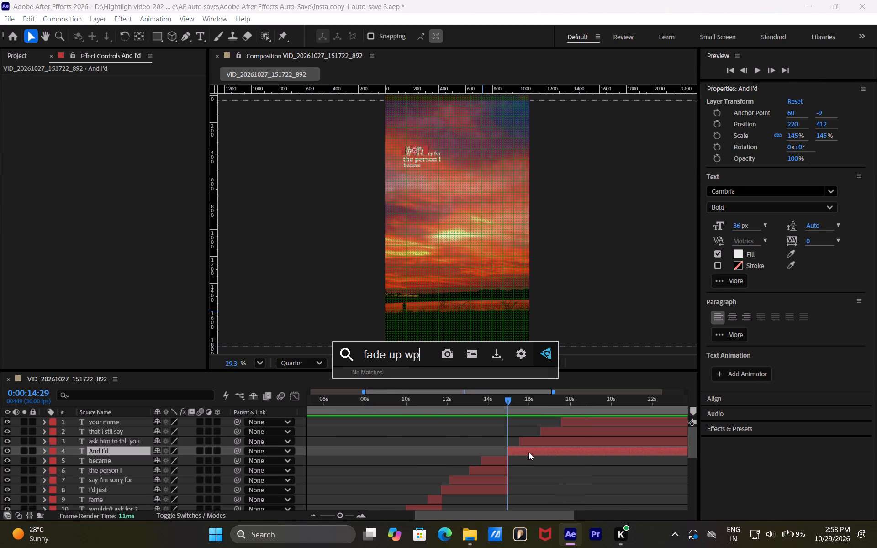
key("BackSpace")
key("Return")
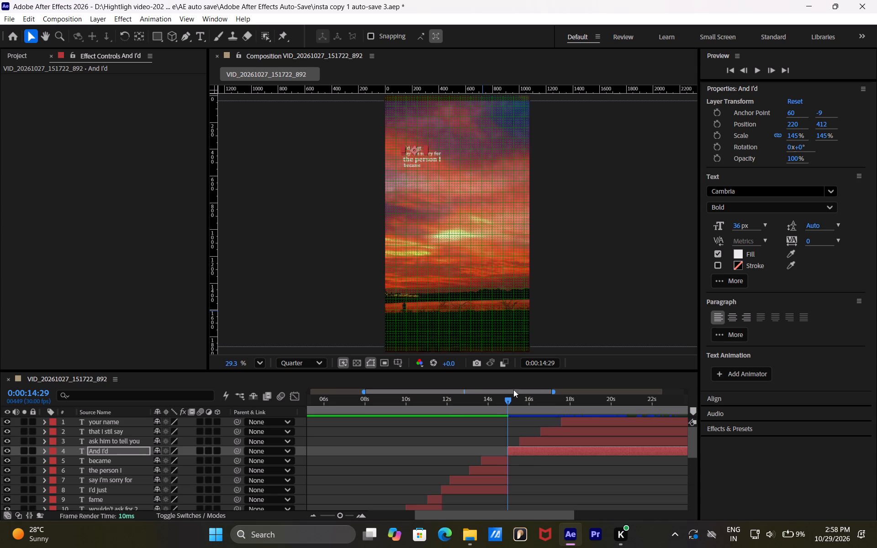
Apply the Fade Up Words preset to the "ask him to tell you" layer at 0:00:15:17.
left_click(521, 400)
left_click(521, 400)
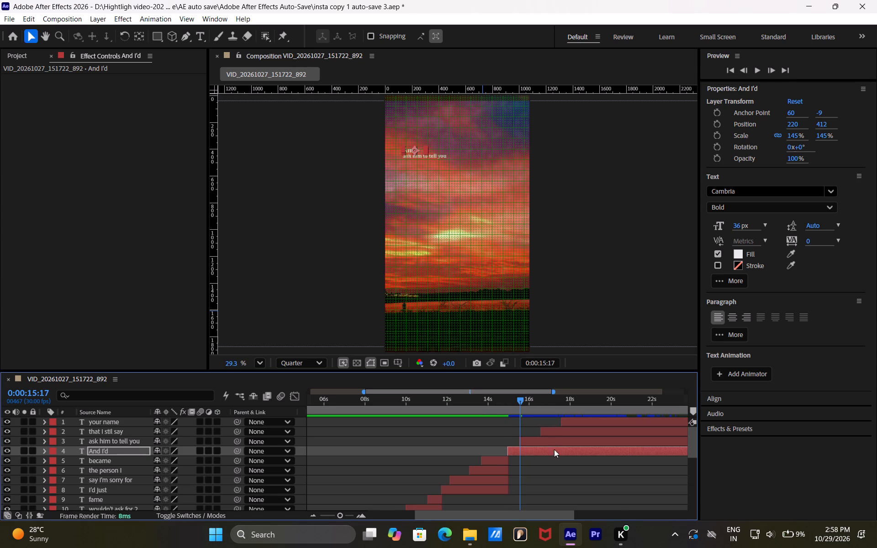
left_click(545, 443)
key("ctrl+space")
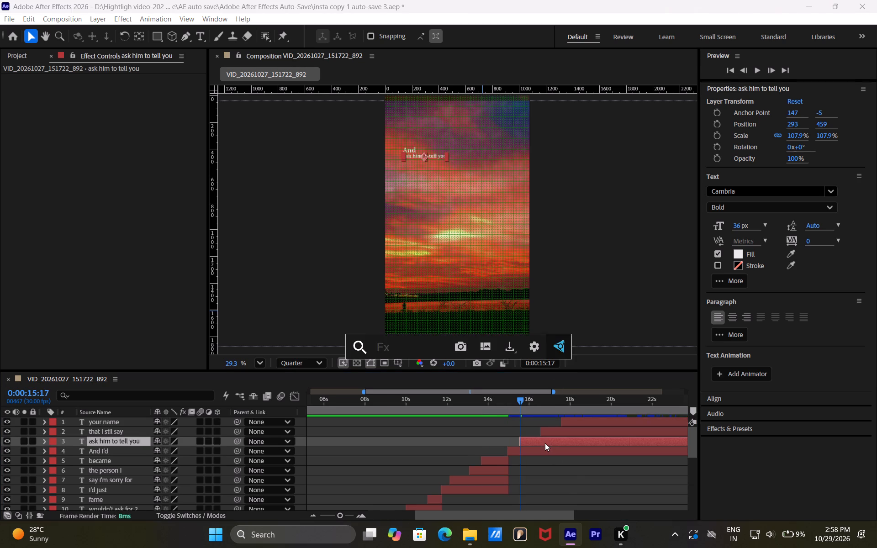
type("fade up words")
key("Return")
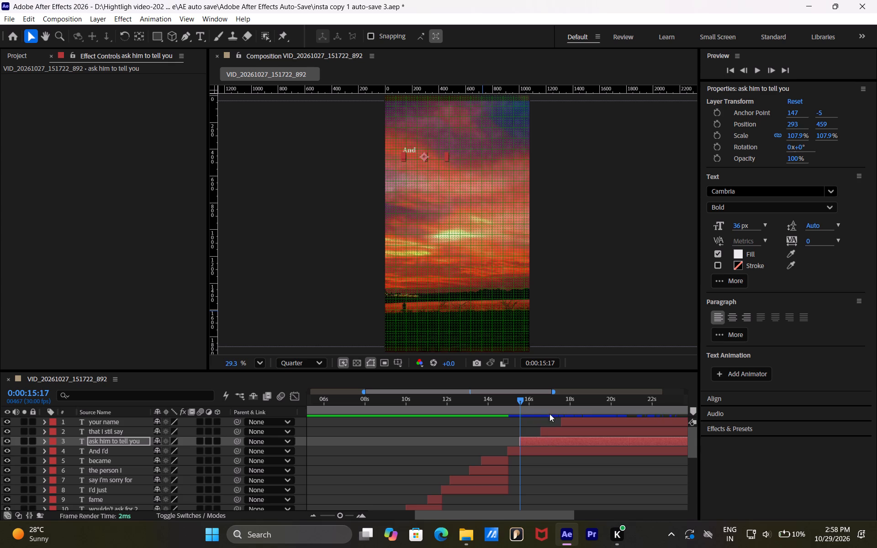
Apply the Fade Up Words preset to the "that I stil say" layer at 0:00:16:16.
left_click(536, 402)
left_click(536, 402)
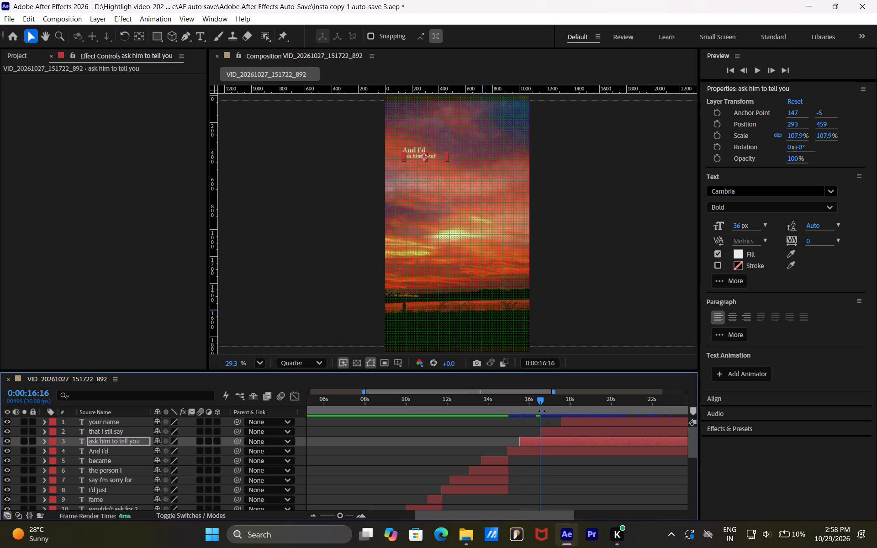
left_click(549, 432)
key("ctrl+space")
type("fade up")
key("space")
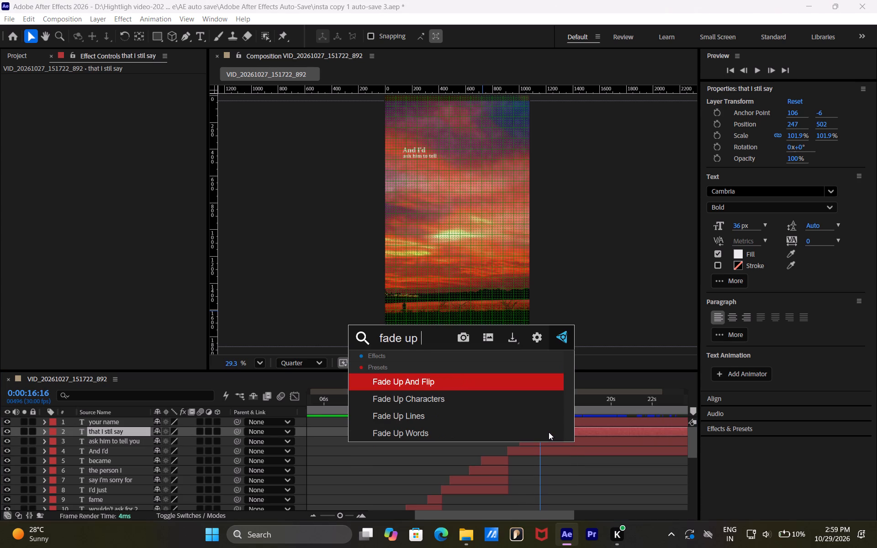
key("Up")
key("Return")
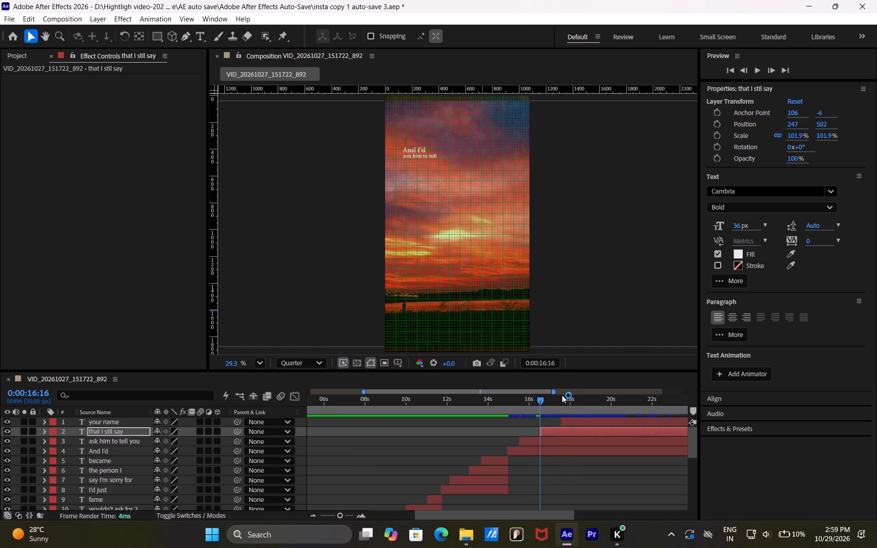
Apply the Fade Up Words preset to the "your name" layer at 0:00:17:18.
left_click(562, 395)
left_click(571, 420)
key("ctrl+space")
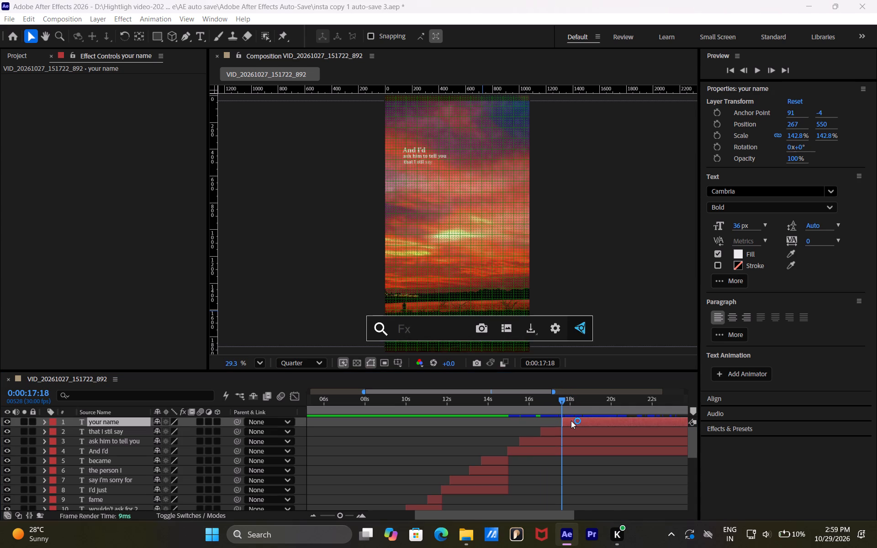
type("fade")
key("space")
key("Up")
key("Up")
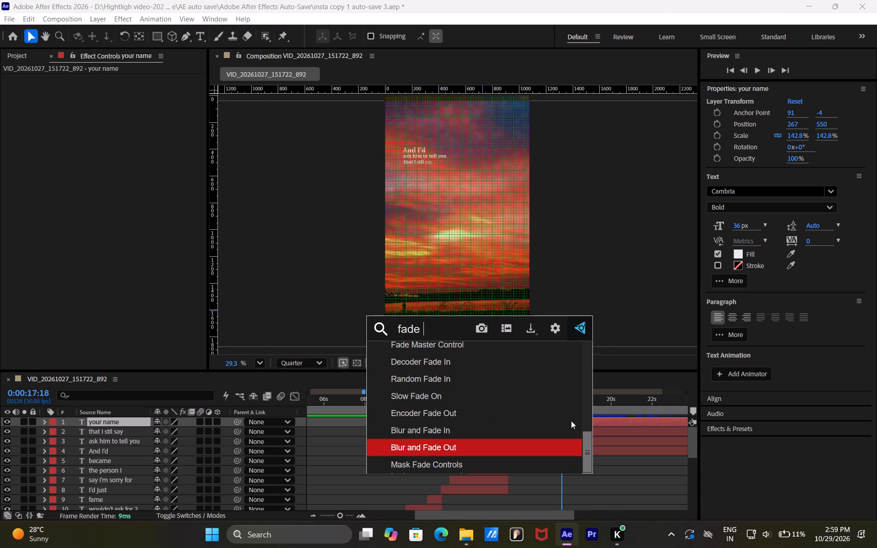
type("up")
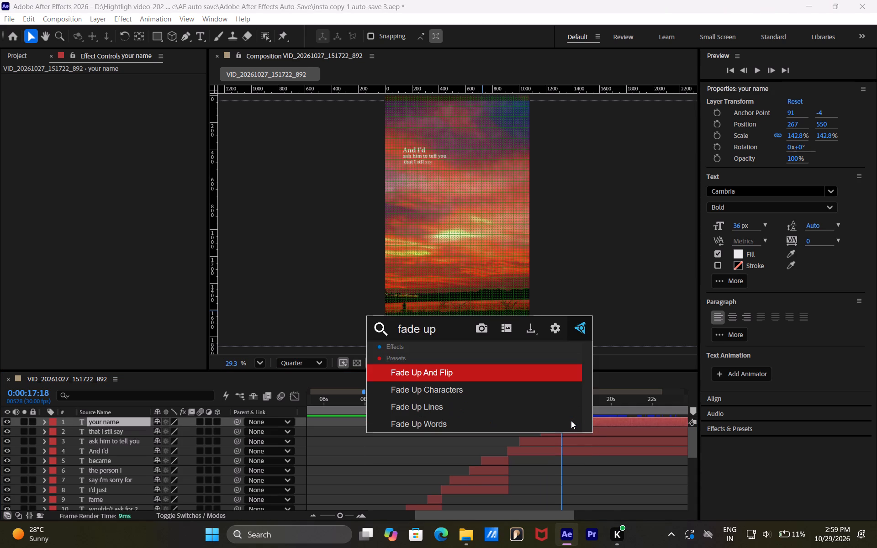
key("Up")
key("Return")
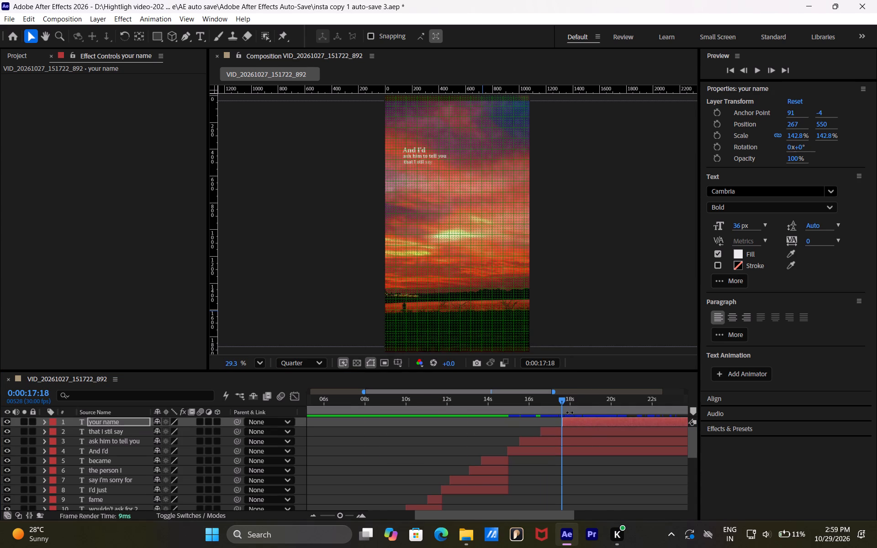
Play back the composition from about 0:00:11:08 to review the word-by-word fades on the lyric lines.
left_click_drag(560, 397, 524, 398)
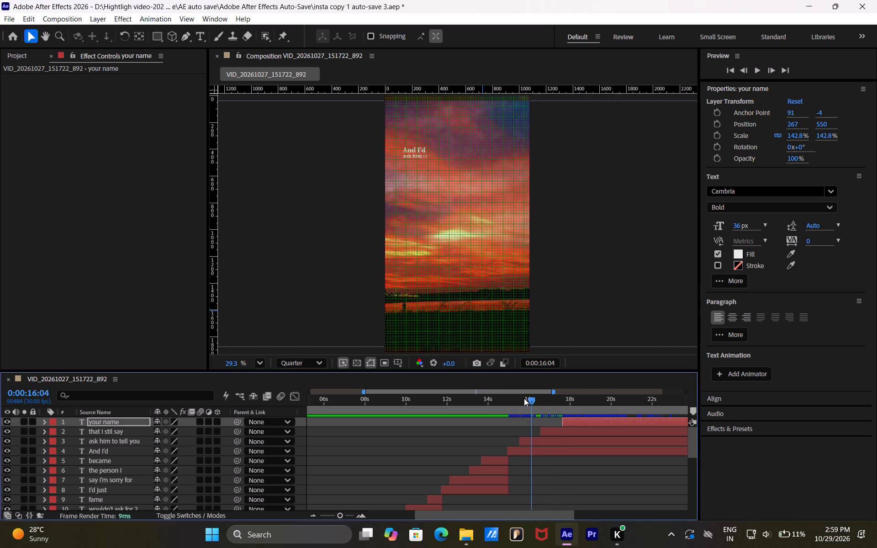
left_click_drag(524, 398, 431, 399)
key("space")
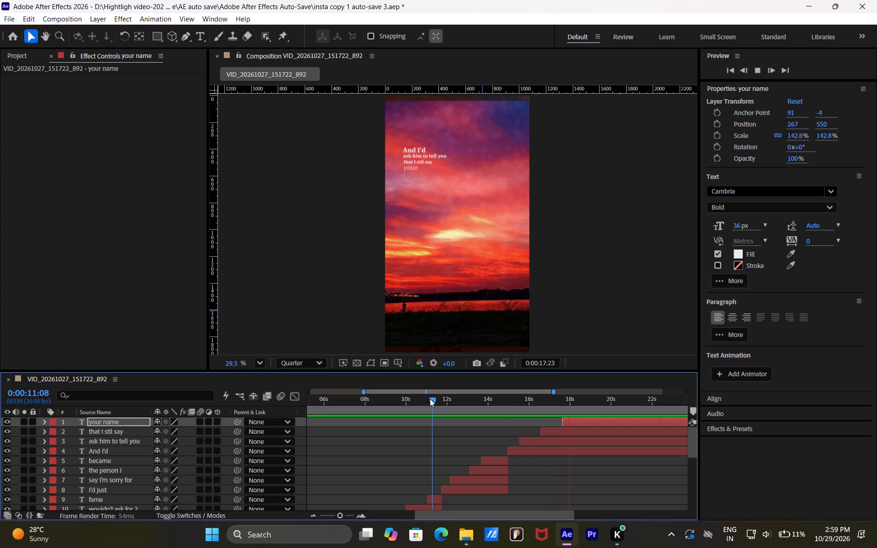
key("space")
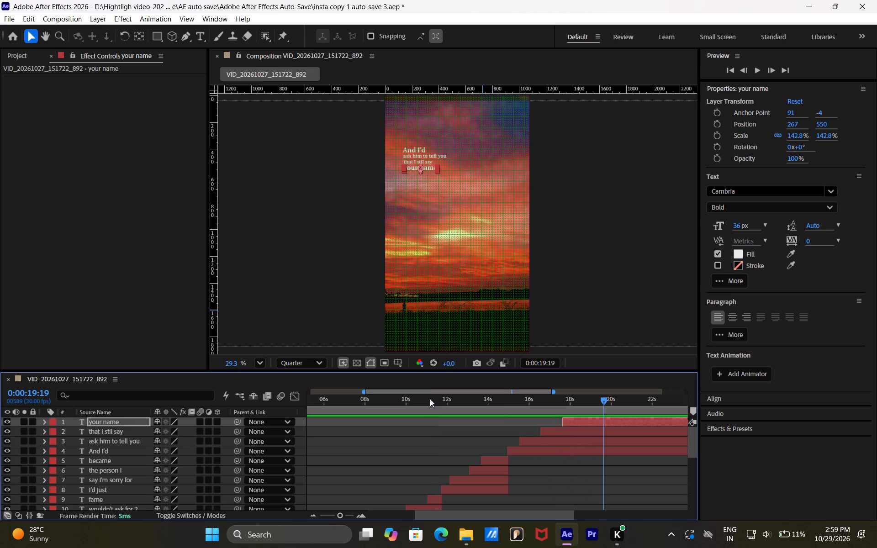
Move the ending Range Selector Start keyframe of the "your name" layer earlier, to about 0:00:18:17.
left_click(590, 423)
key("u")
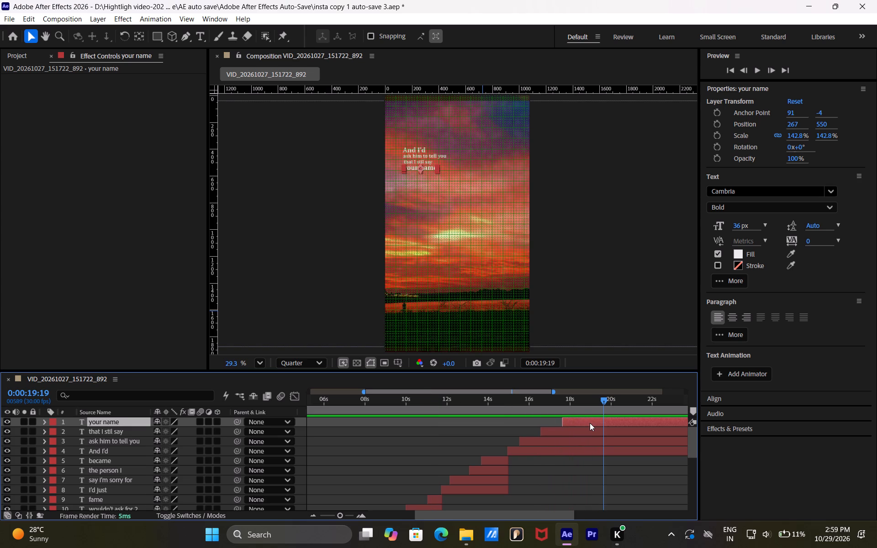
left_click(586, 441)
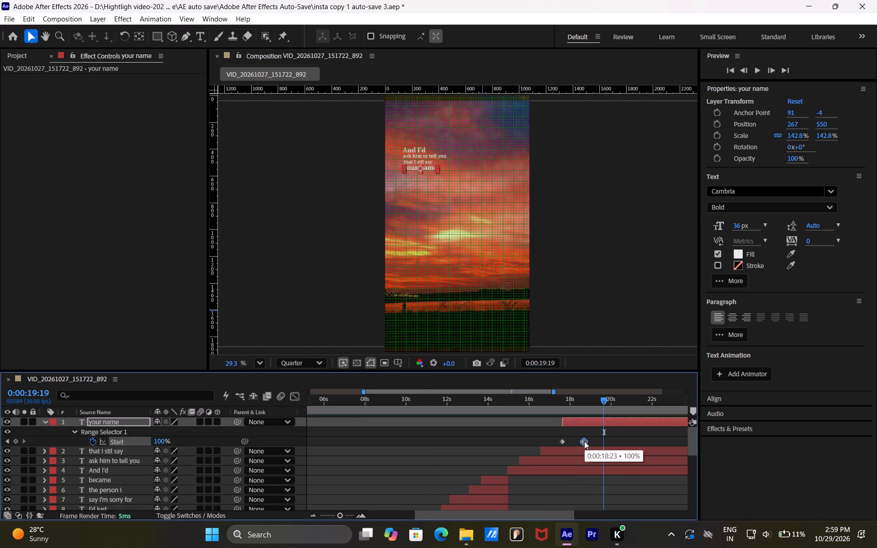
left_click(580, 397)
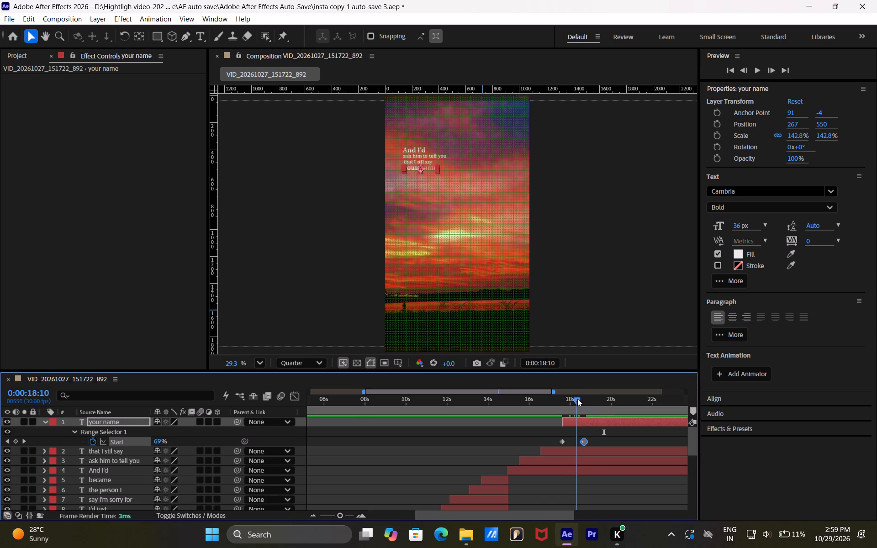
left_click(351, 516)
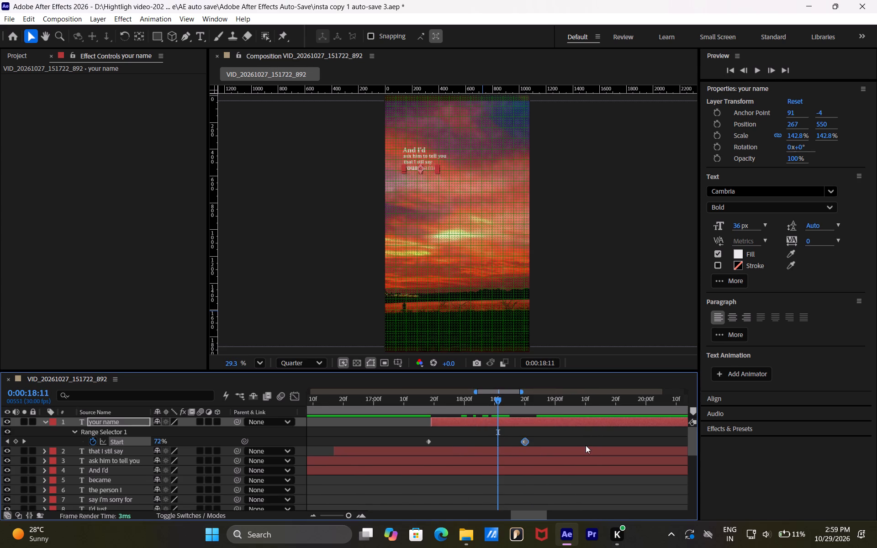
left_click_drag(523, 443, 517, 443)
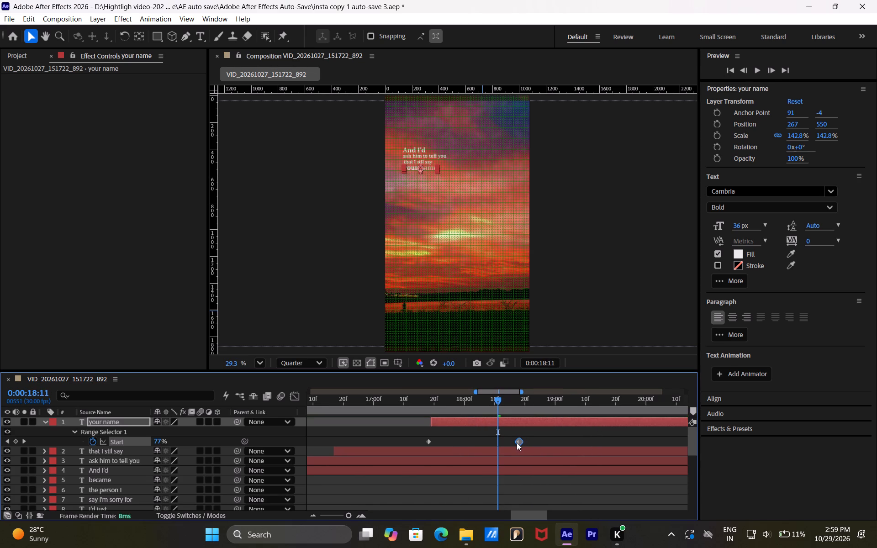
left_click_drag(517, 443, 514, 442)
Move the ending Range Selector Start keyframe of the "that I stil say" layer earlier, to about 0:00:17:16.
left_click(510, 450)
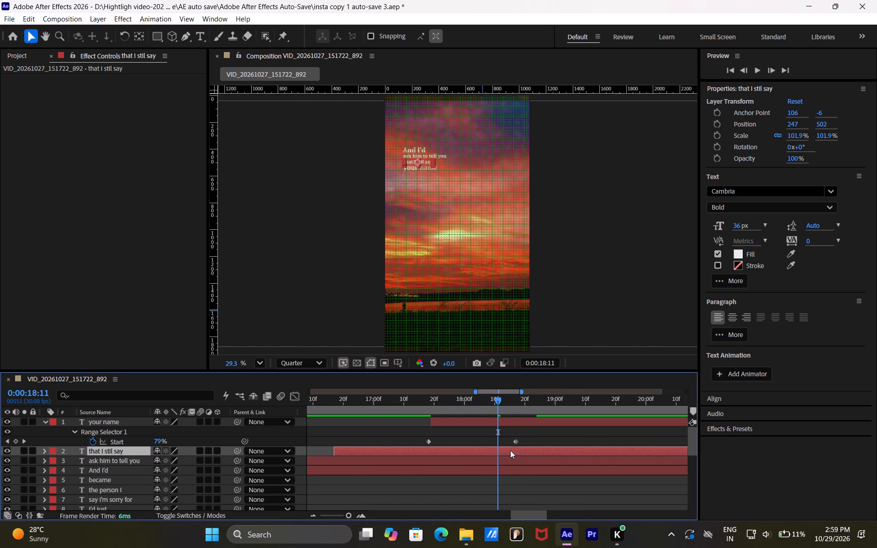
key("u")
left_click_drag(438, 471, 434, 471)
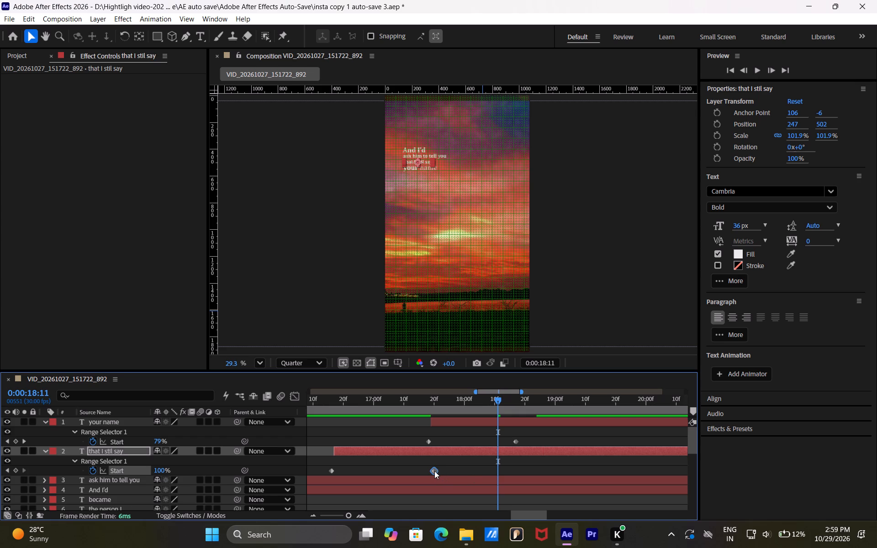
left_click_drag(434, 471, 430, 470)
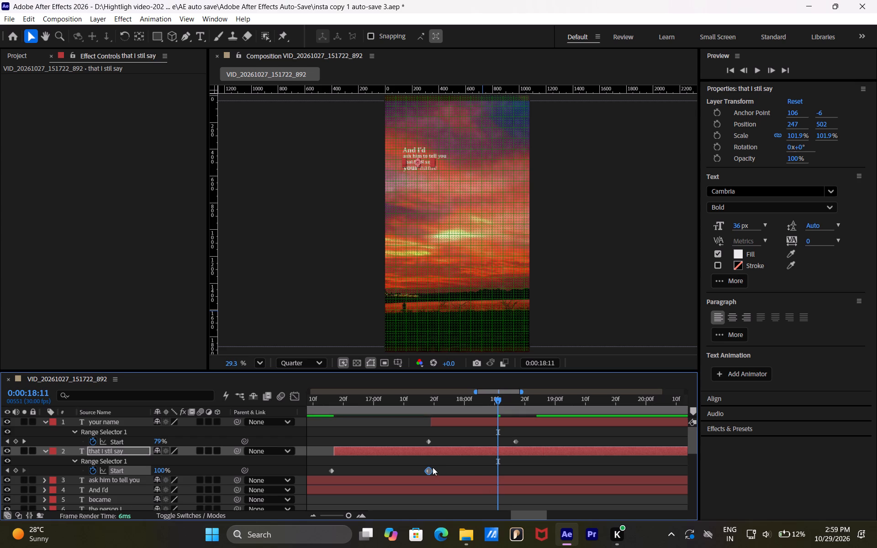
left_click_drag(431, 469, 427, 469)
left_click(428, 472)
left_click_drag(429, 472, 424, 472)
left_click(507, 299)
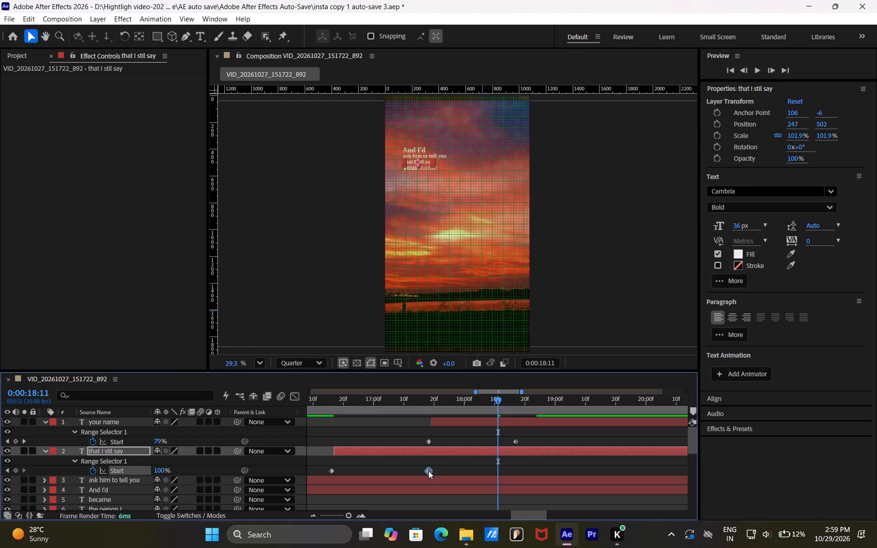
left_click_drag(428, 471, 420, 471)
Move the ending Range Selector Start keyframe of the "ask him to tell you" layer earlier, to about 0:00:16:18.
left_click(427, 478)
scroll(428, 478, "down", 2)
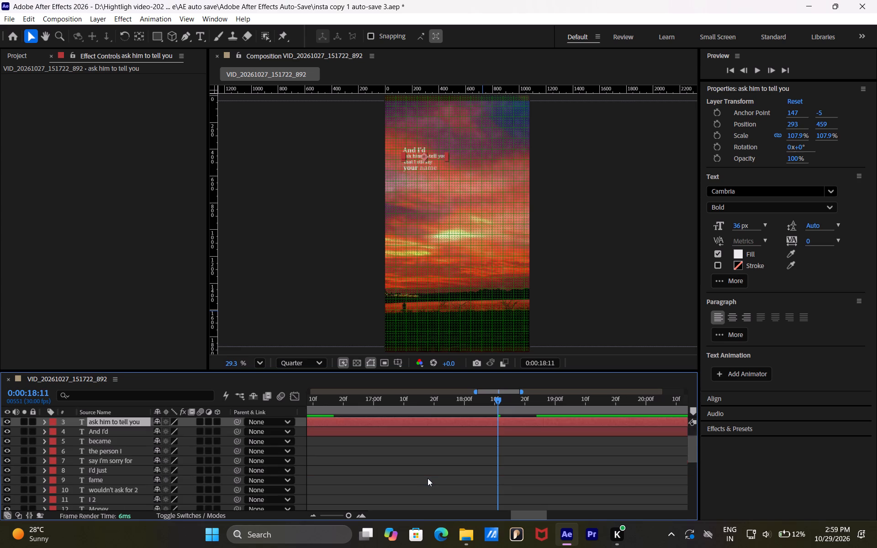
scroll(432, 470, "up", 1)
key("u")
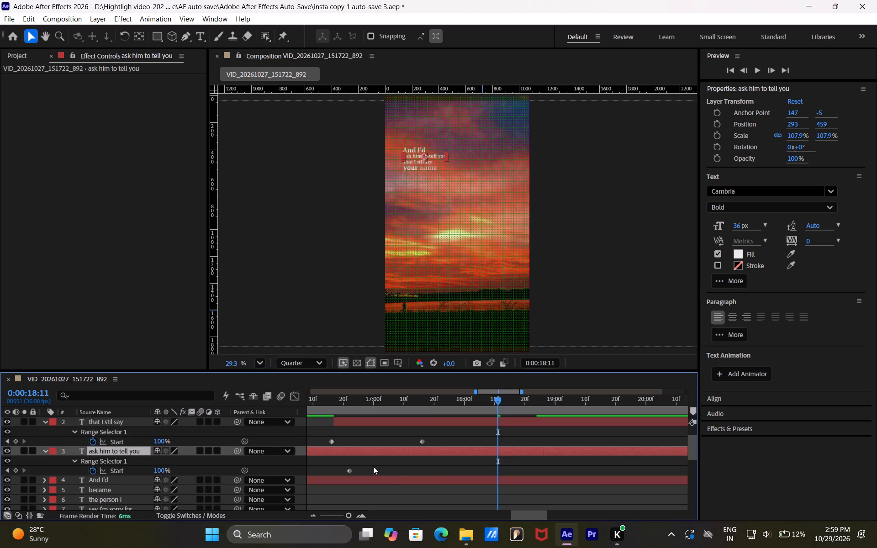
left_click_drag(349, 471, 334, 471)
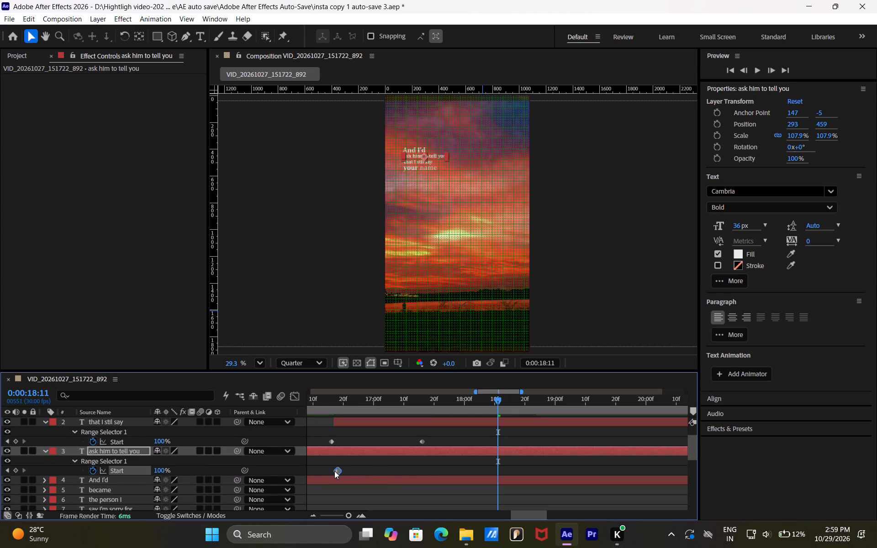
Nudge the ending Range Selector Start keyframe of the "ask him to tell you" layer slightly earlier, to about 0:00:16:16.
left_click_drag(334, 471, 329, 470)
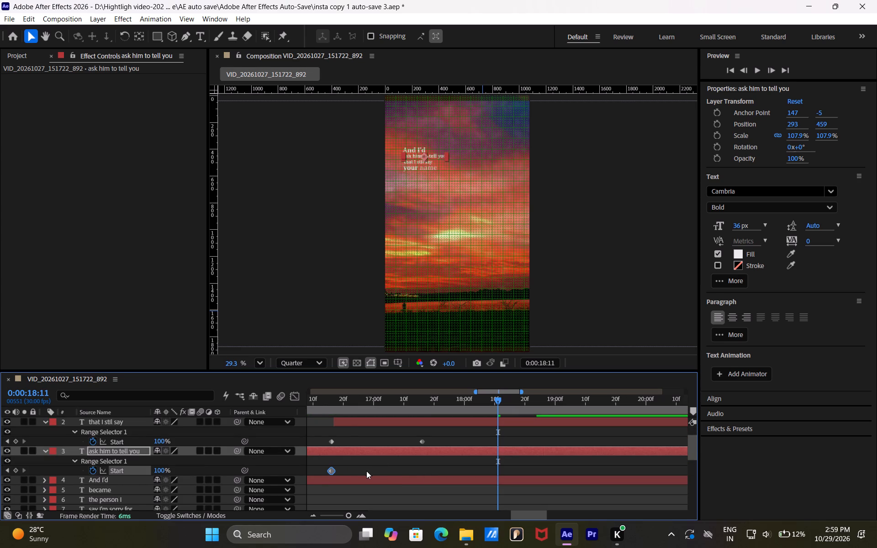
Reveal the keyframes of the "And I'd" layer and move its ending Range Selector Start keyframe earlier, to about 0:00:15:18.
left_click(482, 512)
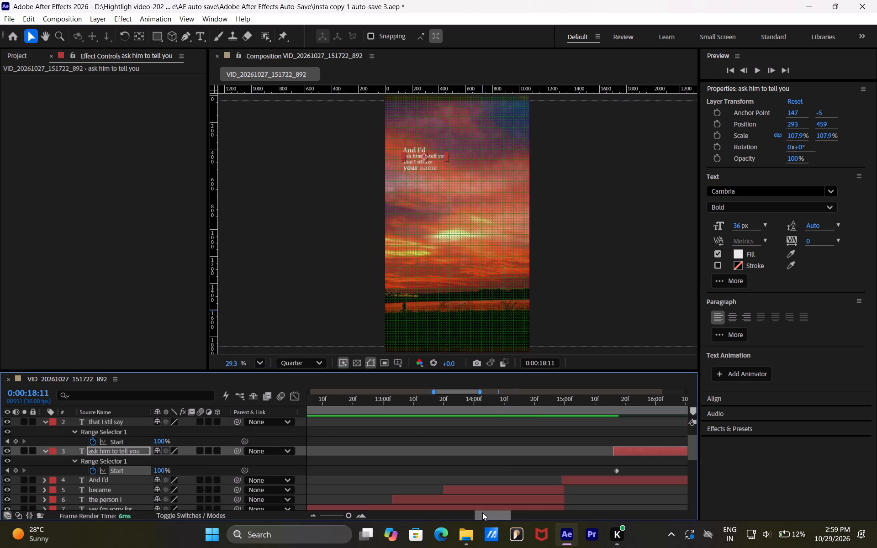
scroll(571, 490, "down", 1)
scroll(577, 485, "up", 1)
left_click(528, 512)
left_click_drag(523, 514, 502, 514)
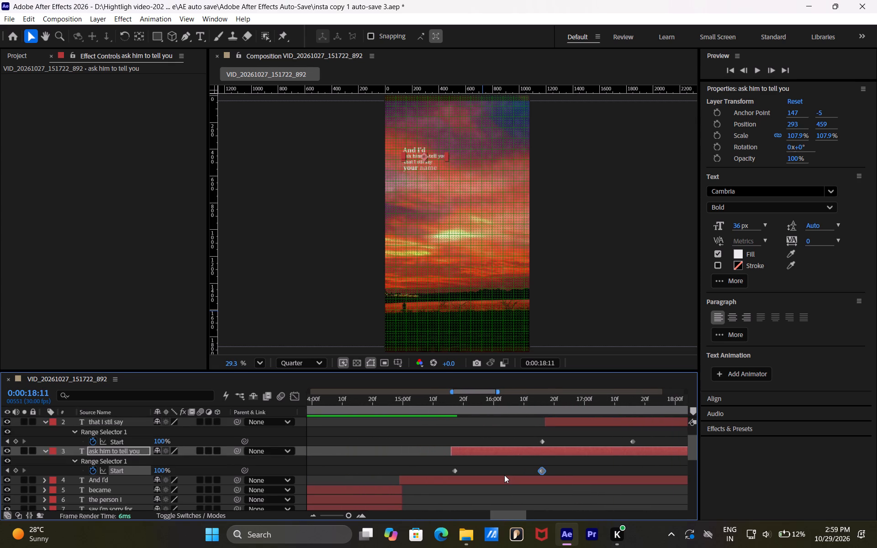
left_click(504, 475)
left_click(504, 479)
key("u")
left_click_drag(503, 498, 460, 496)
left_click_drag(504, 500, 491, 499)
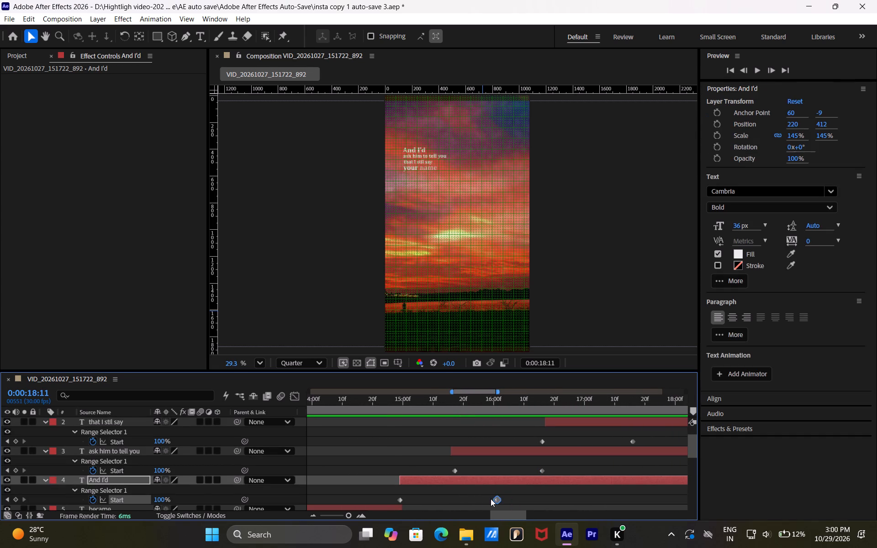
left_click_drag(491, 499, 454, 495)
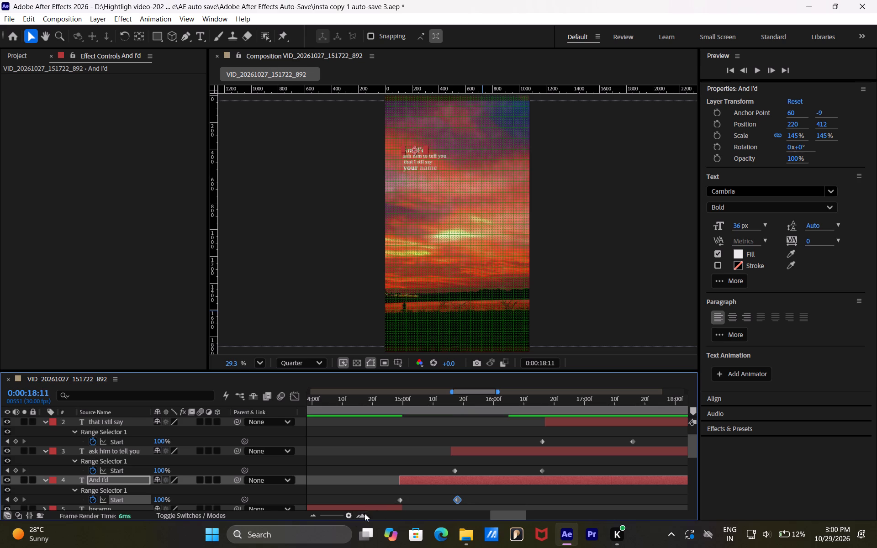
Play back the composition from about 0:00:03:29 to review the tightened timing of the lyric fades.
left_click(347, 514)
left_click(343, 514)
left_click(449, 489)
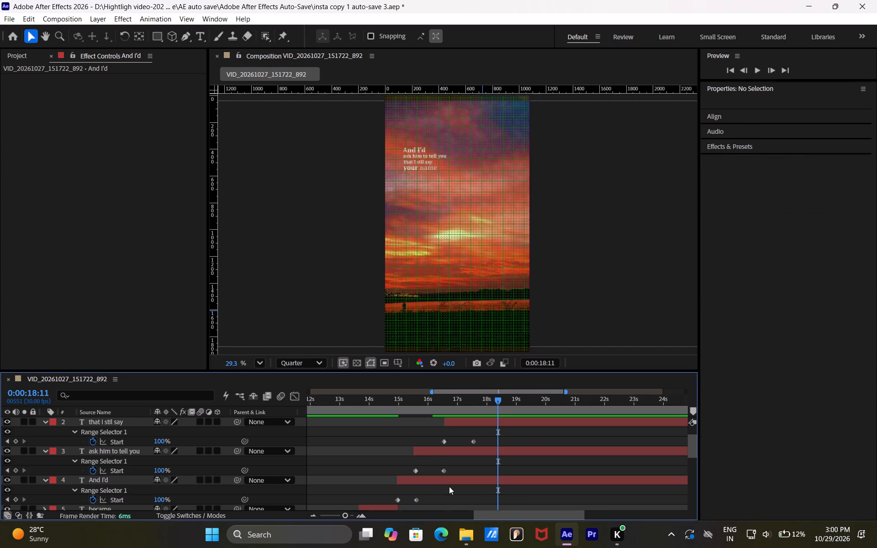
left_click_drag(314, 401, 299, 404)
key("space")
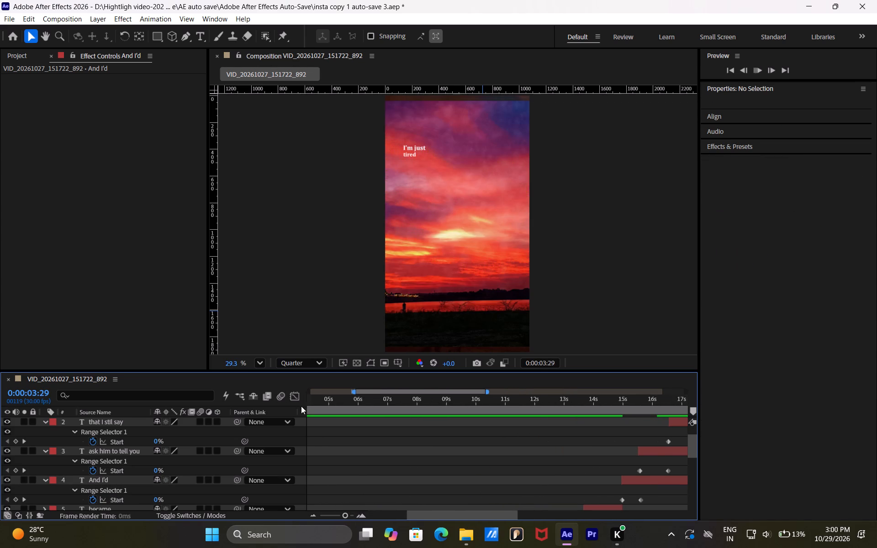
left_click(338, 510)
left_click(337, 514)
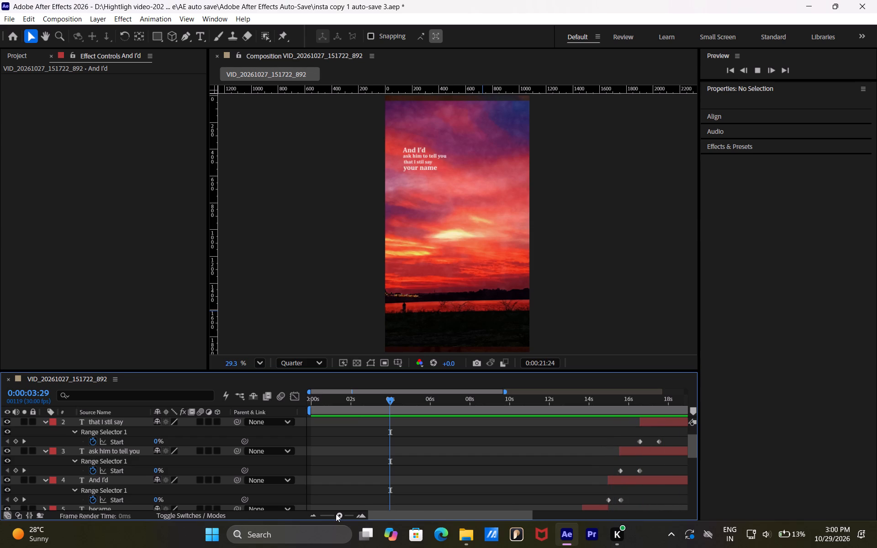
key("space")
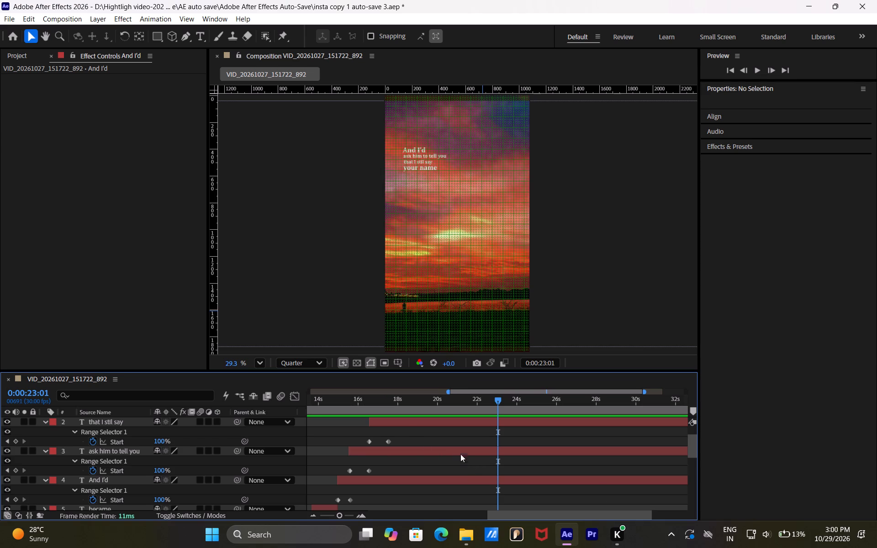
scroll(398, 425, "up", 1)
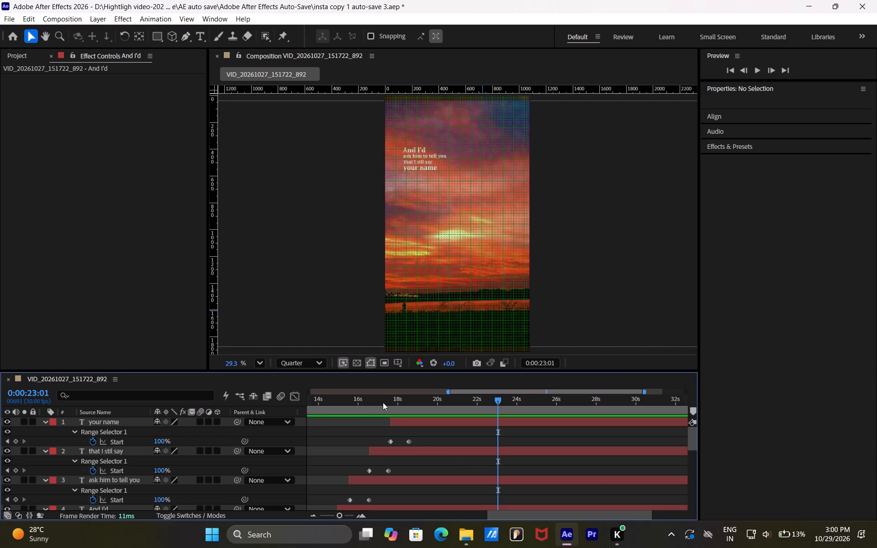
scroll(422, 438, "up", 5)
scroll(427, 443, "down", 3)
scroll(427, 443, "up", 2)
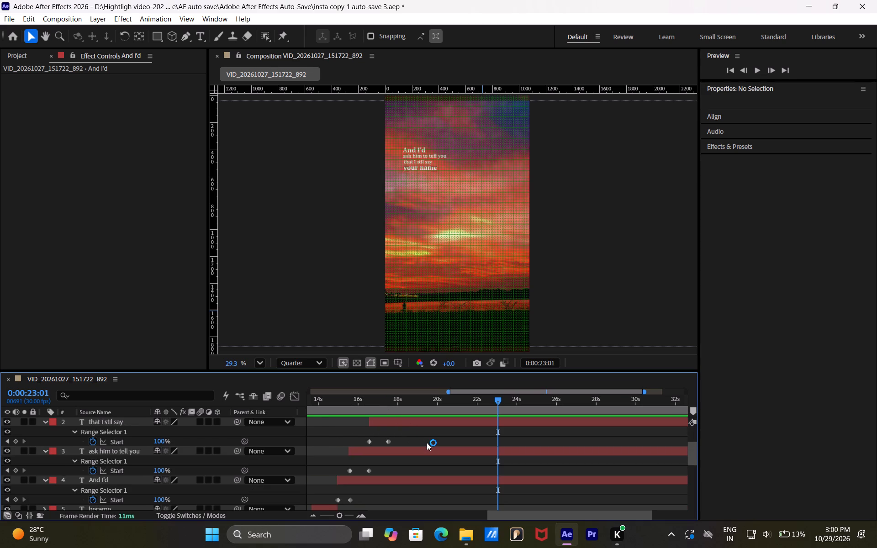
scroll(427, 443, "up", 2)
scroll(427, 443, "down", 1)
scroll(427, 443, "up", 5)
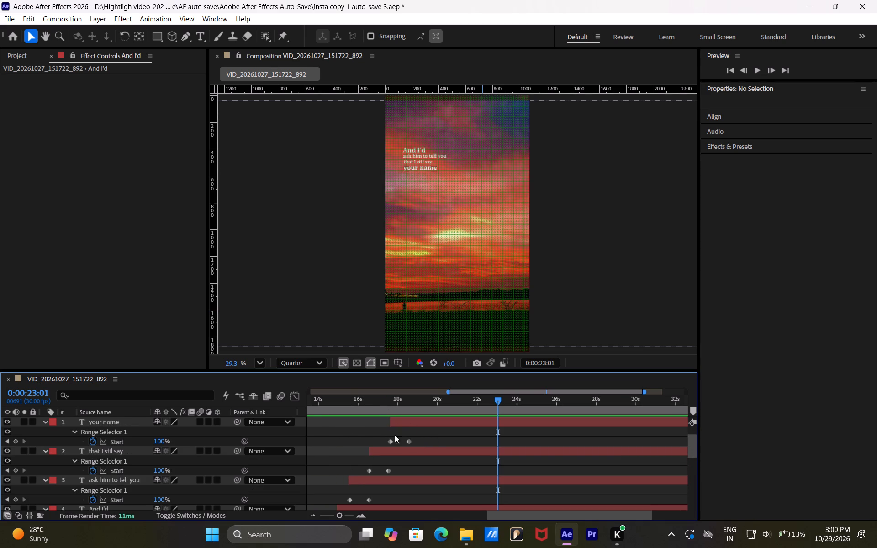
Play back the composition from the very start to review the lyric animation.
left_click_drag(354, 394, 335, 401)
left_click(335, 401)
left_click_drag(333, 401, 328, 402)
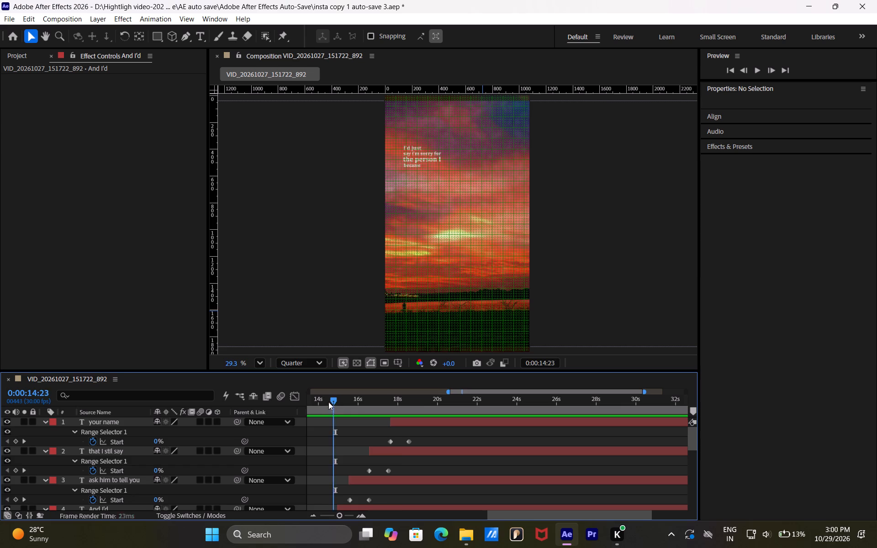
left_click_drag(328, 402, 296, 404)
key("space")
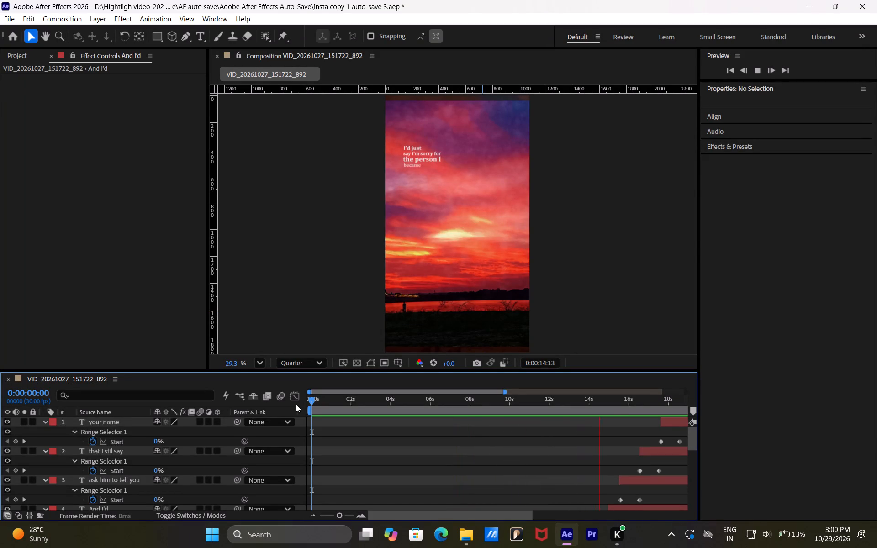
key("space")
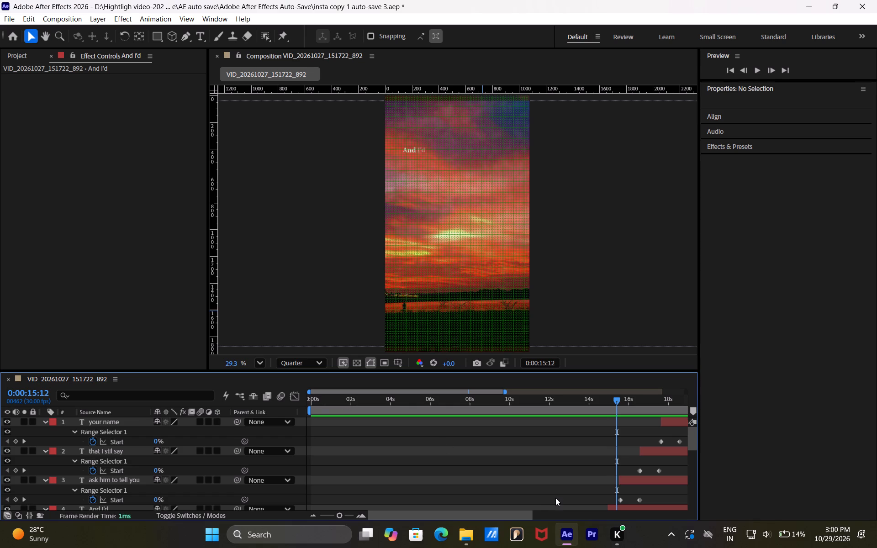
At 0:00:14:15, enlarge the "became" text to about 140% and place it beneath "the person I", aligned with that line's left edge.
scroll(556, 497, "down", 2)
left_click_drag(584, 398, 581, 397)
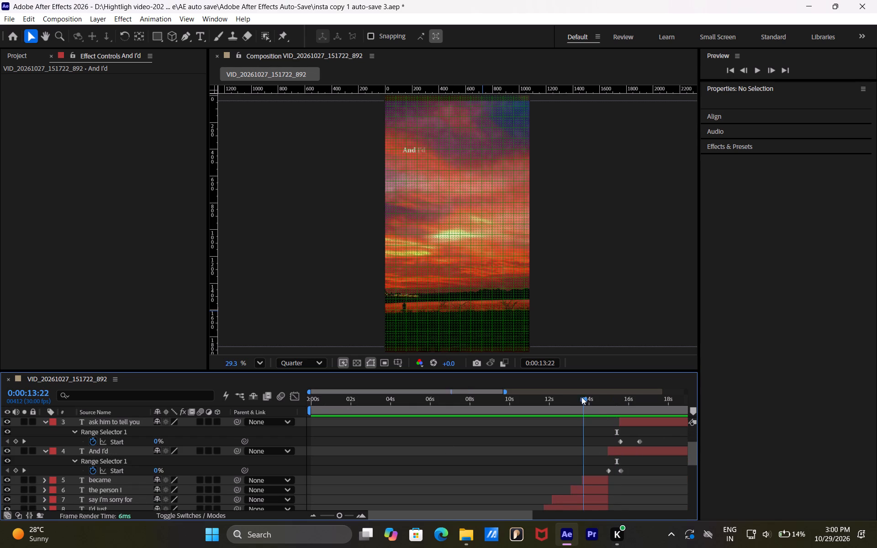
left_click_drag(581, 397, 596, 402)
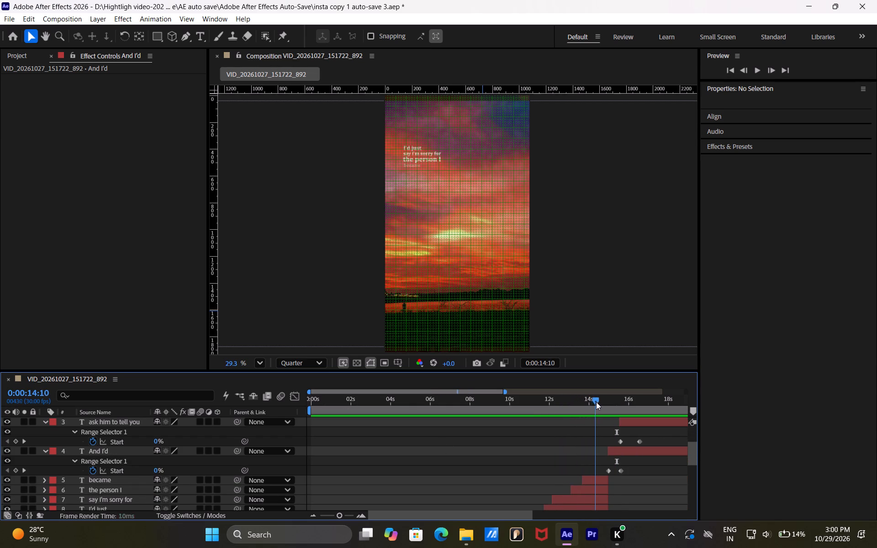
left_click_drag(596, 402, 599, 402)
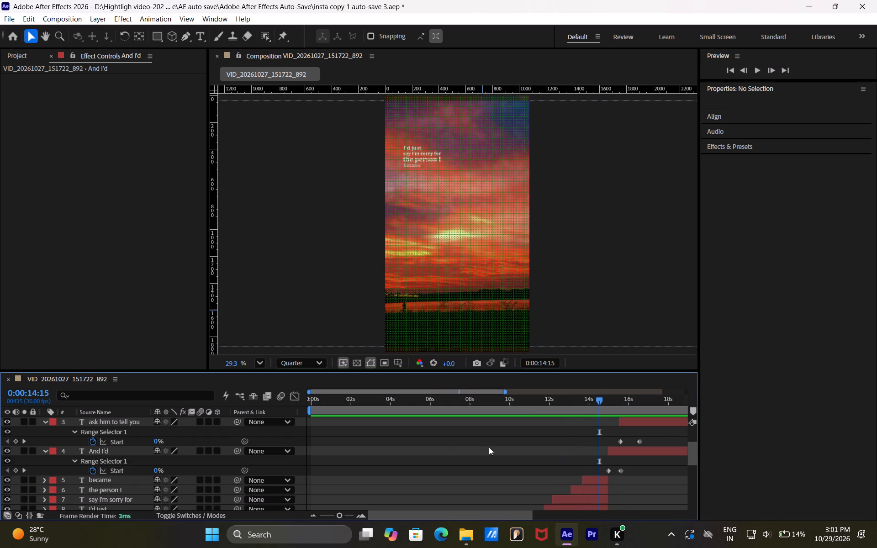
left_click(259, 364)
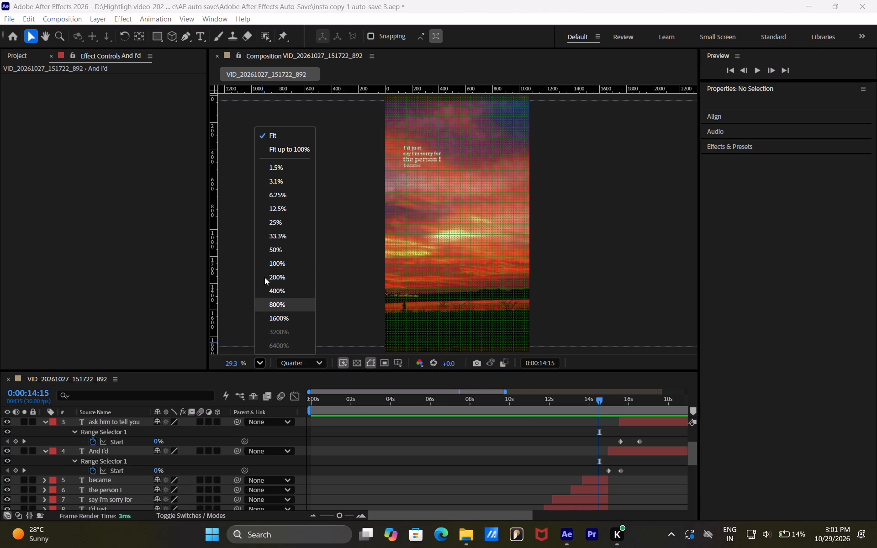
left_click(276, 260)
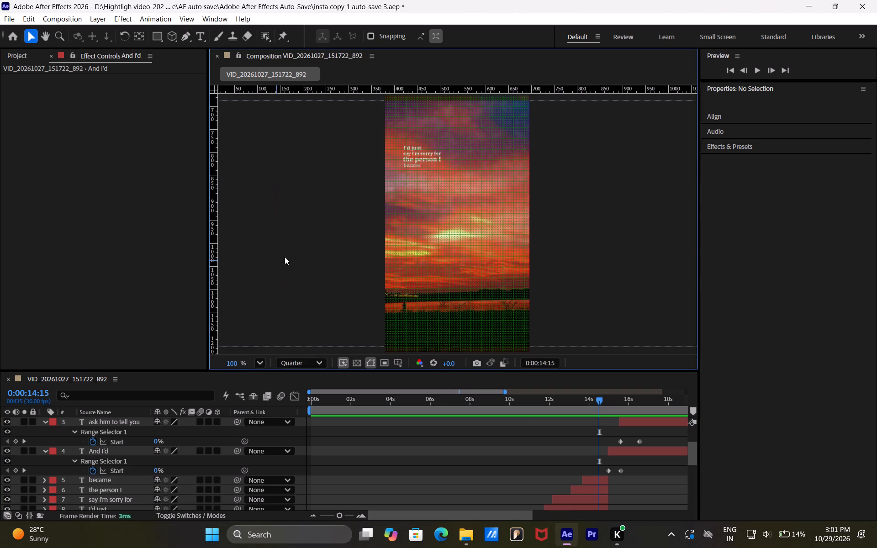
key("space")
key("space")
key("space")
key("space")
key("space")
key("space")
key("space")
key("space")
key("space")
key("space")
key("space")
key("space")
key("space")
key("space")
key("space")
key("space")
key("space")
key("space")
key("space")
key("space")
left_click_drag(325, 174, 417, 352)
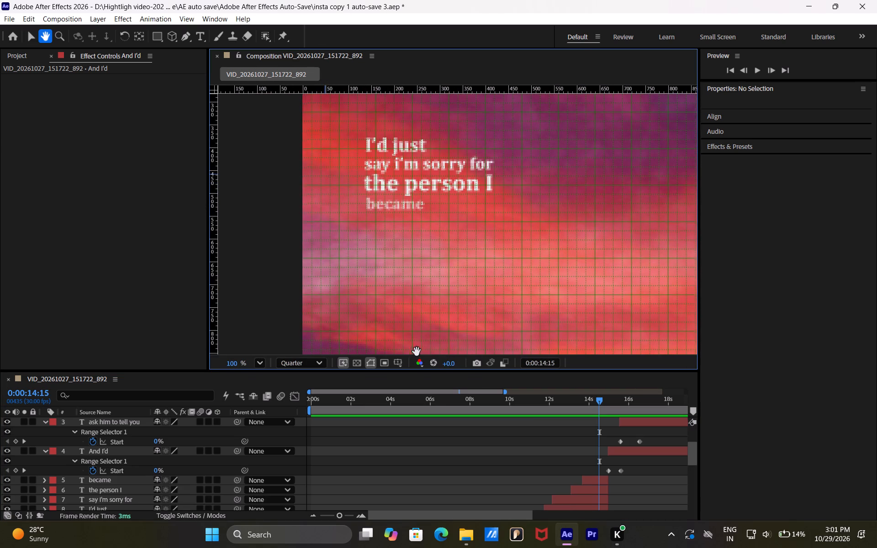
left_click_drag(417, 352, 420, 347)
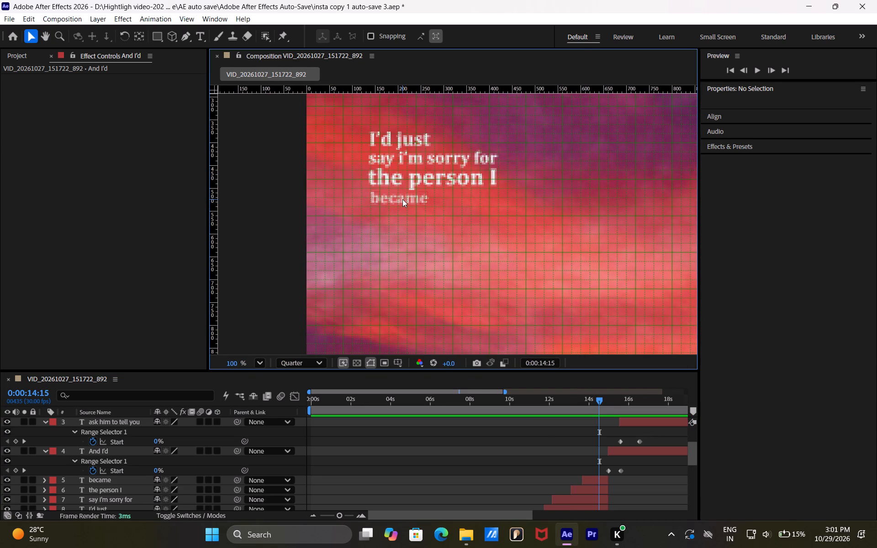
left_click(402, 199)
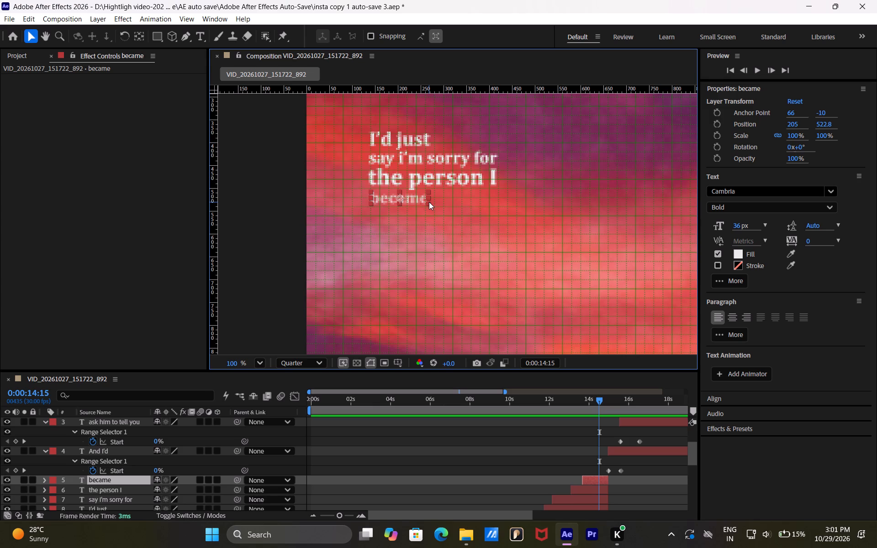
left_click(429, 202)
left_click_drag(423, 197, 431, 199)
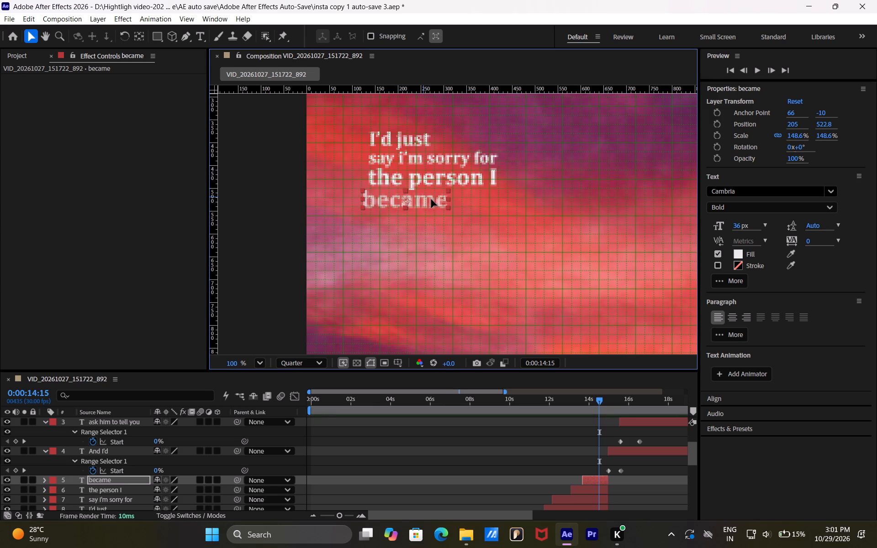
left_click_drag(431, 199, 436, 201)
left_click(454, 209)
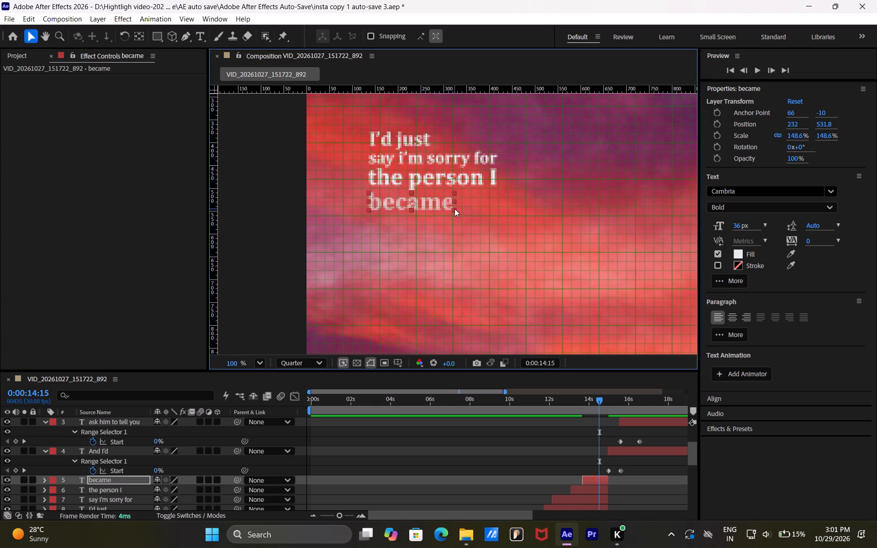
left_click(432, 202)
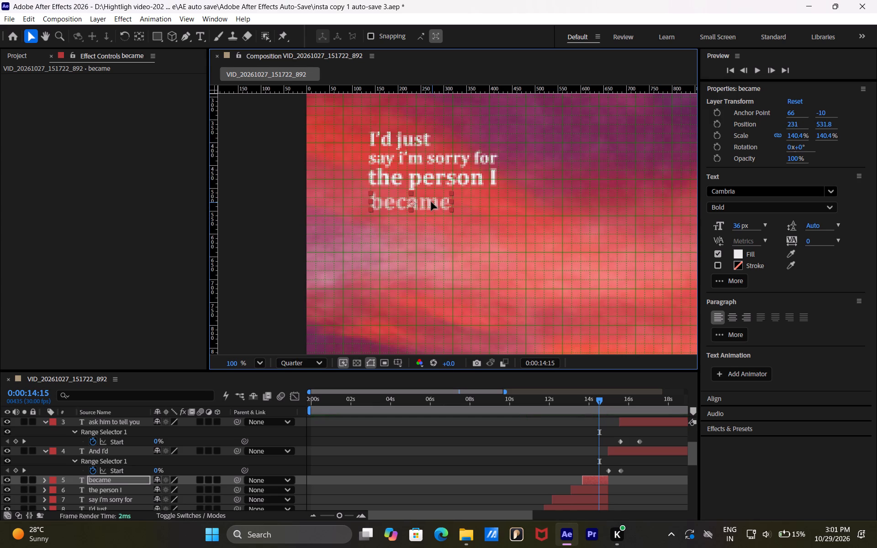
Enlarge the "the person I" text to about 159% and position it at about 289, 481, between its neighbouring lines.
left_click(436, 178)
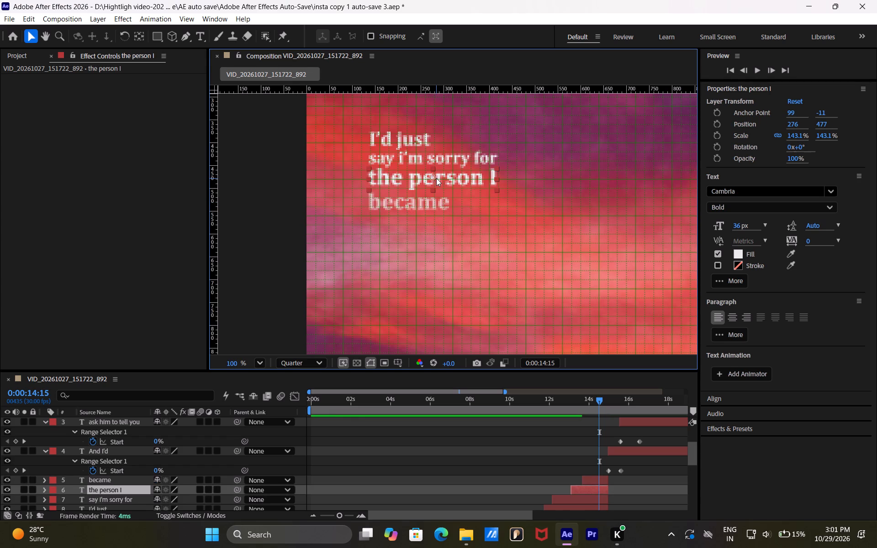
left_click(438, 178)
left_click(496, 189)
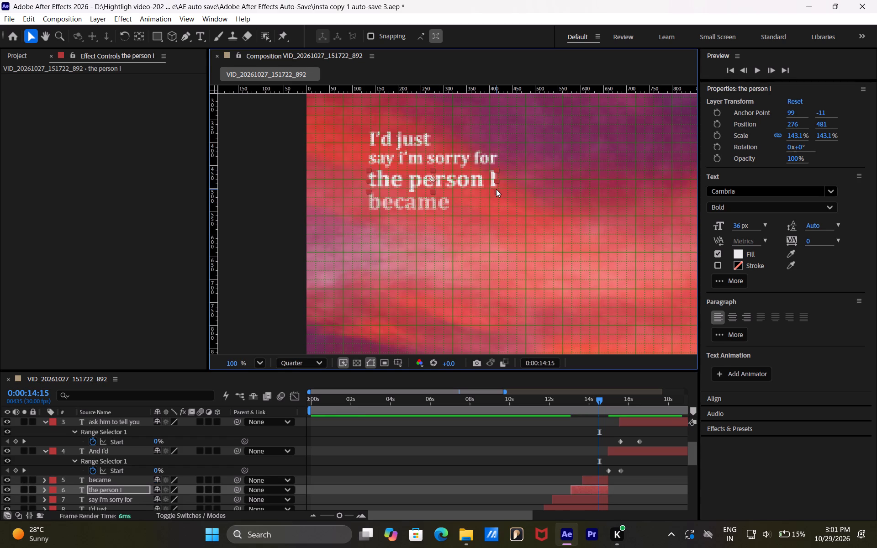
left_click_drag(482, 183, 488, 183)
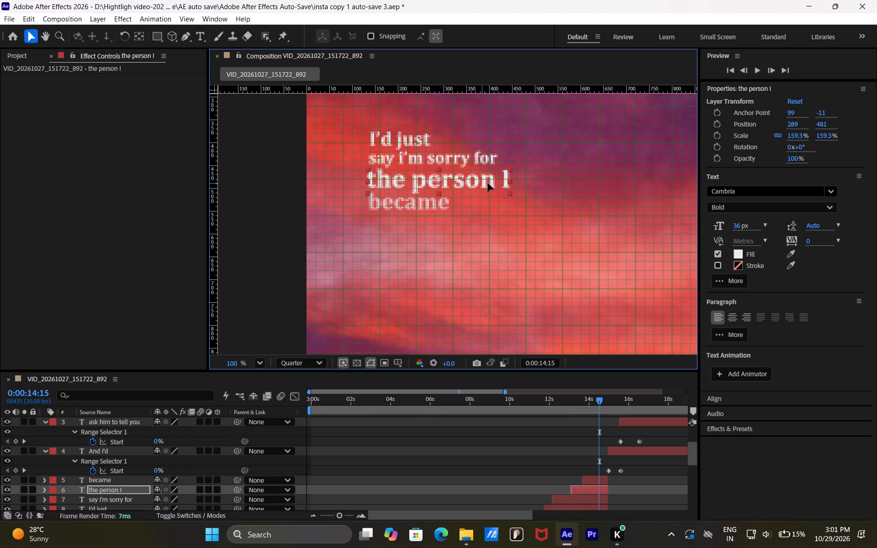
left_click_drag(488, 183, 488, 183)
left_click(486, 200)
Enlarge the "say i'm sorry for" text to about 157% and position it at about 347, 445, left-aligned with the other lines.
left_click(467, 157)
left_click(475, 158)
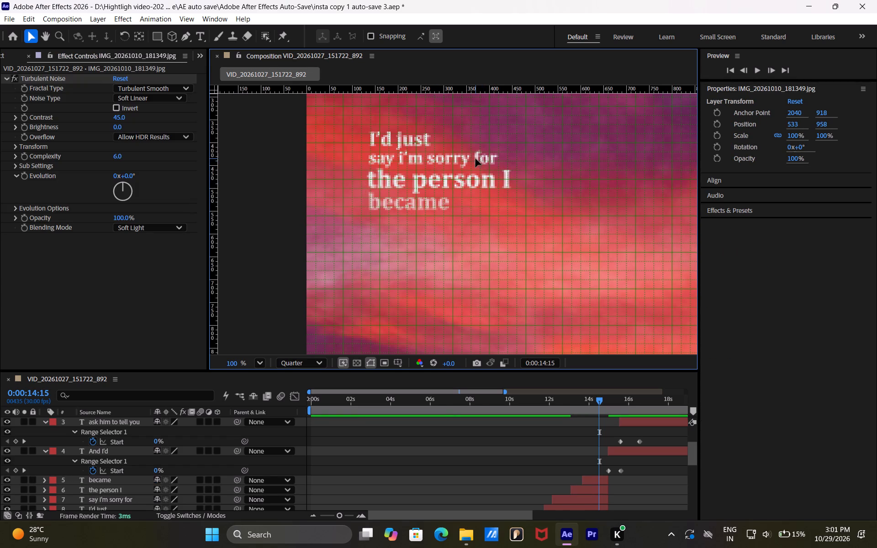
left_click(591, 502)
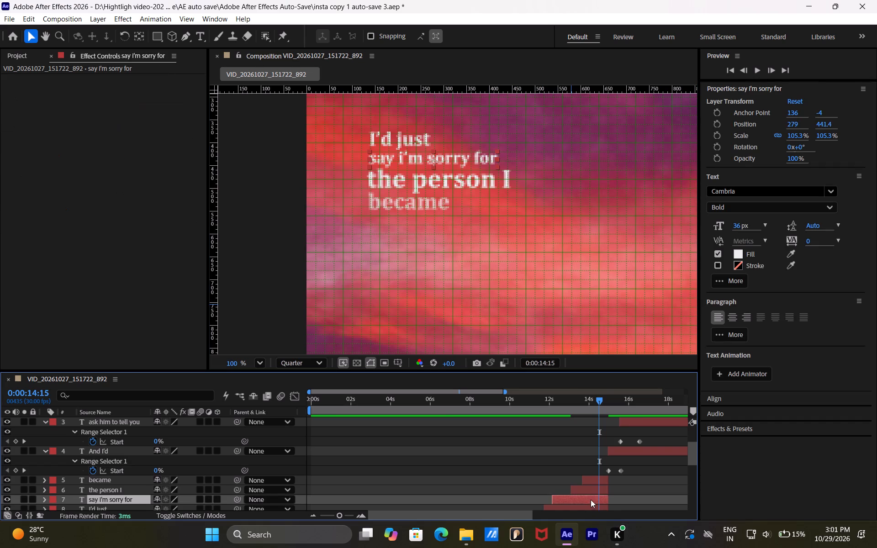
left_click_drag(497, 165, 500, 166)
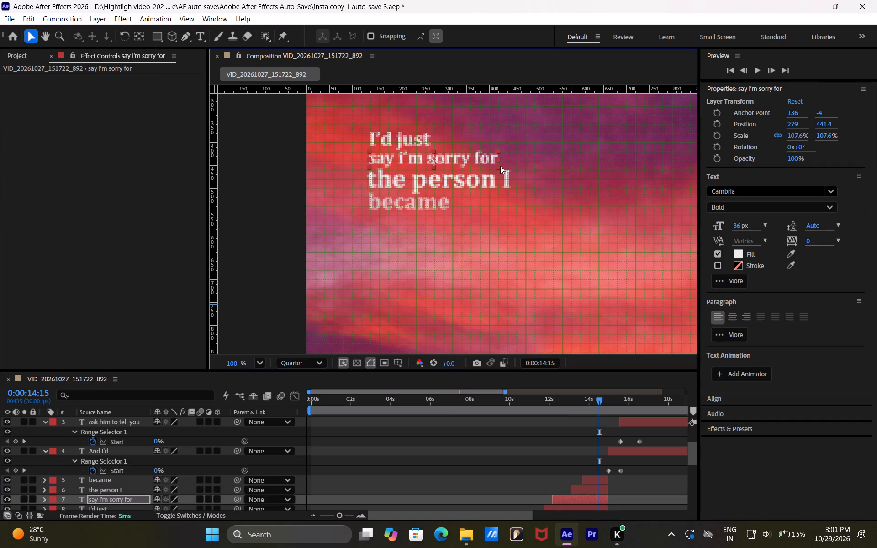
left_click_drag(500, 166, 503, 168)
left_click_drag(497, 159, 525, 162)
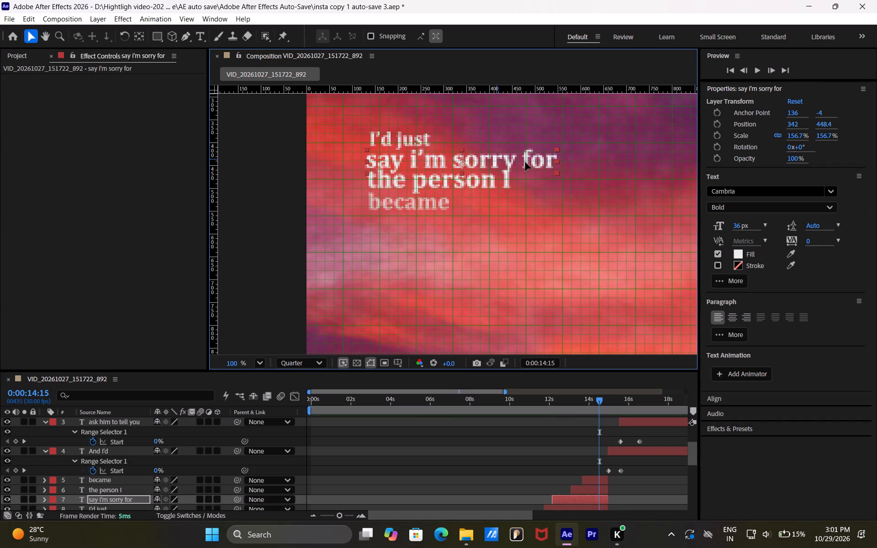
left_click_drag(525, 162, 528, 161)
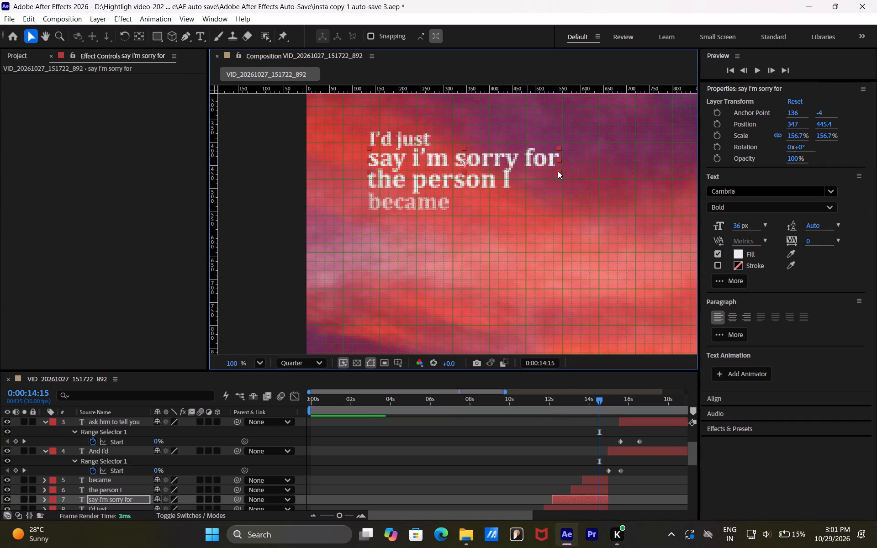
Reduce the "say i'm sorry for" text to about 144% and align its left edge with "the person I" below it.
left_click_drag(560, 171, 557, 169)
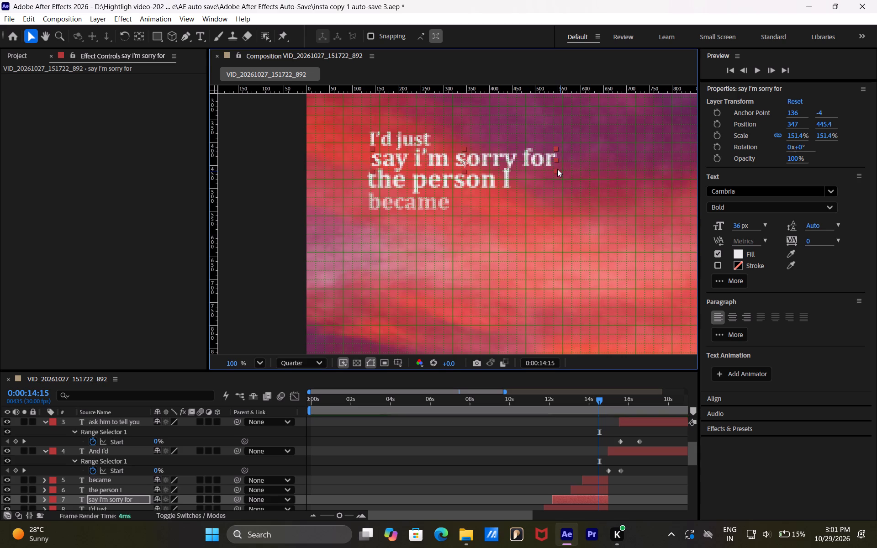
left_click_drag(557, 169, 553, 166)
left_click_drag(524, 163, 523, 163)
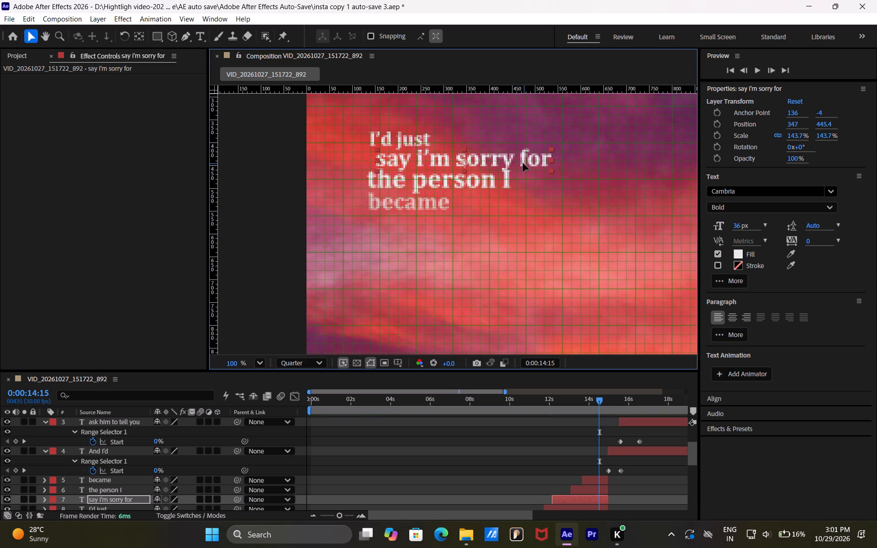
left_click_drag(523, 163, 515, 162)
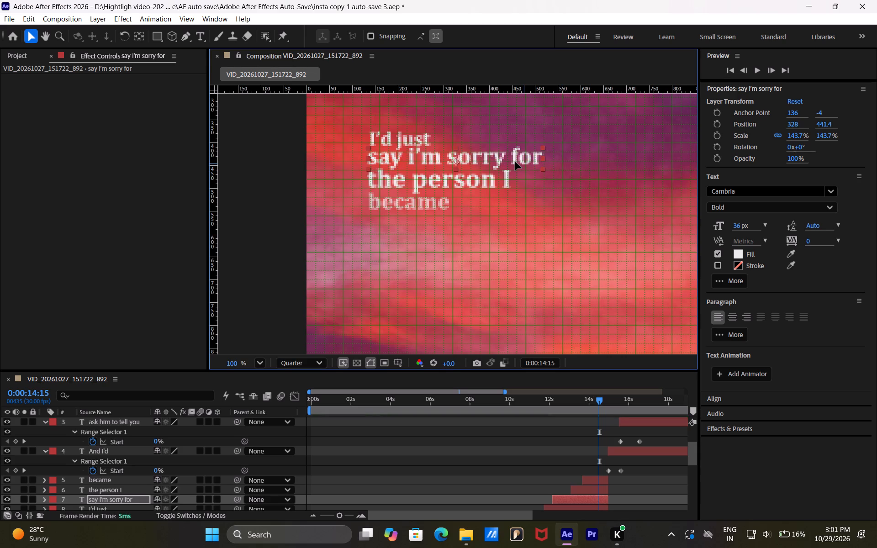
left_click_drag(515, 162, 515, 163)
left_click(515, 197)
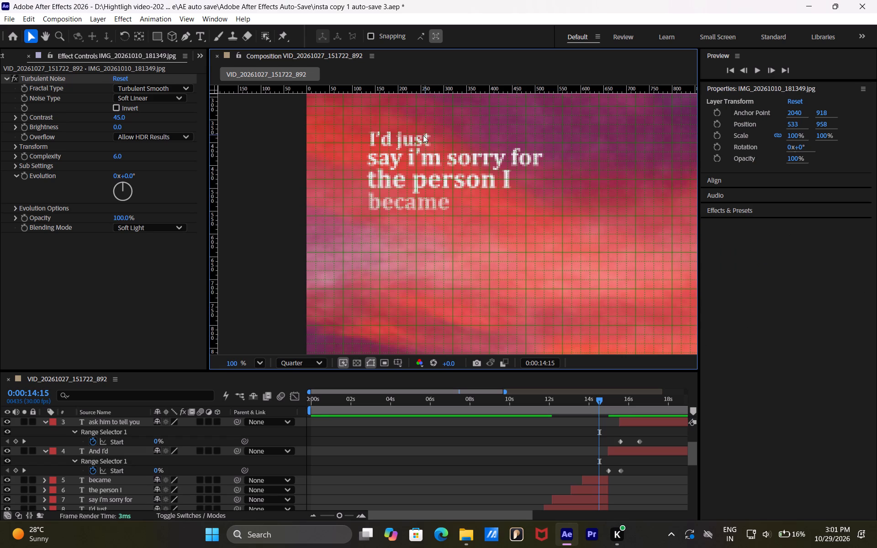
Move the "I'd just" text to about 203, 394 so its left edge lines up with the lines below.
left_click(412, 136)
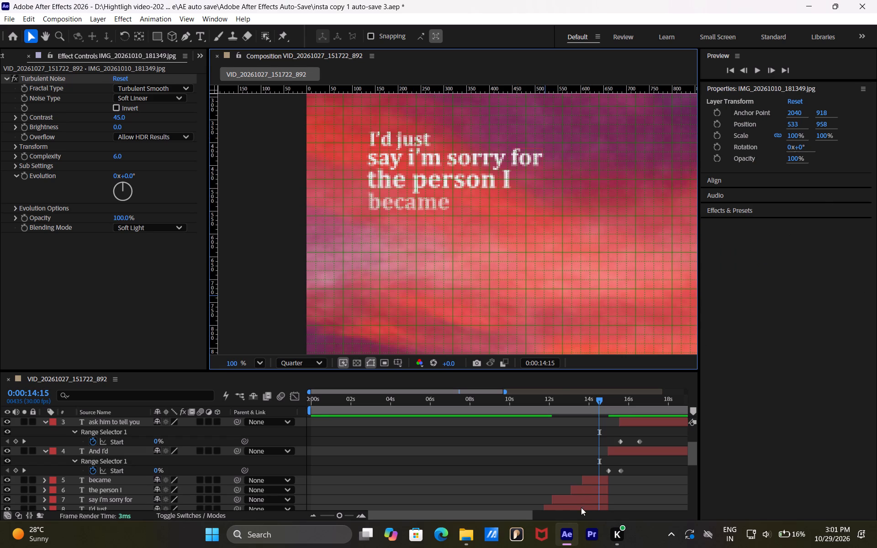
left_click(581, 507)
left_click(420, 137)
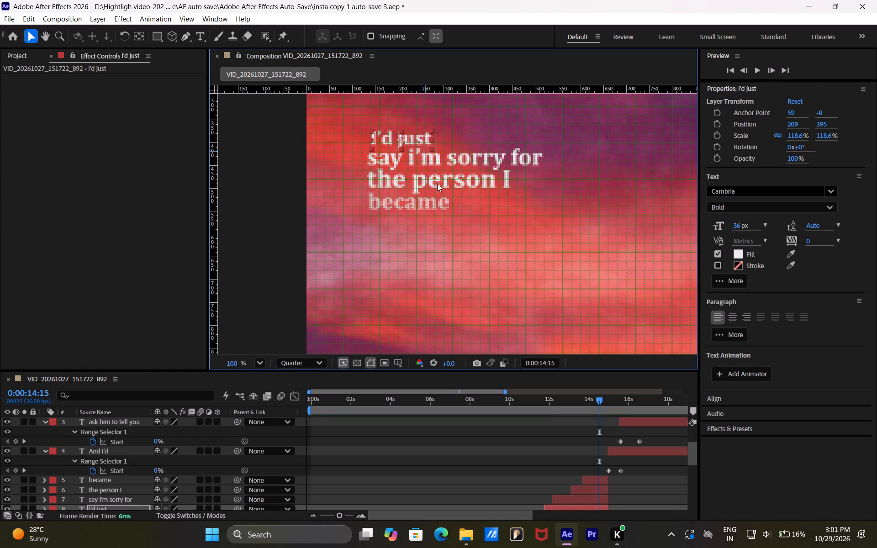
left_click(457, 271)
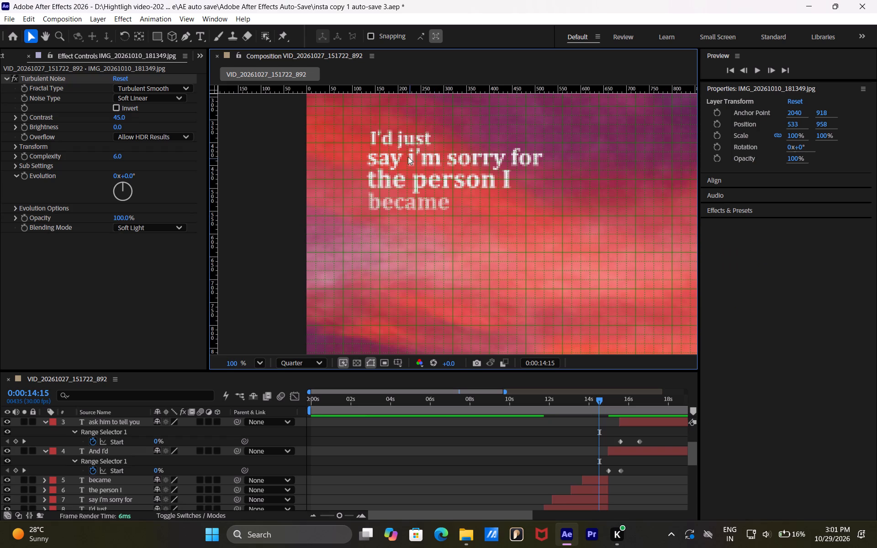
left_click(391, 137)
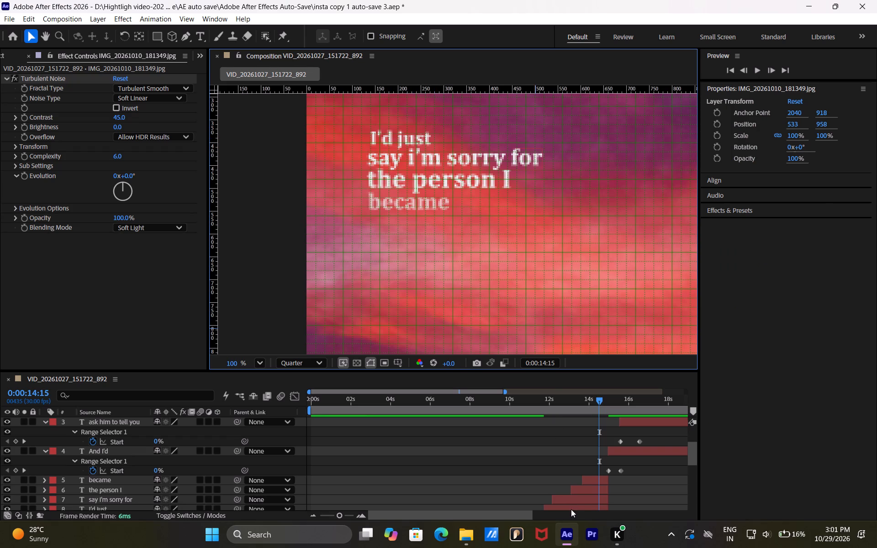
left_click(571, 509)
left_click(421, 140)
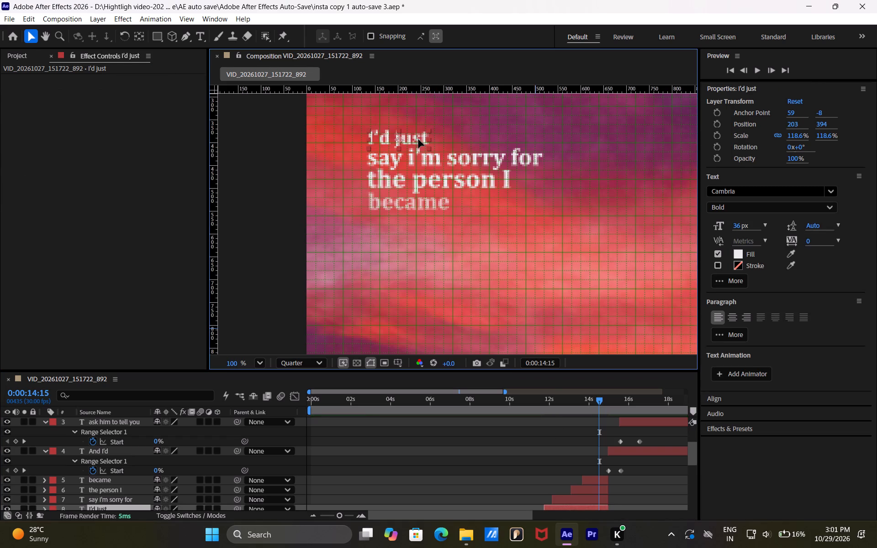
left_click(487, 264)
Scrub through the composition from about 0:00:11 onward to examine the alignment and timing of the remaining lyric lines.
left_click_drag(534, 403, 555, 398)
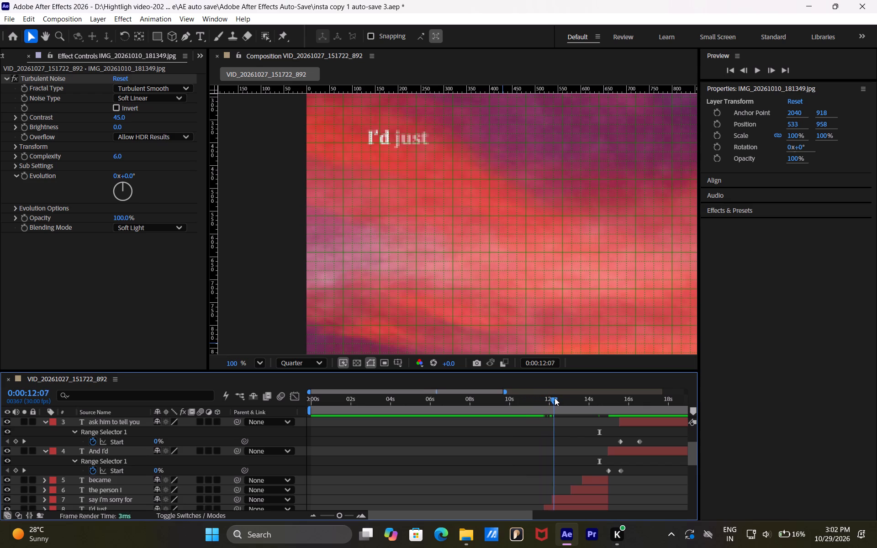
left_click_drag(555, 398, 600, 403)
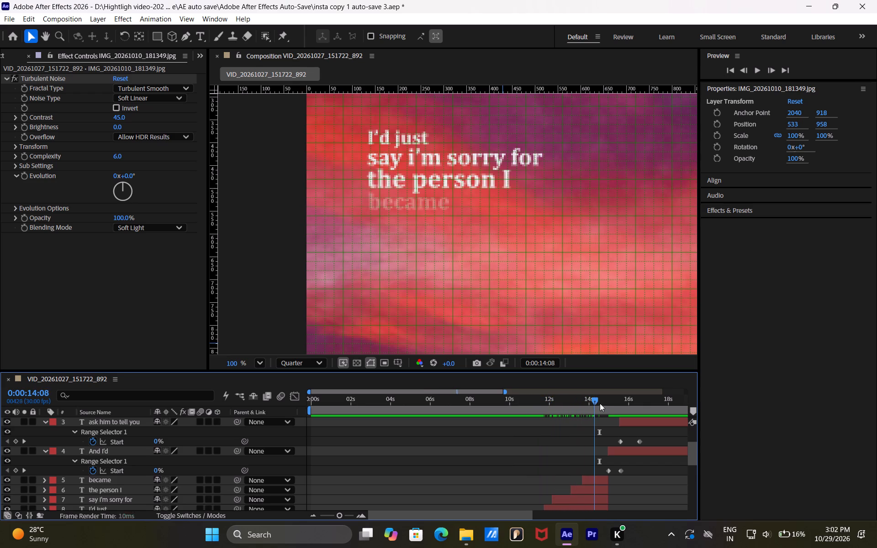
left_click_drag(600, 403, 530, 397)
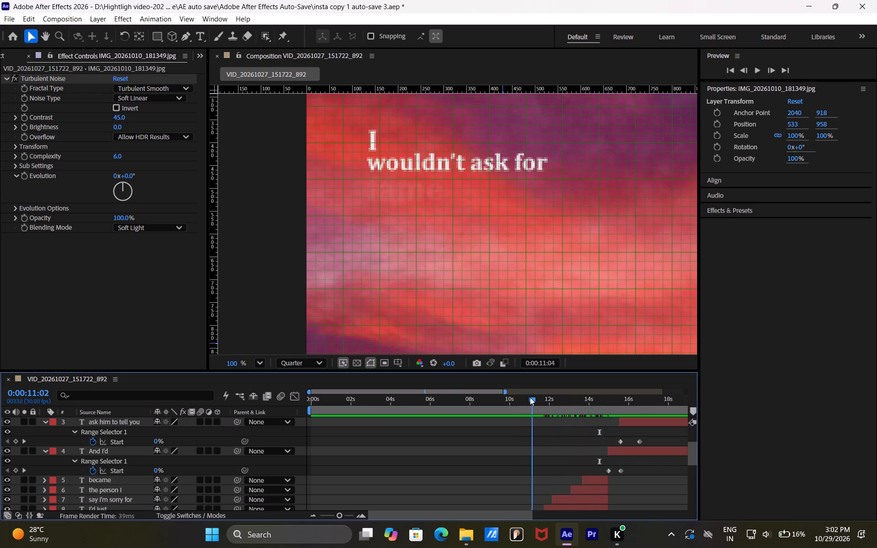
left_click_drag(530, 397, 556, 400)
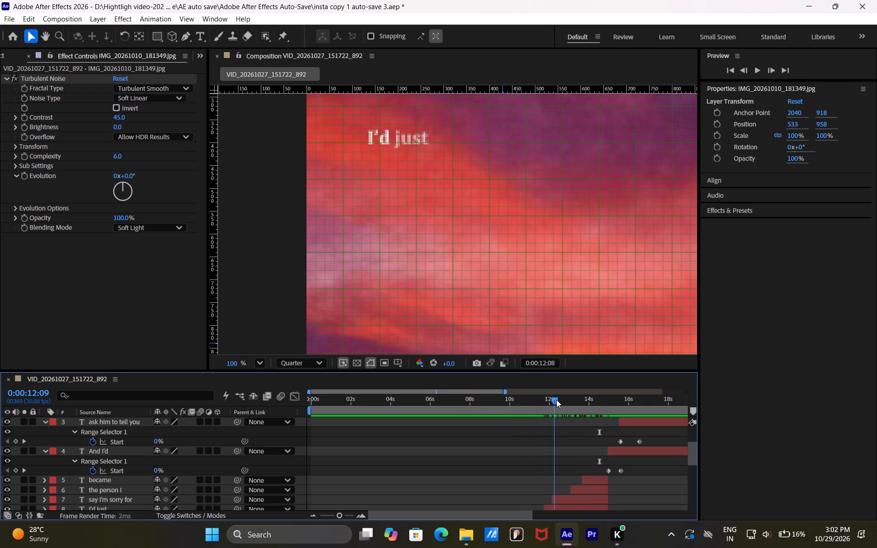
left_click_drag(556, 400, 618, 403)
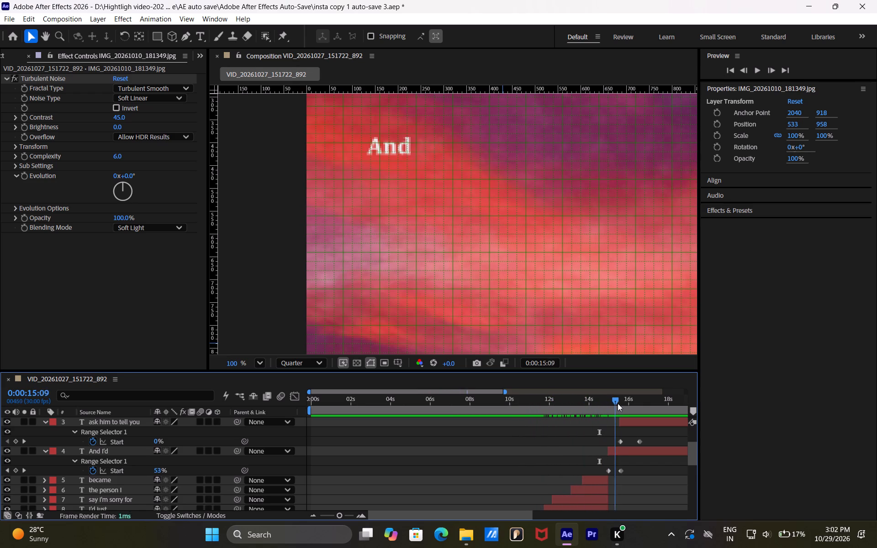
left_click_drag(618, 403, 663, 399)
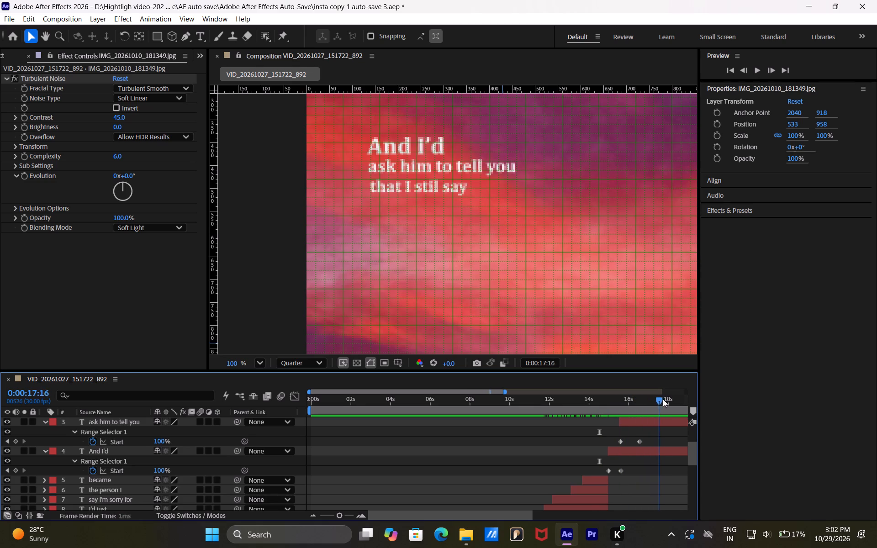
left_click_drag(663, 399, 686, 394)
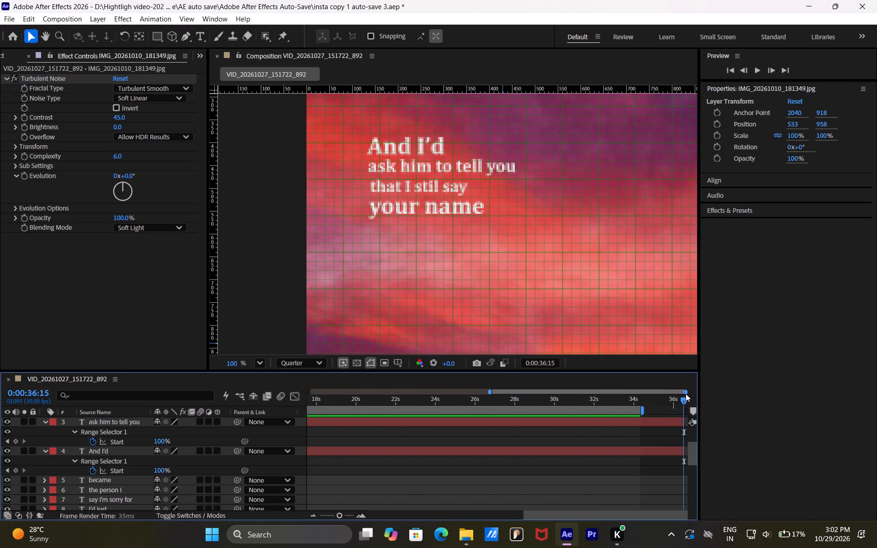
left_click_drag(686, 394, 404, 394)
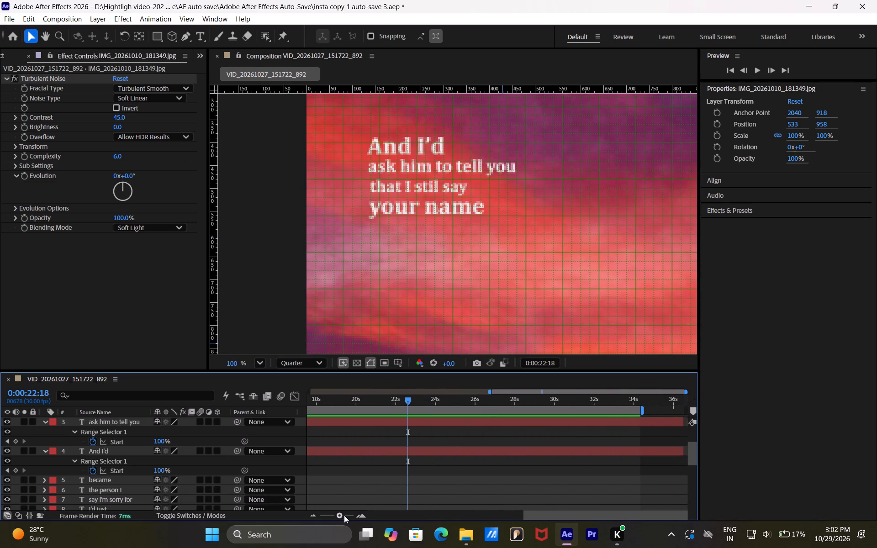
Collapse the expanded properties of the "your name", "that I stil say", "ask him to tell you" and "And I'd" layers.
left_click_drag(343, 514, 321, 511)
scroll(476, 448, "up", 7)
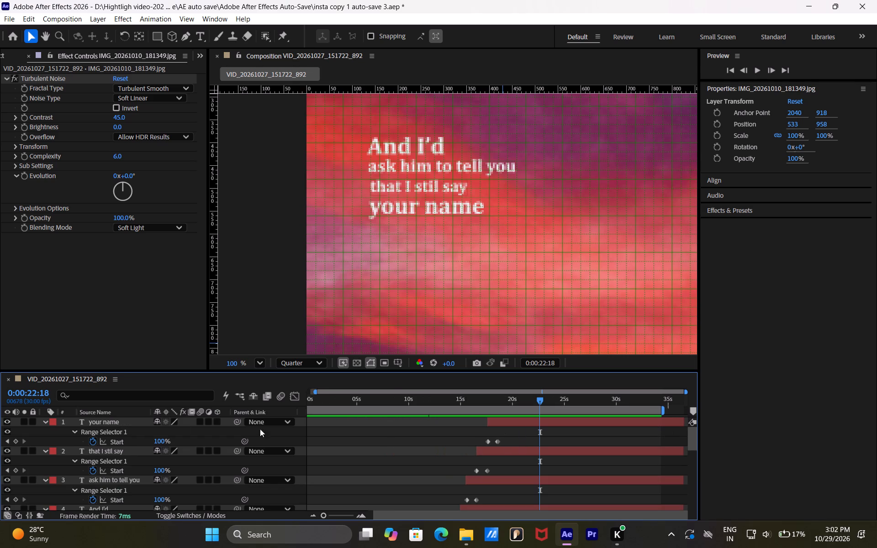
left_click(42, 422)
left_click(47, 432)
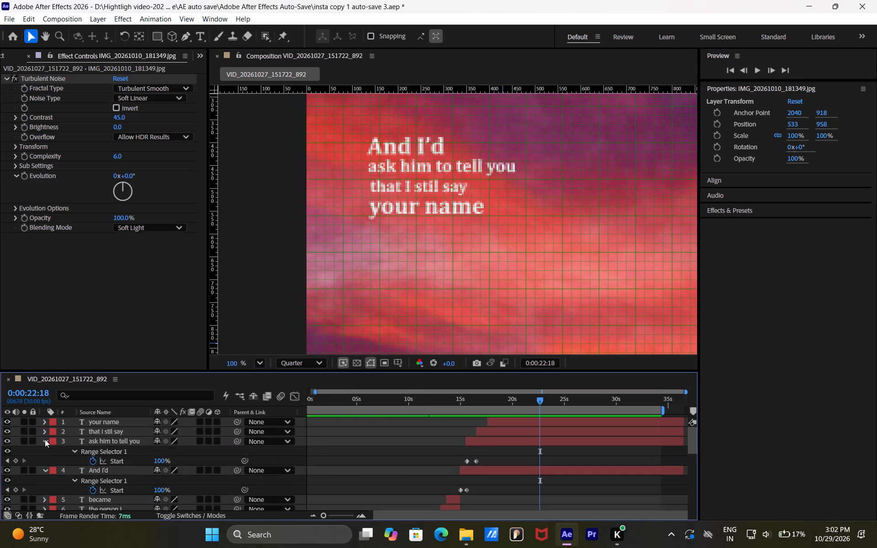
left_click(45, 443)
left_click(43, 452)
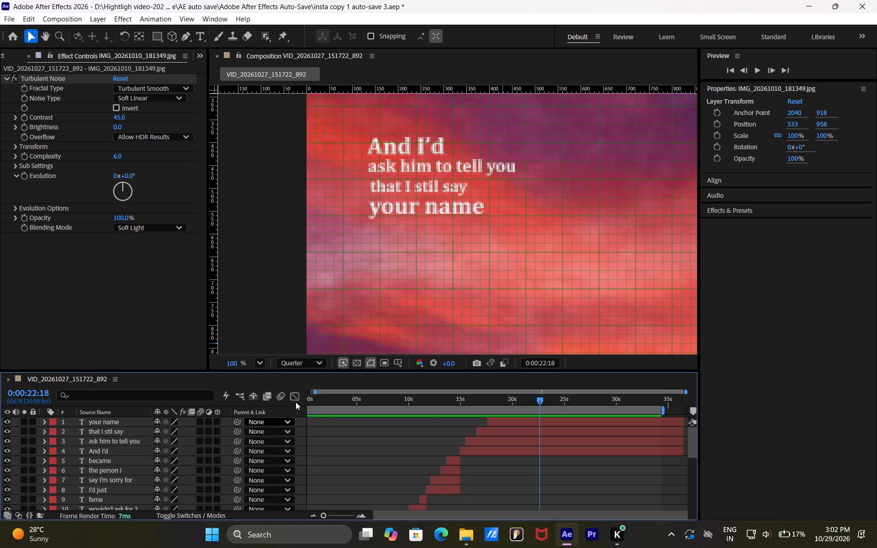
Fit the whole frame in the viewer and play back from about 0:00:10:02 to review the closing lyrics.
left_click(255, 361)
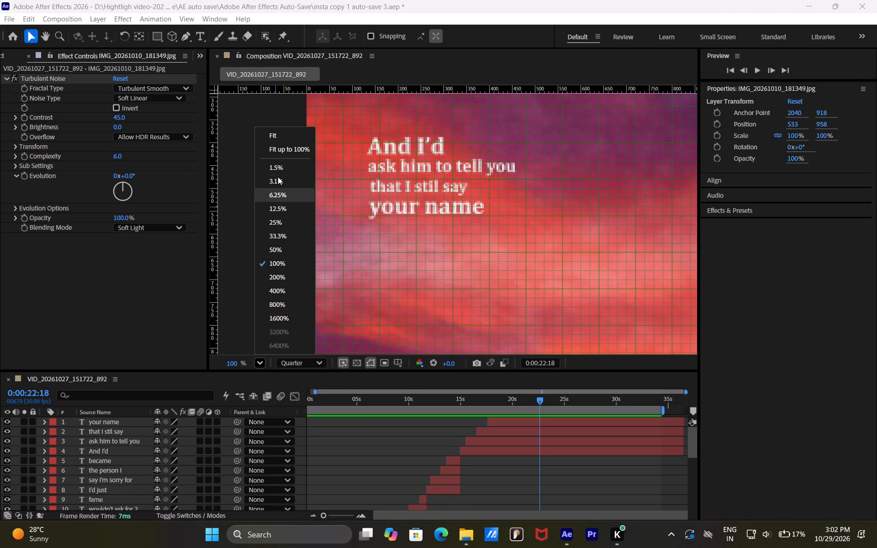
left_click(272, 134)
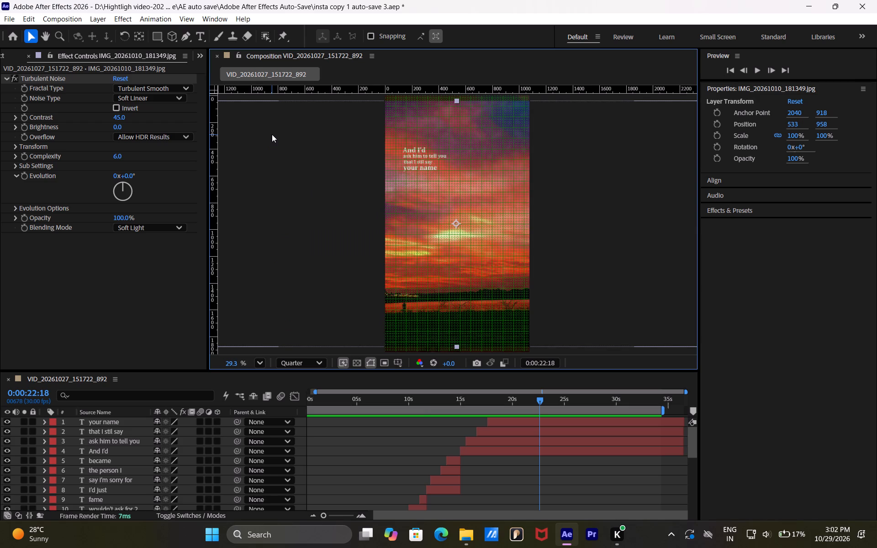
left_click(409, 395)
key("space")
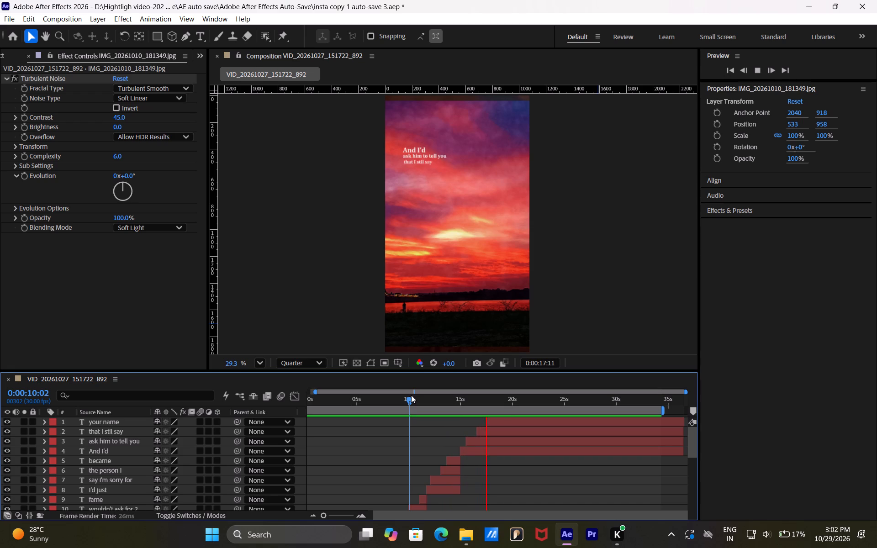
key("space")
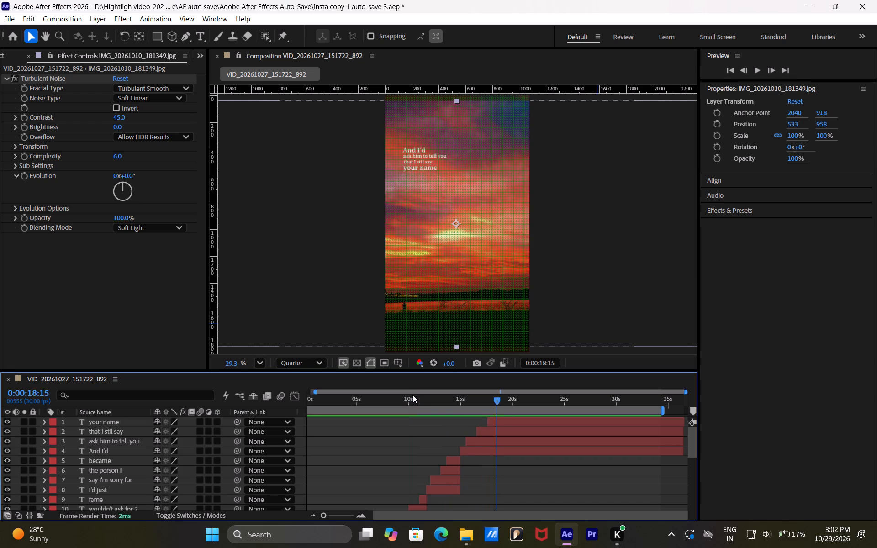
key("space")
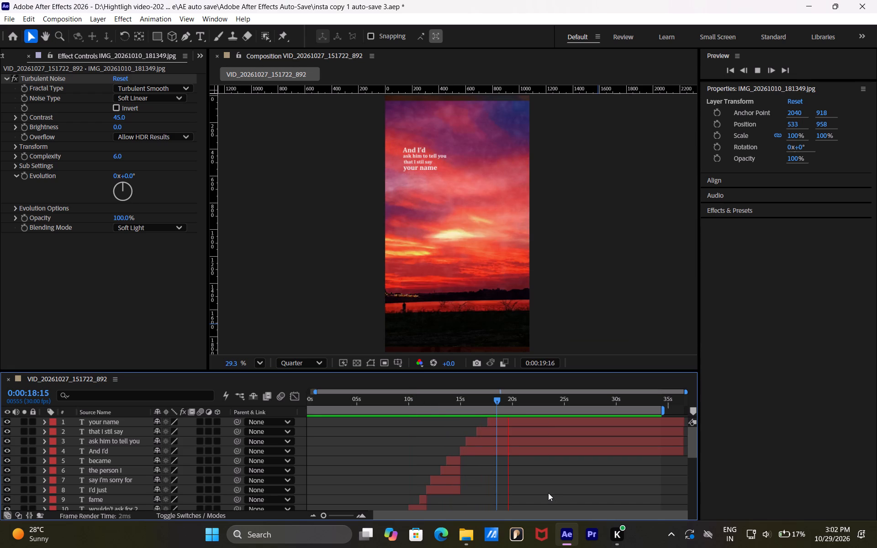
key("space")
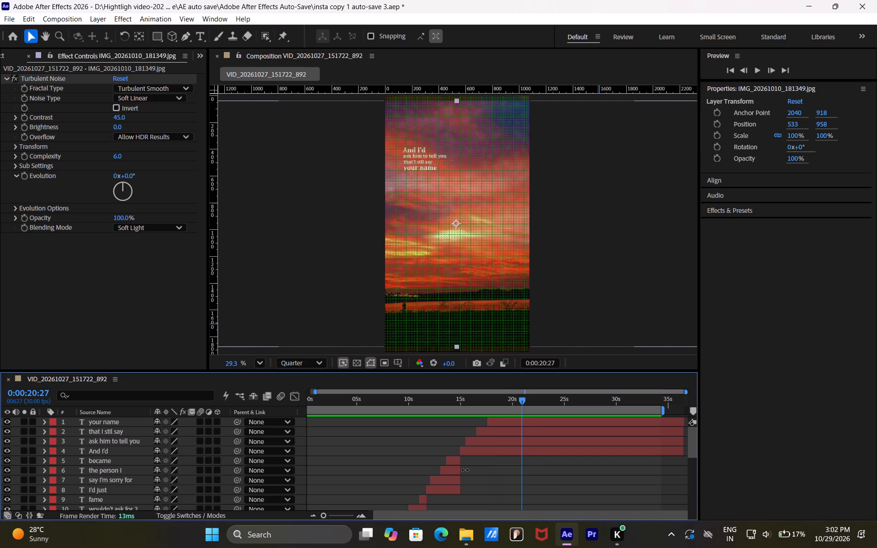
Trim the ends of the "your name", "that I stil say", "ask him to tell you" and "And I'd" layers to 0:00:19:01.
left_click_drag(341, 511, 348, 513)
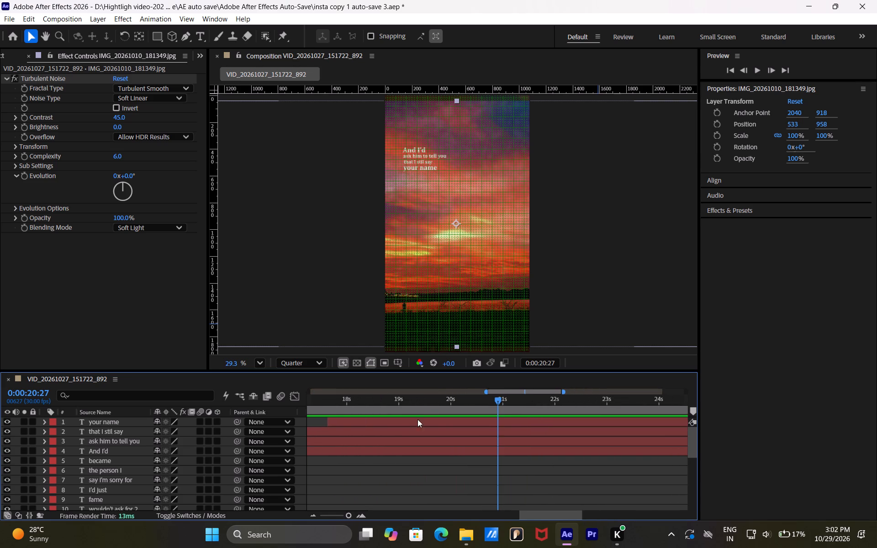
left_click_drag(467, 402, 444, 400)
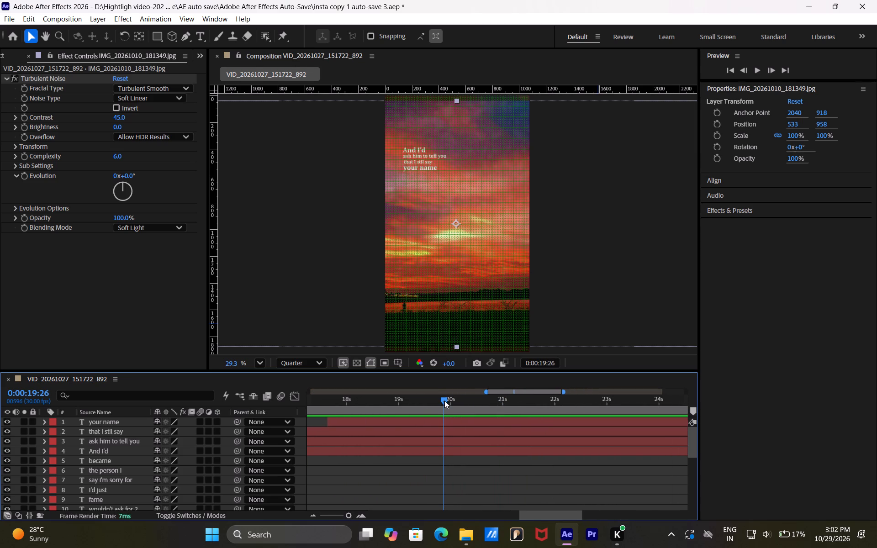
left_click_drag(444, 400, 378, 389)
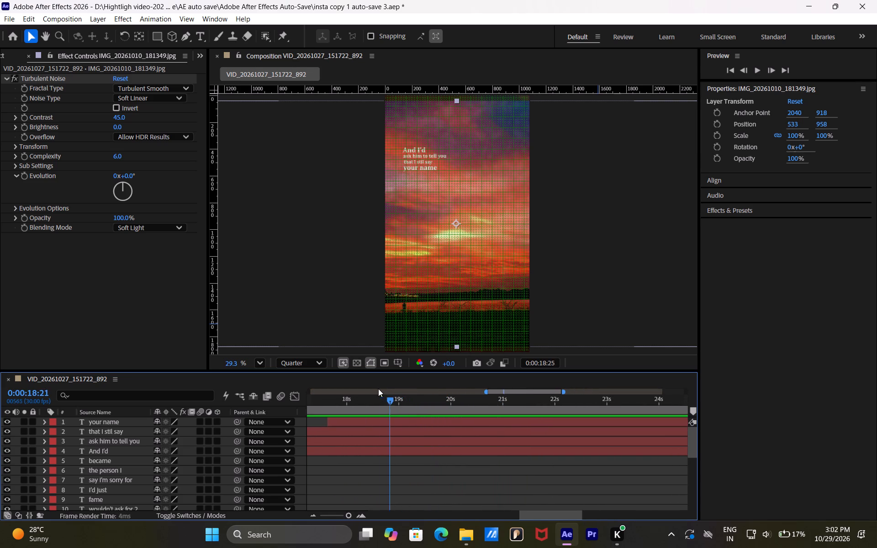
left_click_drag(378, 389, 401, 393)
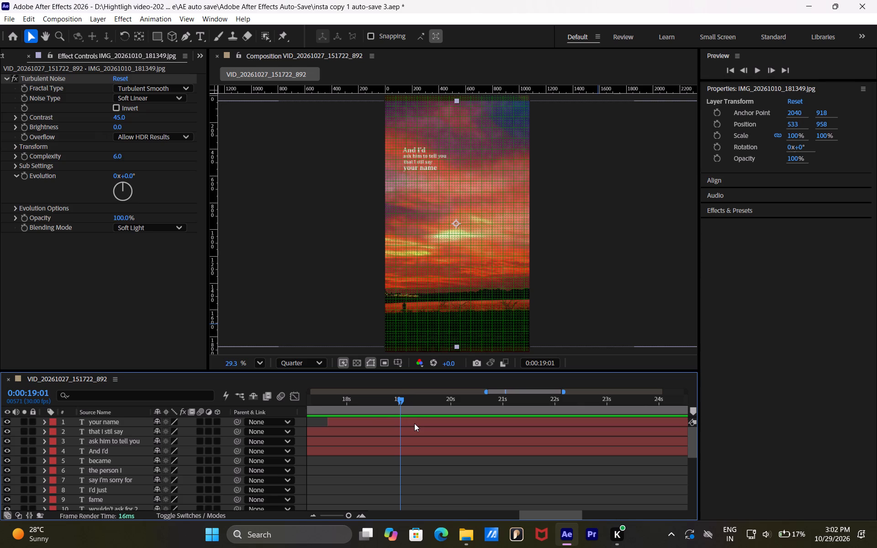
left_click(414, 422)
left_click(418, 454, "shift")
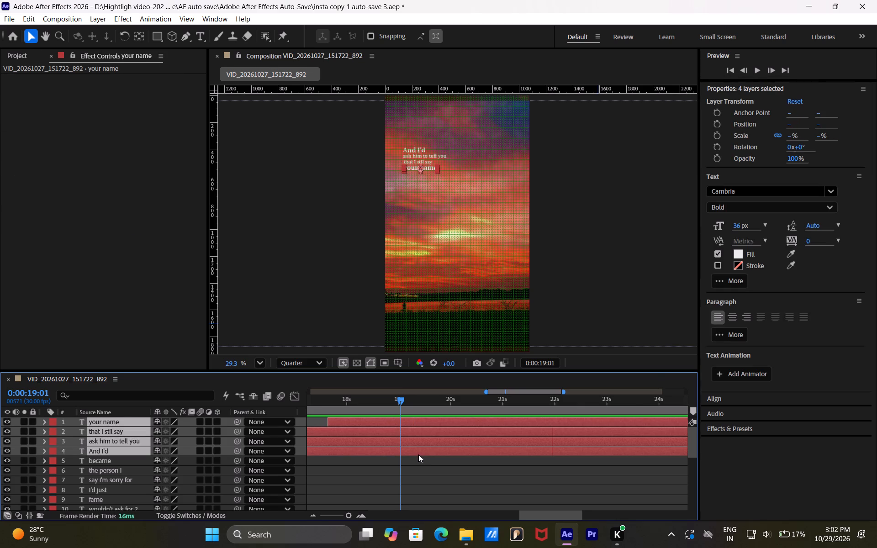
key("alt+bracketright")
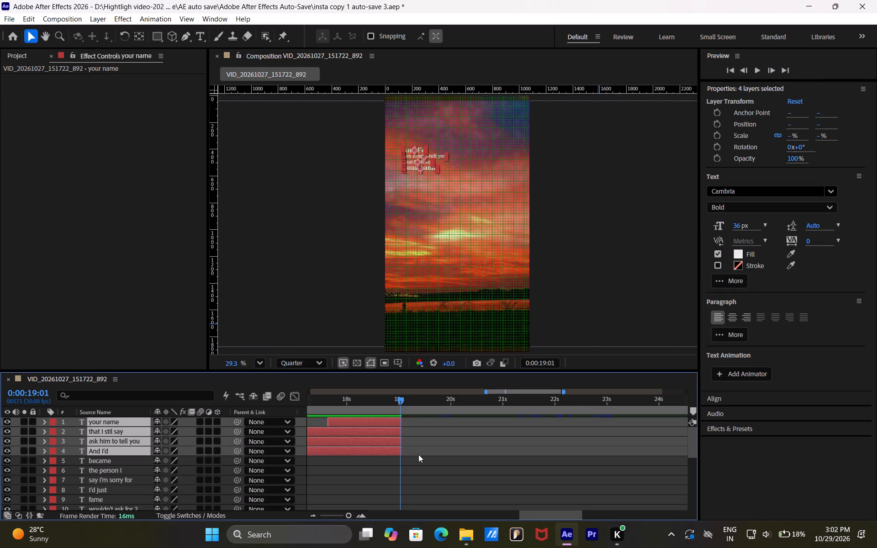
left_click(421, 468)
Play back from 0:00:17:12 and again from 0:00:19:15 to review how the trimmed closing lyrics end.
left_click(318, 402)
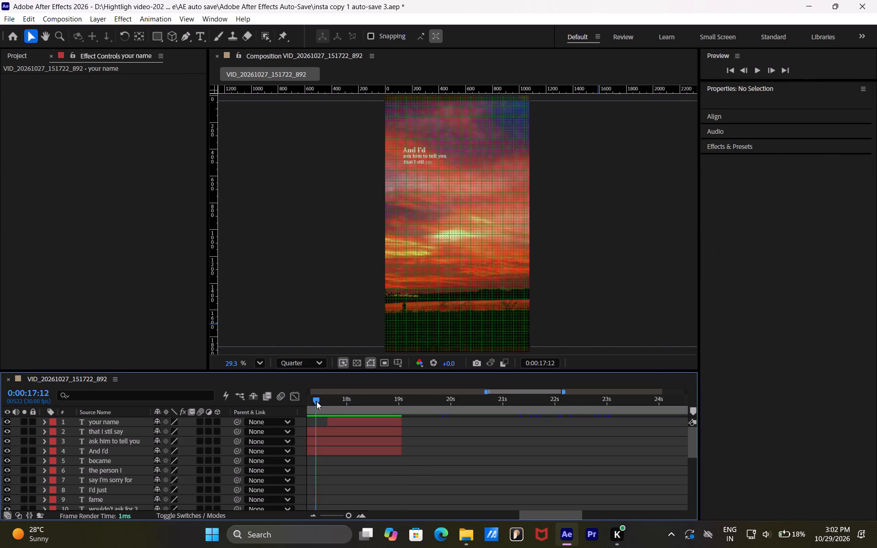
key("space")
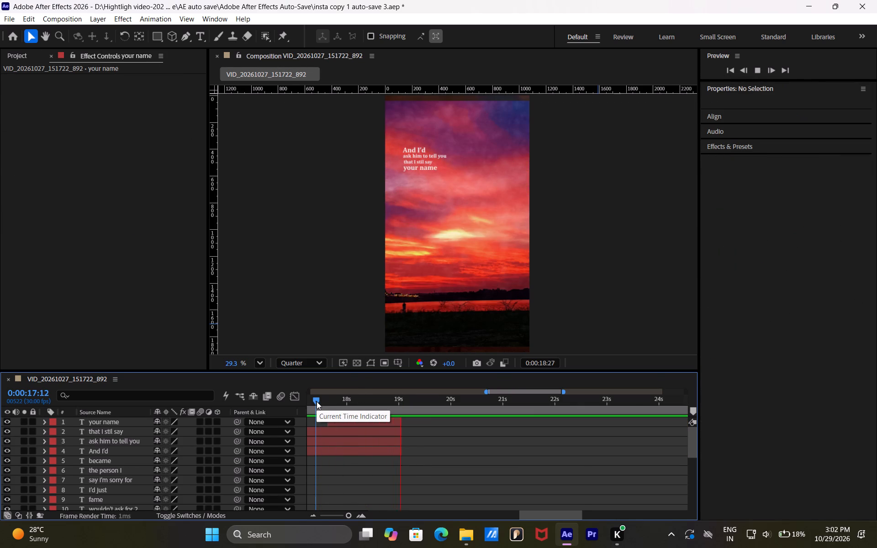
key("space")
key("space")
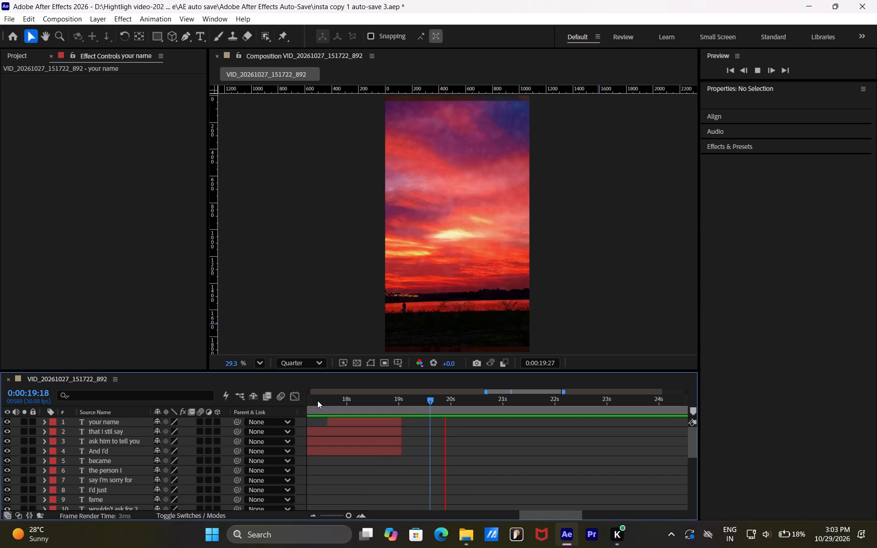
key("space")
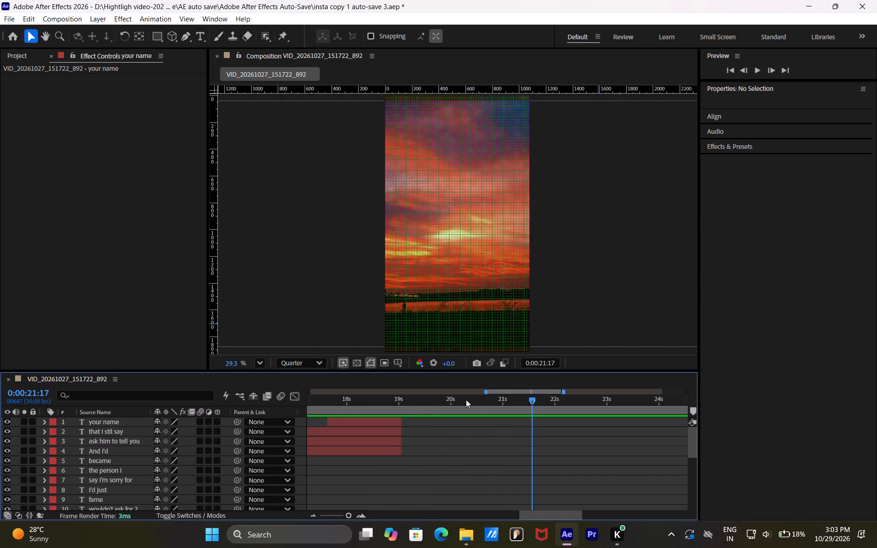
left_click_drag(479, 403, 424, 400)
key("space")
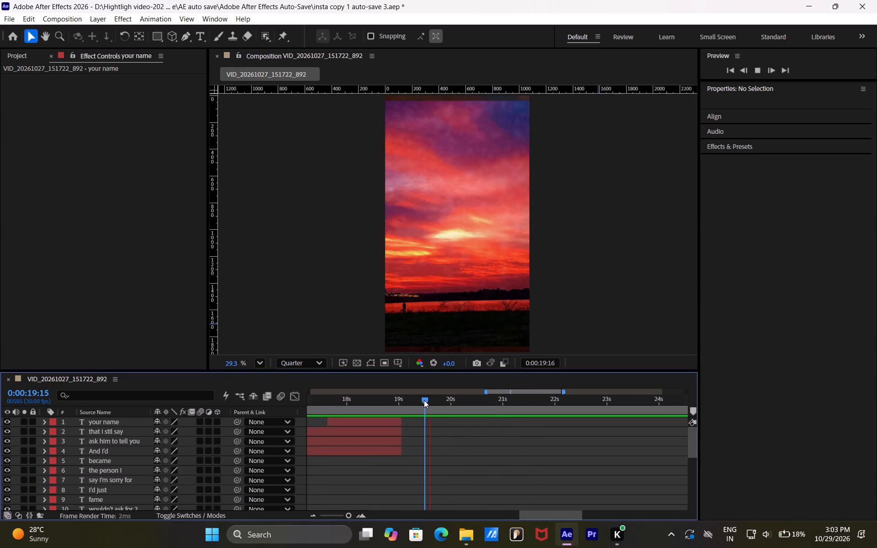
key("space")
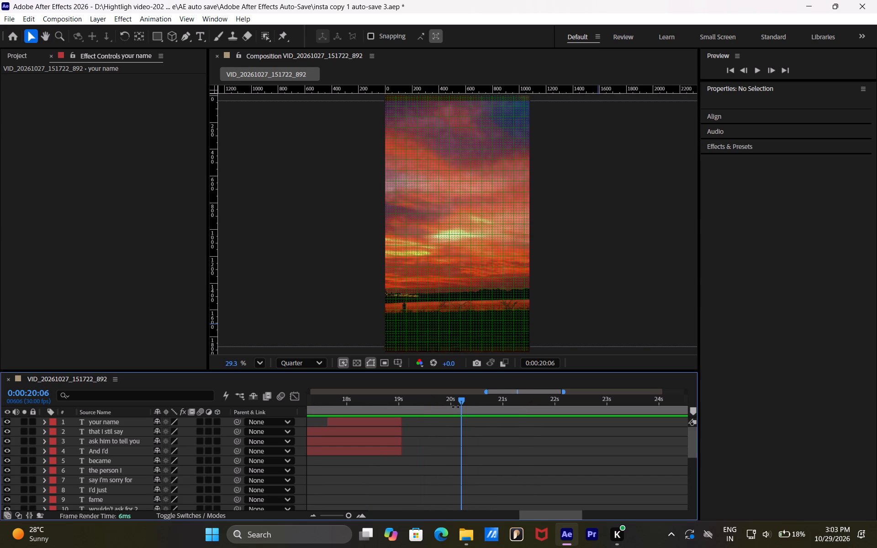
Duplicate the "write to God" and "If I could" layers and move the copies to the top of the layer stack.
left_click(451, 405)
left_click(491, 475)
scroll(487, 474, "up", 3)
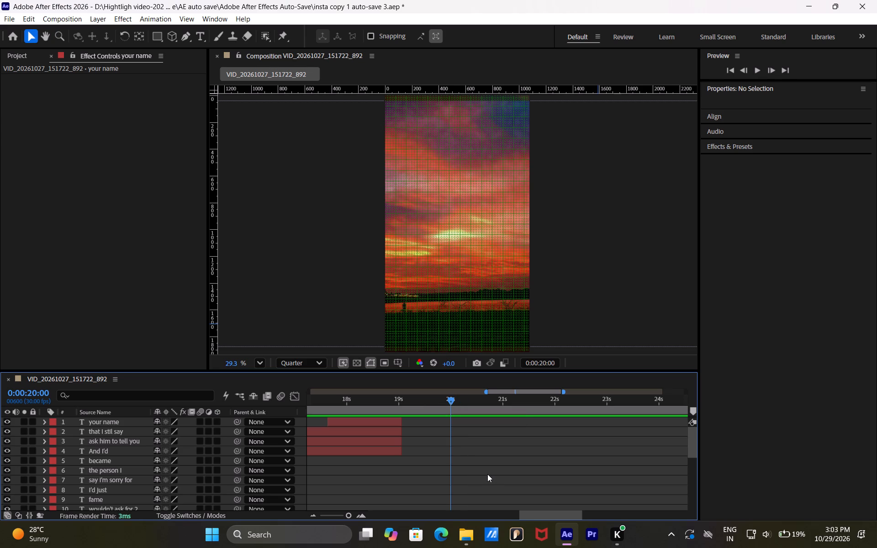
scroll(487, 474, "up", 4)
left_click(338, 511)
left_click_drag(340, 514, 338, 514)
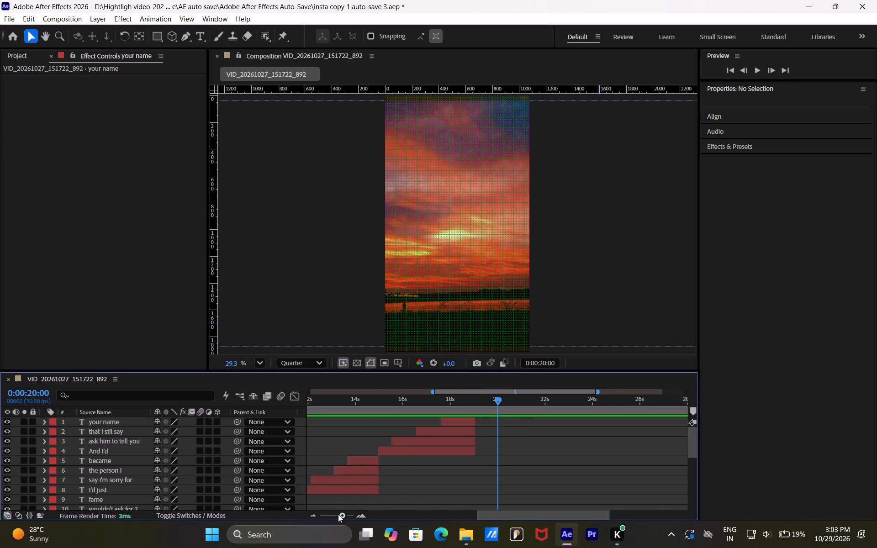
left_click_drag(338, 514, 329, 514)
scroll(127, 479, "down", 1)
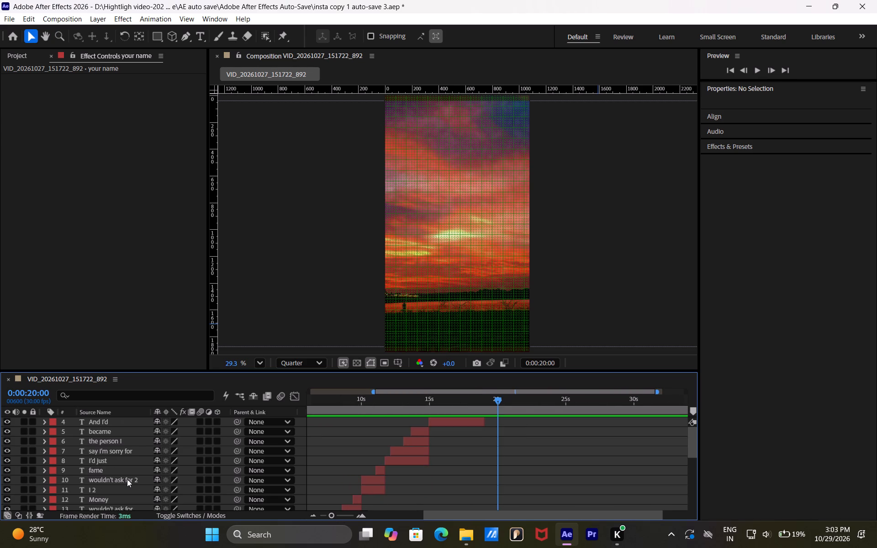
scroll(127, 479, "down", 1)
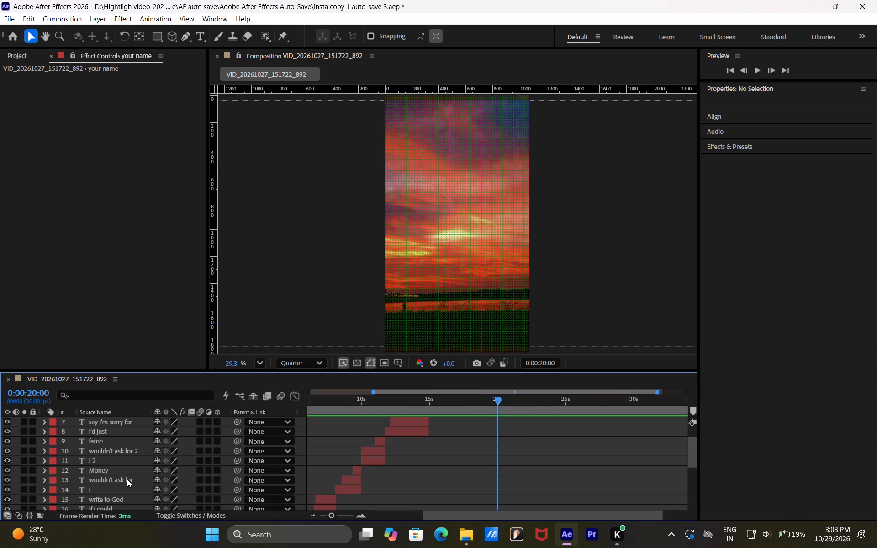
scroll(127, 479, "down", 2)
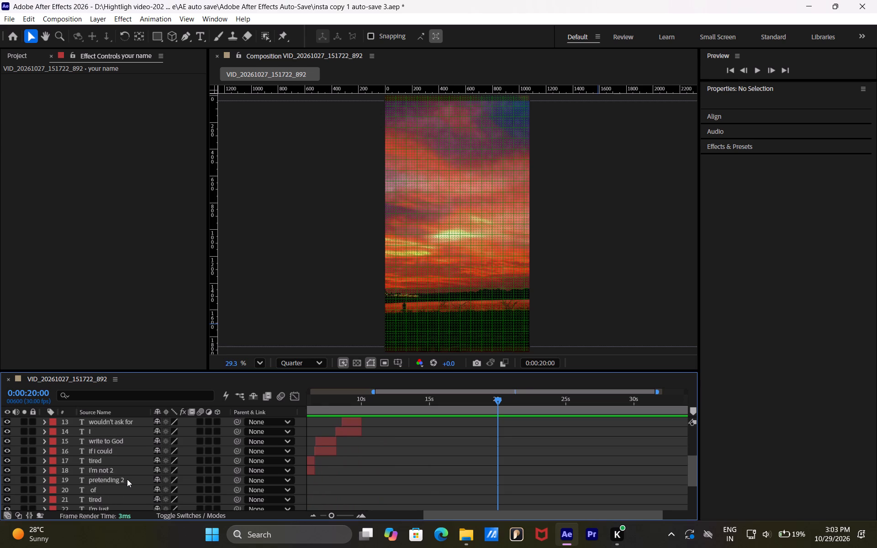
left_click(107, 450)
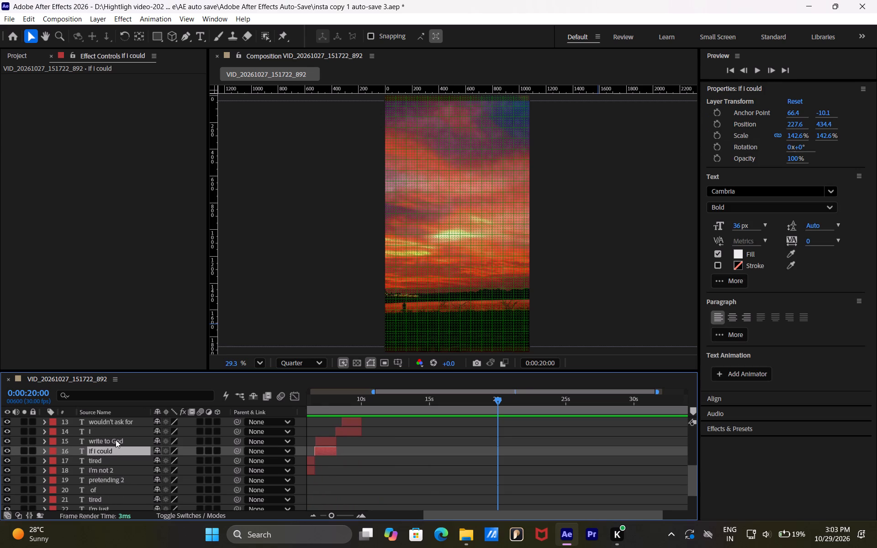
left_click(116, 439, "ctrl")
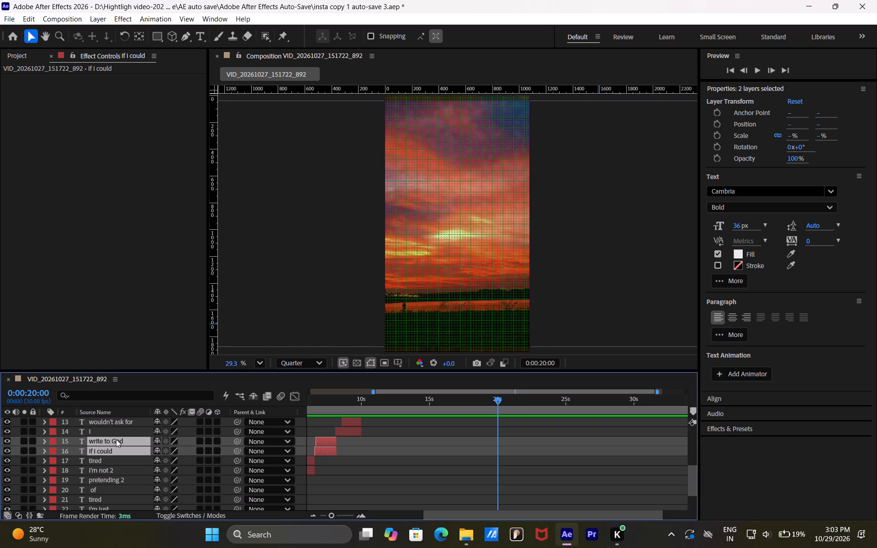
key("ctrl+d")
left_click_drag(133, 443, 133, 433)
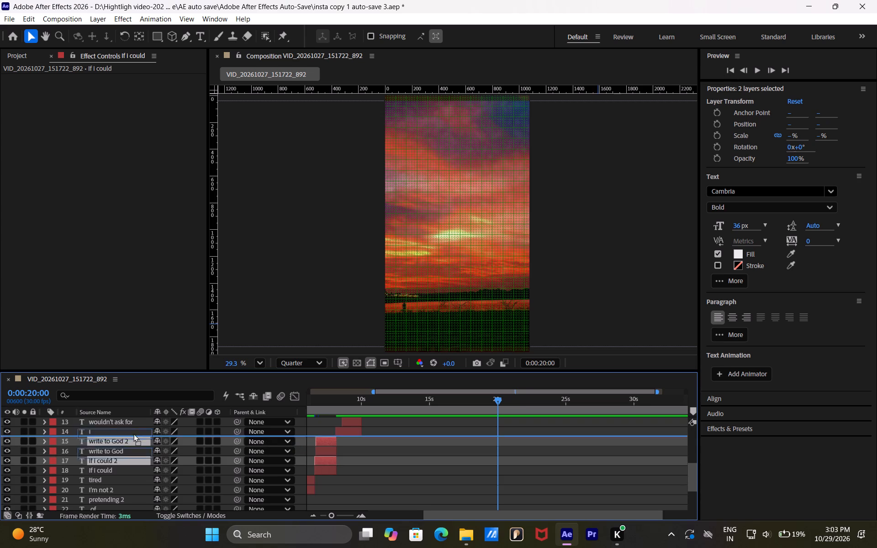
left_click_drag(133, 433, 134, 419)
Shift the duplicated "write to God" and "If I could" layers in time to start at about 0:00:20:00.
left_click_drag(322, 421, 341, 419)
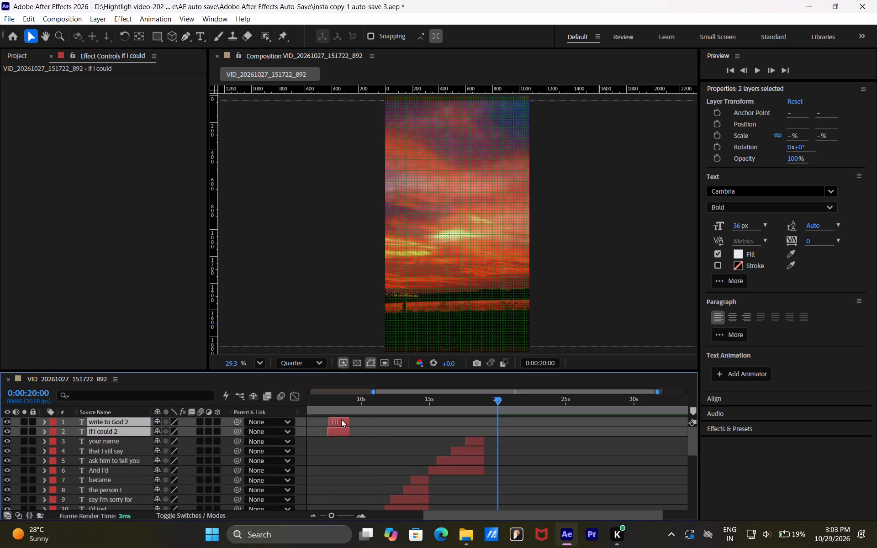
left_click_drag(341, 419, 505, 431)
left_click(521, 463)
Play back from about 0:00:18:10 and again from 0:00:17:15 to review the timing of the duplicated lyric lines.
left_click(475, 401)
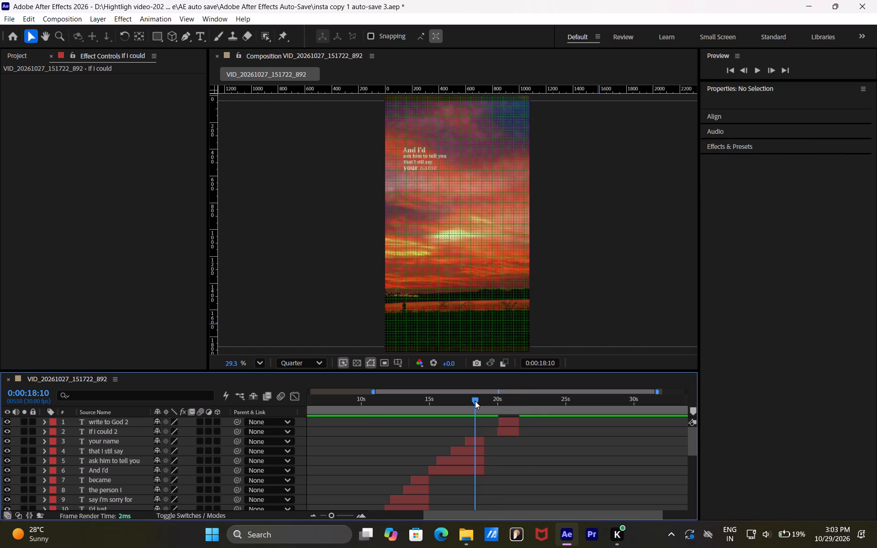
key("space")
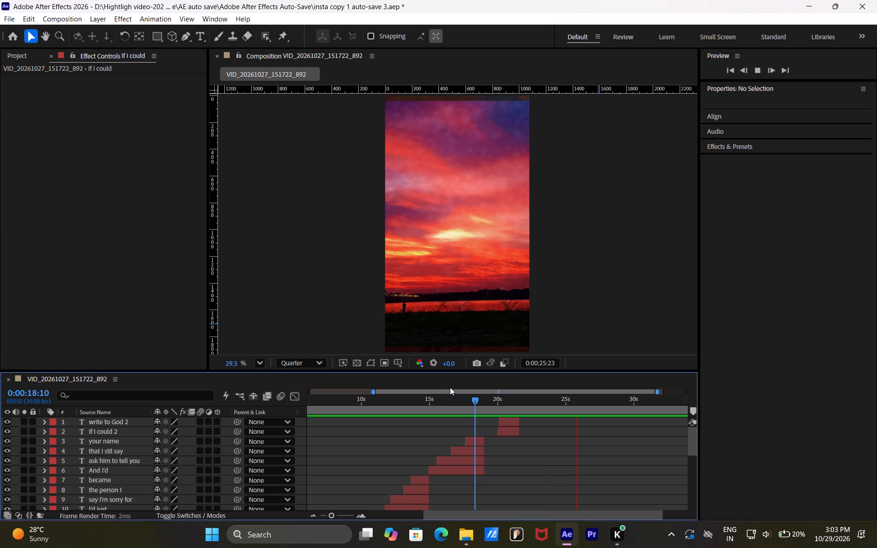
left_click_drag(331, 513, 324, 513)
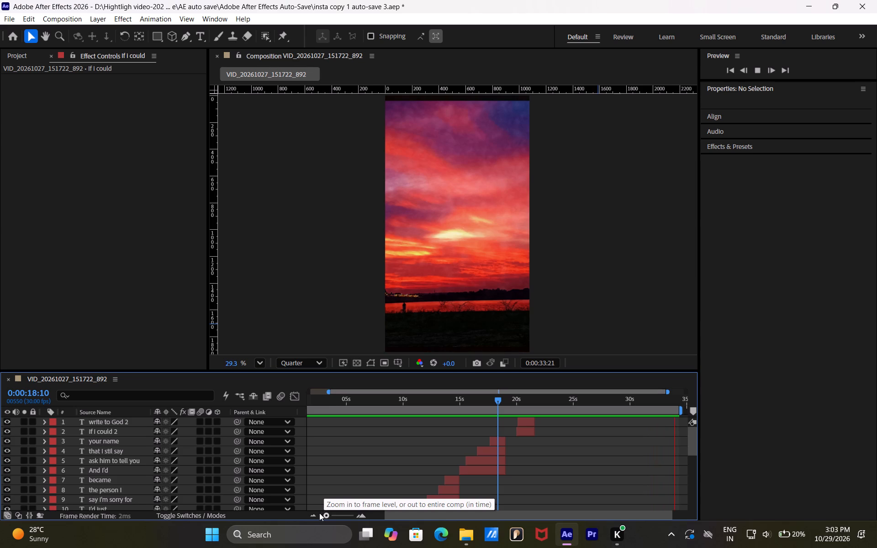
key("space")
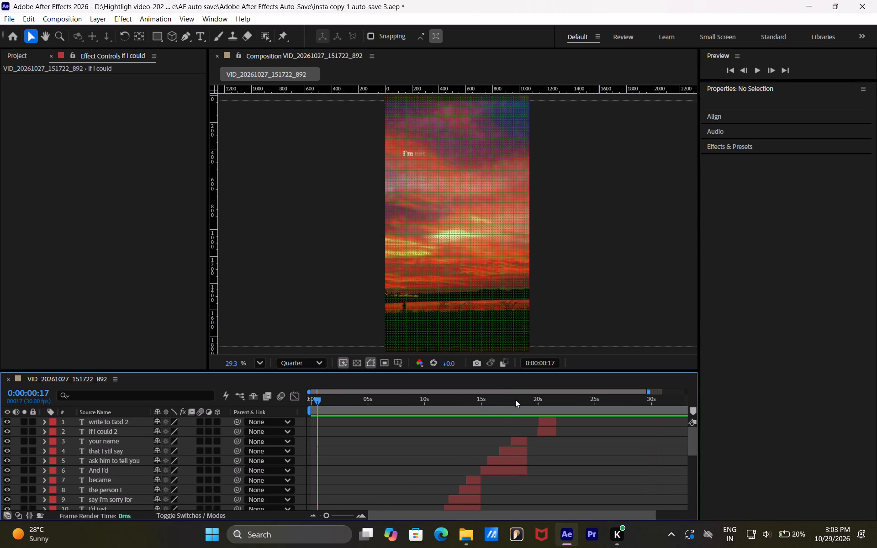
left_click(511, 398)
key("space")
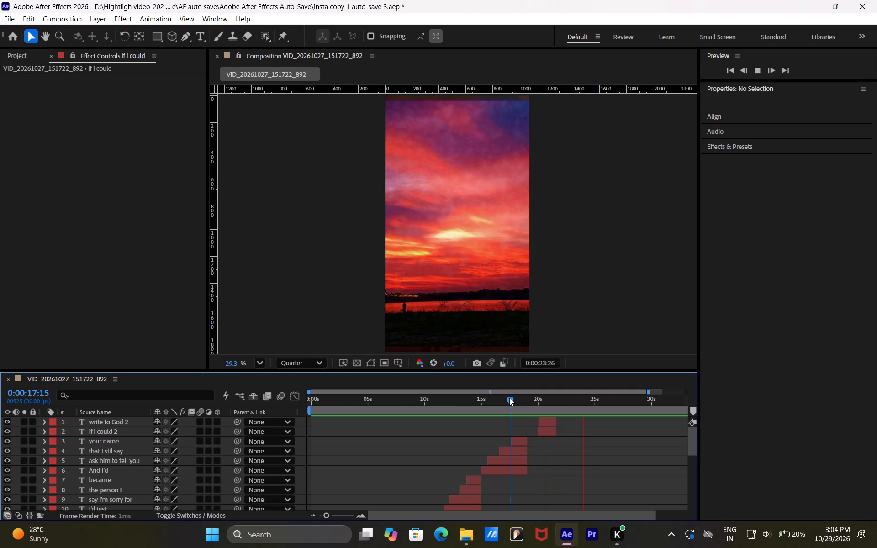
key("space")
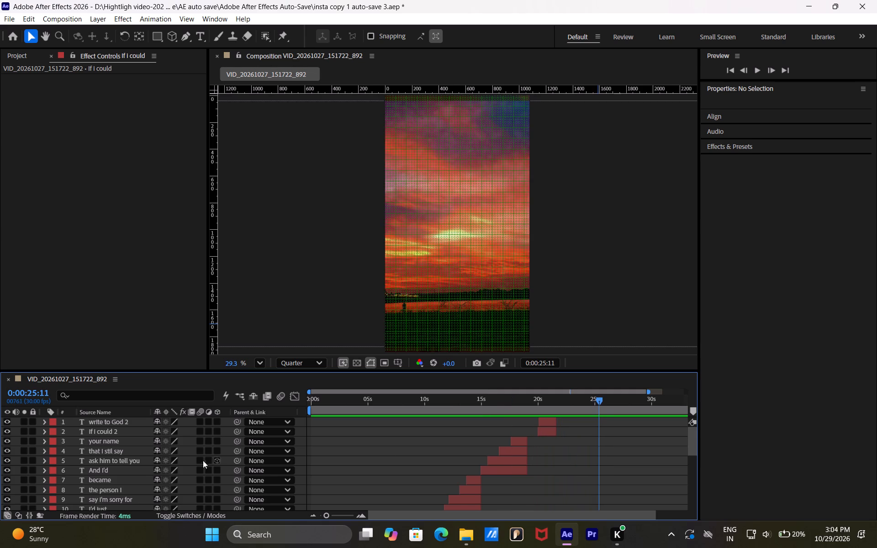
Hide the background image layer to reveal the reference video.
scroll(201, 461, "down", 9)
left_click(6, 496)
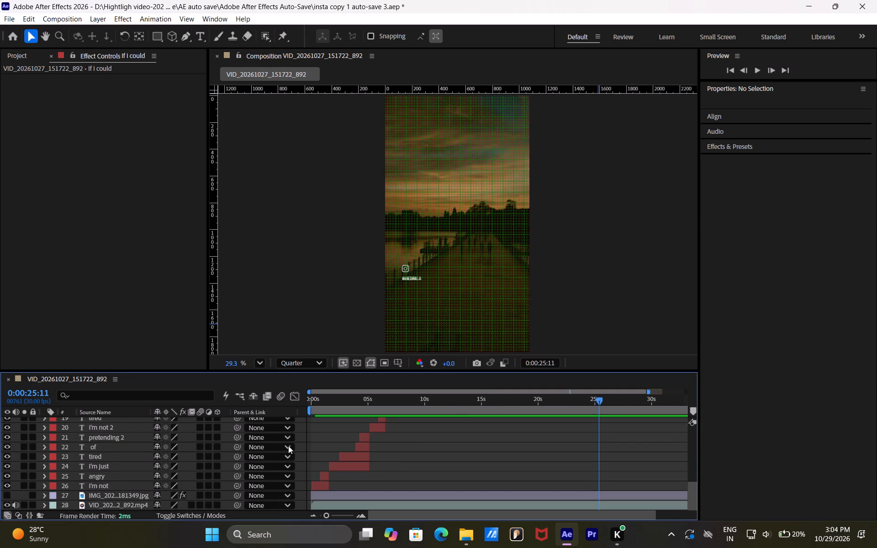
Scrub between about 0:00:20:02 and 0:00:24:11 to examine the reference lyrics' timing against the duplicated "If I could" and "write to God" lines.
scroll(517, 451, "up", 7)
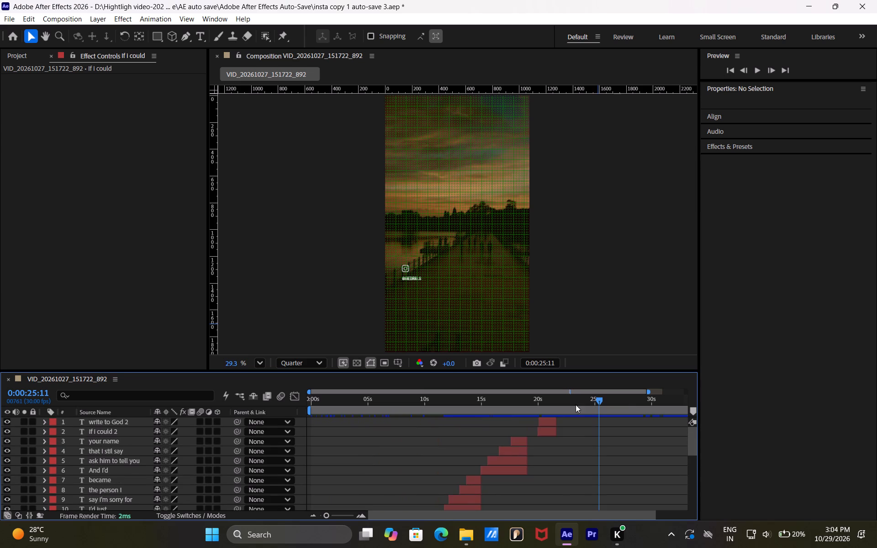
left_click_drag(560, 397, 552, 397)
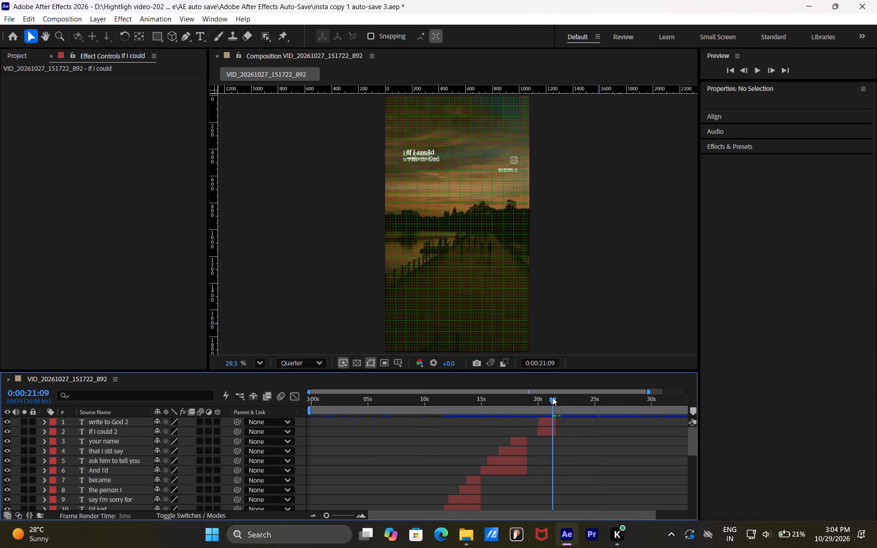
left_click_drag(552, 397, 555, 396)
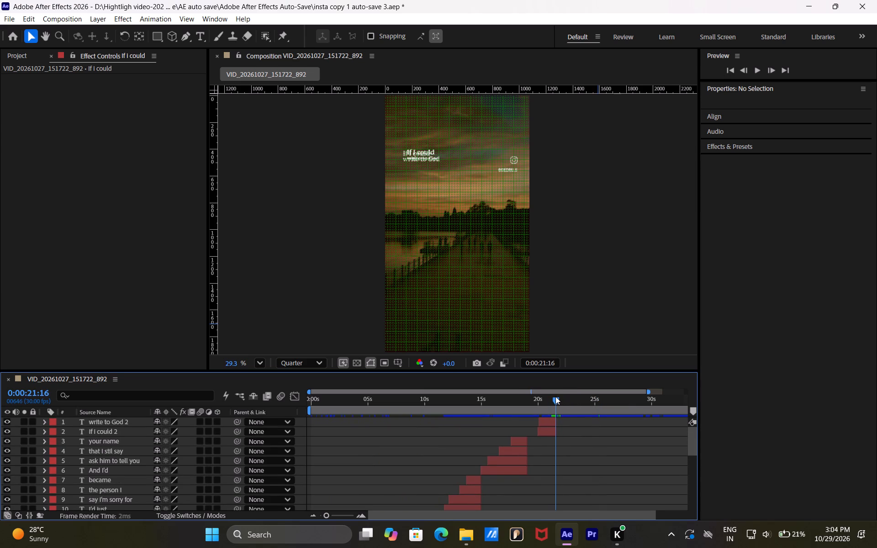
left_click_drag(555, 396, 556, 396)
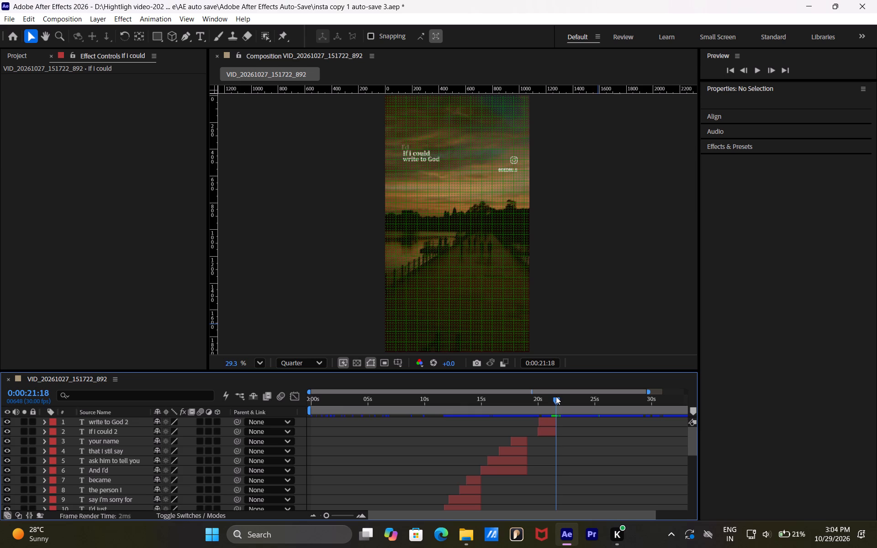
left_click_drag(556, 396, 557, 396)
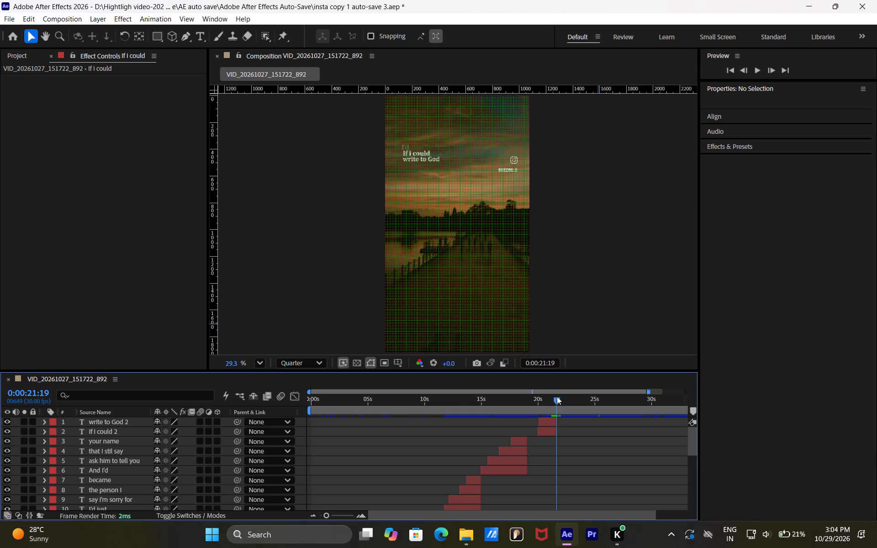
left_click_drag(557, 396, 574, 396)
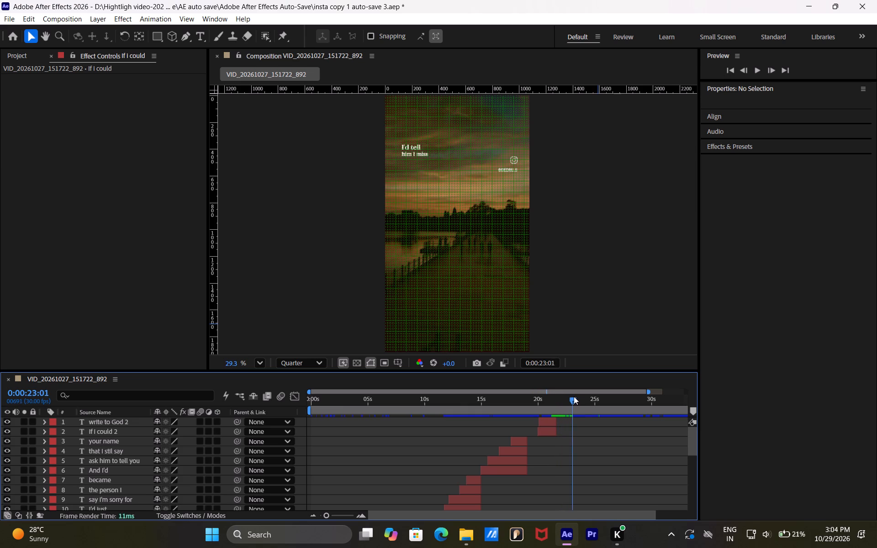
left_click_drag(574, 396, 586, 395)
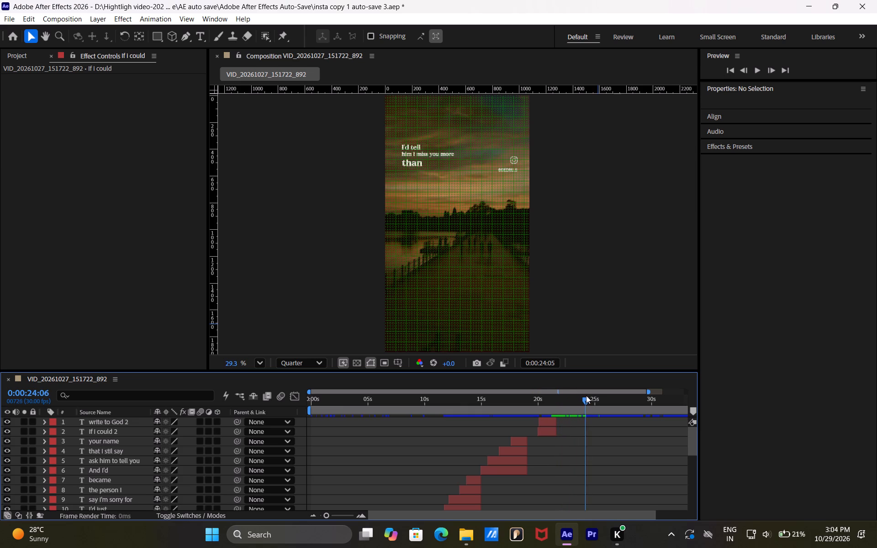
left_click_drag(586, 395, 586, 397)
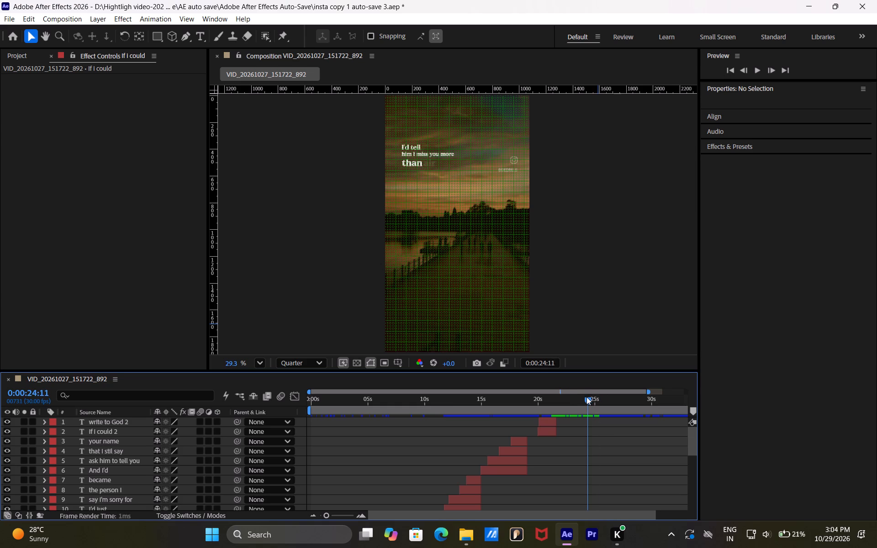
left_click_drag(586, 397, 567, 397)
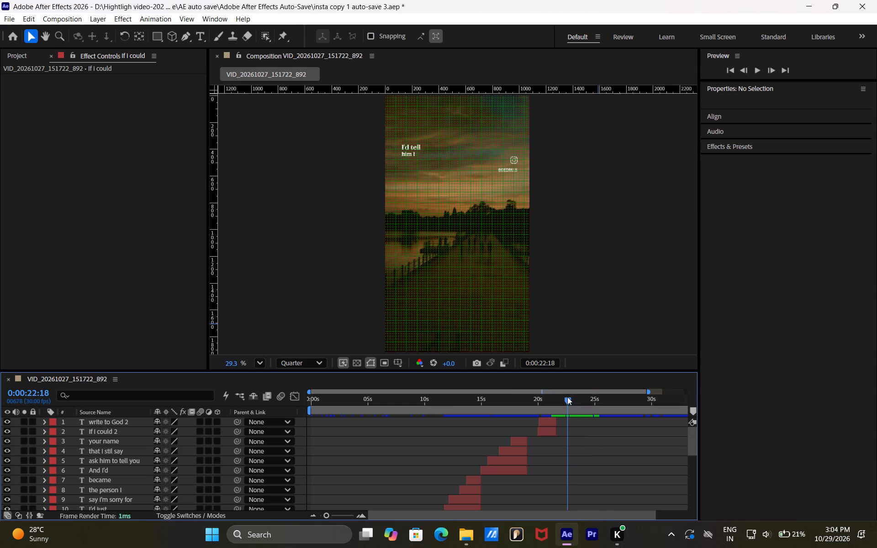
left_click_drag(567, 397, 559, 397)
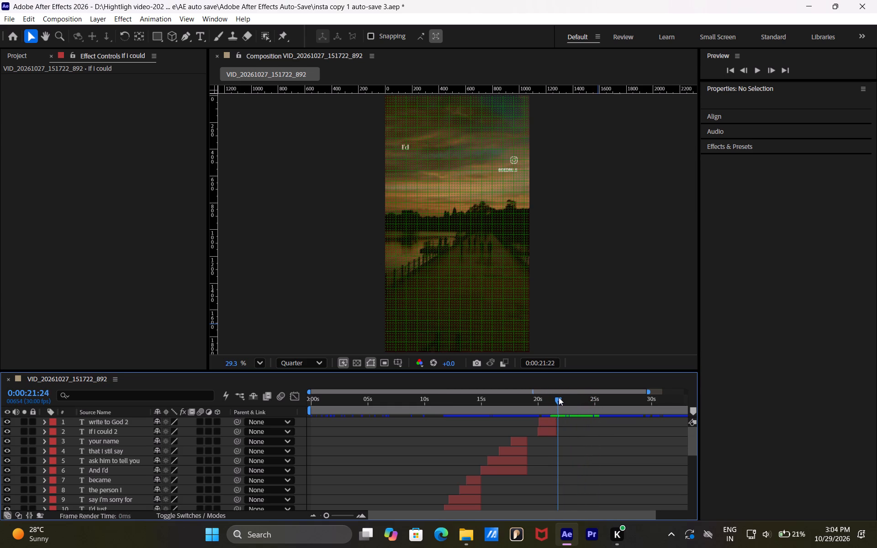
left_click_drag(559, 397, 540, 400)
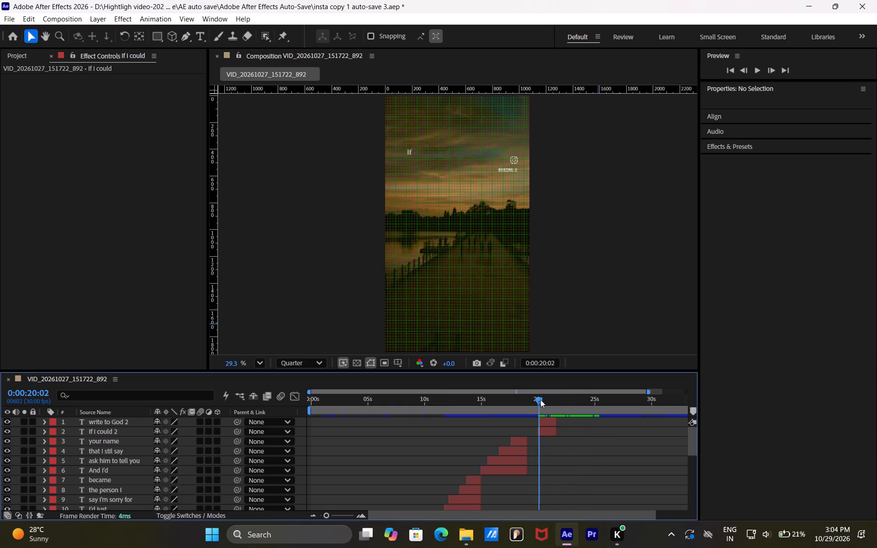
left_click_drag(540, 400, 550, 397)
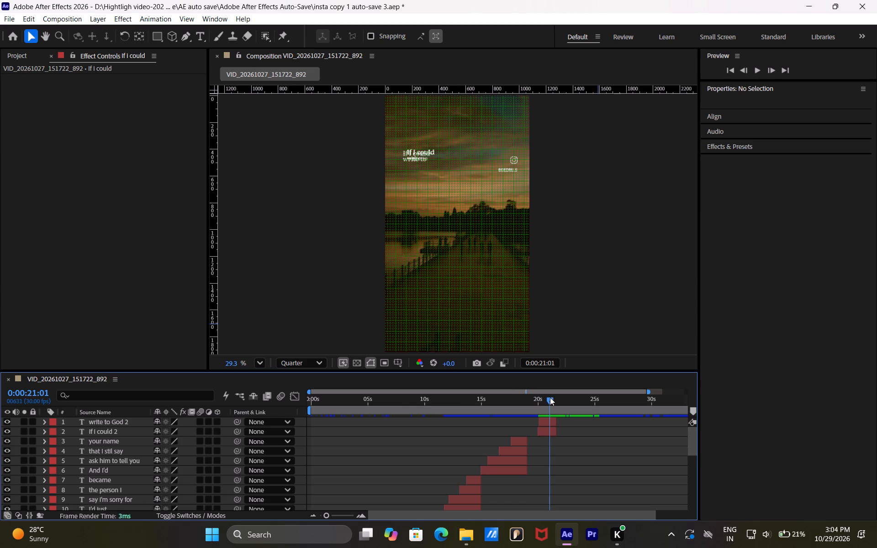
left_click_drag(550, 397, 552, 398)
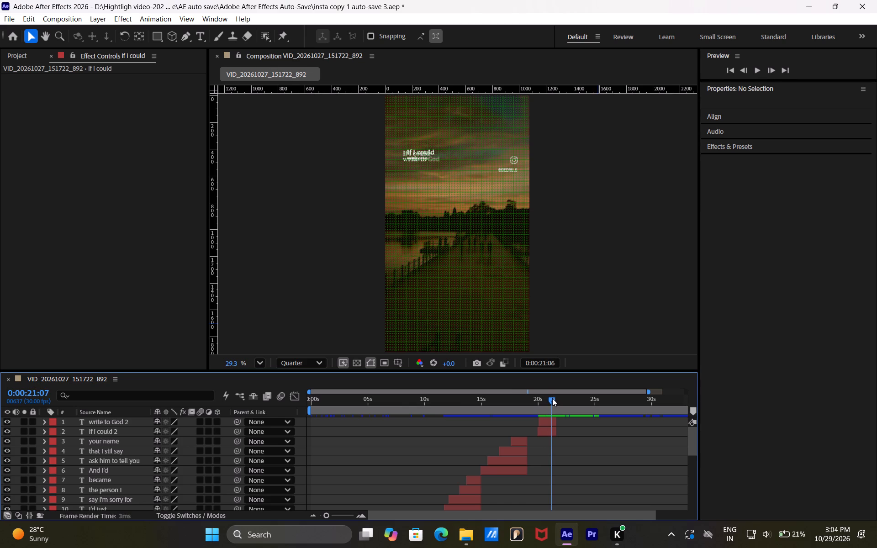
left_click_drag(552, 398, 550, 405)
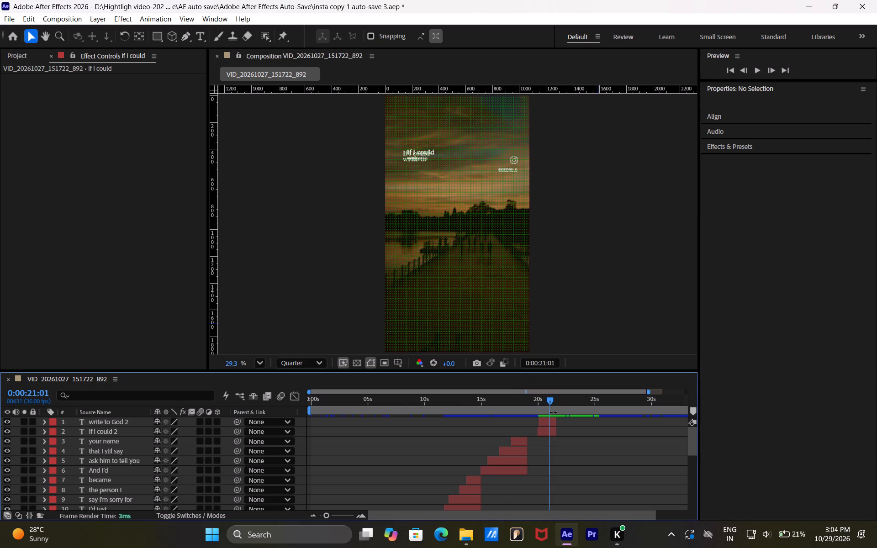
left_click(550, 430)
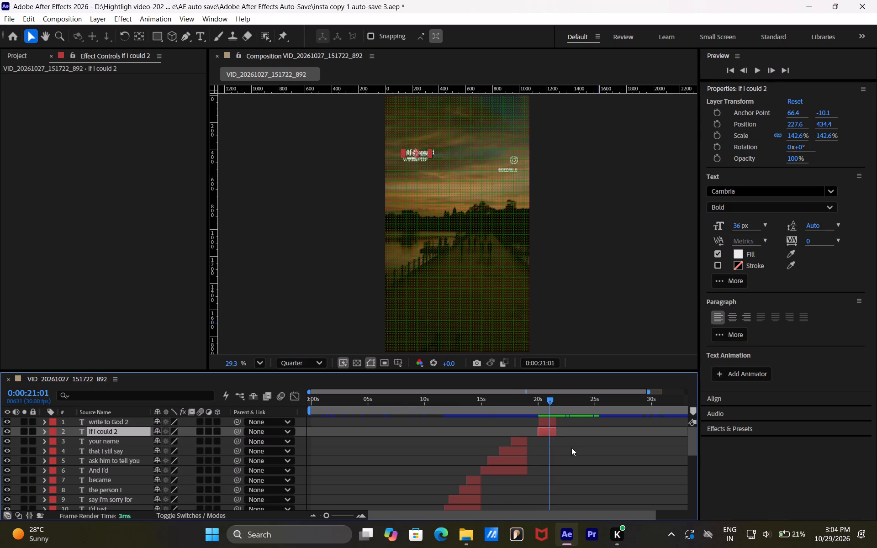
left_click(571, 448)
Play back from about 0:00:19:02, and scrub around 0:00:20:05 to 0:00:20:19 to compare the duplicated "If I could" reveal with the reference.
left_click_drag(548, 395, 528, 397)
key("space")
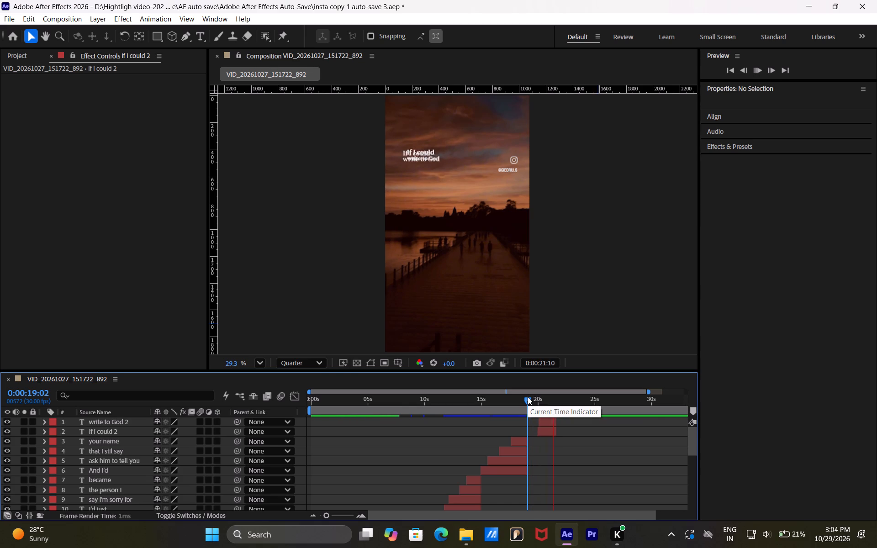
key("space")
left_click_drag(553, 401, 539, 400)
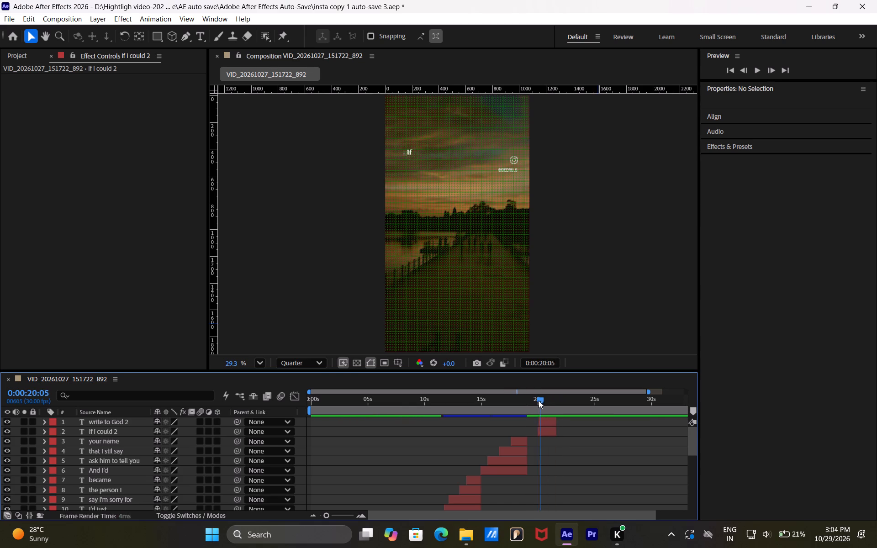
left_click_drag(539, 400, 544, 400)
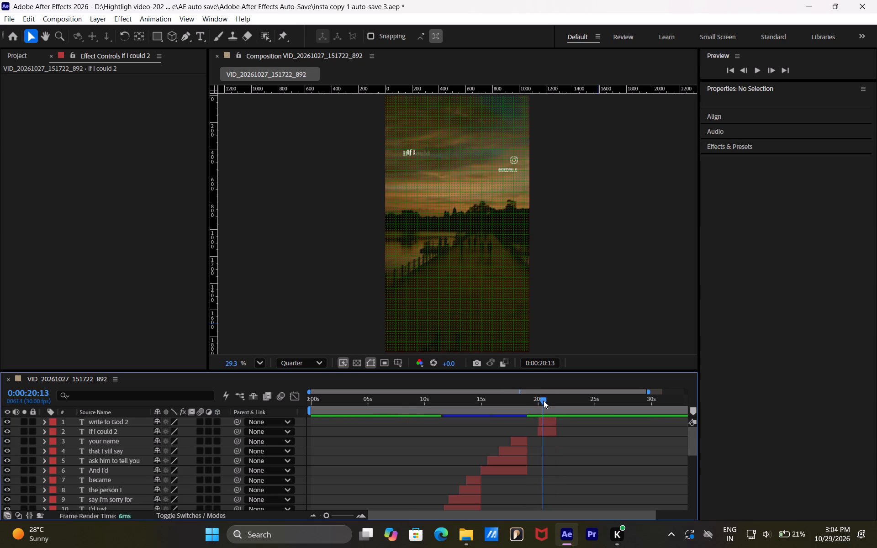
left_click_drag(544, 400, 545, 400)
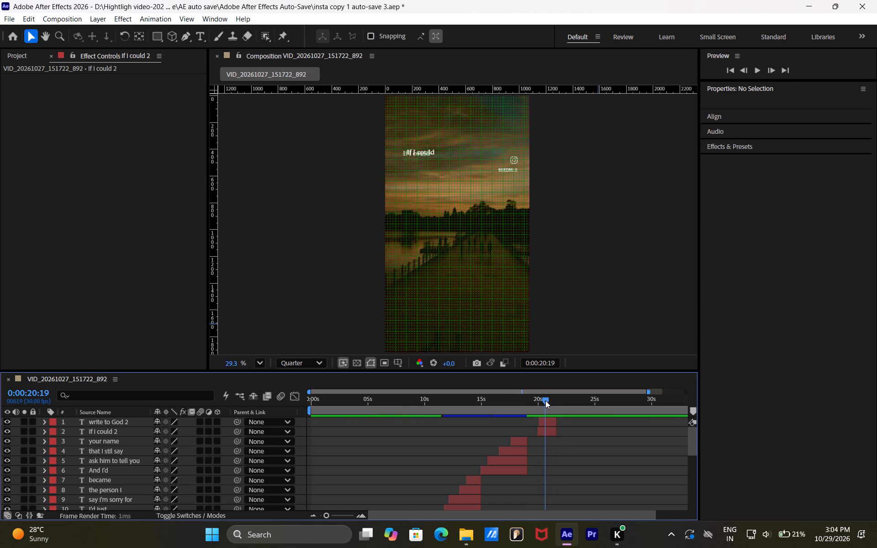
left_click_drag(545, 400, 544, 400)
Move the Range Selector Start keyframes of the "If I could 2" layer earlier, to about 0:00:20:01 and 0:00:20:11.
left_click(547, 432)
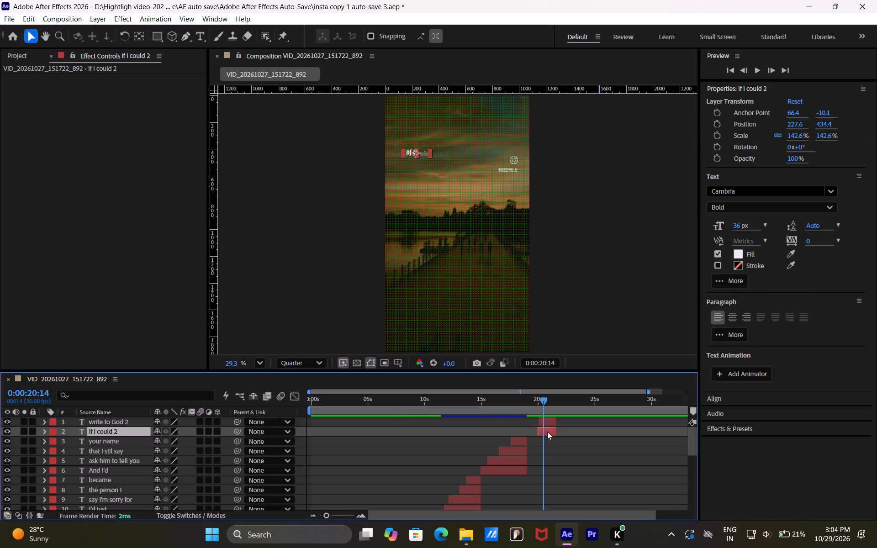
key("u")
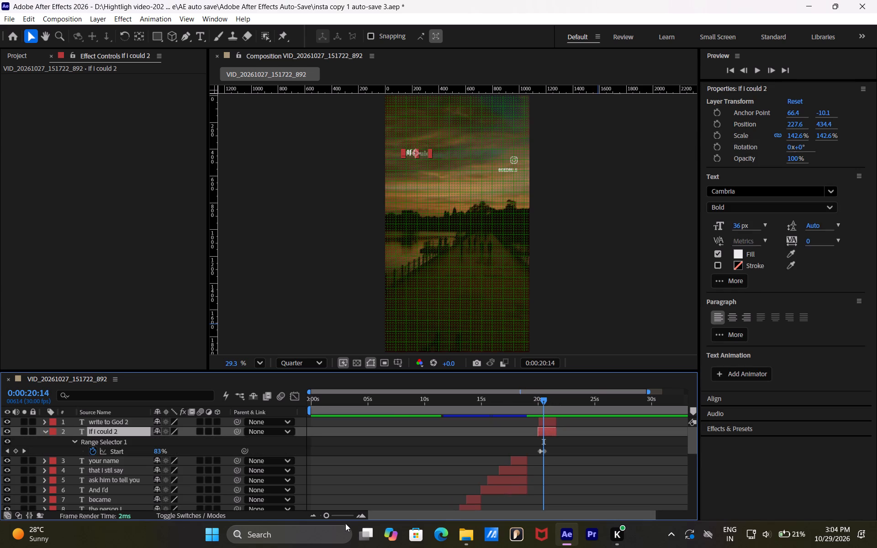
left_click(340, 517)
left_click_drag(342, 516, 352, 516)
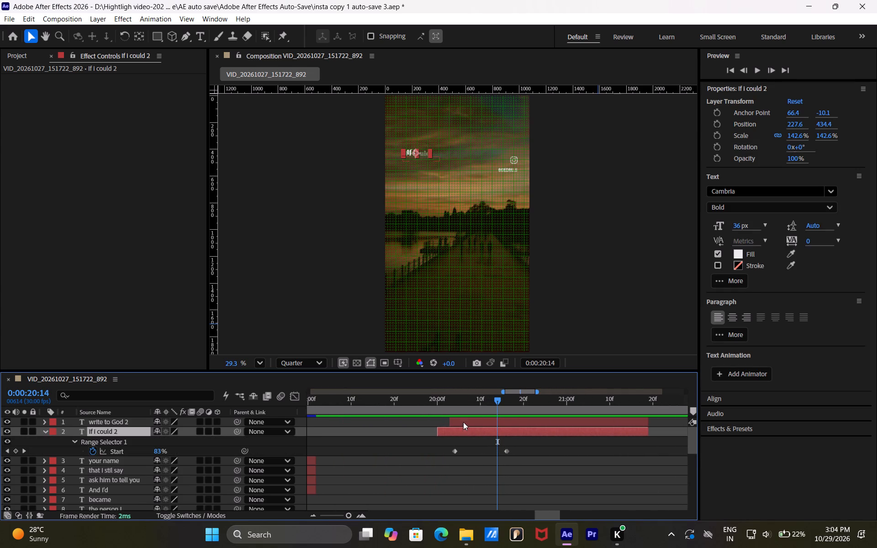
left_click_drag(454, 451, 443, 449)
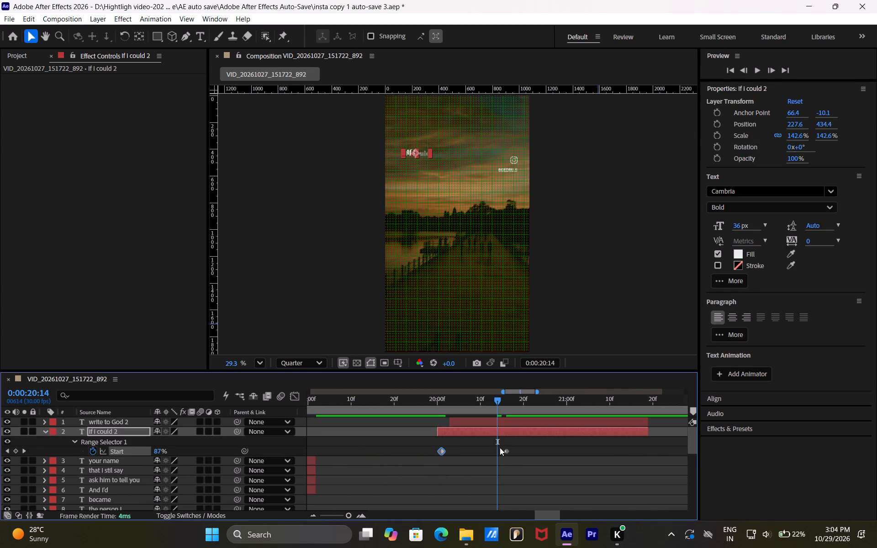
left_click_drag(507, 452, 486, 448)
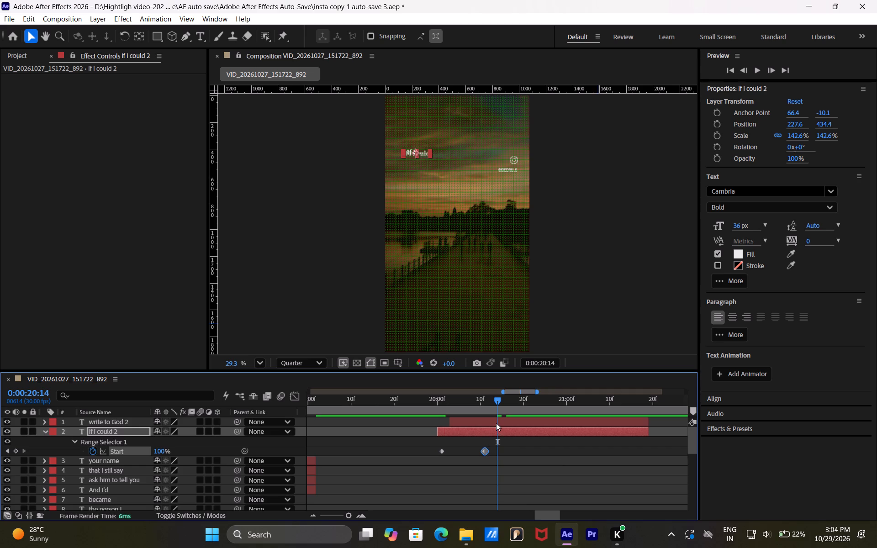
Move the Range Selector Start keyframes of the "write to God 2" layer earlier, to about 0:00:20:14 and 0:00:21:00.
left_click(496, 423)
key("u")
left_click(512, 441)
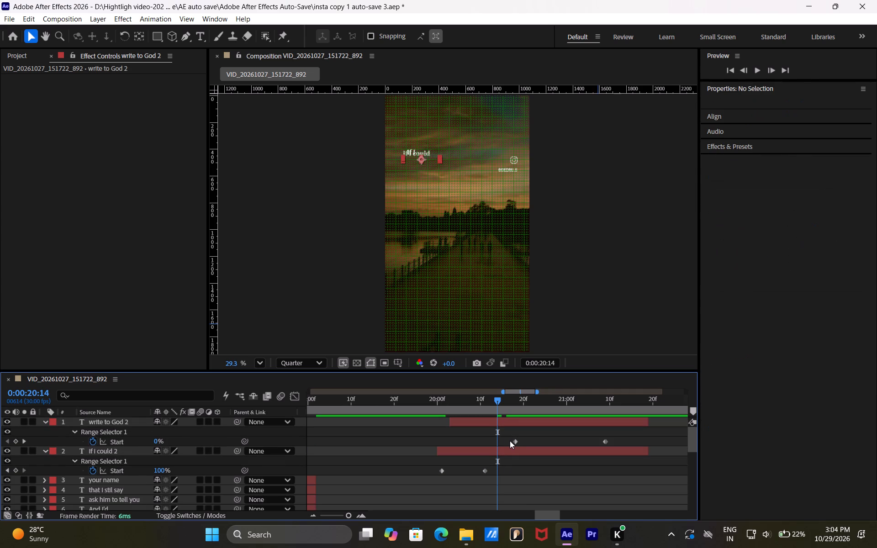
left_click_drag(514, 442, 501, 442)
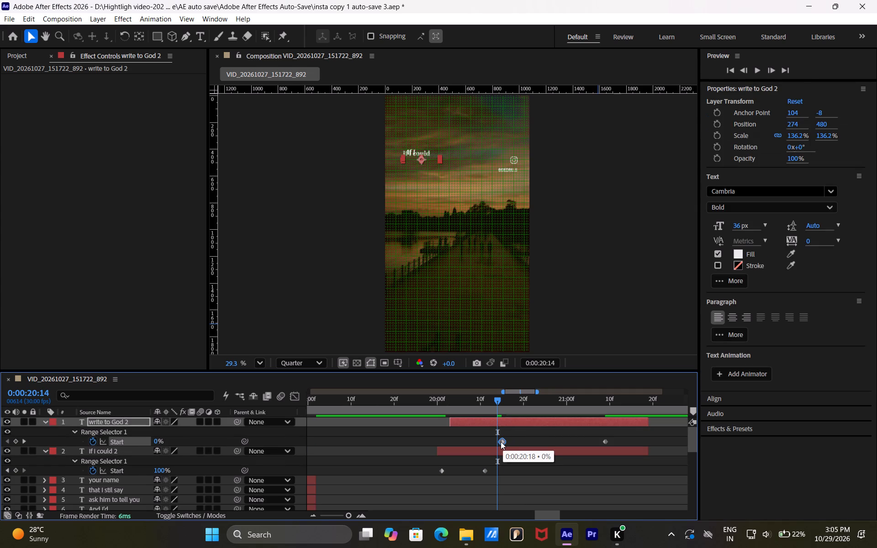
left_click_drag(501, 442, 498, 442)
left_click_drag(605, 442, 568, 445)
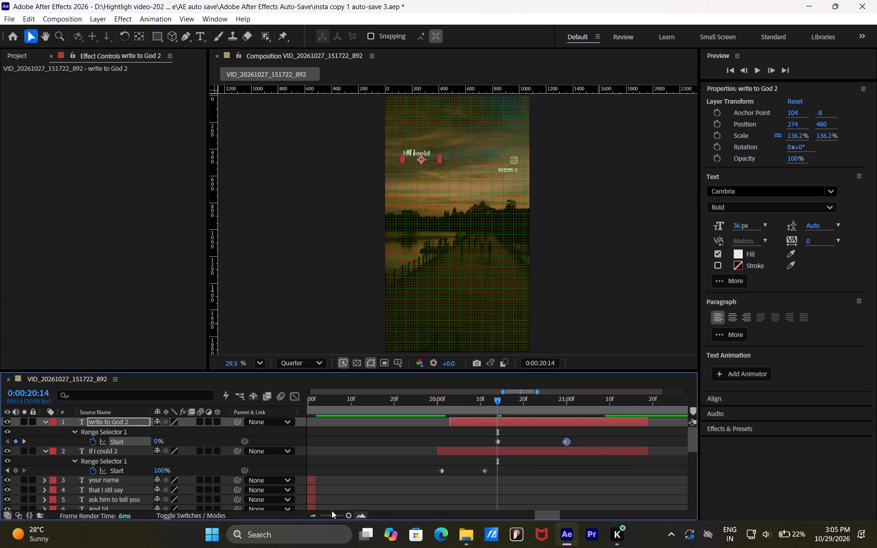
Play back from about 0:00:14:18, 0:00:18:07 and 0:00:19:05, and scrub near 0:00:20:06 to check the retimed lyric reveals.
left_click(331, 513)
left_click_drag(446, 404, 438, 404)
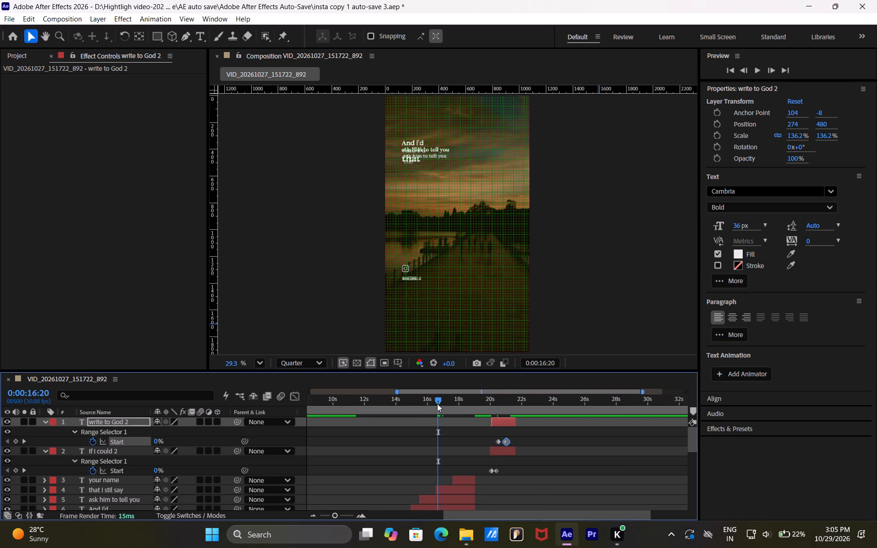
left_click_drag(428, 403, 405, 403)
key("space")
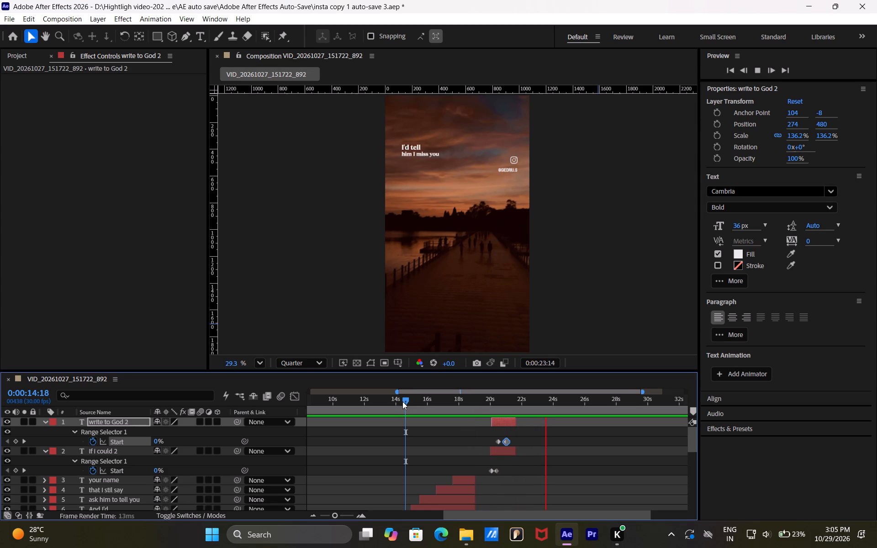
left_click(491, 403)
left_click(462, 404)
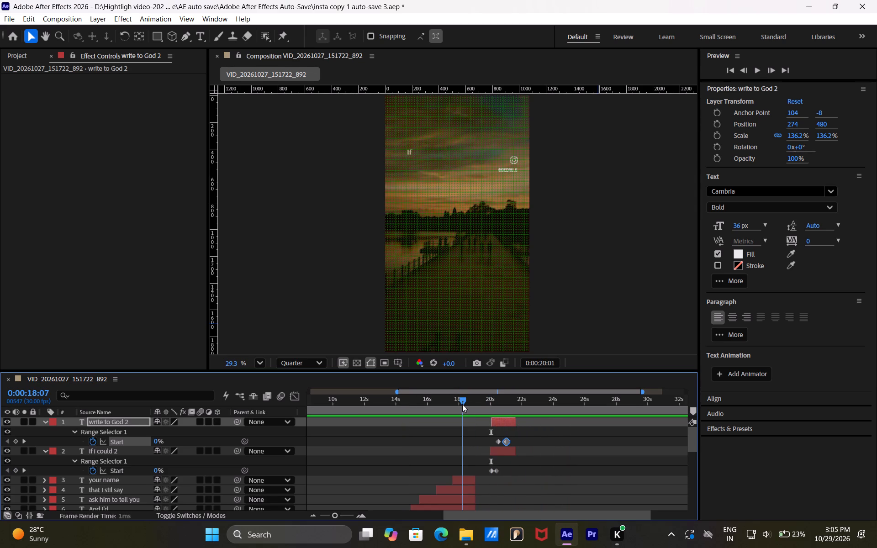
key("space")
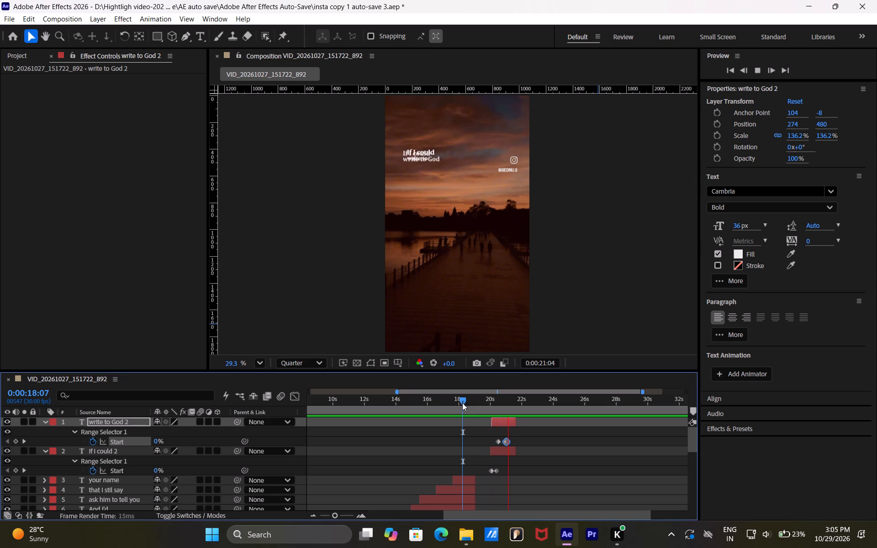
key("space")
left_click(477, 399)
key("space")
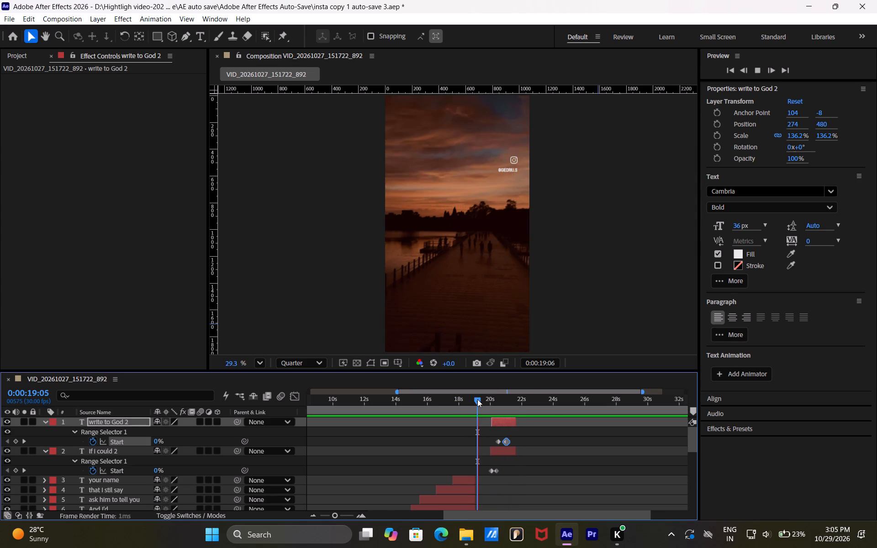
key("space")
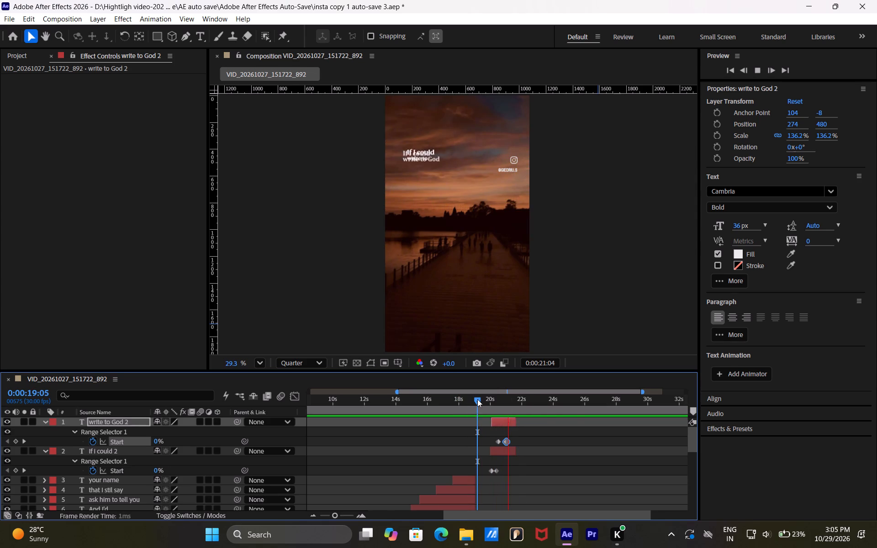
left_click_drag(477, 399, 491, 400)
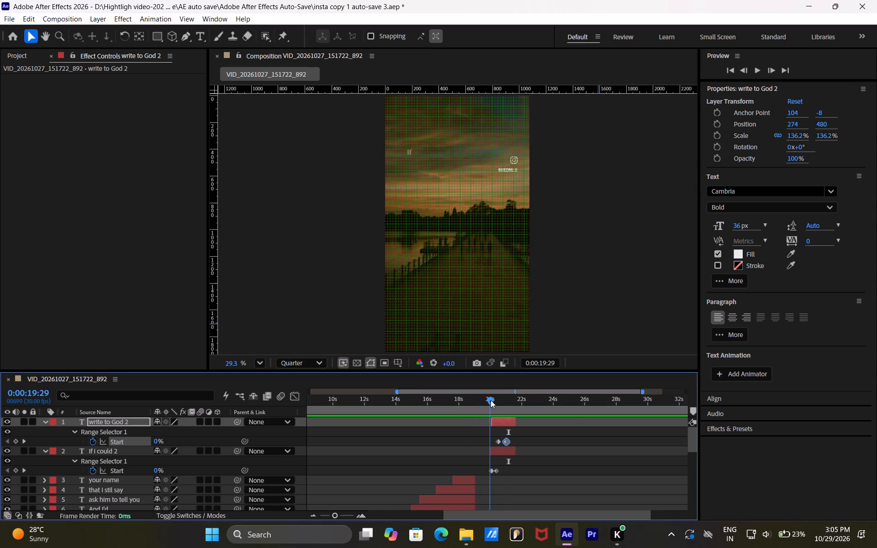
left_click_drag(491, 400, 493, 400)
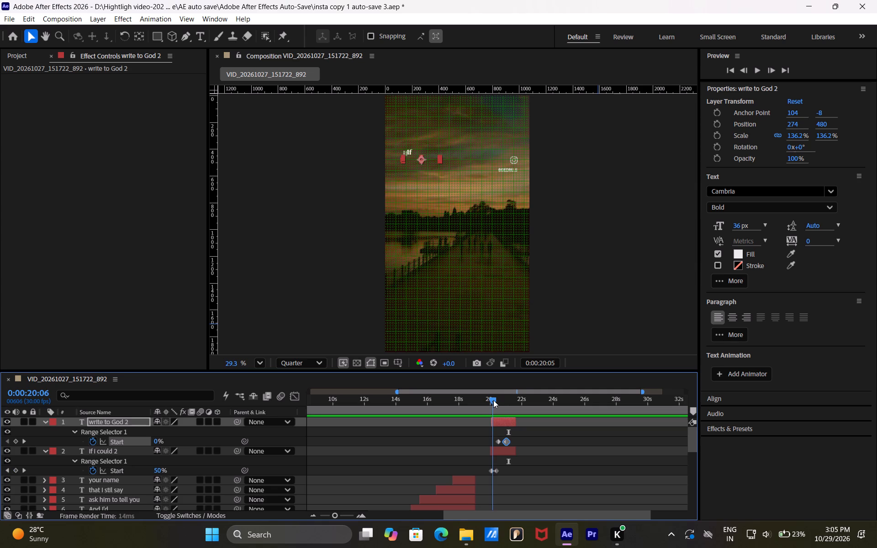
Scrub between about 0:00:19:29 and 0:00:21:16 to compare the duplicated "If I could" and "write to God" reveals with the reference.
left_click_drag(493, 400, 497, 400)
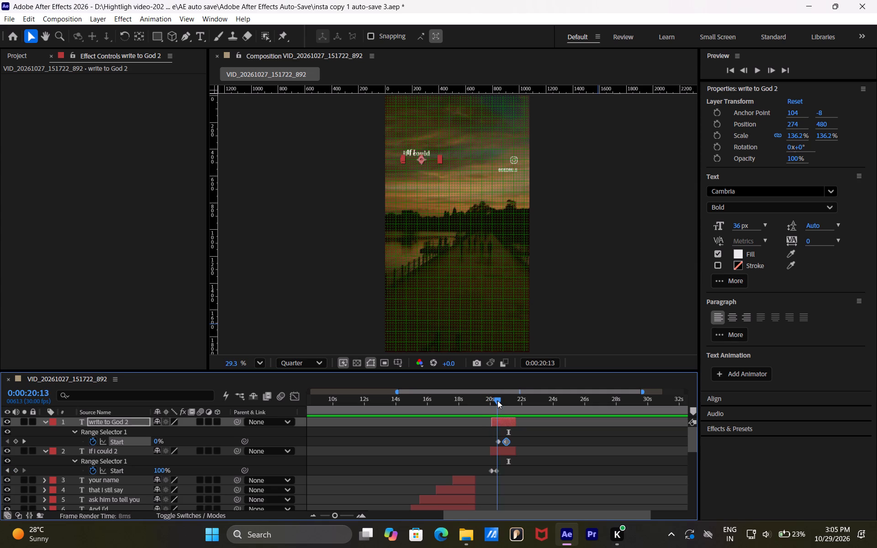
left_click_drag(497, 400, 502, 401)
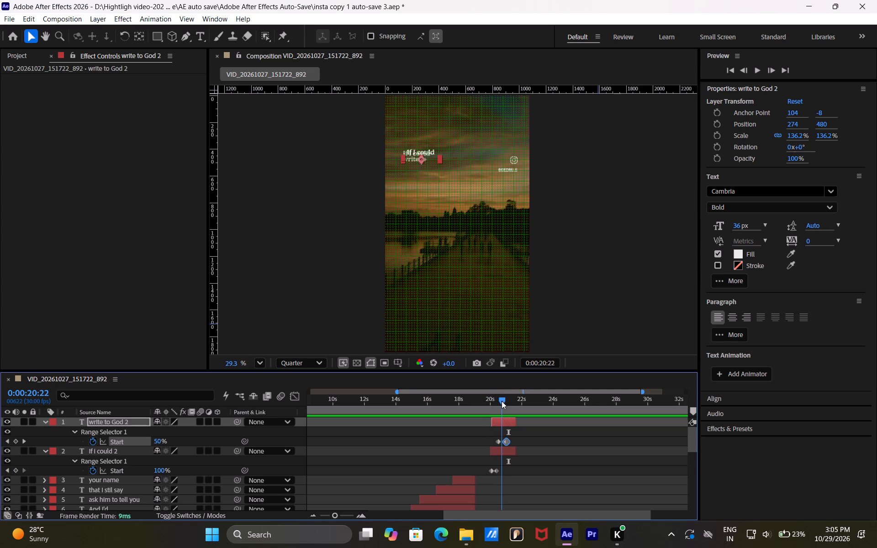
left_click_drag(502, 401, 492, 401)
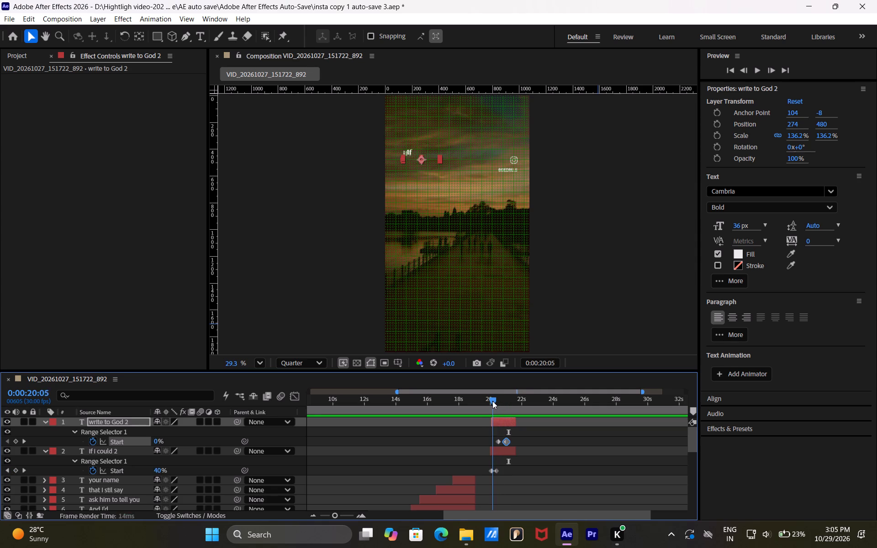
left_click_drag(492, 401, 490, 400)
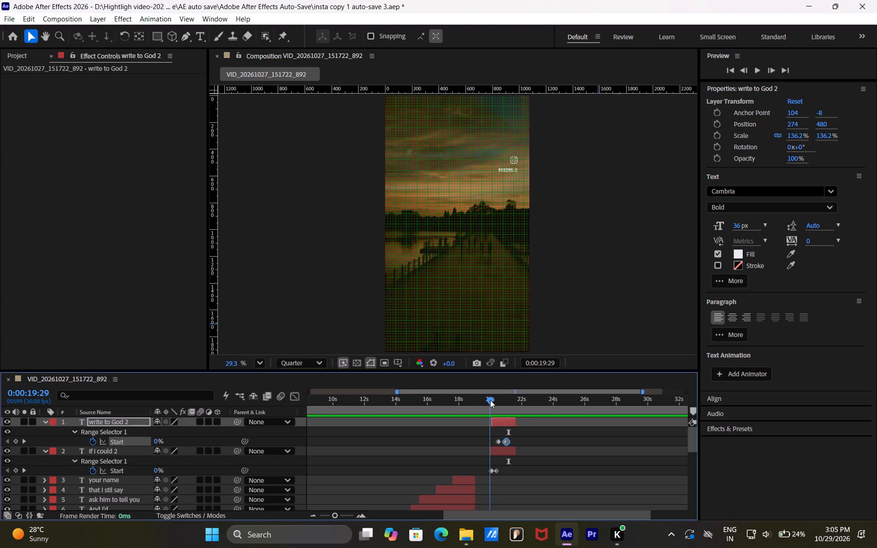
left_click_drag(490, 400, 497, 400)
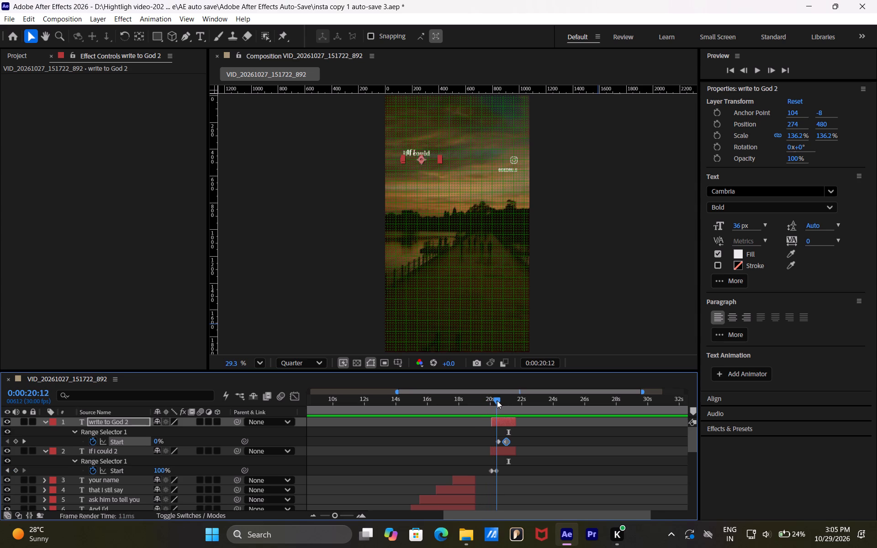
left_click_drag(497, 400, 501, 400)
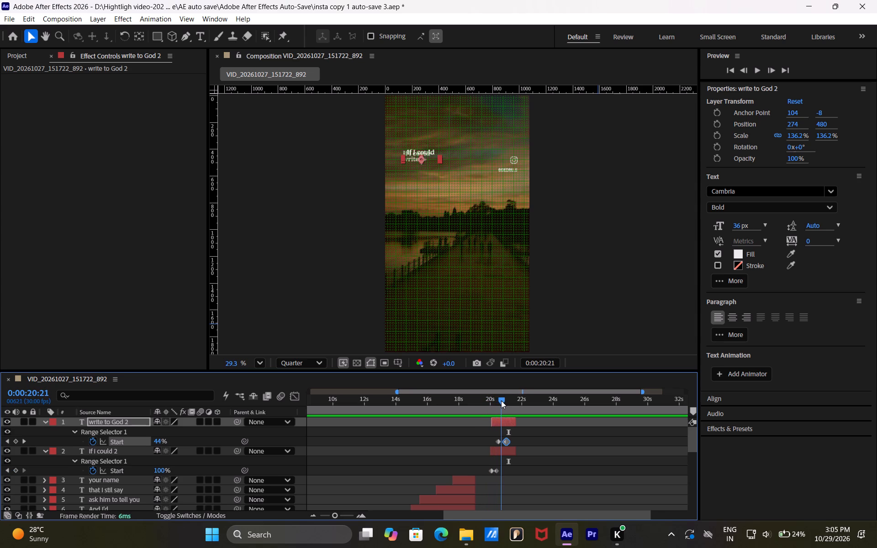
left_click_drag(501, 400, 508, 401)
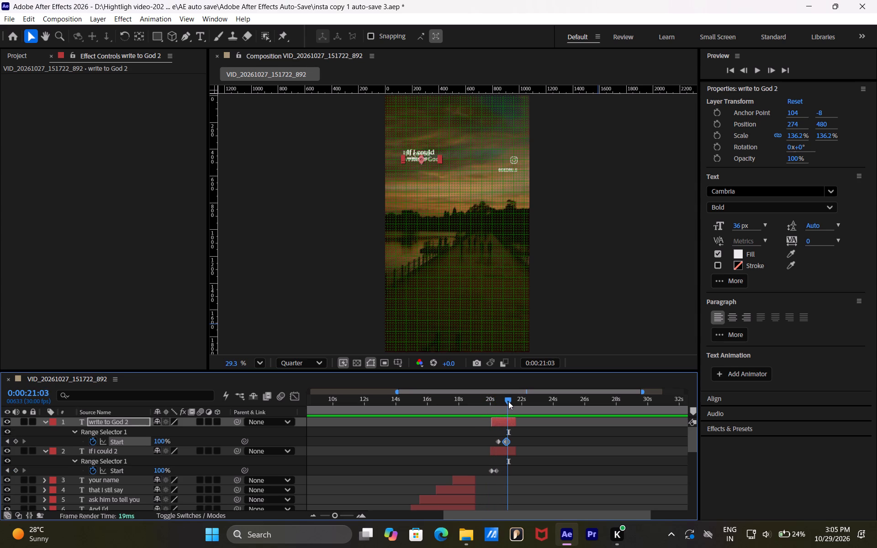
left_click_drag(508, 401, 514, 401)
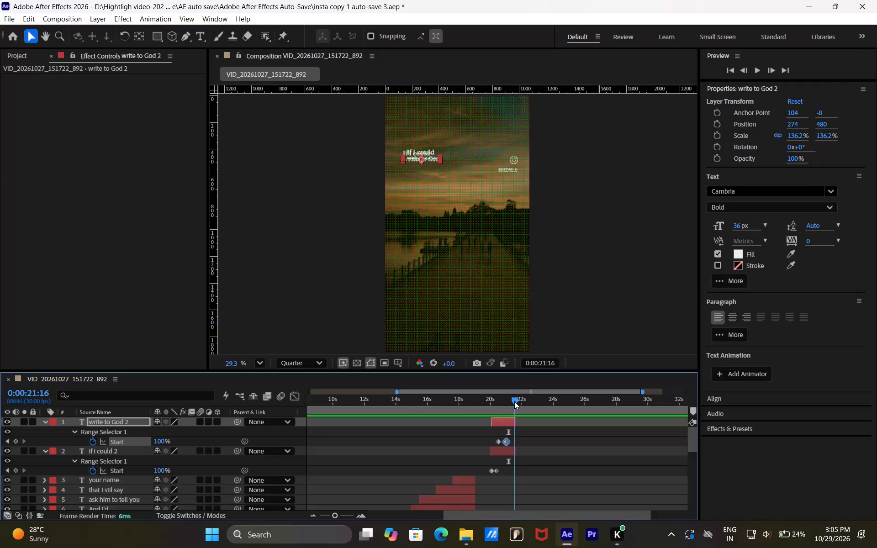
left_click_drag(514, 401, 507, 400)
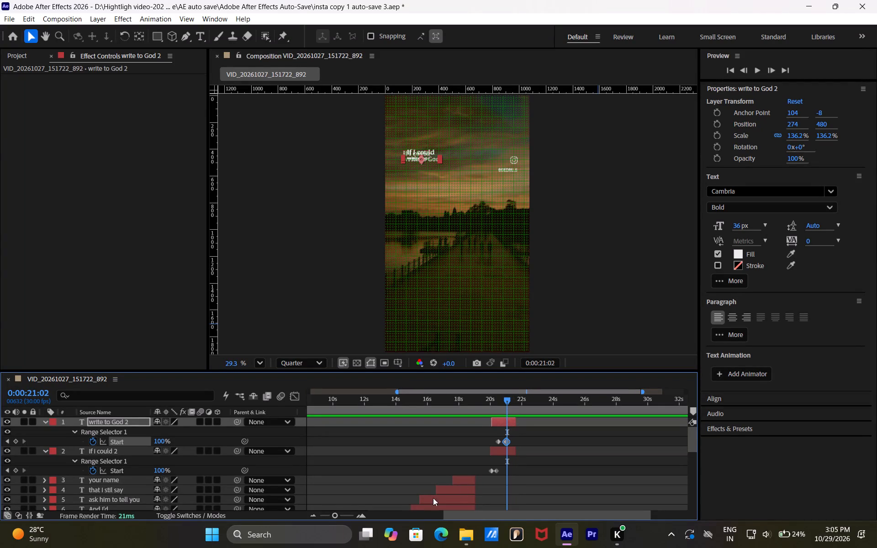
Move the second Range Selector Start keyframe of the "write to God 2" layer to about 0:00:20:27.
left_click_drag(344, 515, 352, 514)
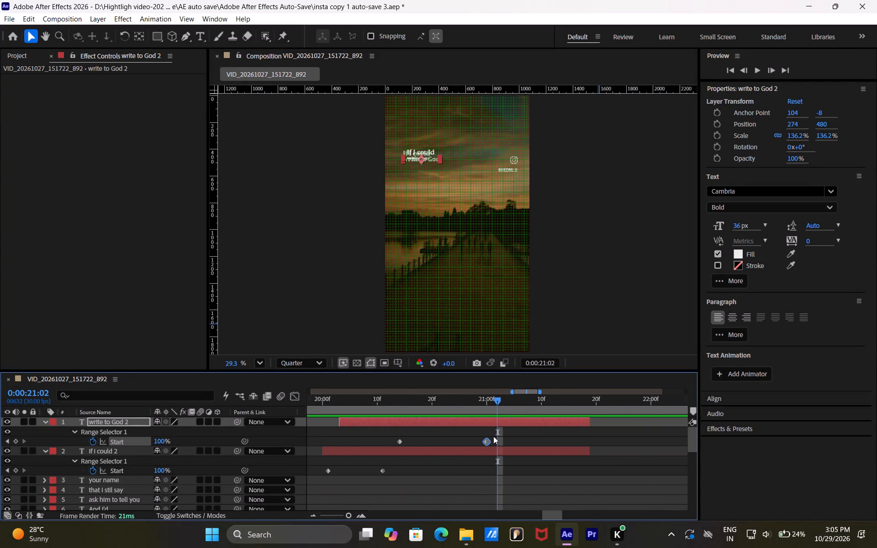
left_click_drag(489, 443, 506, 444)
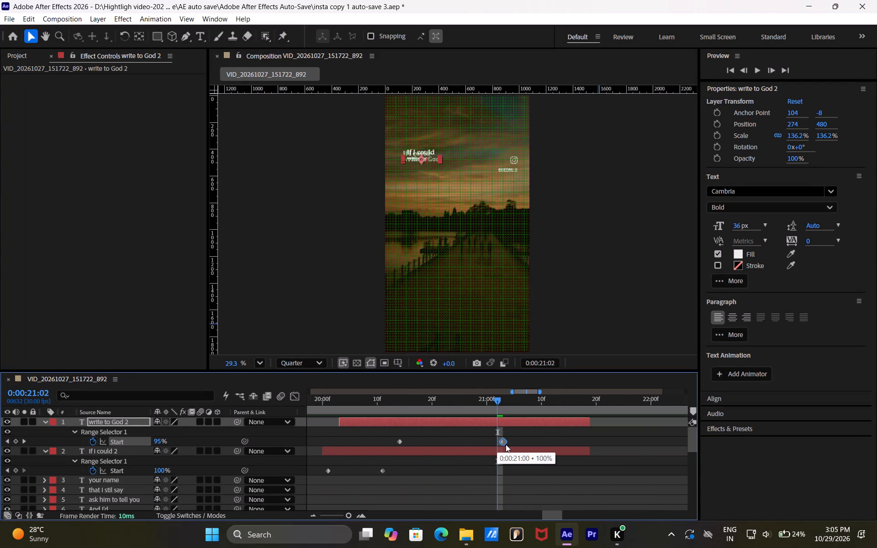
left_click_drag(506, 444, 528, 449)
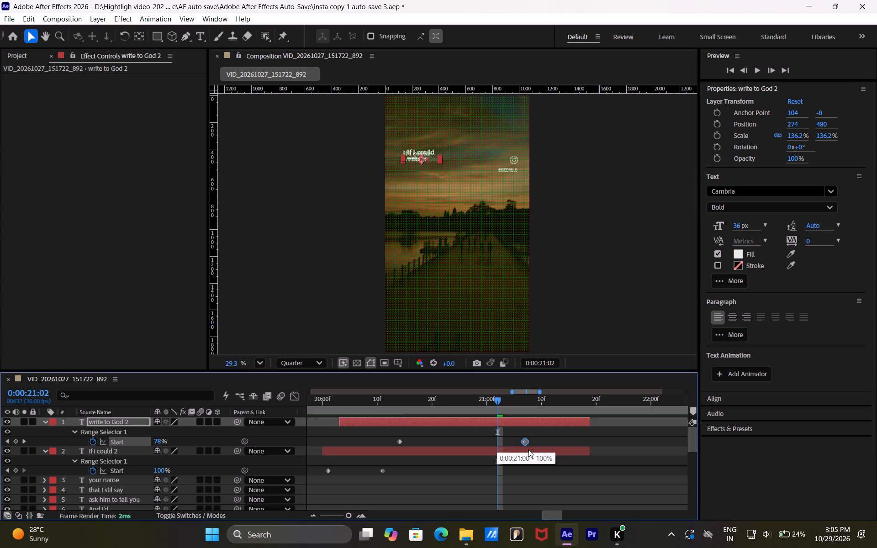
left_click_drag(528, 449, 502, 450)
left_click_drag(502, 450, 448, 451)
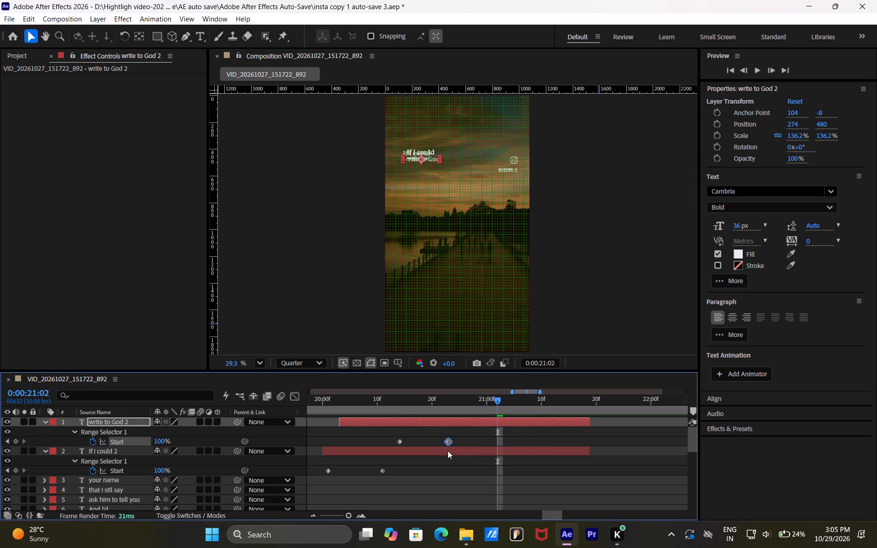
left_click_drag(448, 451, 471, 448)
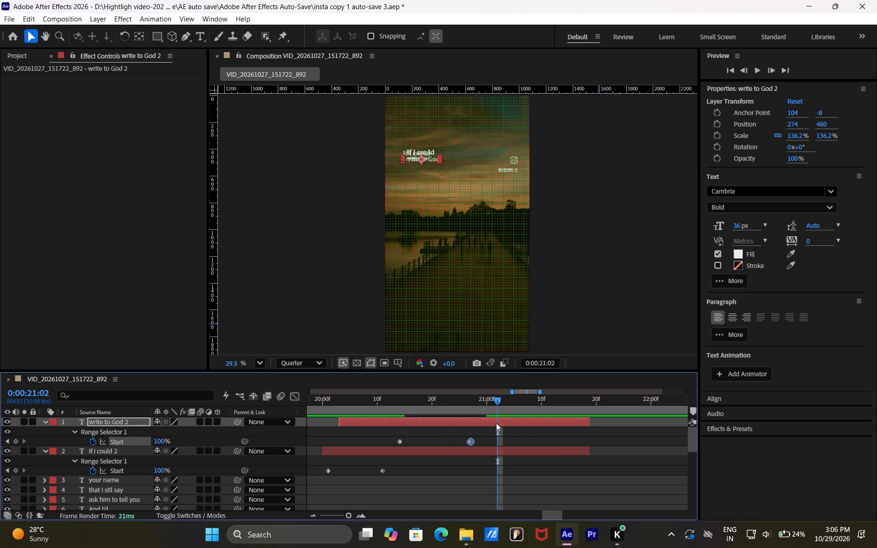
Hide the "write to God 2" layer and scrub from about 0:00:20:14 to 0:00:21:11 to examine the reference's line reveal.
left_click_drag(492, 399, 399, 406)
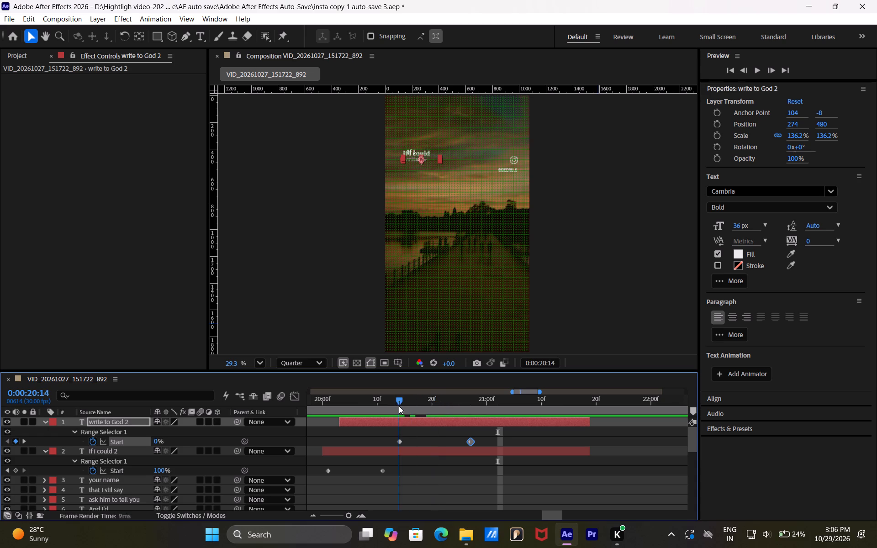
left_click_drag(399, 406, 406, 406)
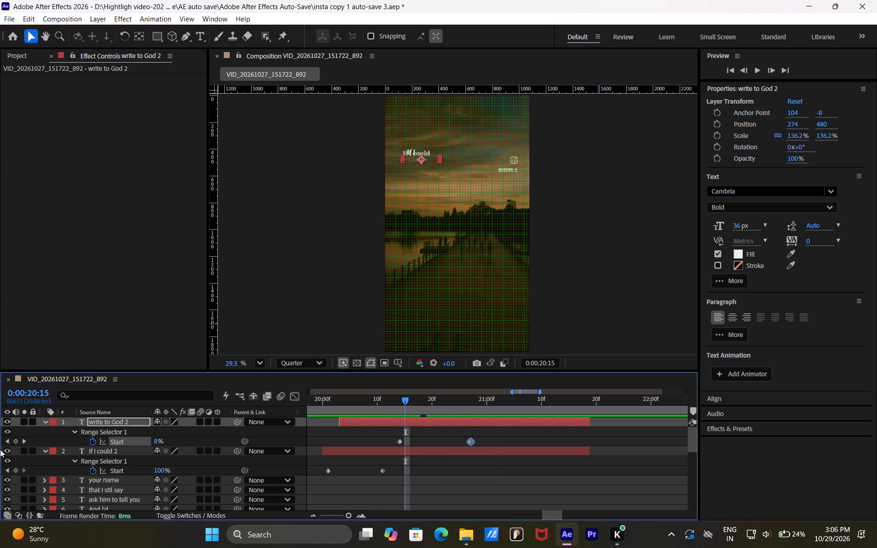
left_click(6, 424)
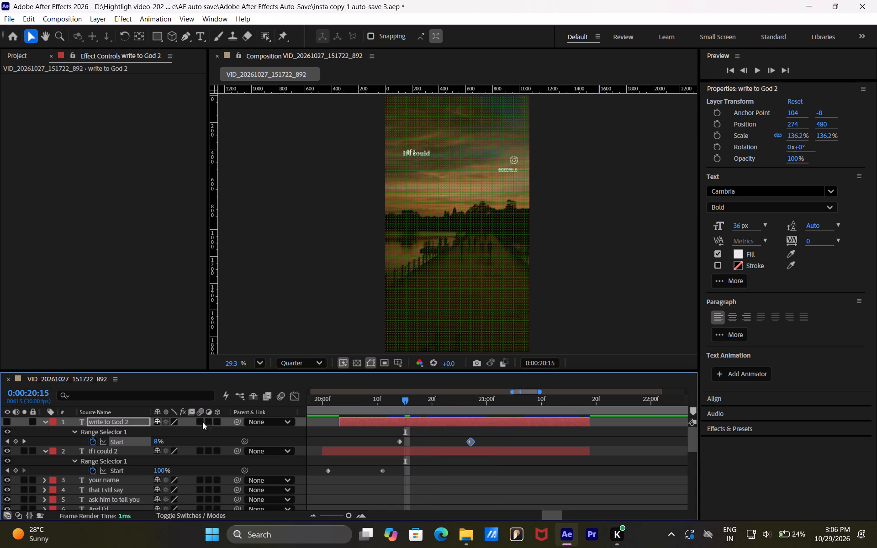
left_click_drag(446, 402, 467, 403)
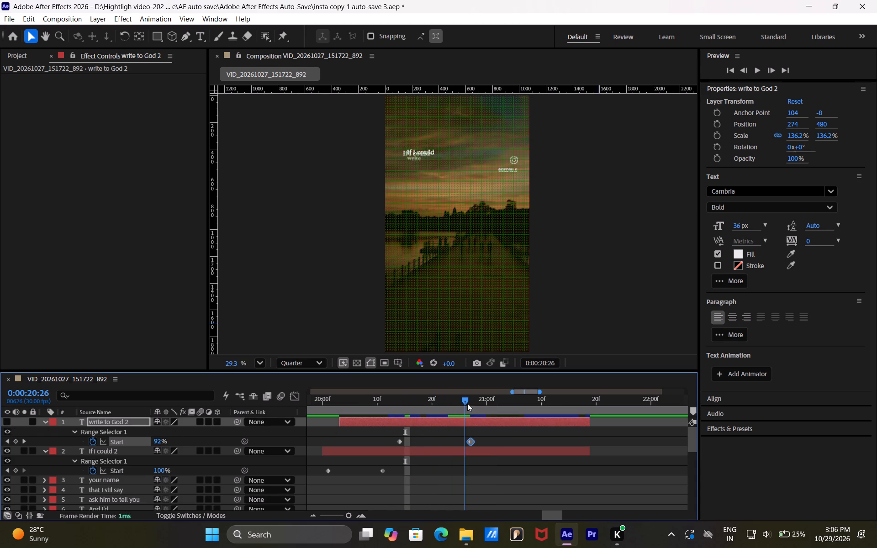
left_click_drag(467, 403, 506, 410)
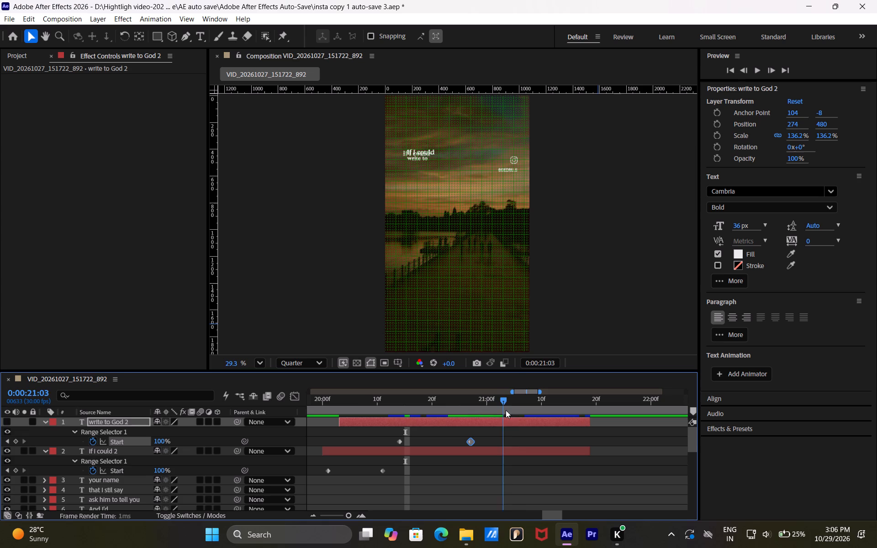
left_click_drag(506, 410, 549, 412)
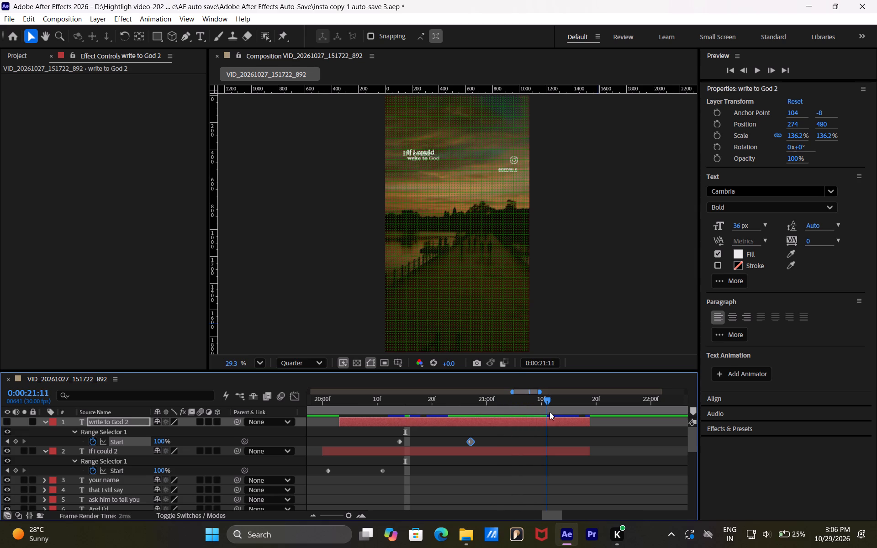
left_click_drag(549, 412, 501, 409)
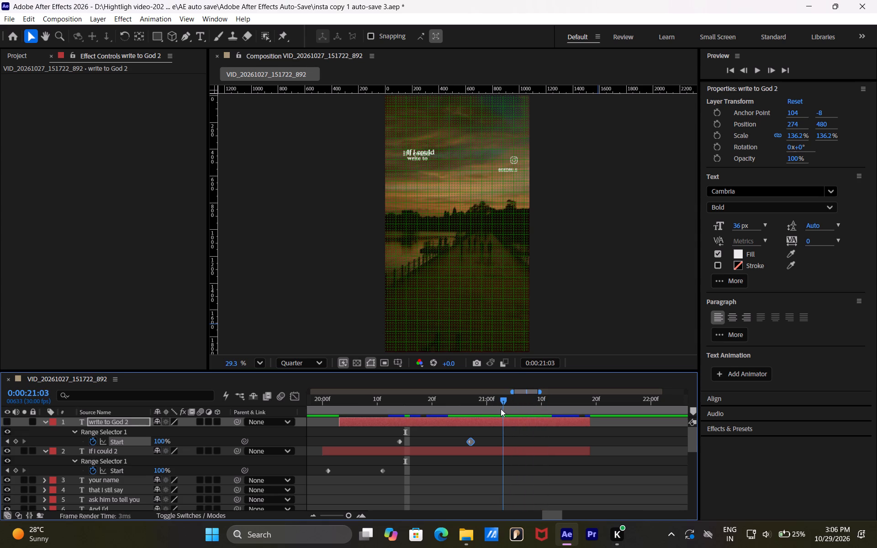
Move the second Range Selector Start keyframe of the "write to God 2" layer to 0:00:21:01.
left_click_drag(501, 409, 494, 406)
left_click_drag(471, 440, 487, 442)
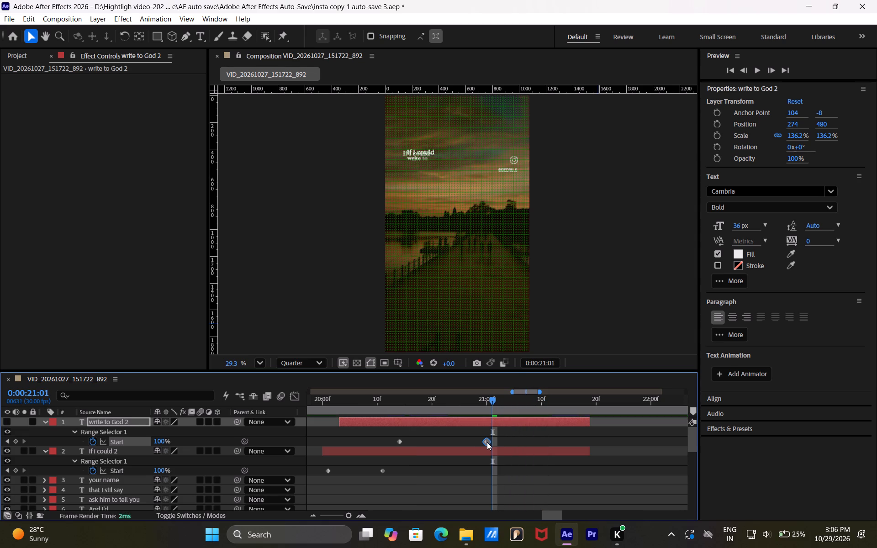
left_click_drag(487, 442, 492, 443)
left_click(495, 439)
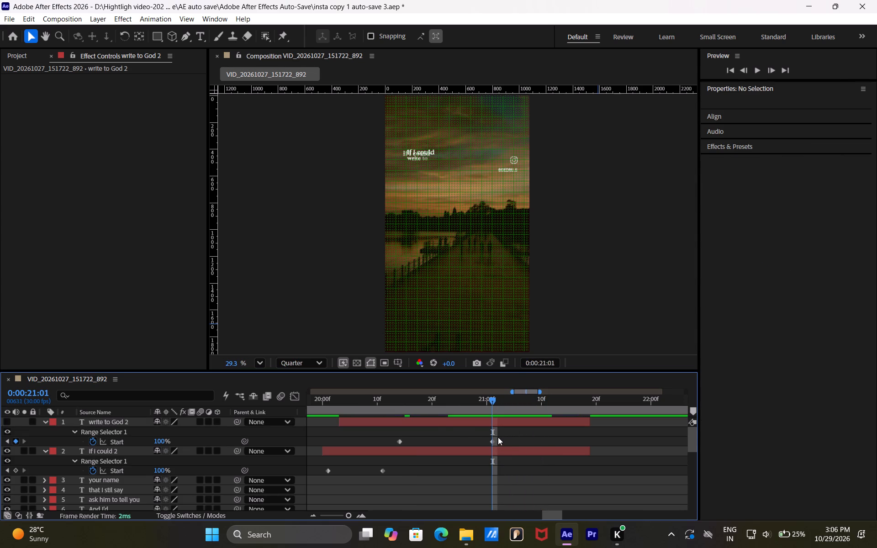
Show the "write to God 2" layer again and scrub from about 0:00:20:12 to 0:00:21:05 to compare its reveal with the reference.
left_click_drag(403, 403, 390, 402)
left_click(8, 421)
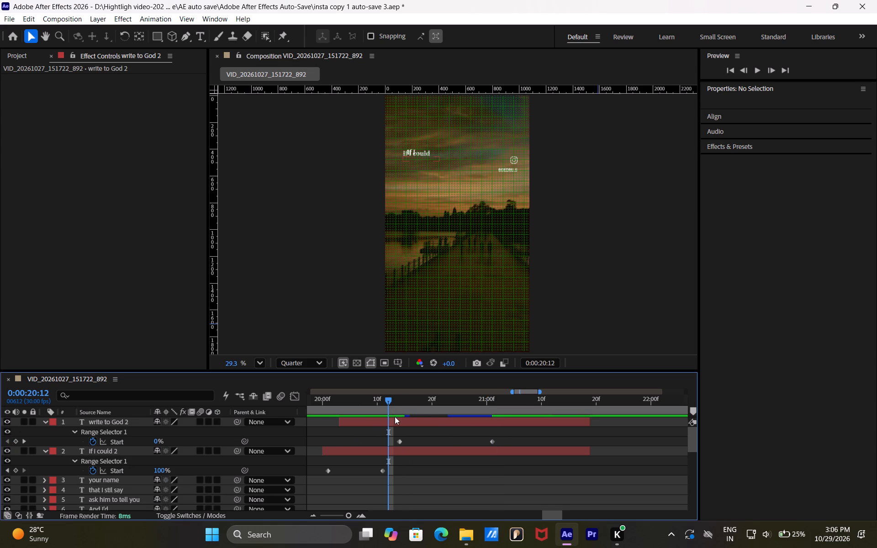
left_click_drag(424, 405, 459, 405)
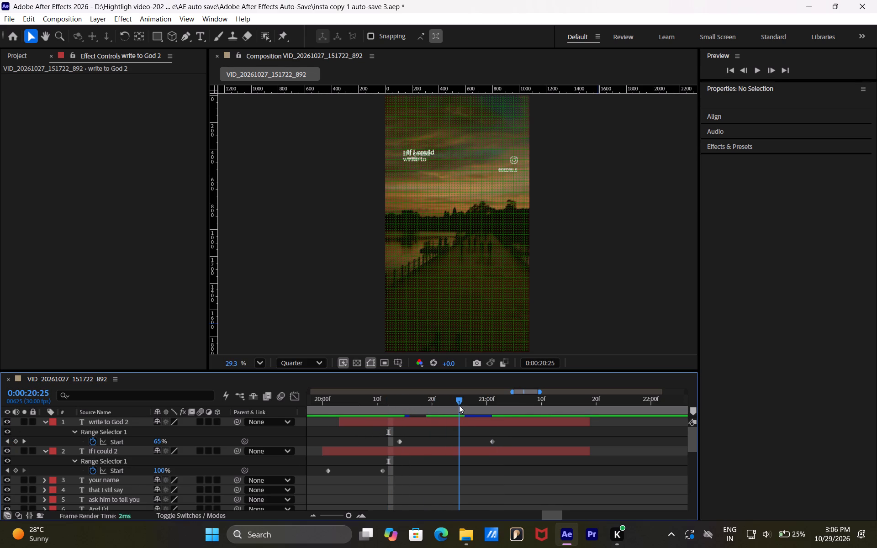
left_click_drag(459, 405, 483, 406)
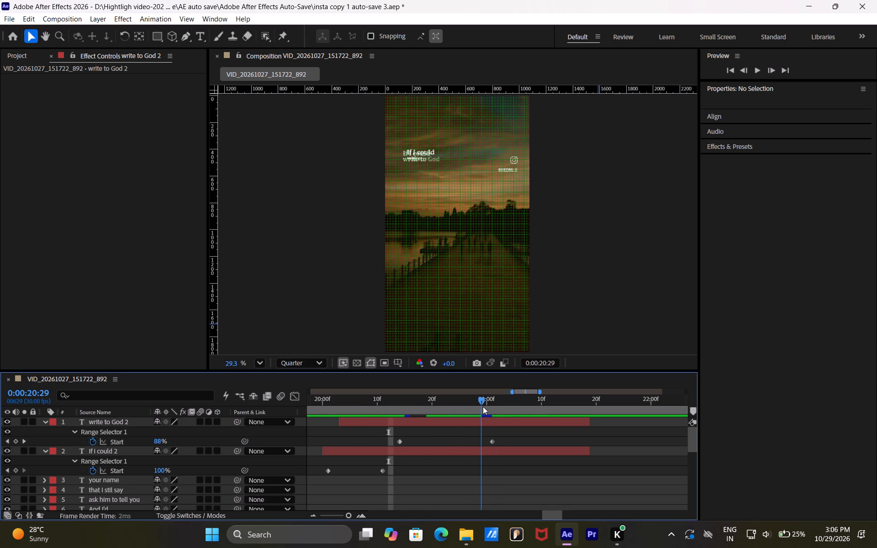
left_click_drag(483, 406, 509, 405)
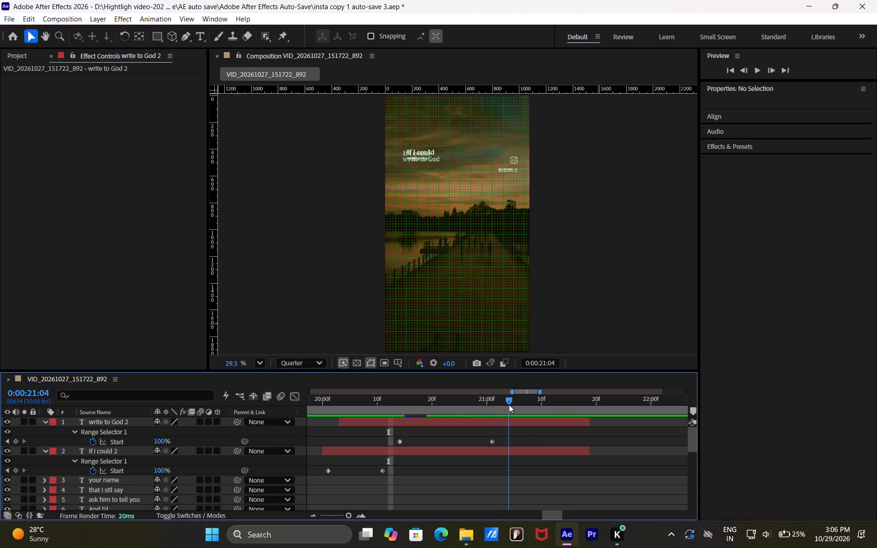
left_click_drag(509, 405, 491, 410)
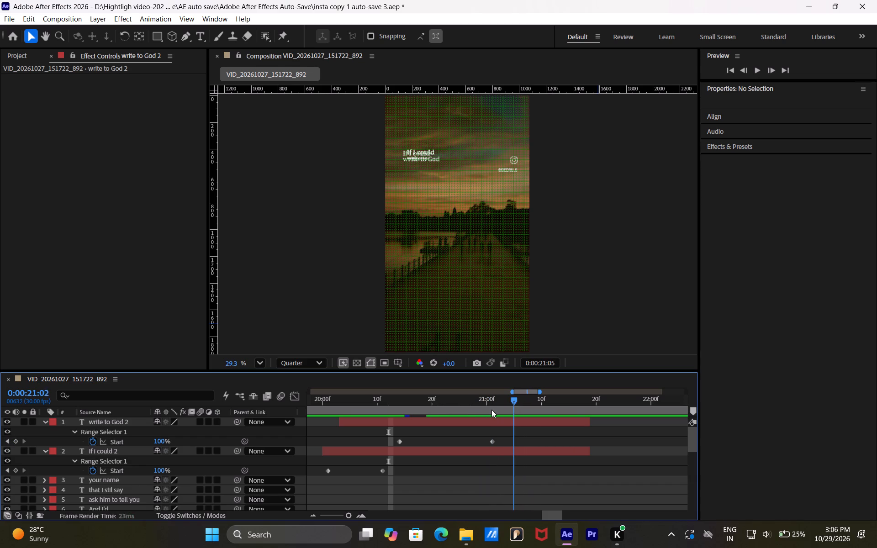
left_click_drag(491, 410, 490, 409)
Move the second Start keyframe of "write to God 2" to about 0:00:20:27 and check the reveal between about 0:00:20:18 and 0:00:21:10.
left_click_drag(493, 438, 472, 439)
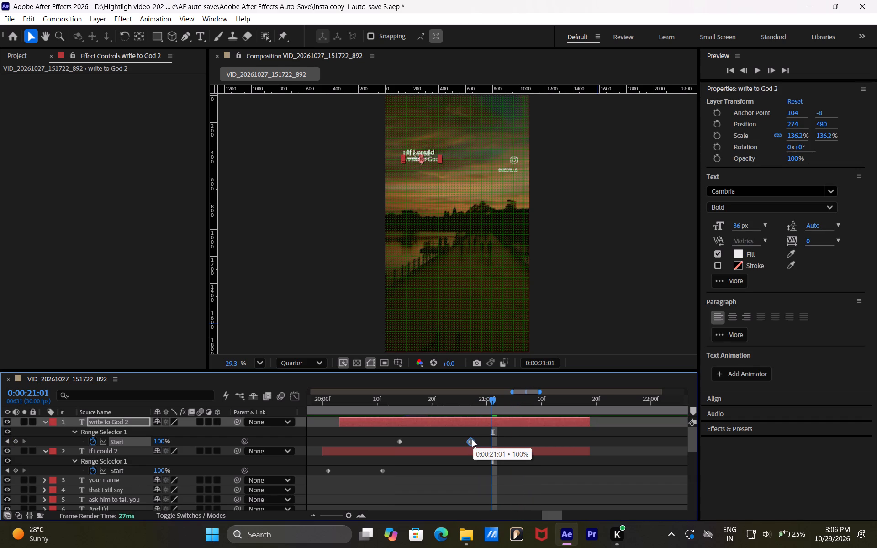
left_click_drag(472, 439, 471, 439)
left_click_drag(458, 401, 426, 399)
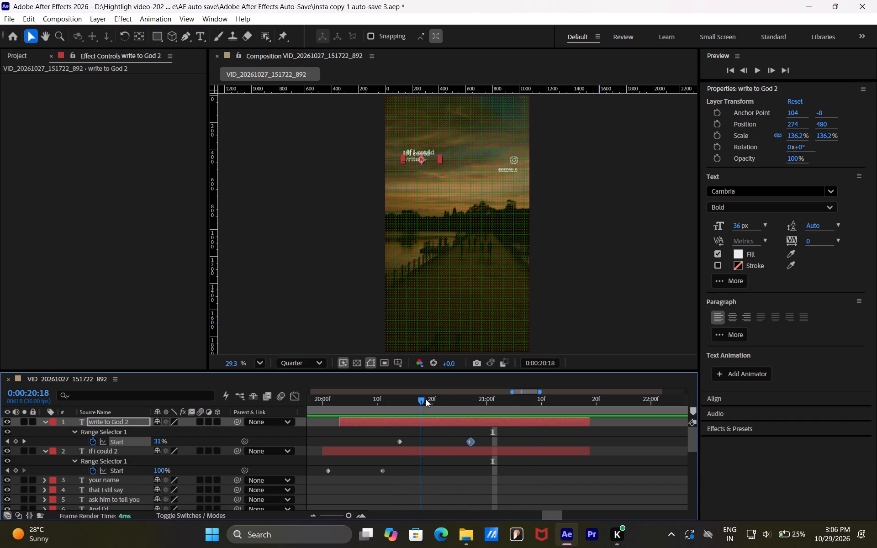
left_click_drag(426, 399, 464, 405)
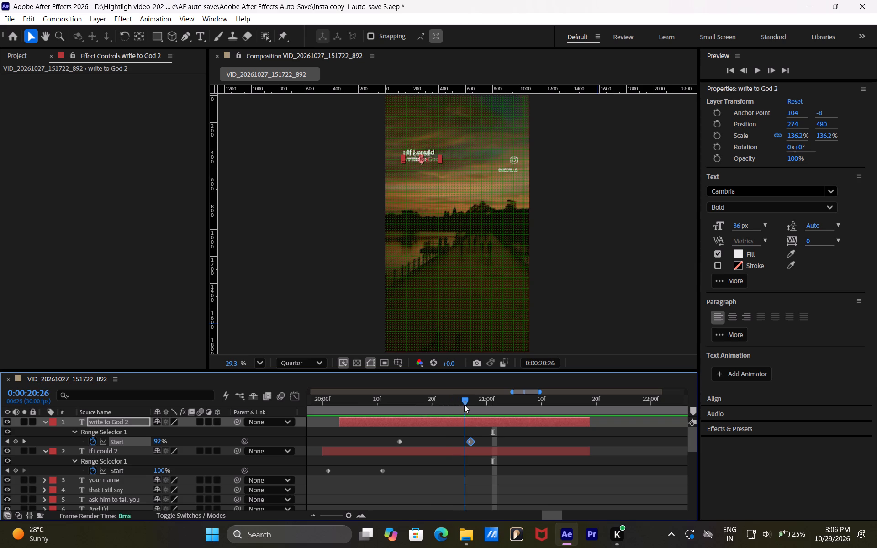
left_click_drag(464, 405, 499, 411)
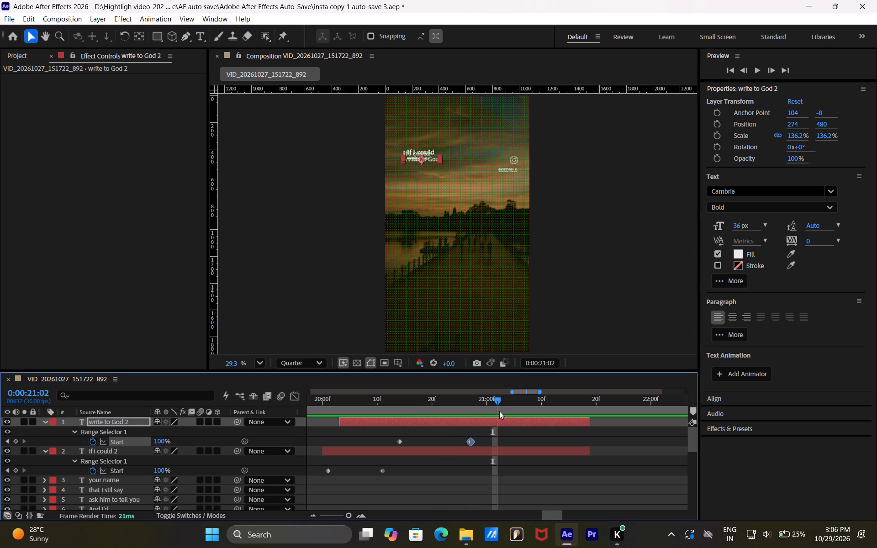
left_click_drag(499, 411, 543, 413)
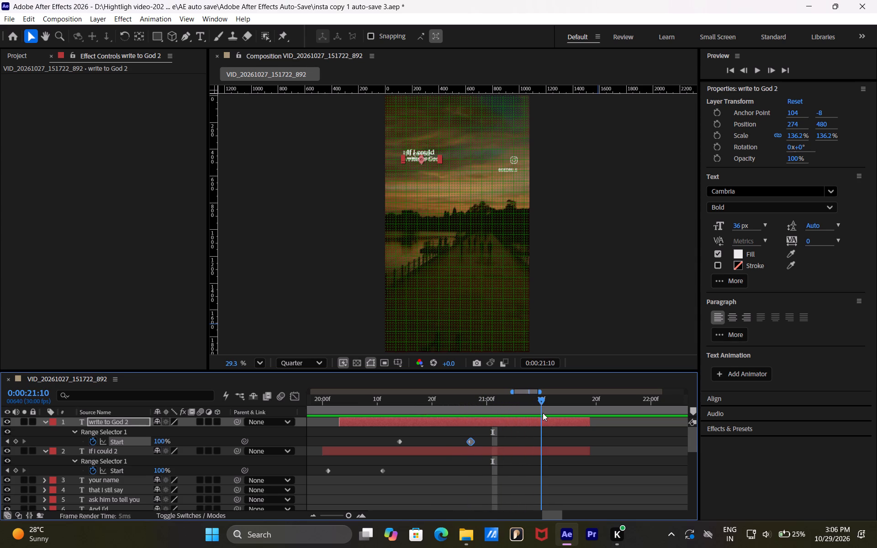
left_click_drag(543, 413, 503, 412)
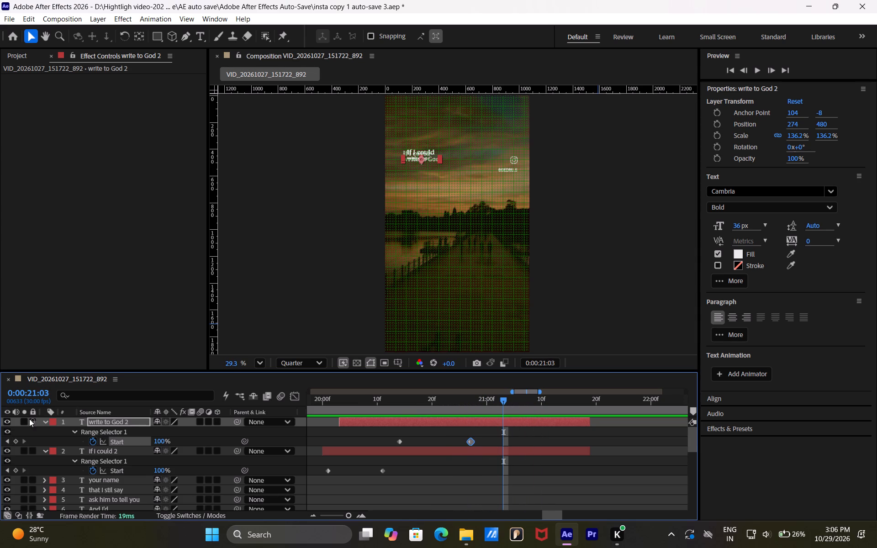
Hide the "write to God 2" layer to check the reference, and move its second Range Selector Start keyframe to 0:00:21:07.
left_click(6, 420)
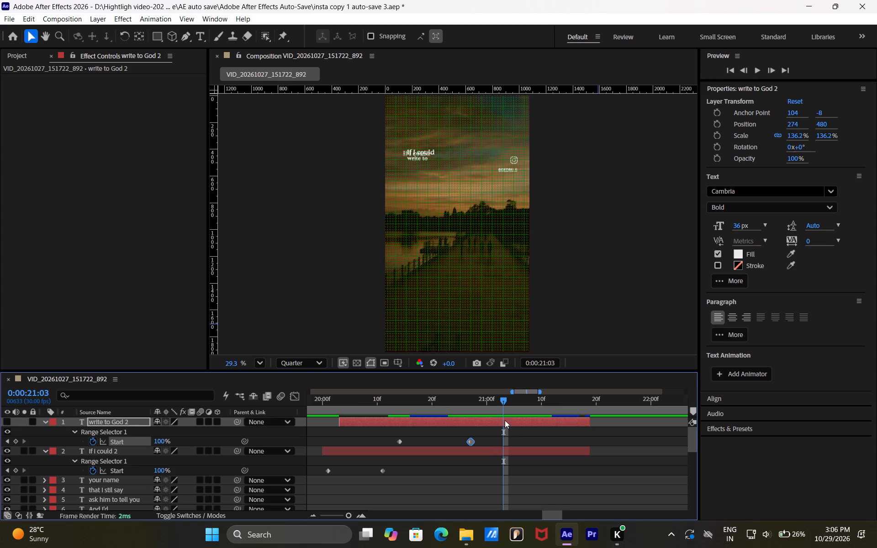
left_click_drag(505, 400, 539, 403)
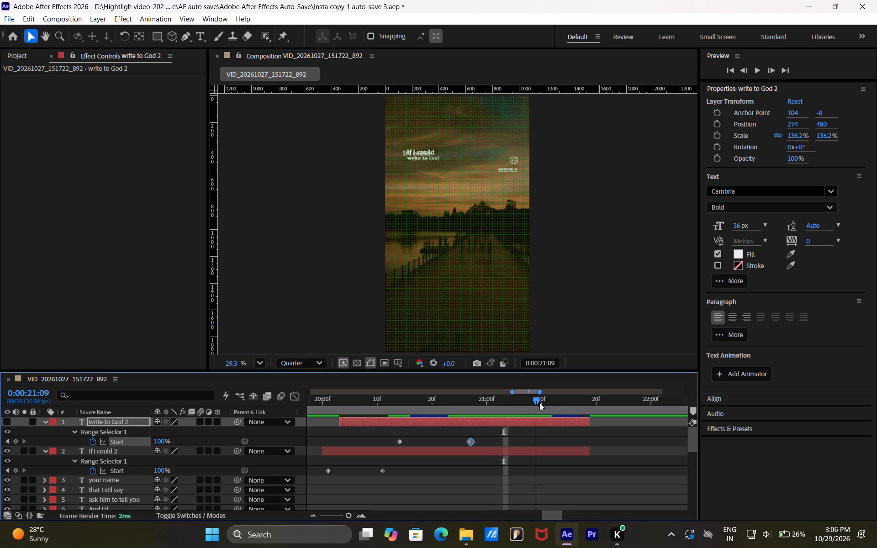
left_click_drag(539, 403, 525, 404)
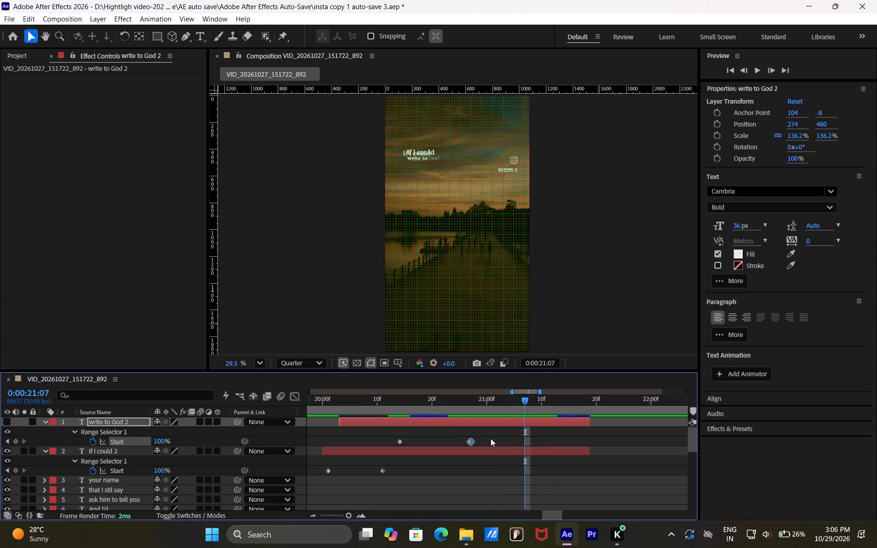
left_click_drag(474, 442, 524, 440)
left_click_drag(470, 443, 477, 443)
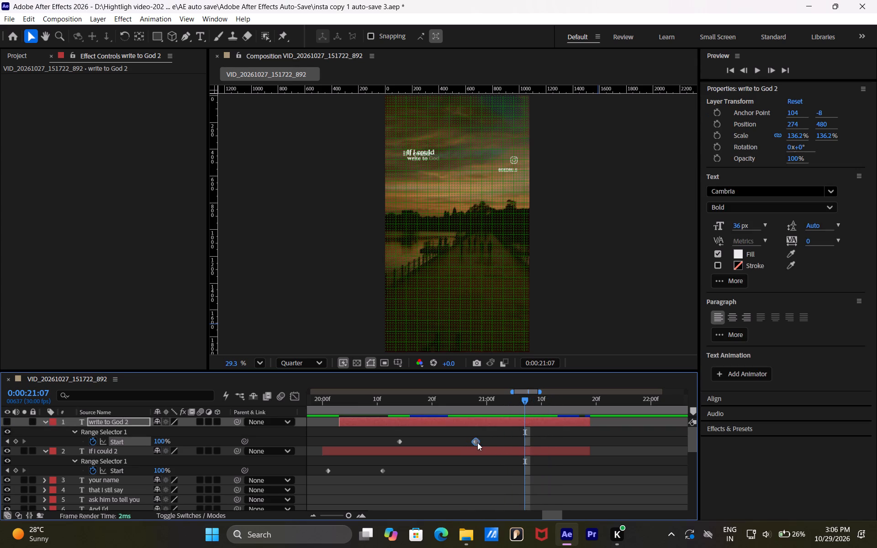
left_click_drag(477, 443, 522, 442)
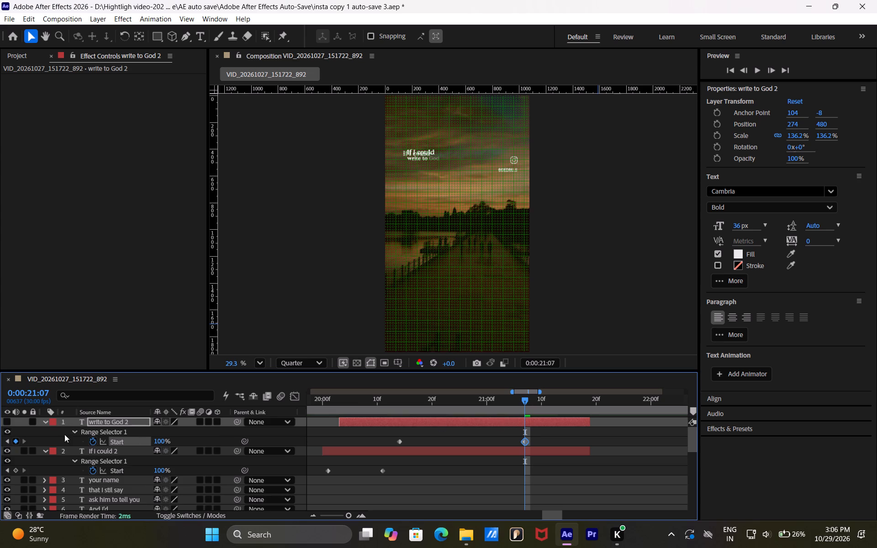
Show the "write to God 2" layer again and scrub from about 0:00:20:19 to 0:00:21:11 to compare its reveal with the reference.
left_click(6, 419)
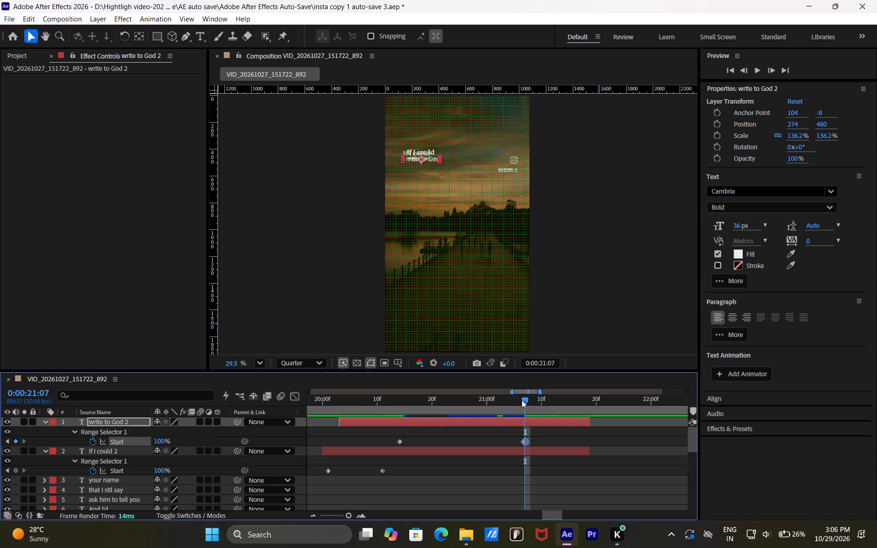
left_click_drag(513, 399, 419, 399)
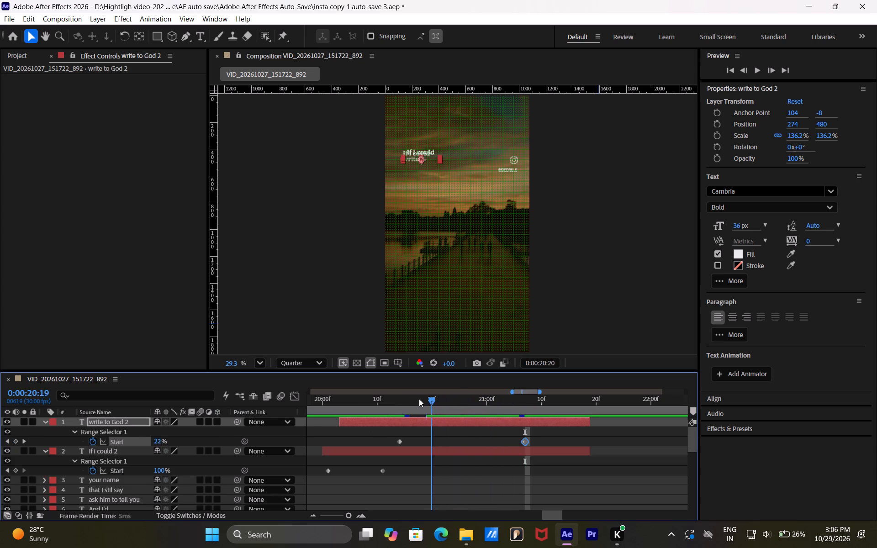
left_click_drag(419, 399, 465, 411)
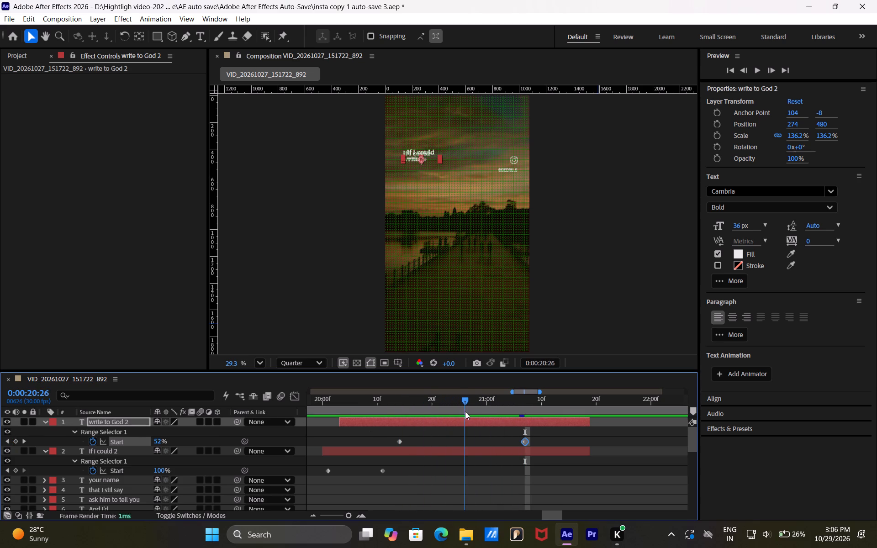
left_click_drag(465, 411, 528, 419)
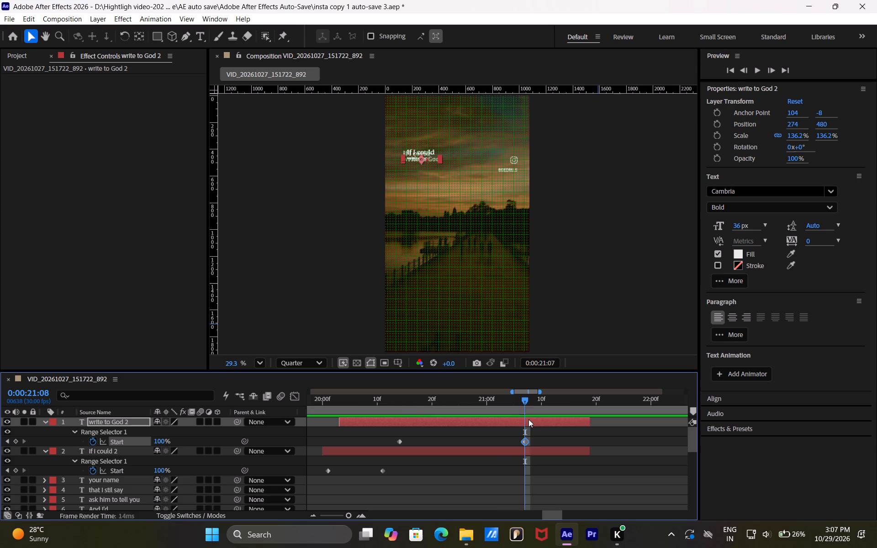
left_click_drag(528, 419, 545, 424)
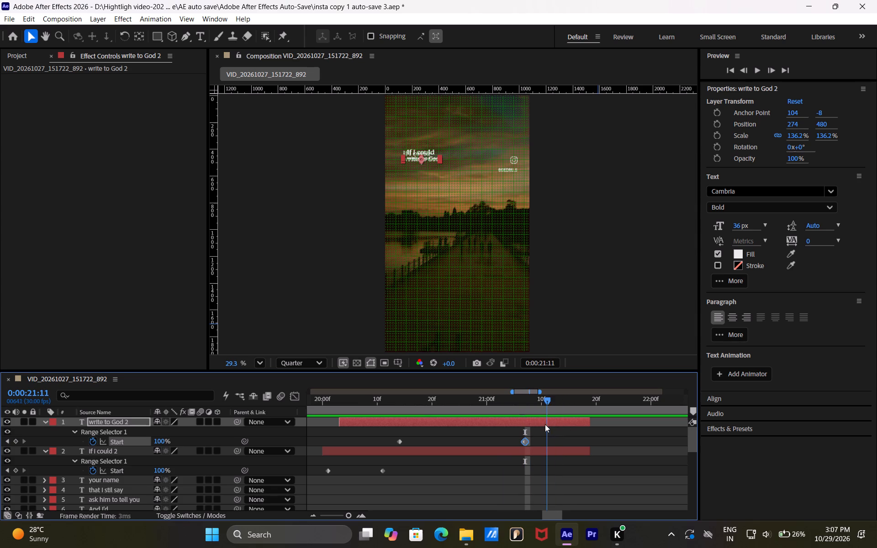
left_click_drag(545, 424, 543, 424)
Move the first Range Selector Start keyframe of the "write to God 2" layer to about 0:00:20:17.
left_click(466, 444)
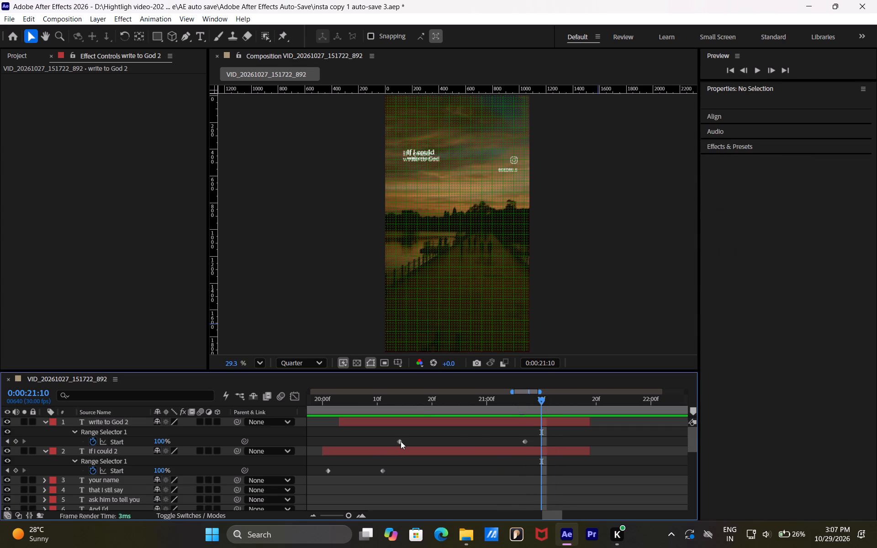
left_click_drag(401, 441, 417, 442)
Move the second Range Selector Start keyframe of the "If I could 2" layer to about 0:00:20:14.
left_click_drag(380, 471, 387, 471)
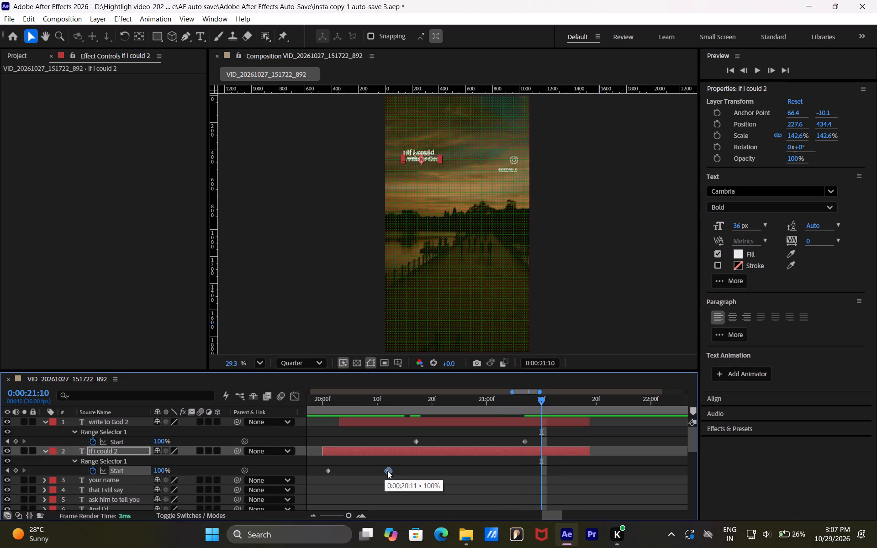
left_click_drag(387, 471, 397, 471)
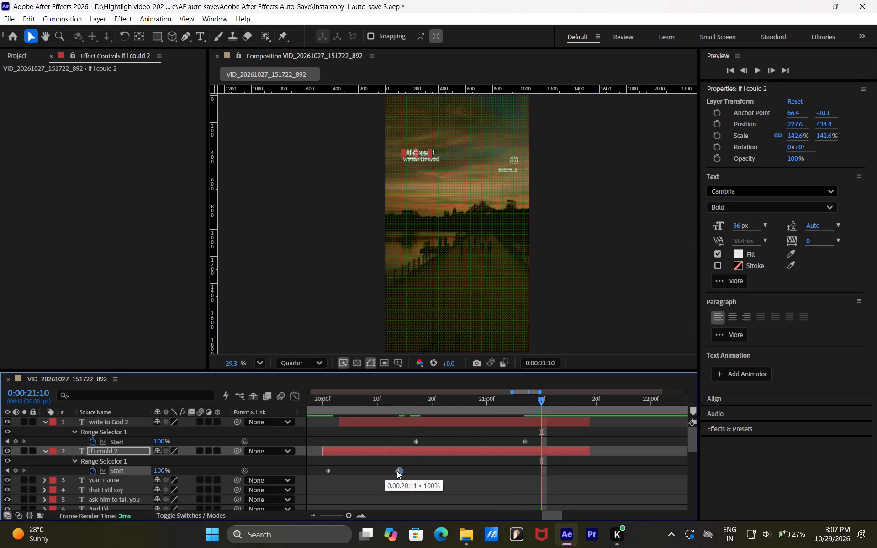
left_click_drag(397, 471, 397, 471)
left_click(419, 471)
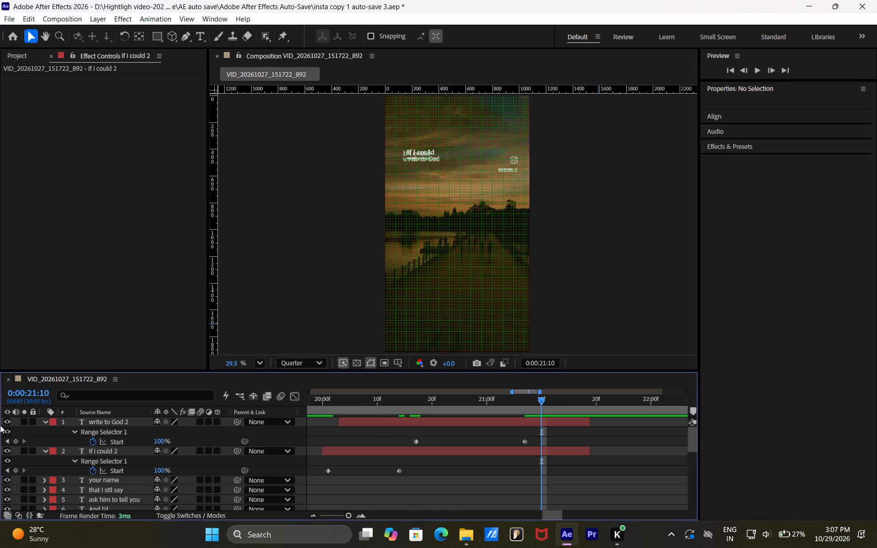
Show the background image layer and preview the lyric animation from about 0:00:14:26, and again from about 0:00:17:04.
scroll(42, 455, "down", 9)
left_click(9, 495)
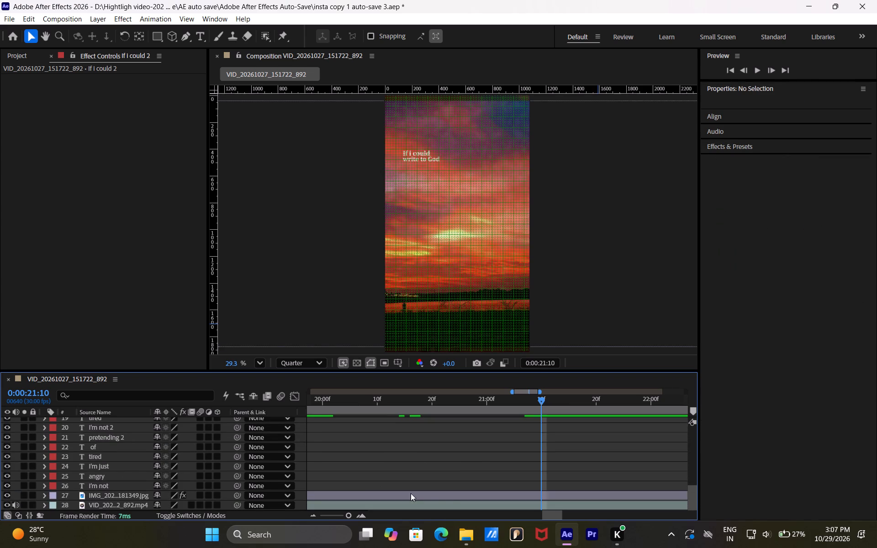
left_click(480, 464)
left_click_drag(338, 512, 330, 513)
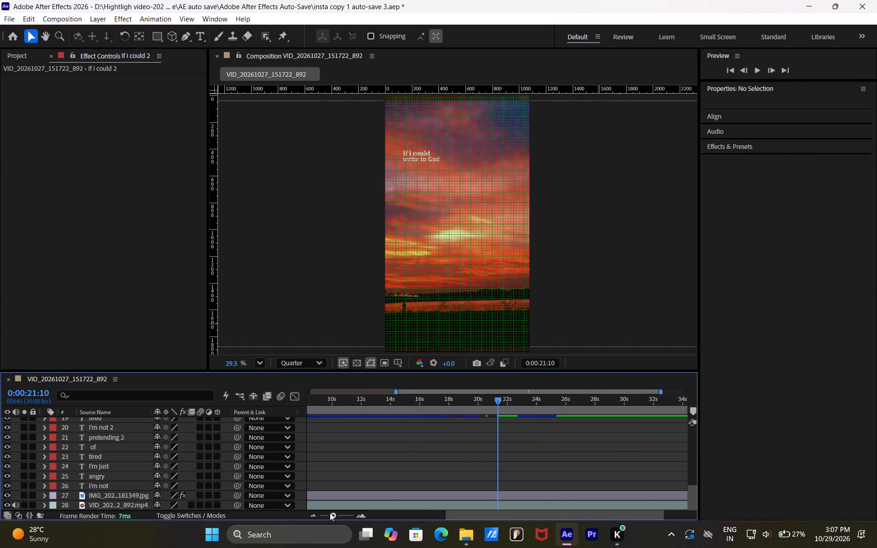
left_click_drag(330, 513, 328, 513)
scroll(457, 455, "up", 14)
left_click(446, 400)
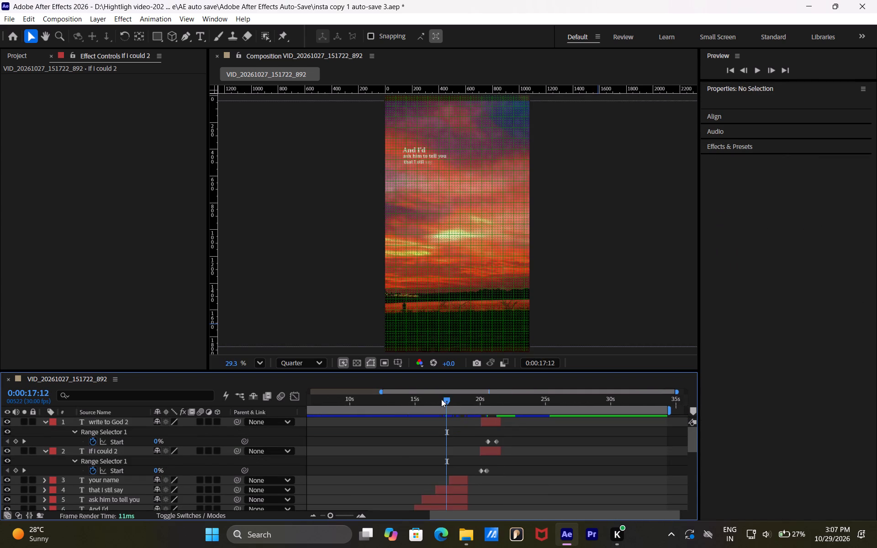
left_click(399, 400)
left_click(413, 402)
key("space")
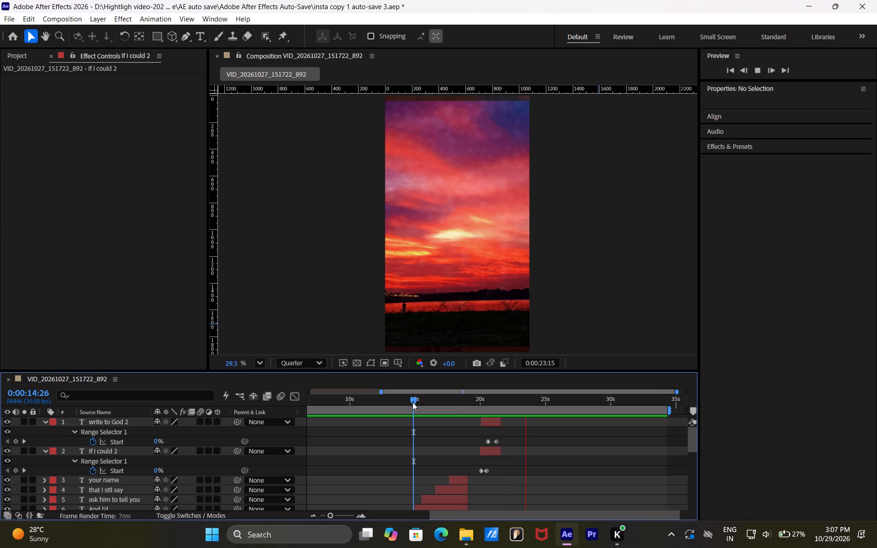
key("space")
left_click(442, 393)
key("space")
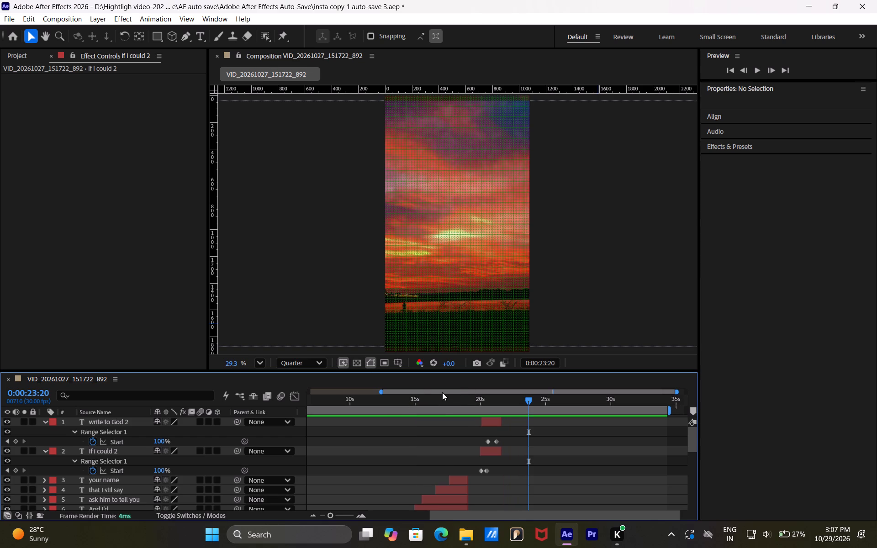
left_click(442, 405)
key("space")
key("space")
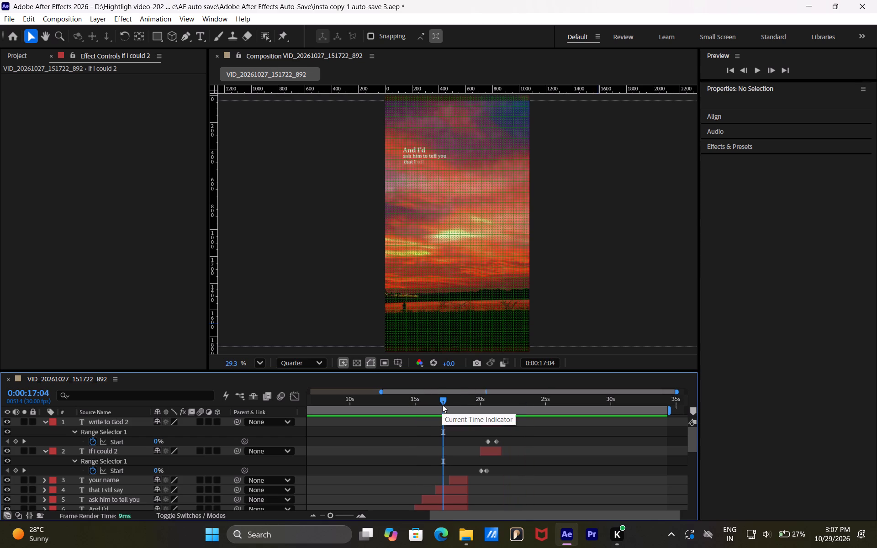
key("space")
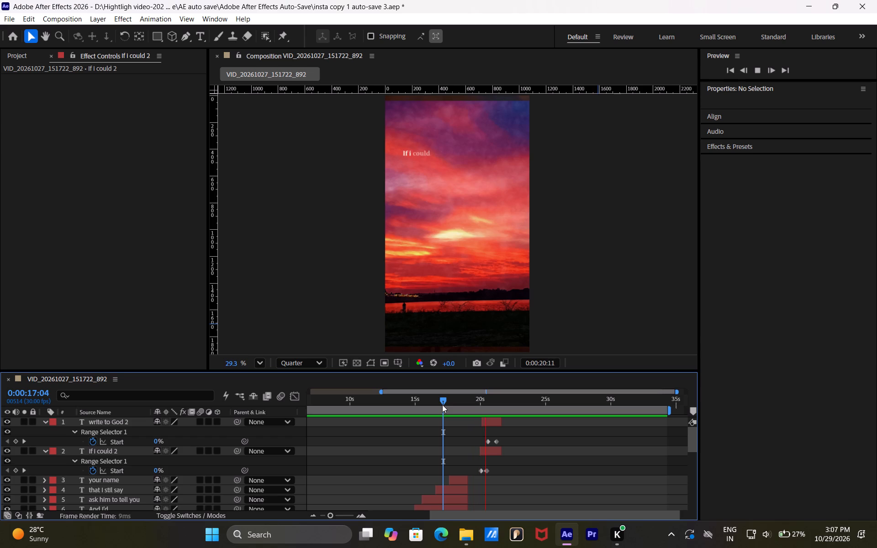
key("space")
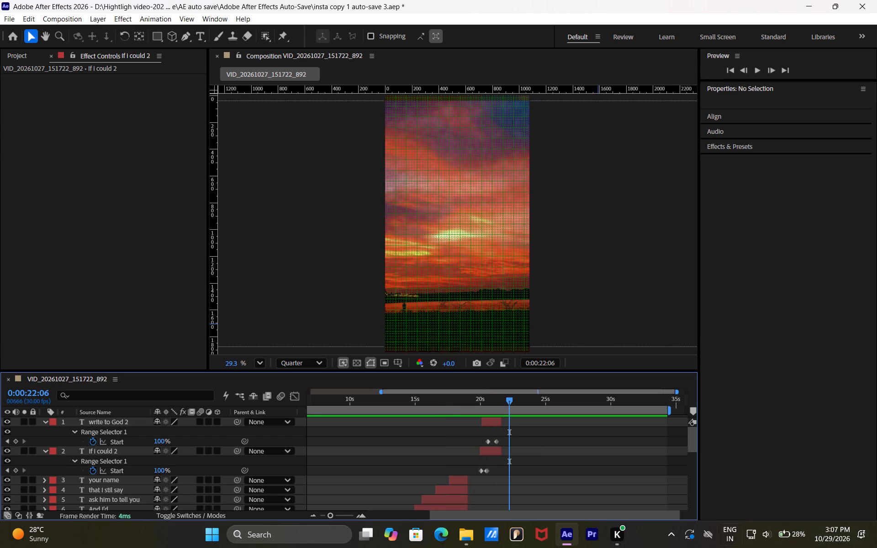
Collapse the expanded properties of the "write to God 2" and "If I could 2" layers.
scroll(620, 422, "down", 1)
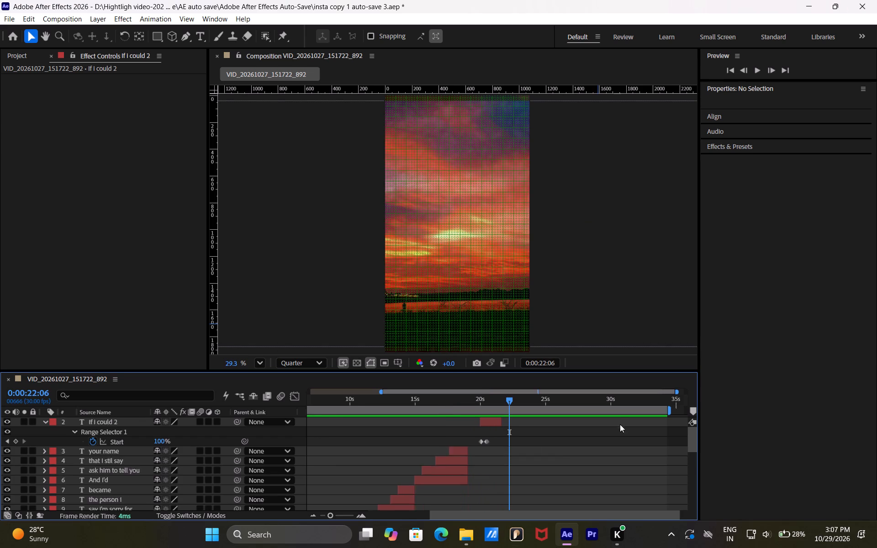
scroll(620, 424, "down", 1)
scroll(570, 447, "up", 3)
left_click(43, 421)
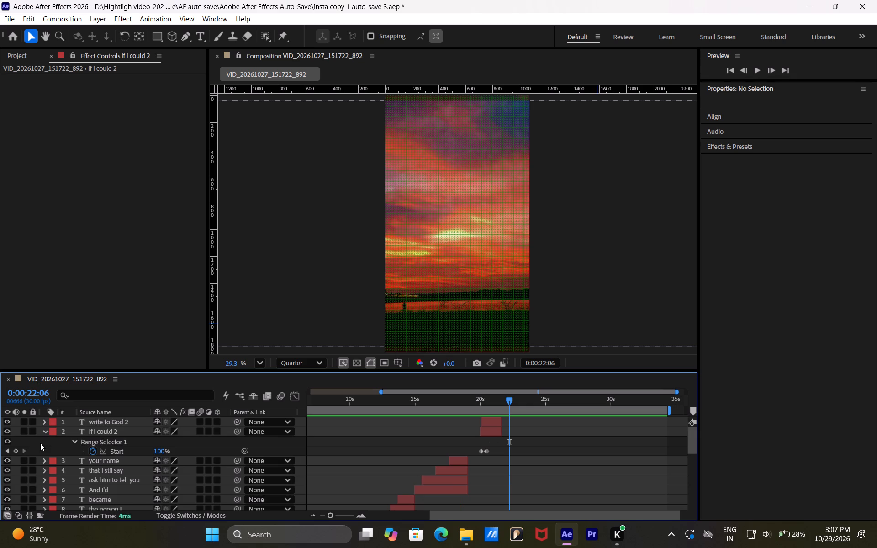
left_click(42, 440)
left_click(44, 435)
scroll(494, 430, "up", 2)
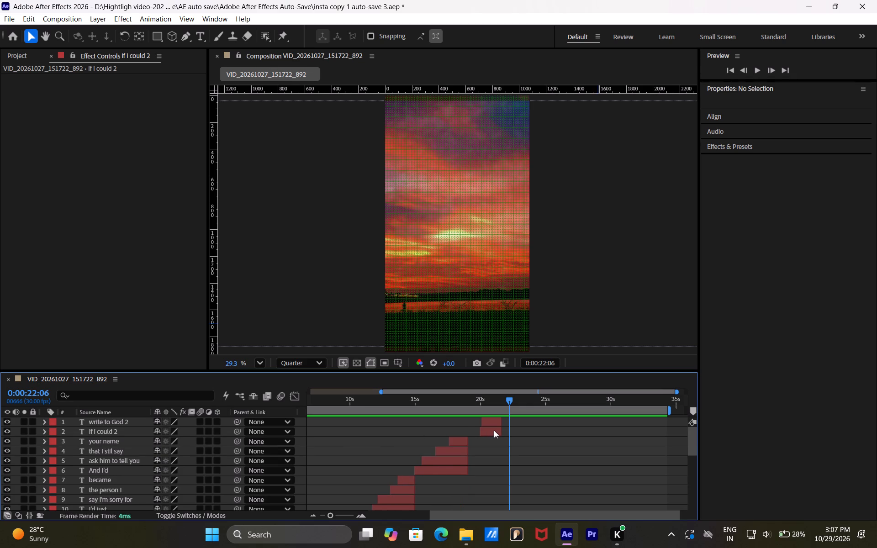
Hide the background image layer and set the current time to 0:00:21:19, where the reference's next lyric line starts.
left_click_drag(506, 399, 499, 397)
scroll(209, 497, "down", 14)
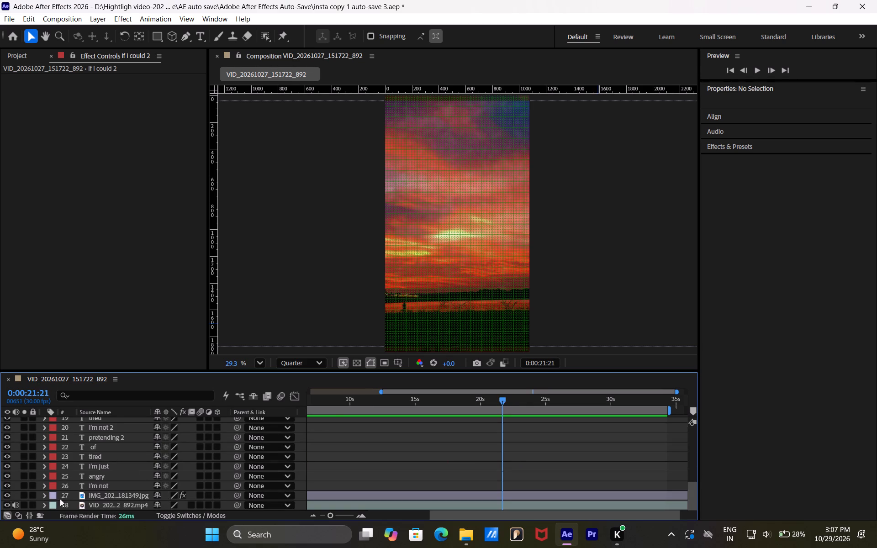
left_click(7, 494)
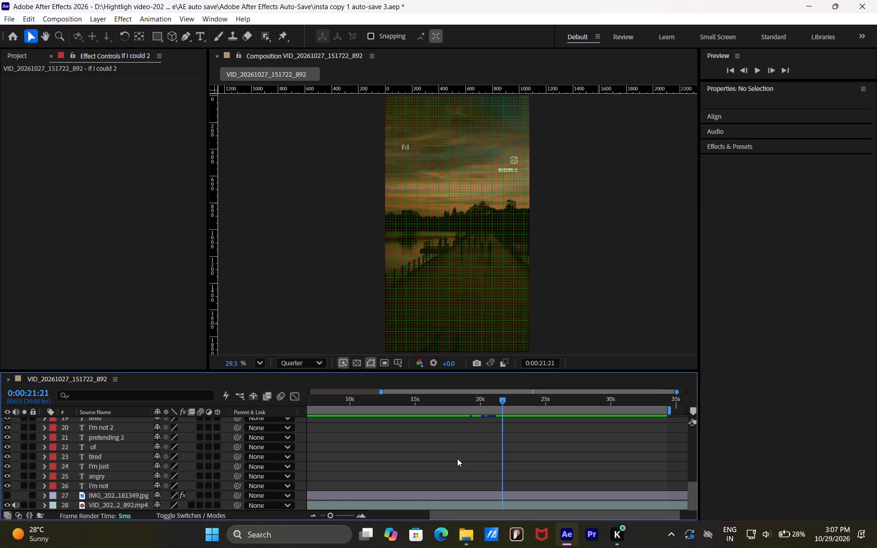
scroll(489, 443, "up", 12)
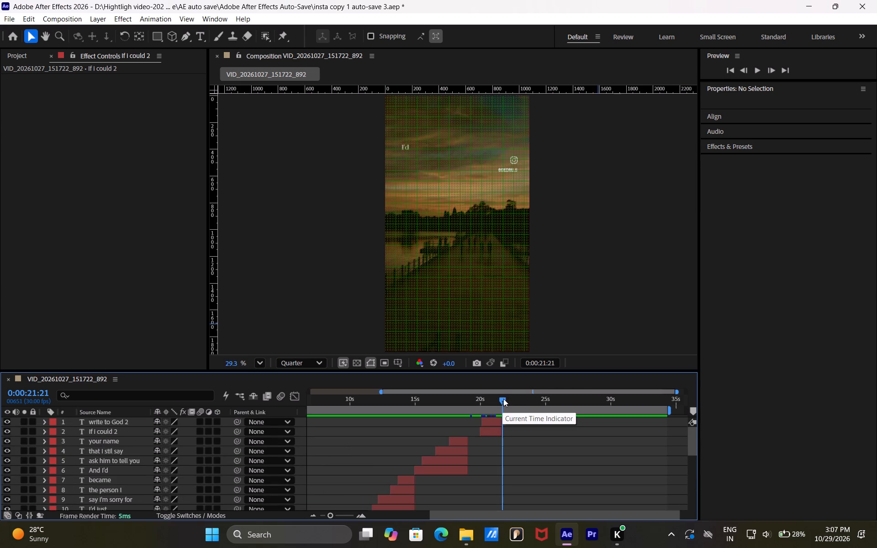
scroll(503, 399, "up", 3)
left_click_drag(345, 513, 350, 513)
left_click_drag(496, 397, 491, 397)
left_click(491, 397)
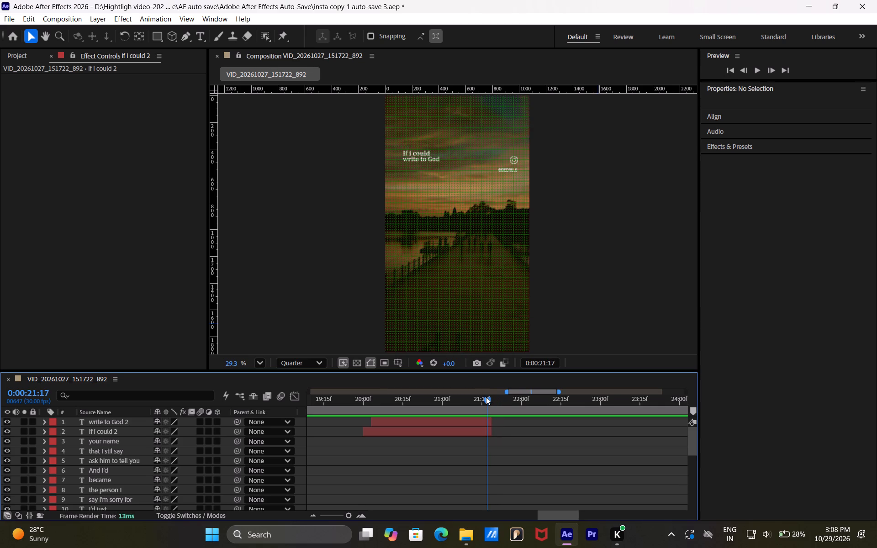
left_click(516, 458)
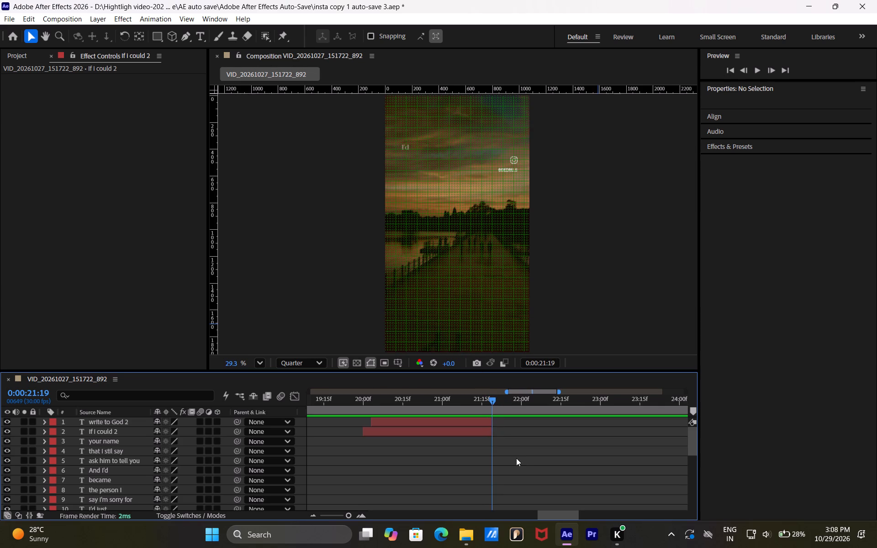
scroll(515, 455, "up", 3)
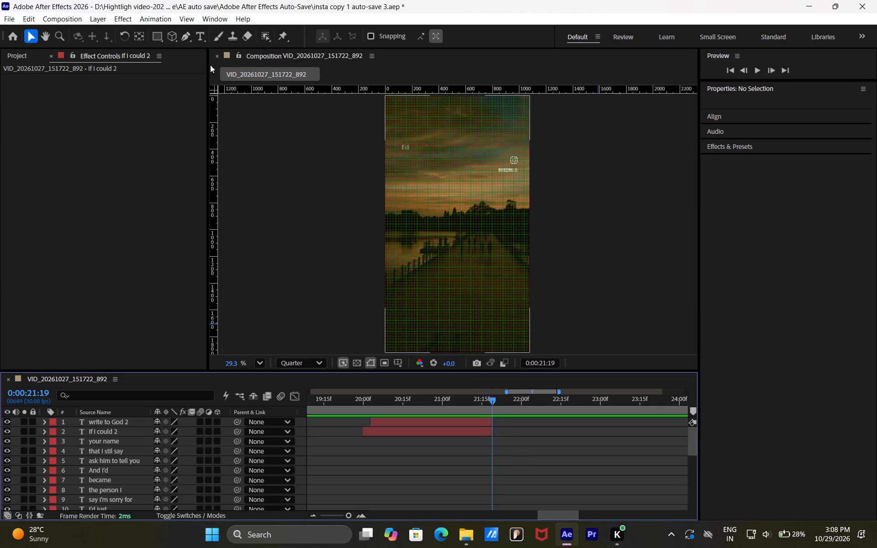
Add a new text layer reading "I'd" over the matching reference word at 0:00:21:19.
left_click(201, 35)
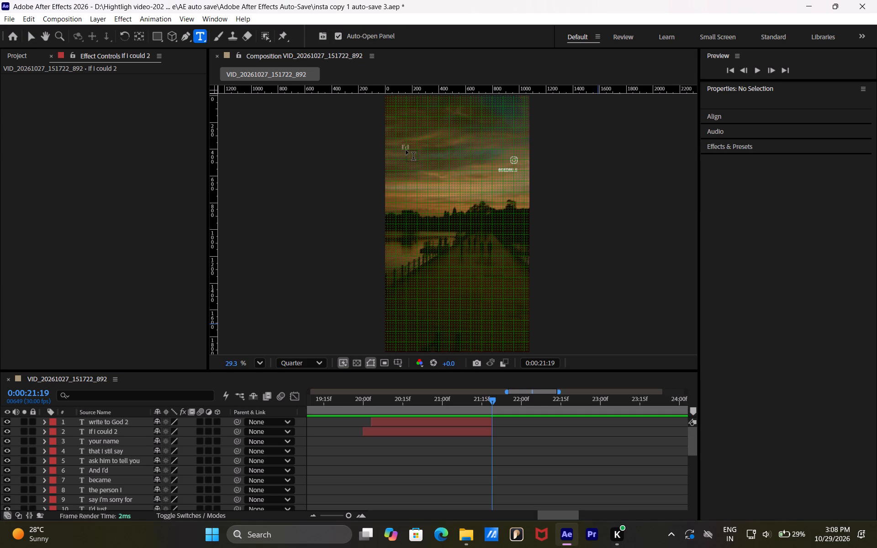
left_click(406, 150)
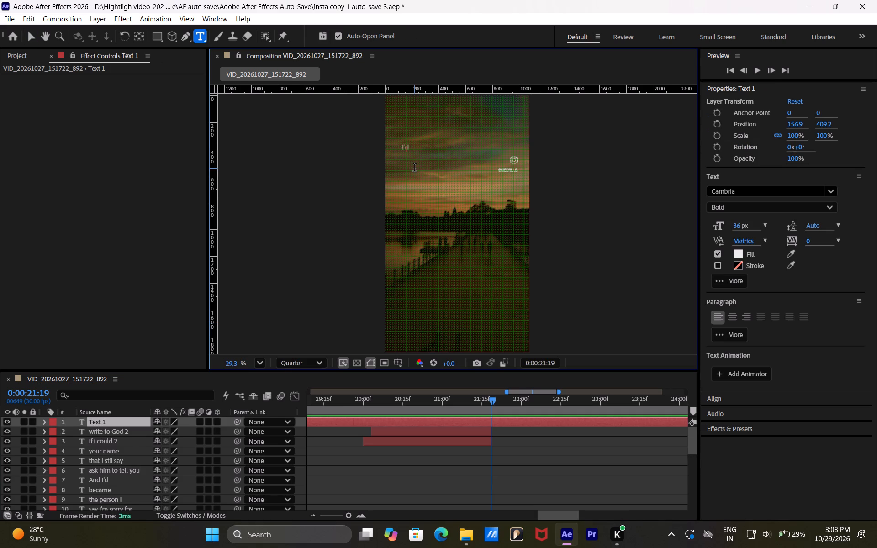
type("I'd")
key("space")
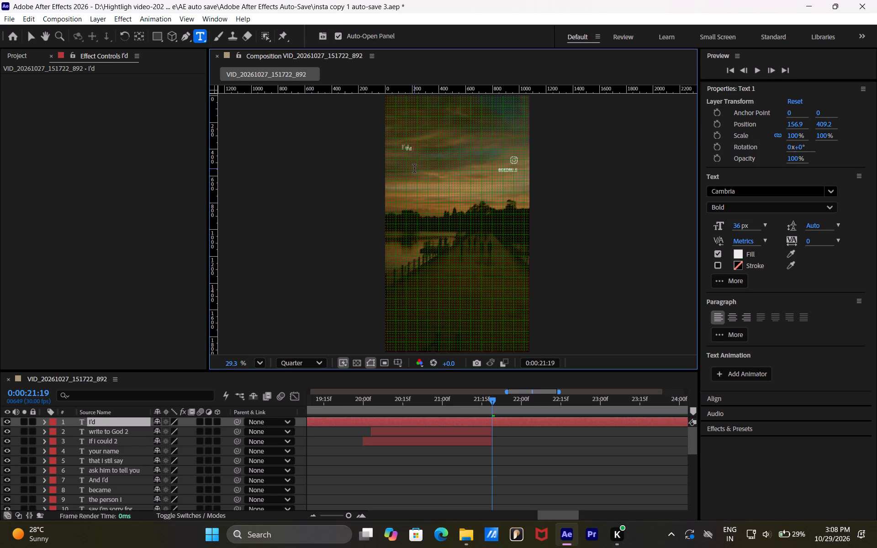
Examine the reference frame by frame from 0:00:21:19 to 0:00:22:09 for the line's next words, and go back to 0:00:22:06.
left_click(508, 422)
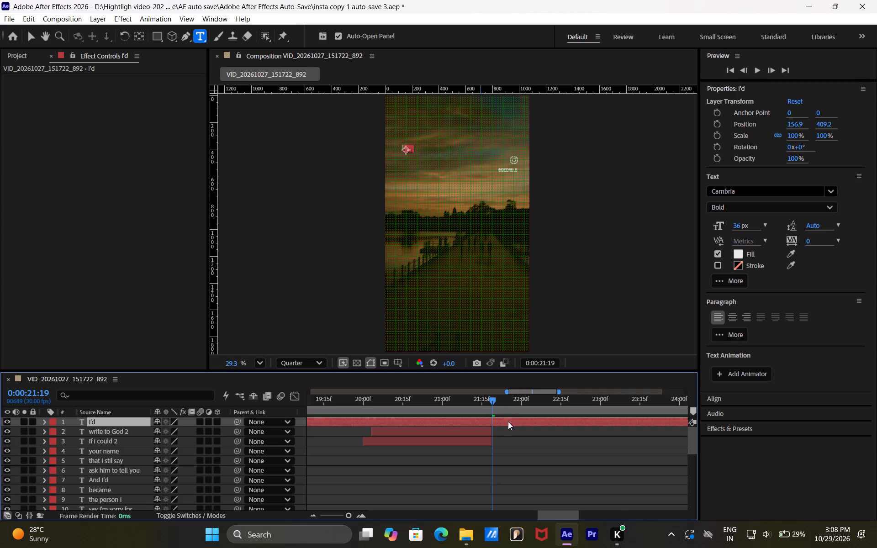
key("ctrl+Right")
key("ctrl+Right")
key("ctrl+Right")
key("ctrl+Right")
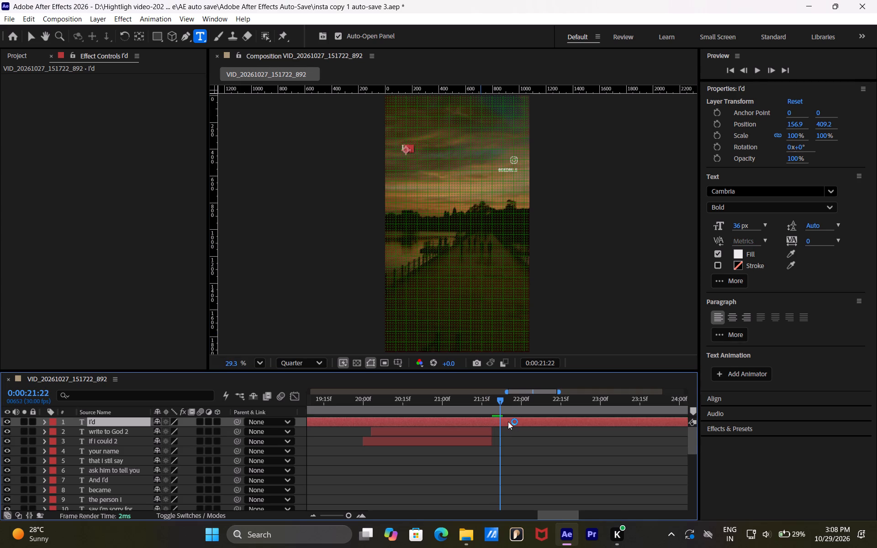
key("ctrl+Right")
key("ctrl+Right")
key("ctrl+Right")
key("ctrl+Right")
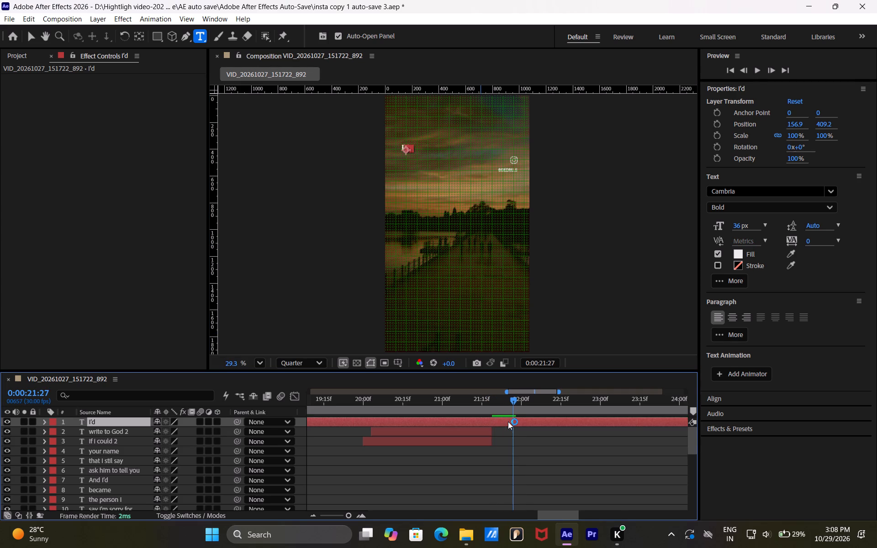
key("ctrl+Right")
key("ctrl+Right")
key("ctrl+Right")
key("ctrl+Right")
key("ctrl+Right")
key("ctrl+Right")
key("ctrl+Right")
key("ctrl+Right")
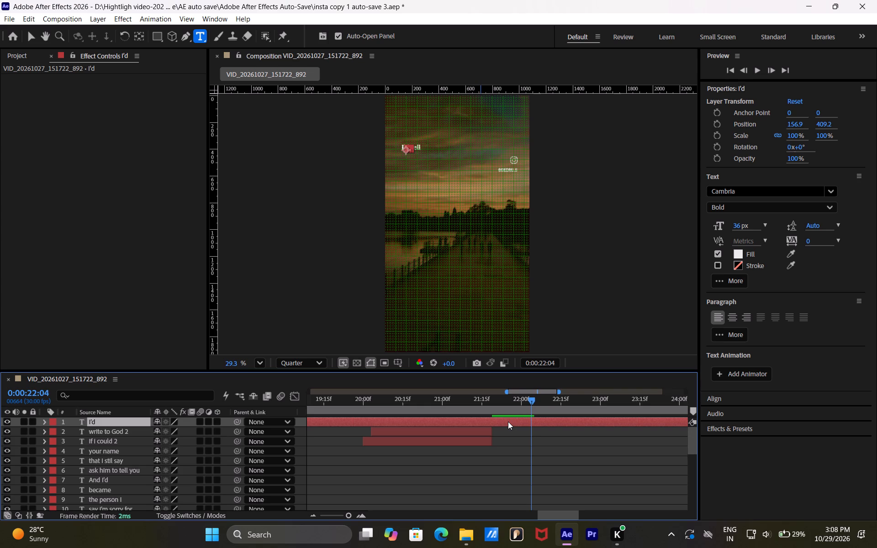
key("ctrl+Right")
key("ctrl+Right")
key("ctrl+Right")
key("ctrl+Right")
key("ctrl+Right")
key("ctrl+Right")
key("ctrl+Right")
key("ctrl+Right")
key("ctrl+Right")
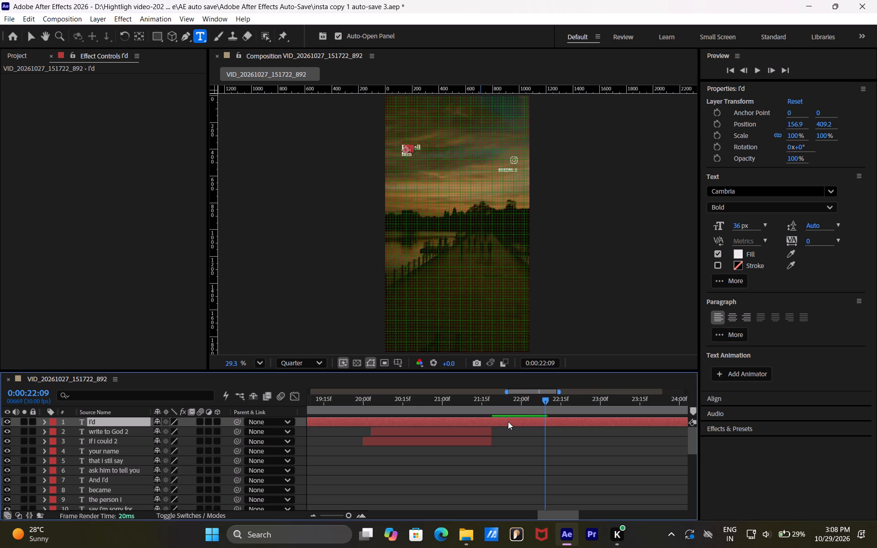
key("ctrl+Left")
key("ctrl+Left")
key("ctrl+Left")
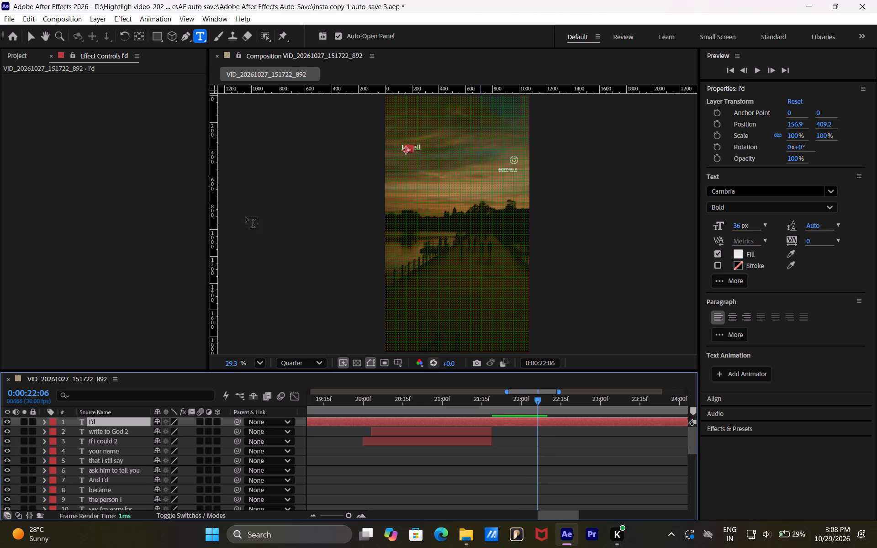
Extend the "I'd" text layer to read "I'd tell", matching the reference words at 0:00:22:06.
left_click(252, 367)
left_click(259, 359)
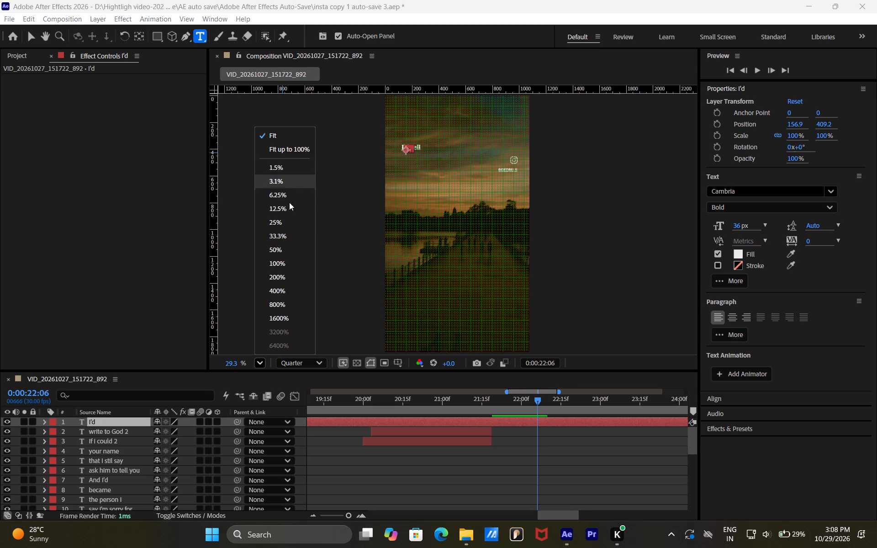
left_click(291, 261)
key("space")
key("space")
key("space")
key("space")
key("space")
key("space")
key("space")
key("space")
key("space")
key("space")
key("space")
key("space")
key("space")
key("space")
key("space")
key("space")
key("space")
key("space")
key("space")
key("space")
left_click_drag(314, 189, 389, 332)
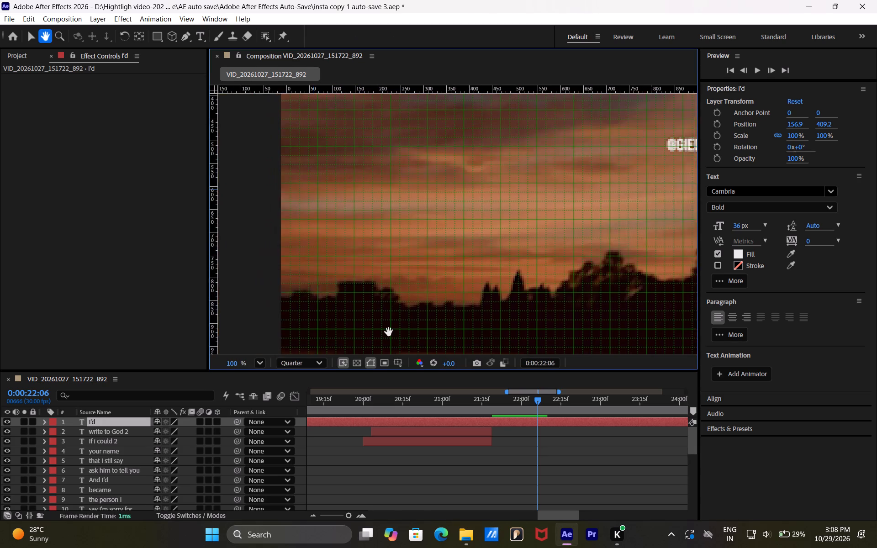
left_click_drag(389, 332, 375, 389)
double_click(362, 168)
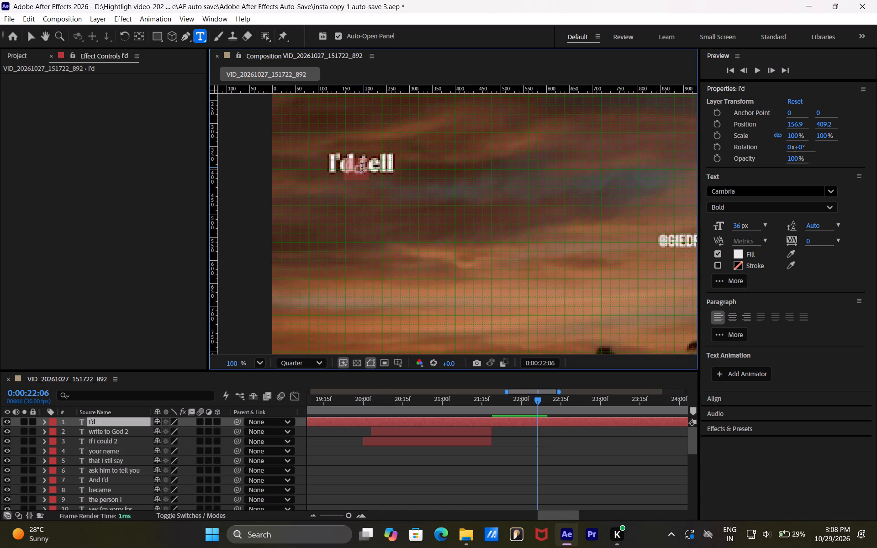
left_click(362, 167)
key("space")
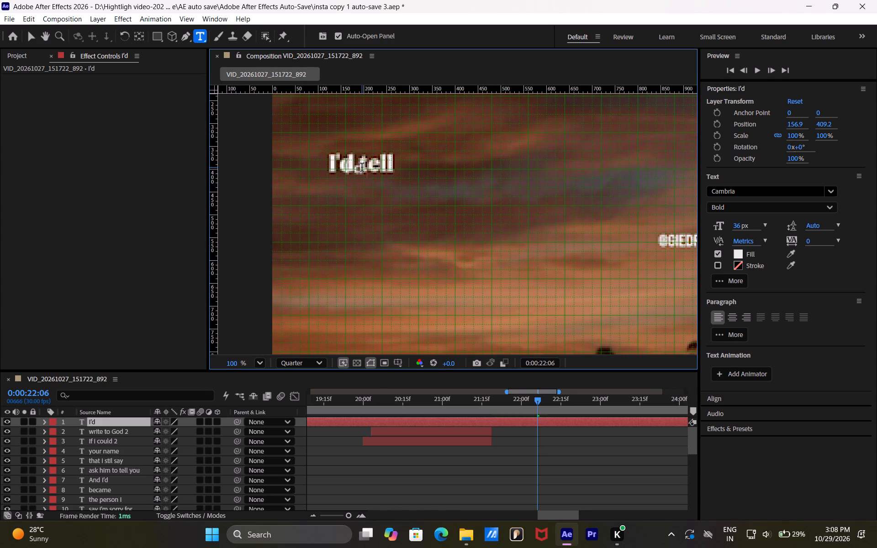
type("tell")
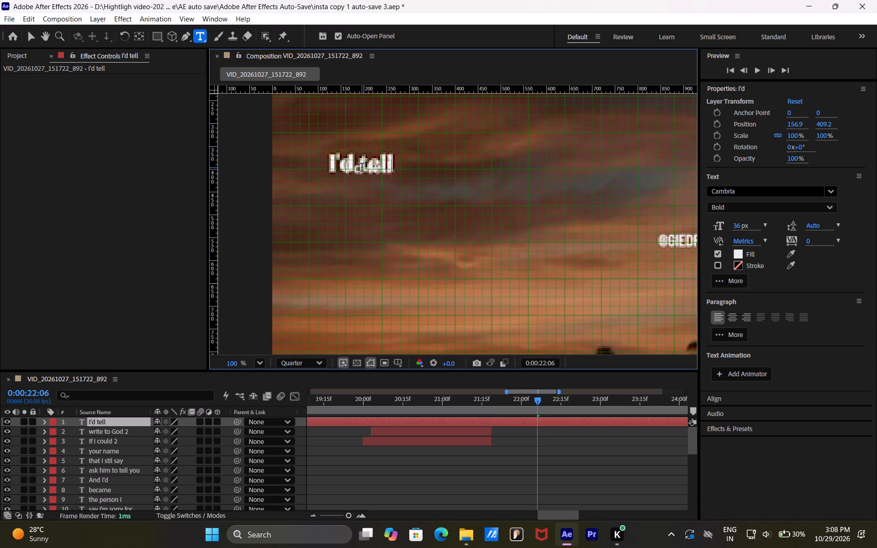
left_click(517, 441)
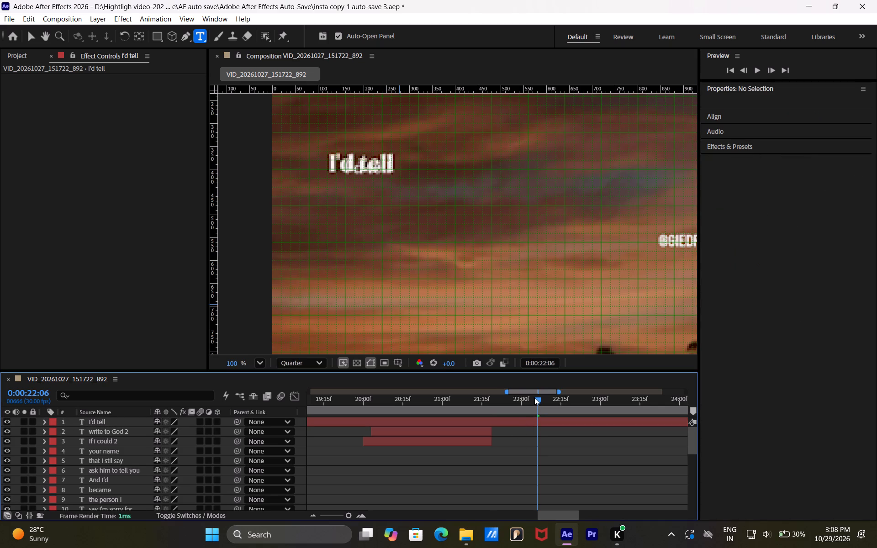
left_click(534, 398)
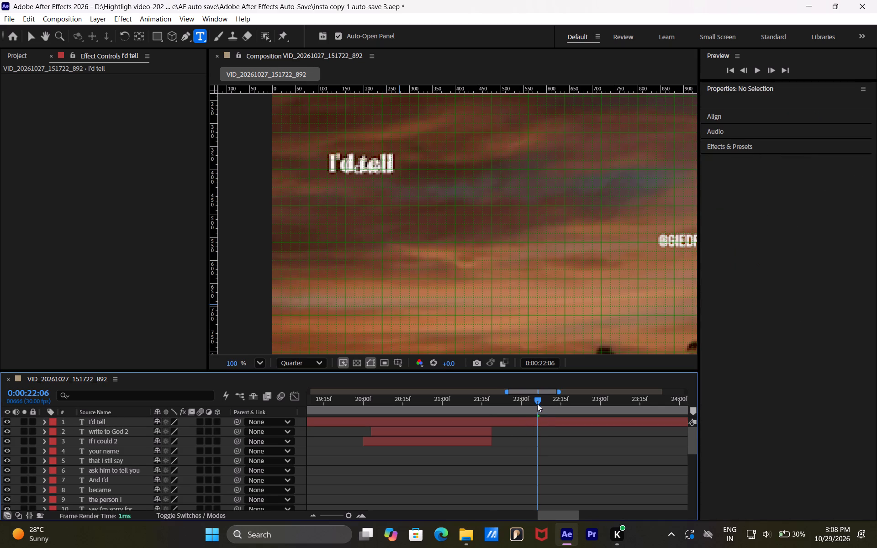
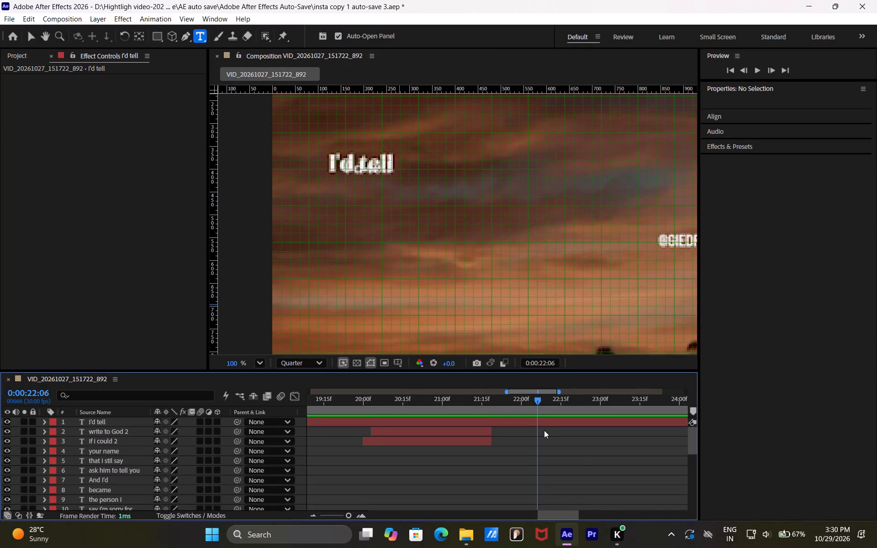
At 0:00:22:06, add a text layer reading "tell him" just below the "I'd tell" text, at about 123, 443.
scroll(544, 430, "up", 4)
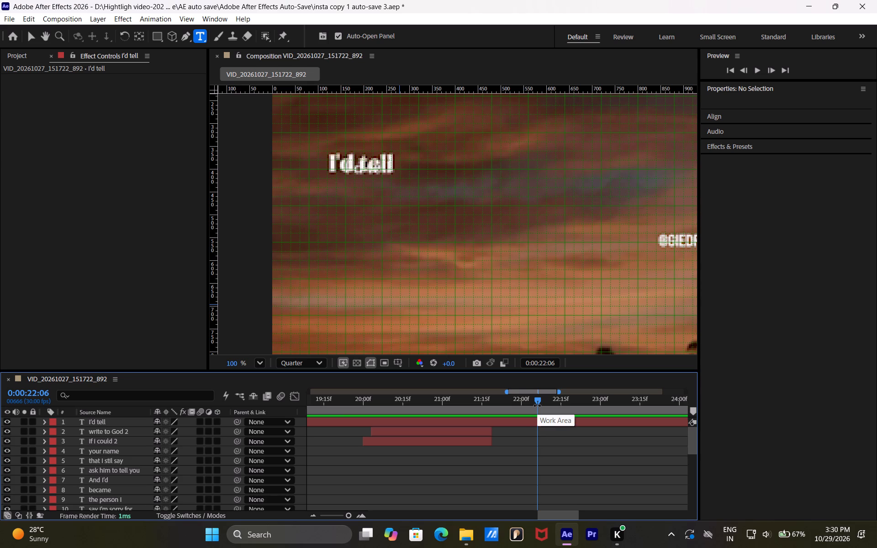
key("ctrl+Right")
key("ctrl+Right")
key("ctrl+Left")
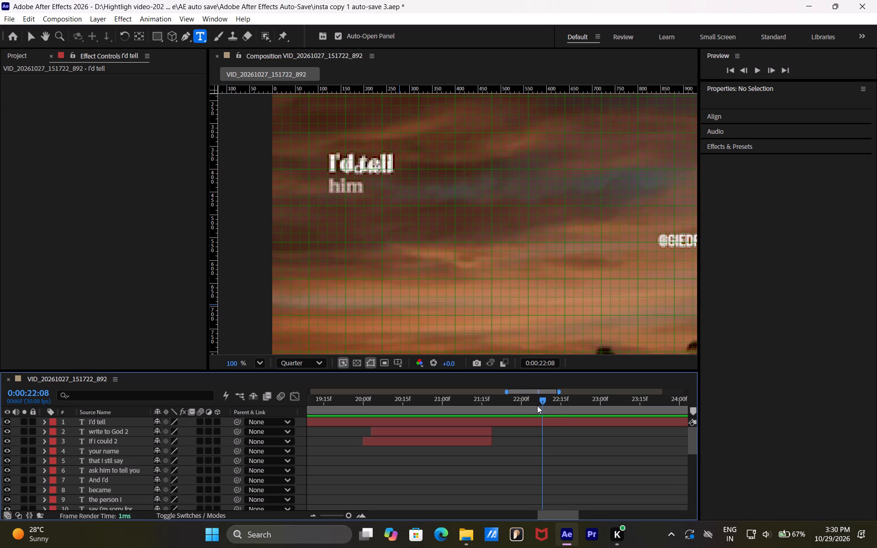
key("ctrl+Left")
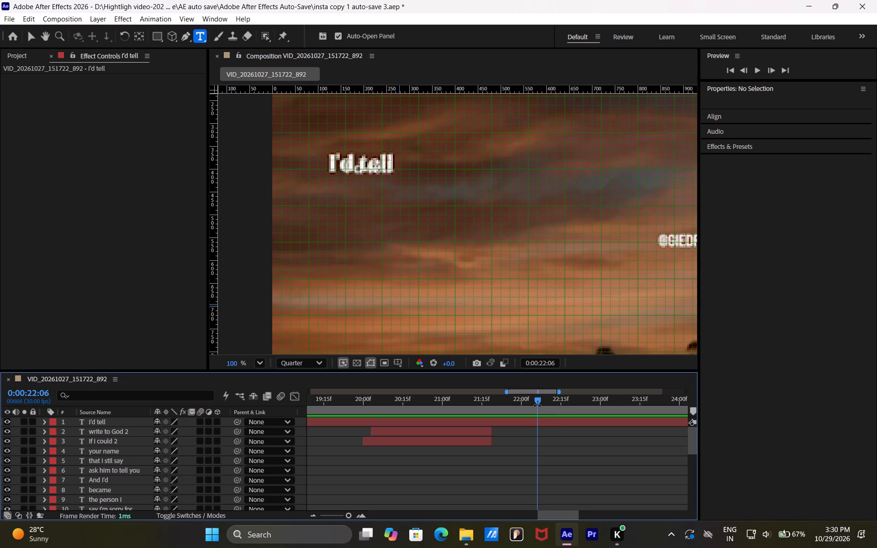
scroll(516, 417, "up", 2)
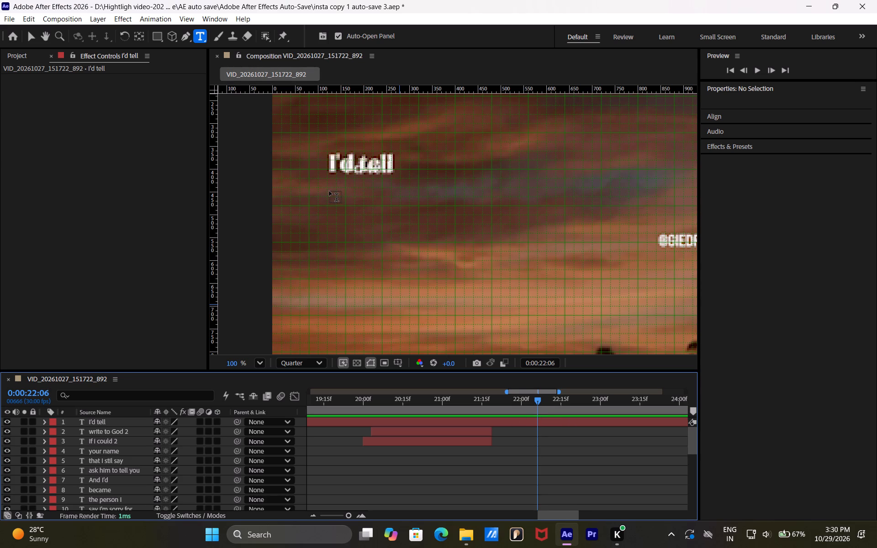
left_click(328, 189)
type("tell him")
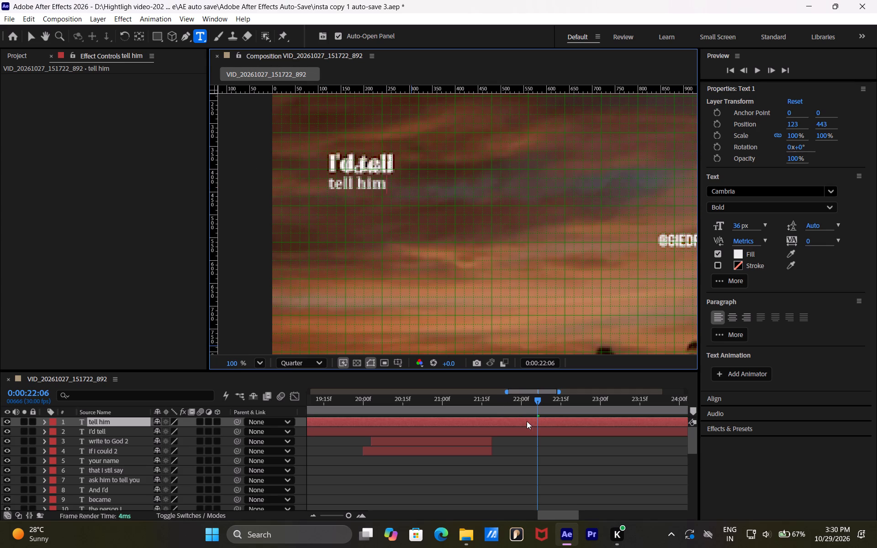
Trim the start of the "tell him" layer to 0:00:22:06.
left_click(532, 423)
key("alt+bracketleft")
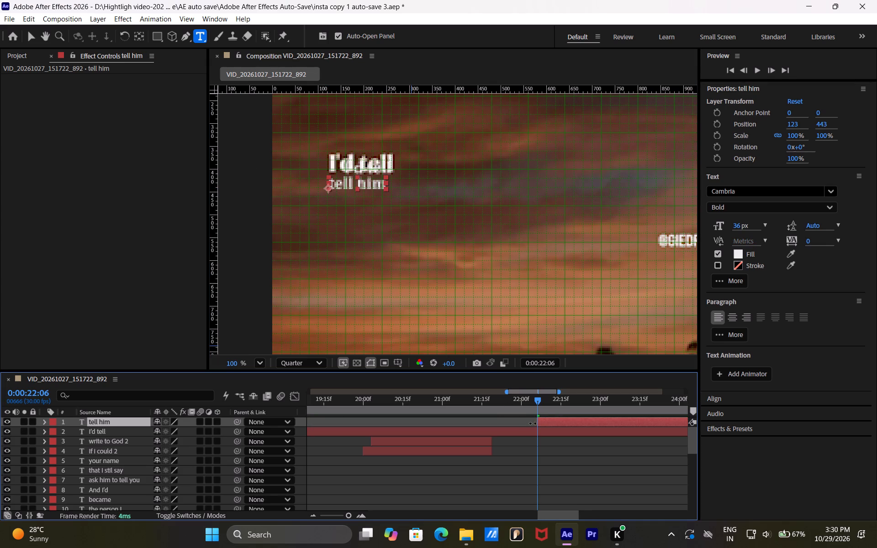
left_click(558, 423)
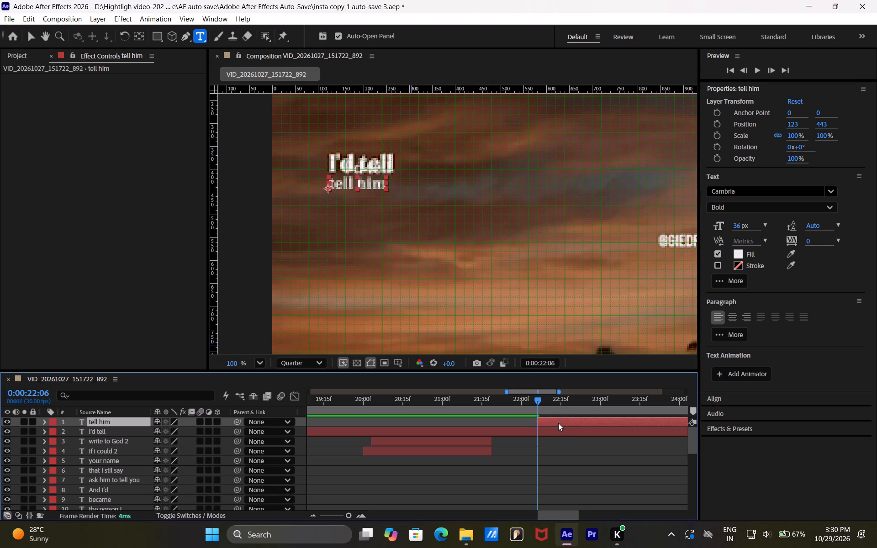
Step through the frames up to 0:00:24:00 to examine when each following lyric word appears in the footage.
key("ctrl+Right")
key("ctrl+Right")
key("ctrl+Right")
key("ctrl+Right")
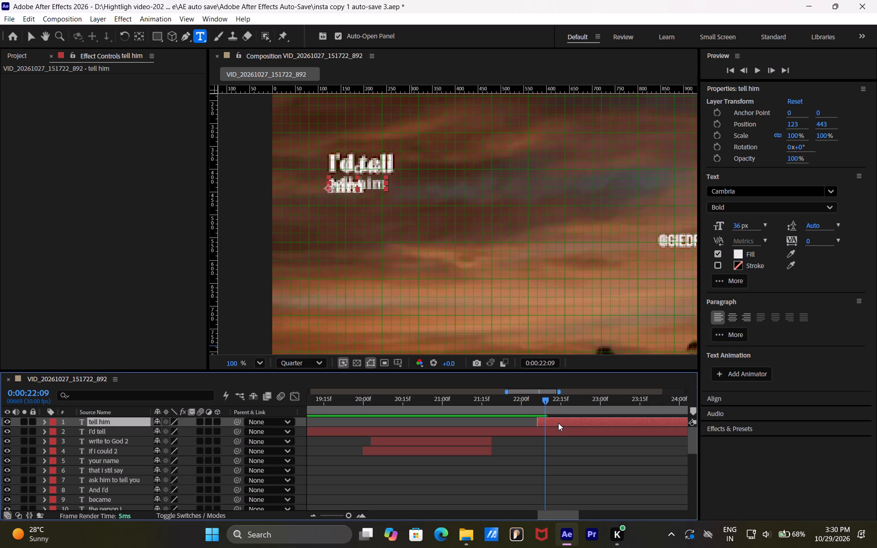
key("ctrl+Right")
key("ctrl+Right")
key("ctrl+Right")
key("ctrl+Right")
key("ctrl+Right")
key("ctrl+Right")
key("ctrl+Right")
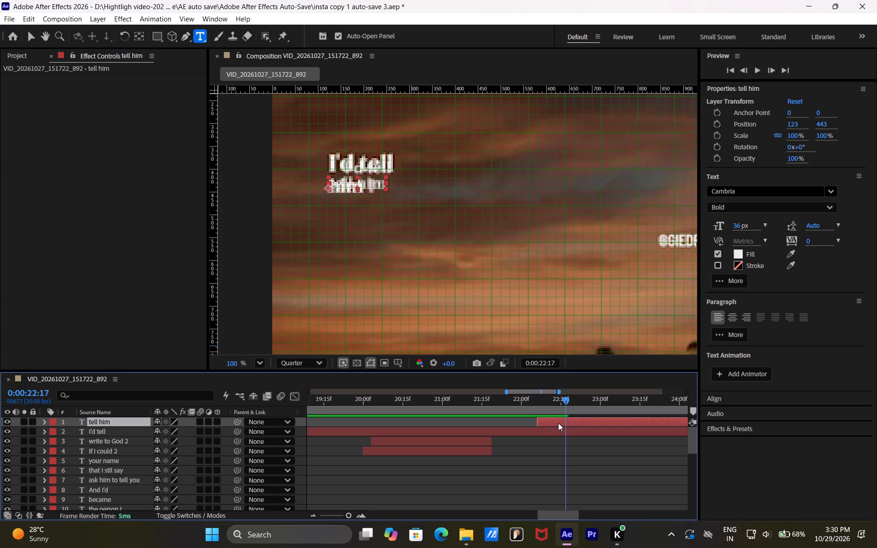
key("ctrl+Right")
key("ctrl+Right")
key("ctrl+Right")
key("ctrl+Right")
key("ctrl+Right")
key("ctrl+Right")
key("ctrl+Right")
key("ctrl+Right")
key("ctrl+Right")
key("ctrl+Right")
key("ctrl+Right")
key("ctrl+Right")
key("ctrl+Right")
key("ctrl+Right")
key("ctrl+Right")
key("ctrl+Right")
key("ctrl+Right")
key("ctrl+Right")
key("ctrl+Right")
key("ctrl+Right")
key("ctrl+Right")
key("ctrl+Right")
key("ctrl+Right")
key("ctrl+Right")
key("ctrl+Right")
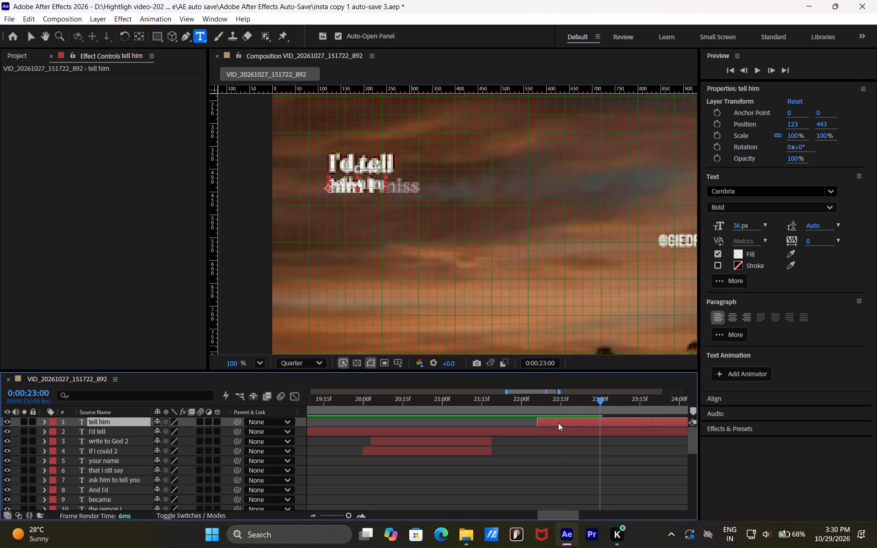
key("ctrl+Right")
key("ctrl+Right")
key("ctrl+Right")
key("ctrl+Right")
key("ctrl+Right")
key("ctrl+Right")
key("ctrl+Right")
key("ctrl+Right")
key("ctrl+Right")
key("ctrl+Right")
key("ctrl+Right")
key("ctrl+Right")
key("ctrl+Right")
key("ctrl+Right")
key("ctrl+Right")
key("ctrl+Right")
key("ctrl+Right")
key("ctrl+Right")
key("ctrl+Right")
key("ctrl+Right")
key("ctrl+Right")
key("ctrl+Right")
key("ctrl+Right")
key("ctrl+Right")
key("ctrl+Right")
key("ctrl+Right")
key("ctrl+Right")
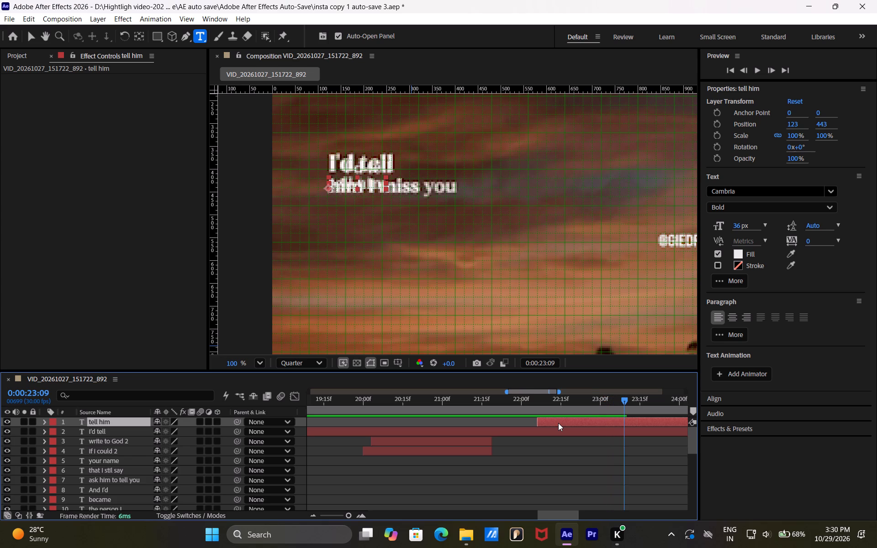
key("ctrl+Right")
key("ctrl+Right")
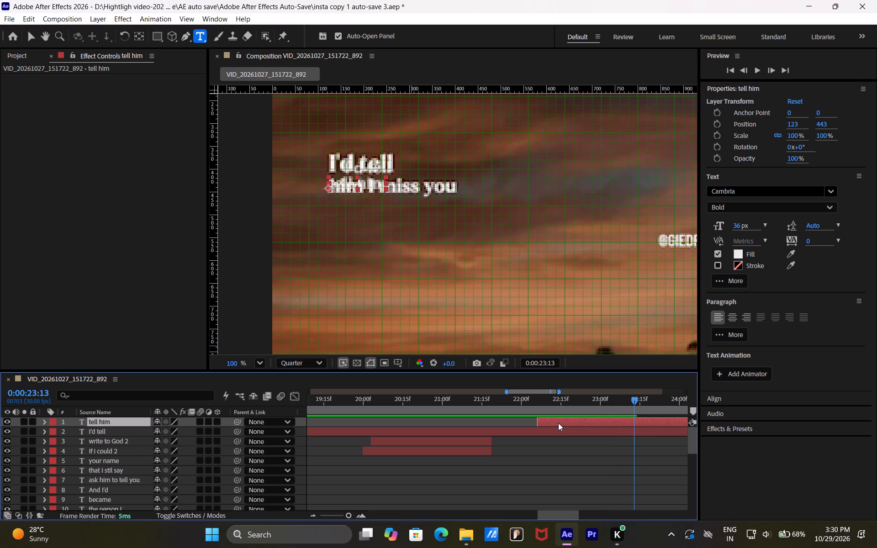
key("ctrl+Right")
key("ctrl+Right")
key("ctrl+Right")
key("ctrl+Right")
key("ctrl+Right")
key("ctrl+Right")
key("ctrl+Right")
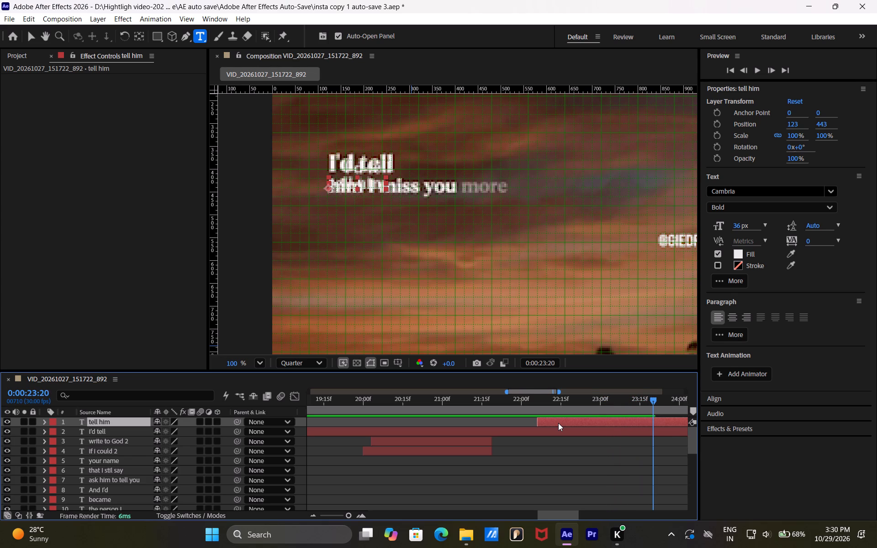
key("ctrl+Right")
key("ctrl+Right")
key("ctrl+Right")
key("ctrl+Right")
key("ctrl+Right")
key("ctrl+Right")
key("ctrl+Right")
key("ctrl+Right")
key("ctrl+Right")
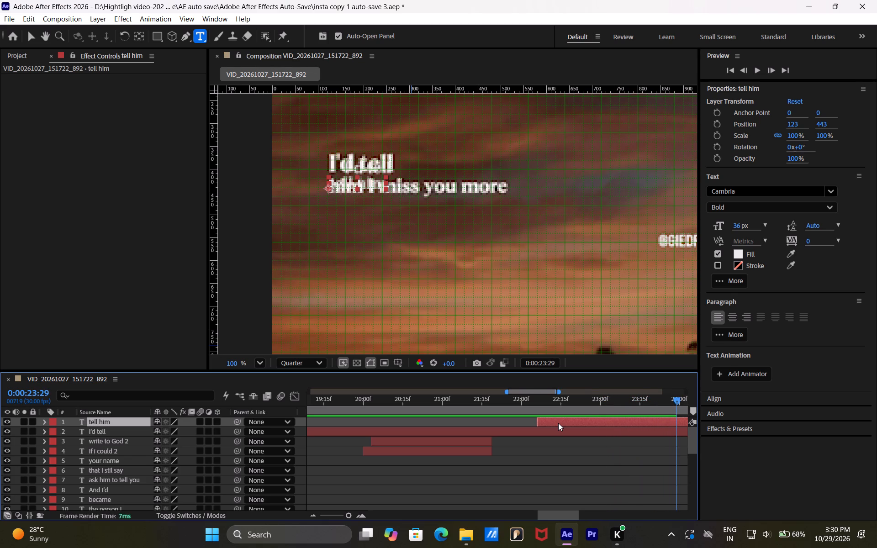
key("ctrl+Right")
key("ctrl+Right")
key("ctrl+Right")
key("ctrl+Left")
key("ctrl+Left")
key("ctrl+Left")
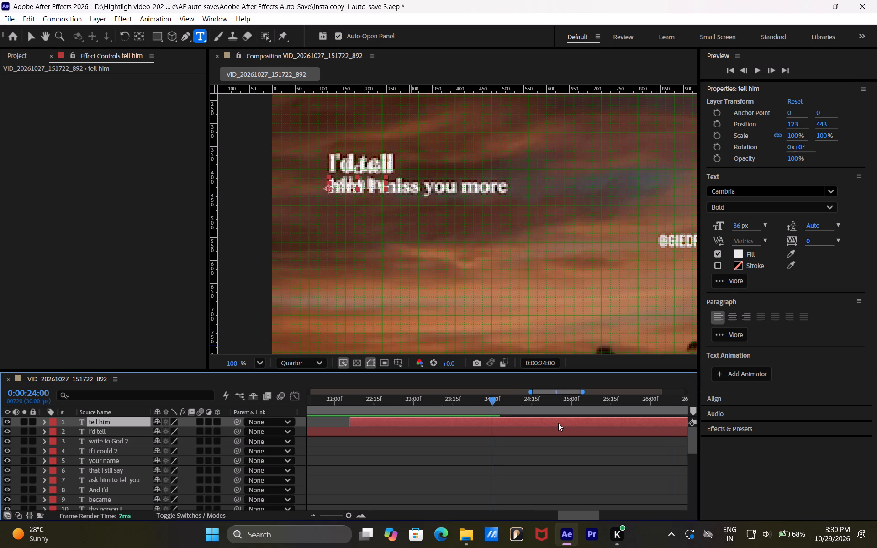
key("ctrl+Right")
key("ctrl+Right")
left_click(558, 423, "ctrl")
key("ctrl+Left")
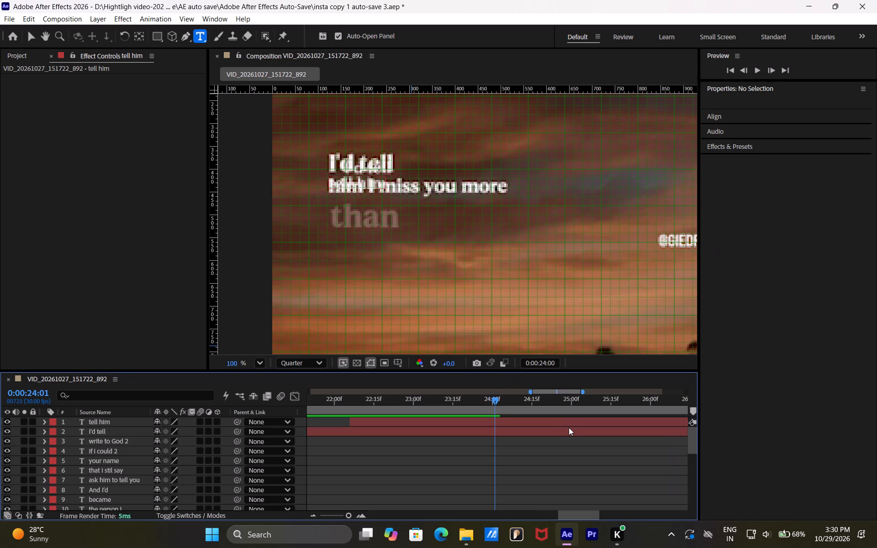
Append "miss you more" to the end of the "tell him" text layer and deselect it.
left_click(383, 183)
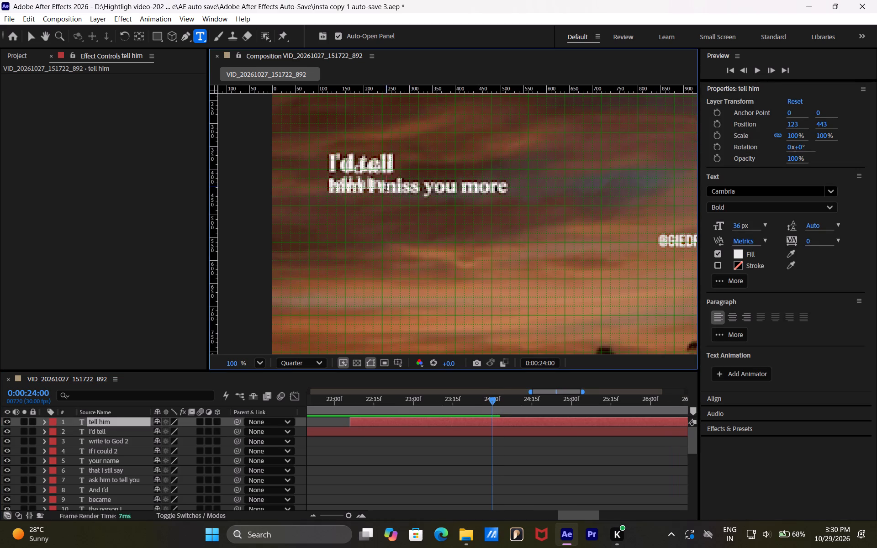
key("Right")
key("Left")
key("Right")
type("miss you more")
key("space")
key("BackSpace")
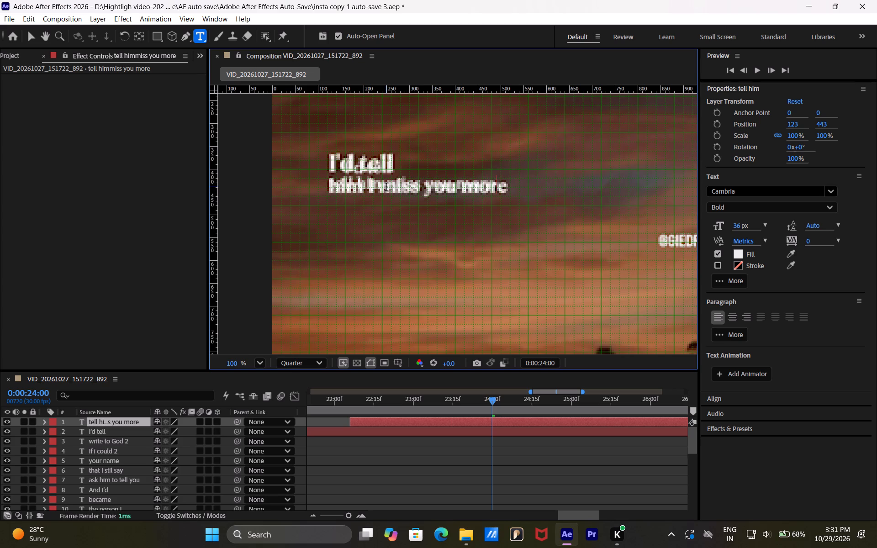
left_click(503, 419)
left_click(509, 447)
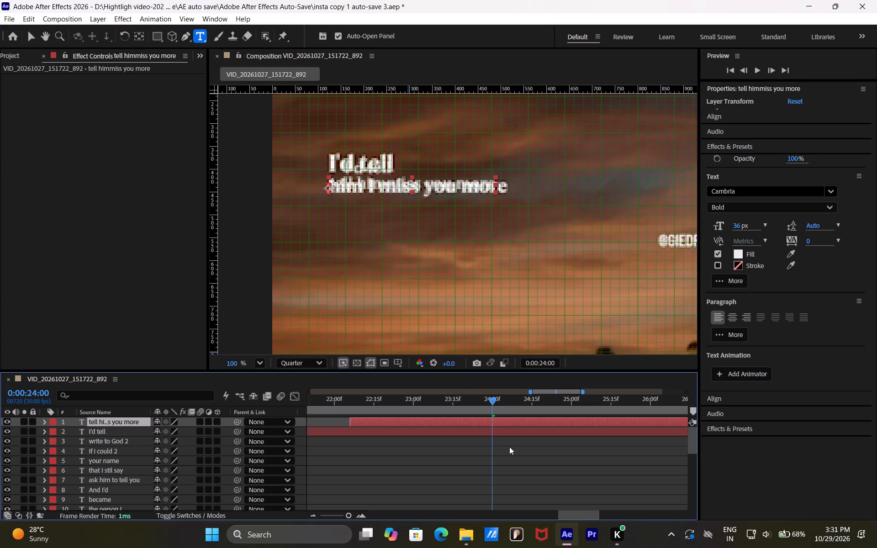
Add a text layer reading "than" below the "miss you more" line, at about 125, 482.
left_click(329, 206)
type("than")
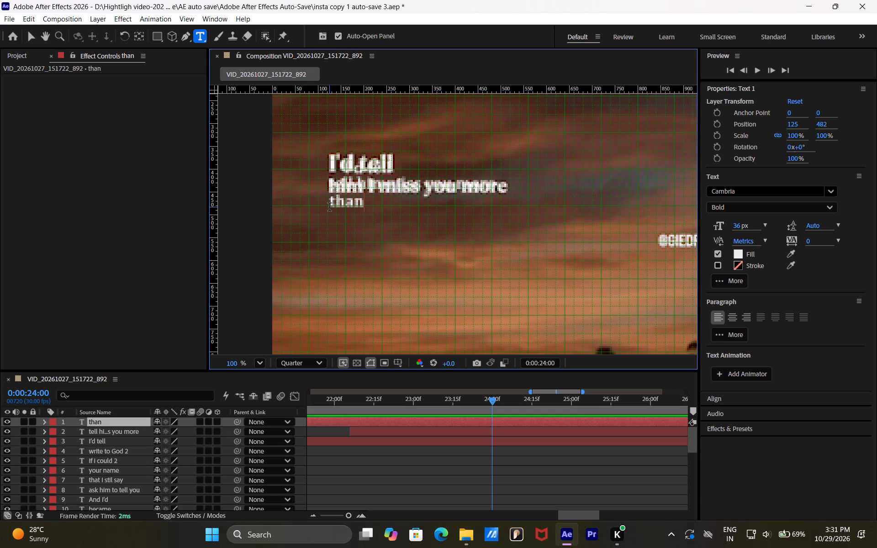
key("Left")
left_click(481, 417)
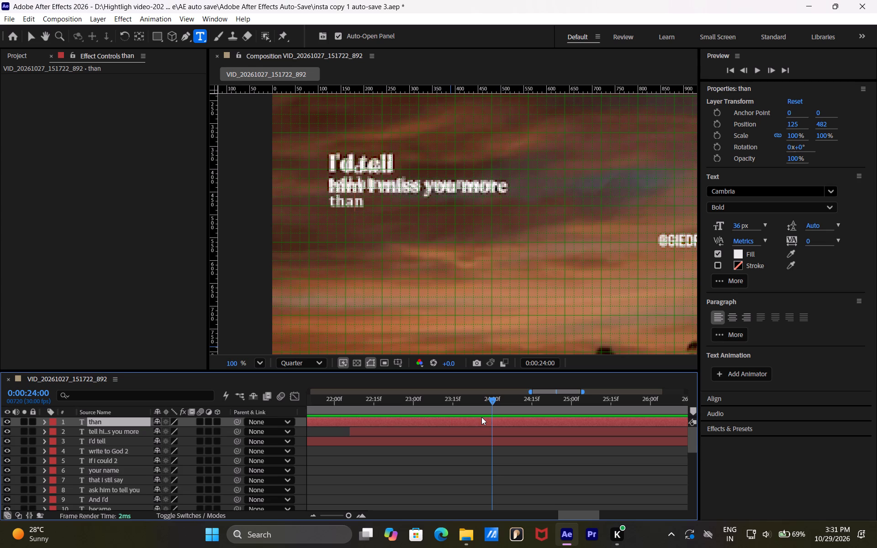
Find the frame just before "than" appears in the footage and trim the "than" layer's start to 0:00:24:00.
key("ctrl+Left")
key("ctrl+Left")
key("ctrl+Left")
key("ctrl+Left")
key("ctrl+Left")
key("ctrl+Left")
key("ctrl+Left")
key("ctrl+Left")
key("ctrl+Left")
key("ctrl+Left")
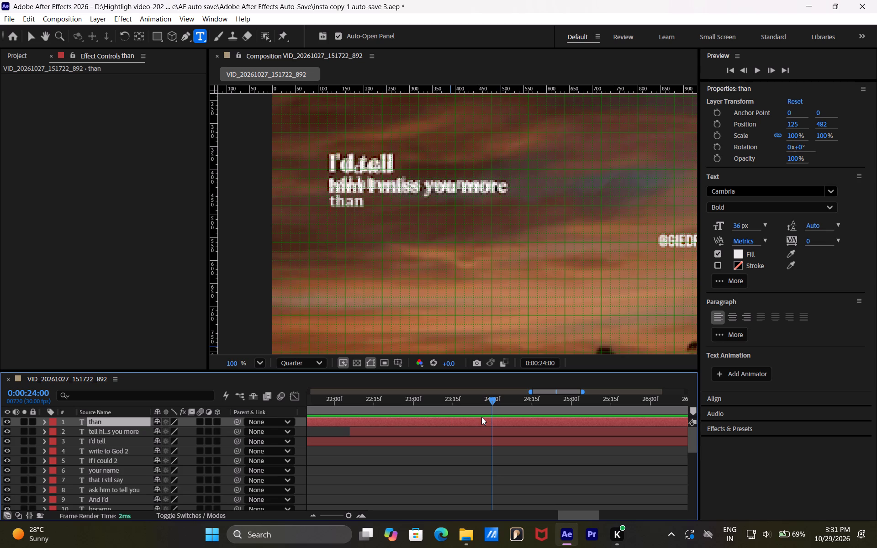
key("ctrl+Left")
left_click(479, 418)
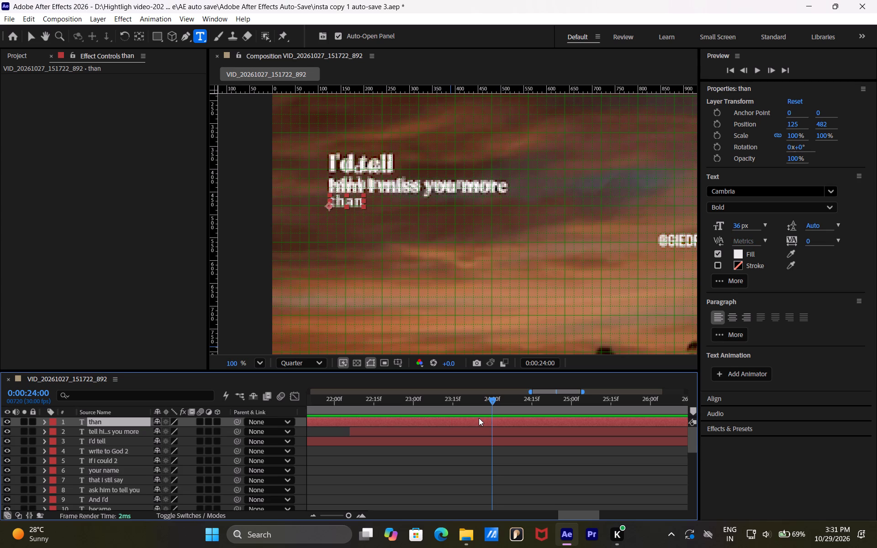
key("ctrl+Left")
key("ctrl+Left")
key("ctrl+Left")
key("ctrl+Left")
key("ctrl+Left")
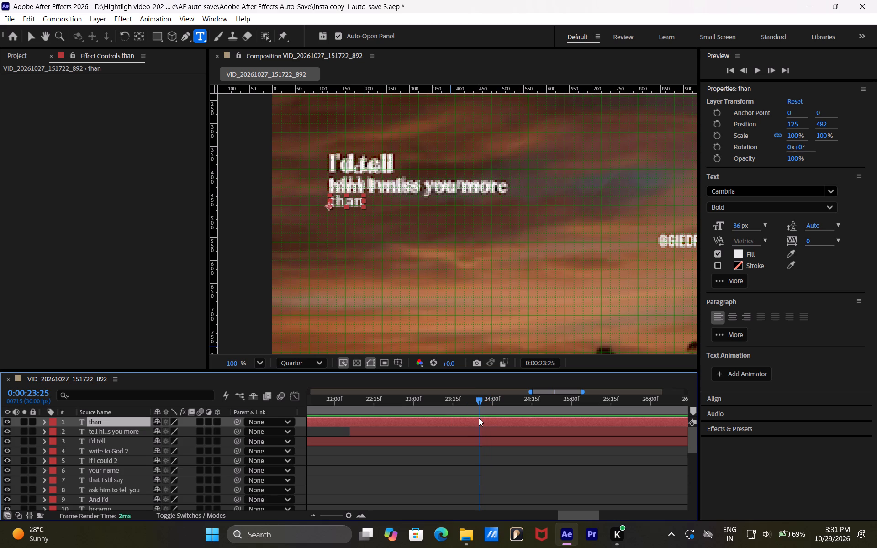
key("ctrl+Left")
key("ctrl+Left")
key("ctrl+Left")
key("ctrl+Right")
key("ctrl+Right")
key("ctrl+Right")
key("ctrl+Right")
key("ctrl+Right")
key("ctrl+Right")
key("ctrl+Right")
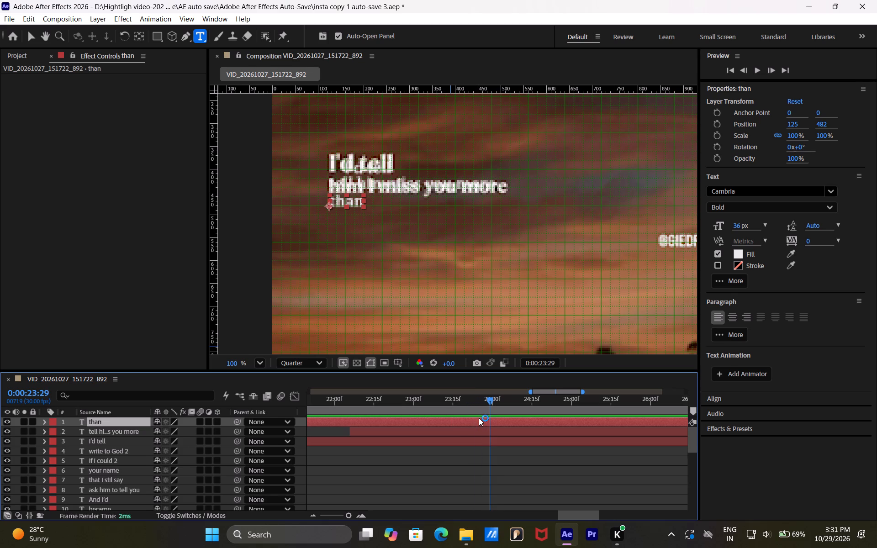
key("ctrl+Right")
key("ctrl+Right")
key("ctrl+Right")
key("ctrl+Left")
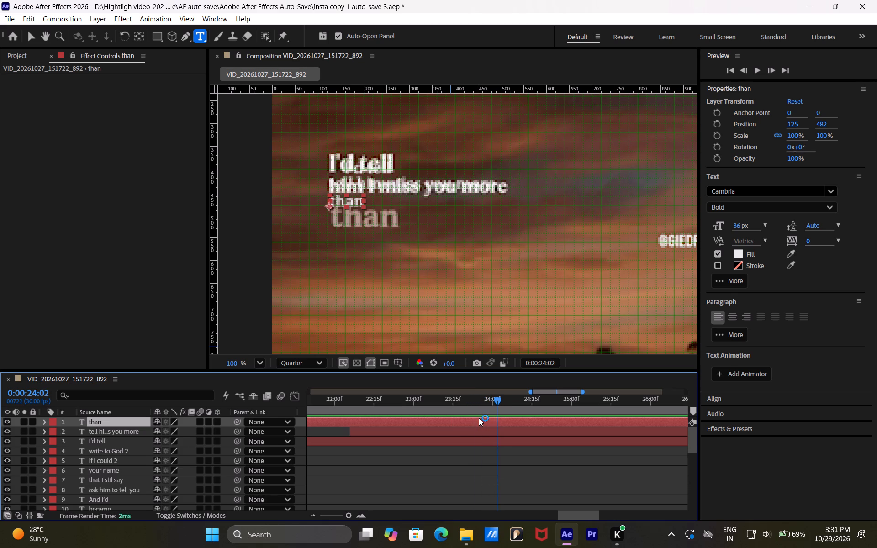
key("ctrl+Left")
key("alt+bracketleft")
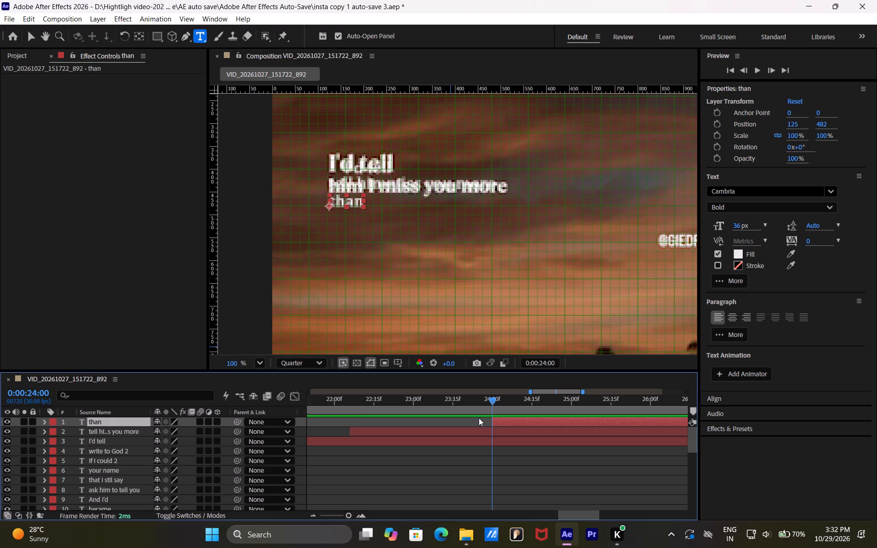
left_click(478, 456)
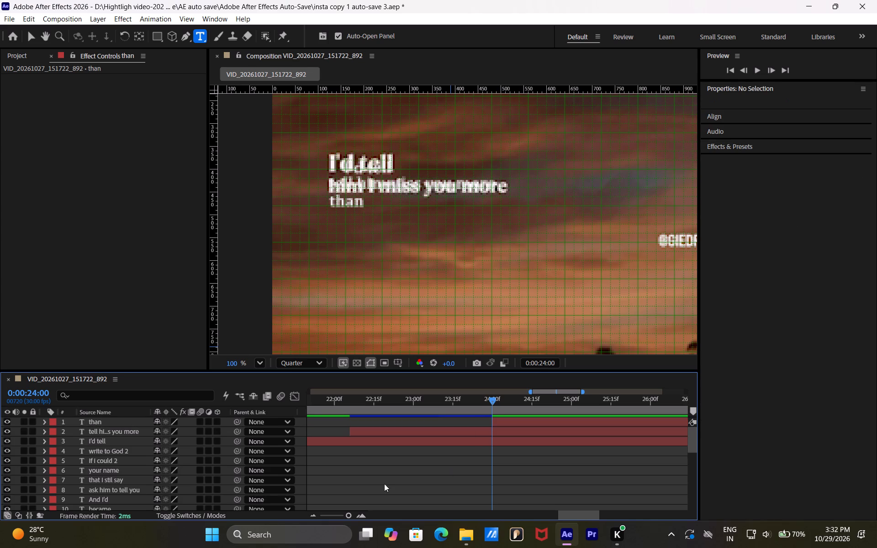
Trim the start of the "I'd tell" layer to 0:00:21:19, where the "If I could 2" and "write to God 2" layers end.
left_click(341, 514)
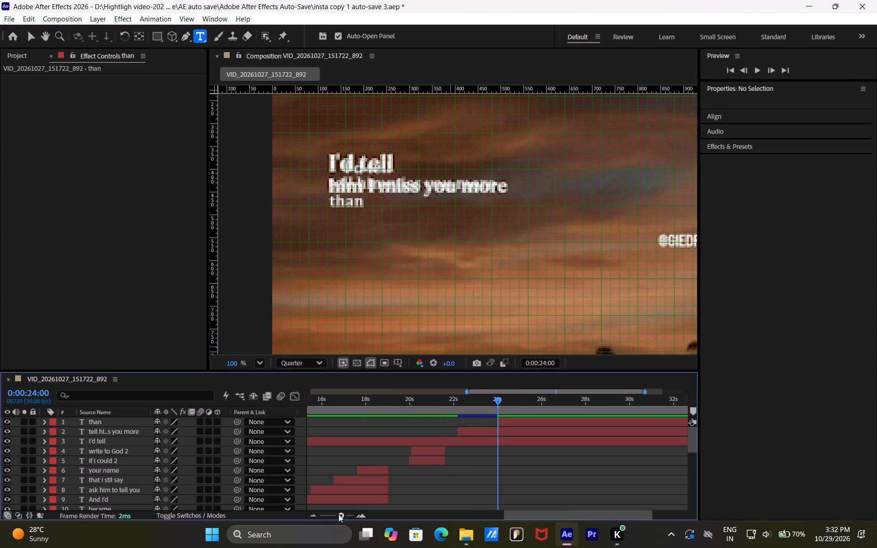
left_click_drag(449, 397, 445, 400)
left_click(442, 440)
key("alt+bracketleft")
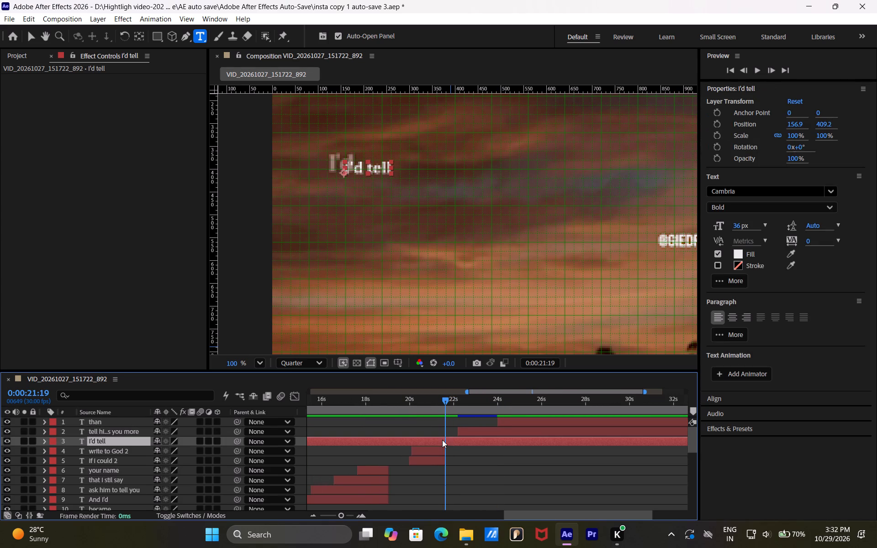
Turn on the visibility of the JPG image layer that sits directly above the video layer.
left_click(488, 479)
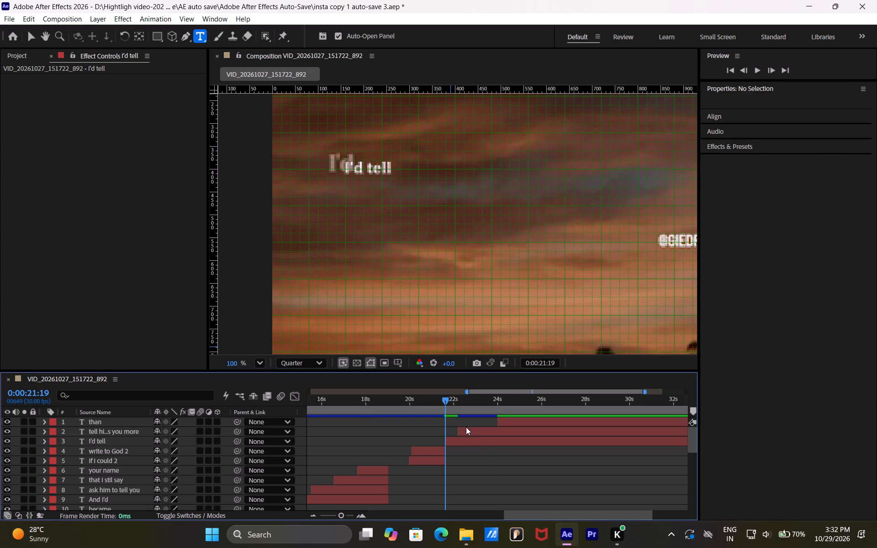
left_click(457, 439)
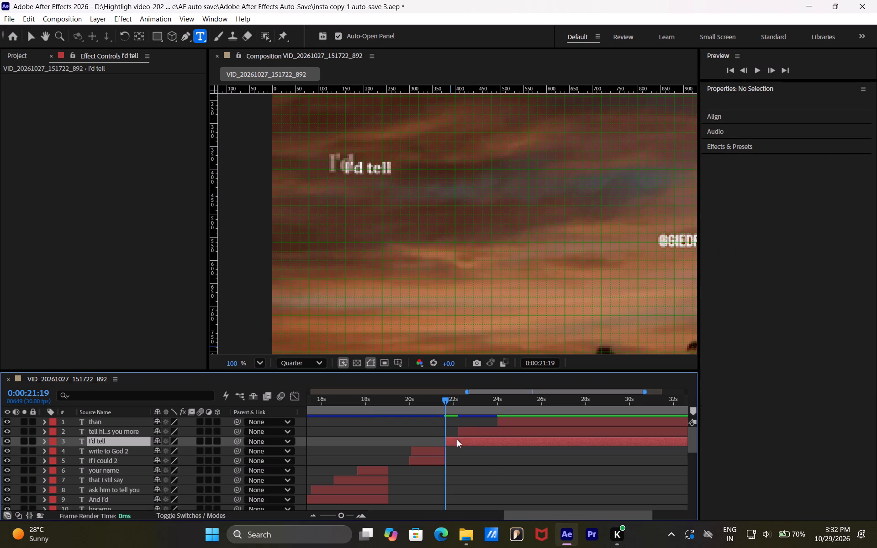
scroll(5, 498, "down", 8)
left_click(5, 494)
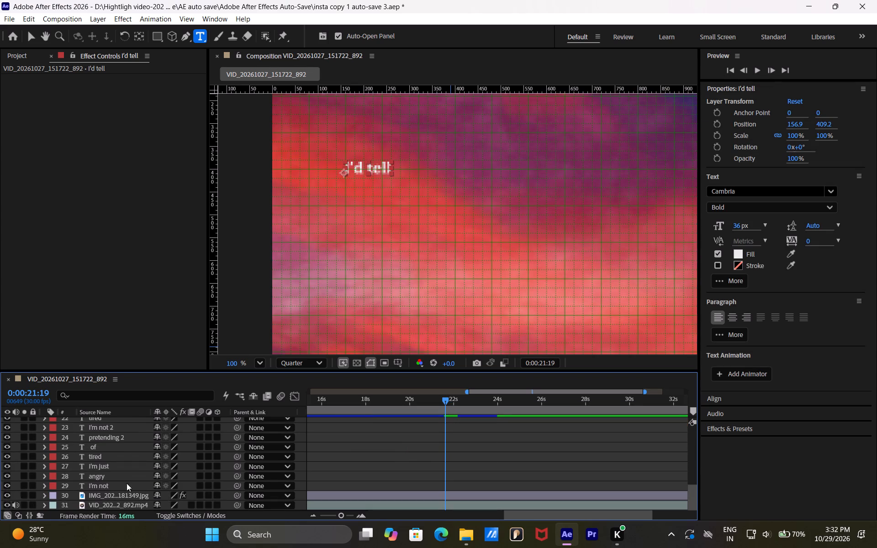
scroll(464, 462, "up", 13)
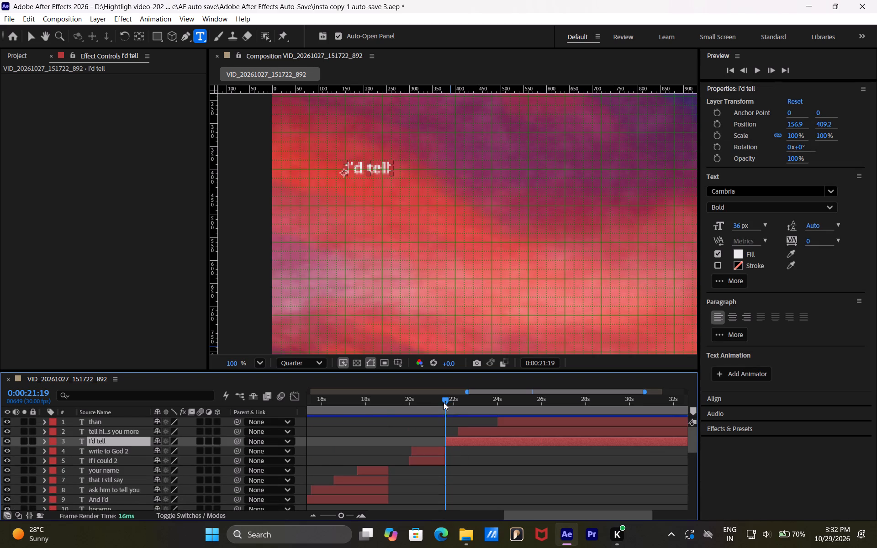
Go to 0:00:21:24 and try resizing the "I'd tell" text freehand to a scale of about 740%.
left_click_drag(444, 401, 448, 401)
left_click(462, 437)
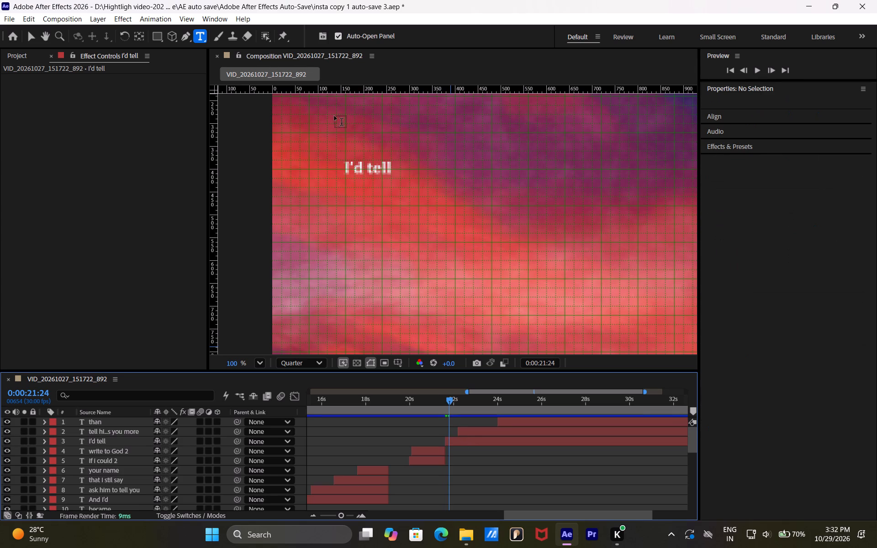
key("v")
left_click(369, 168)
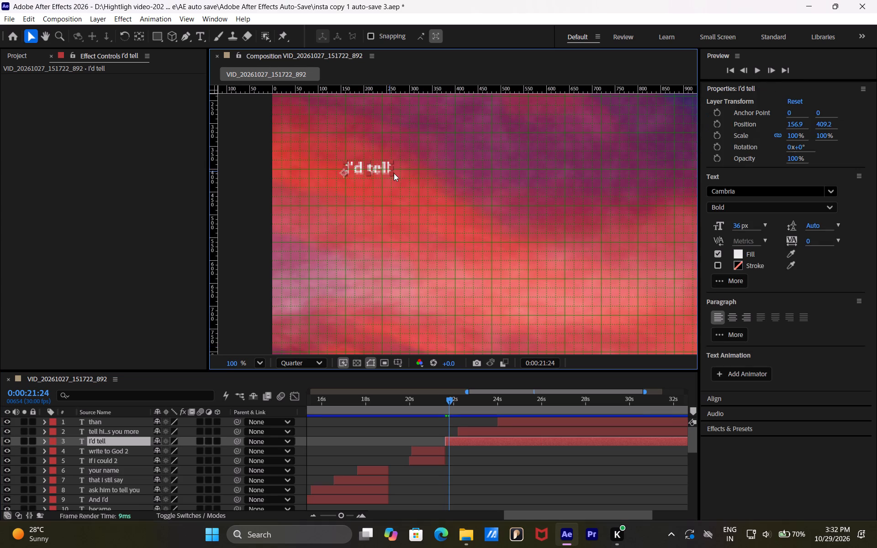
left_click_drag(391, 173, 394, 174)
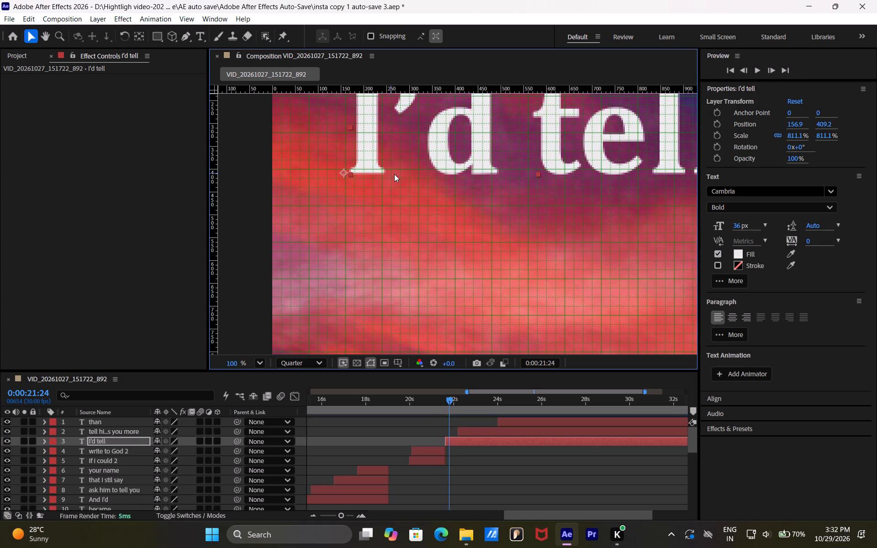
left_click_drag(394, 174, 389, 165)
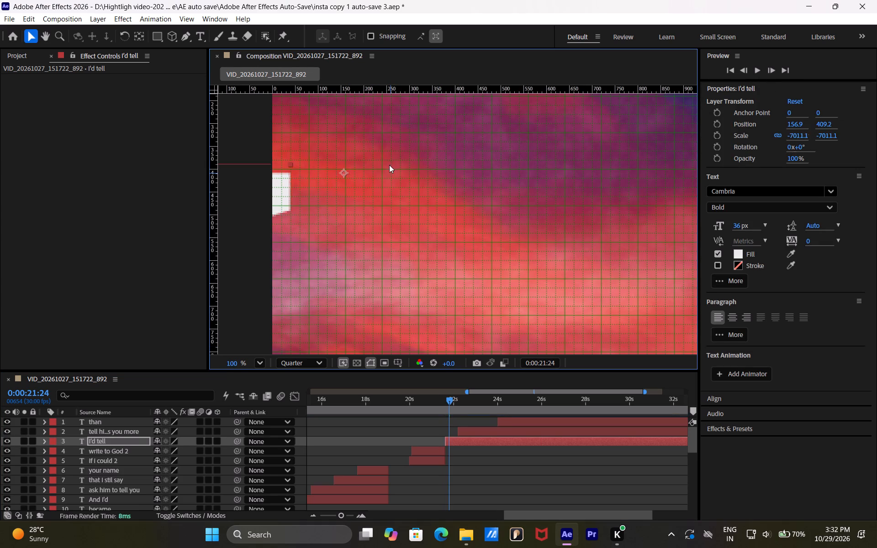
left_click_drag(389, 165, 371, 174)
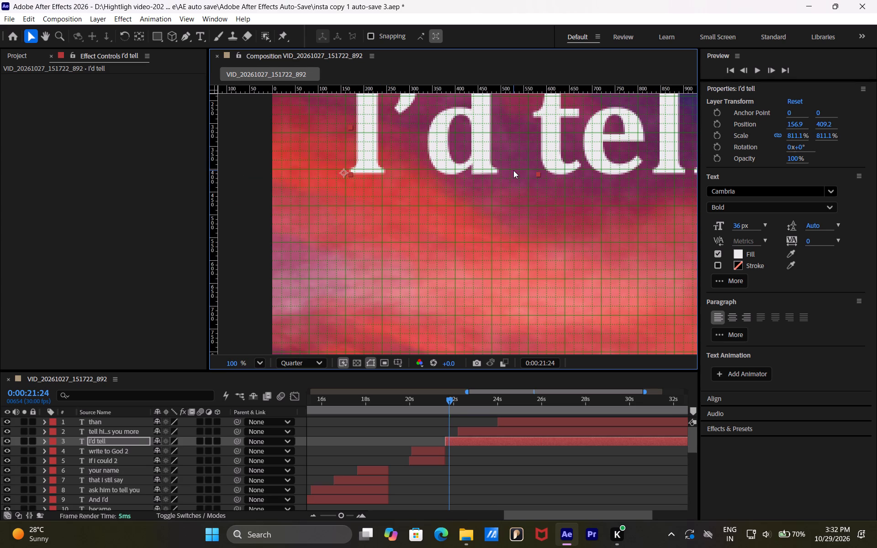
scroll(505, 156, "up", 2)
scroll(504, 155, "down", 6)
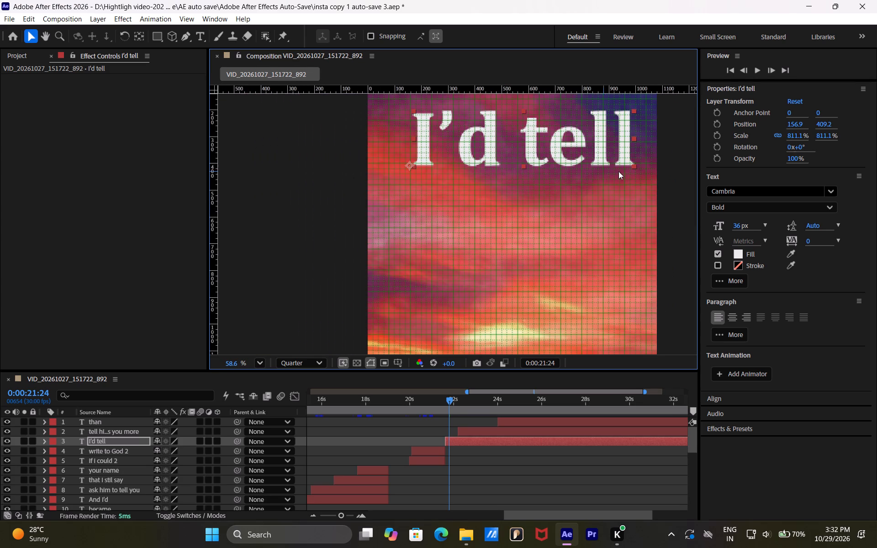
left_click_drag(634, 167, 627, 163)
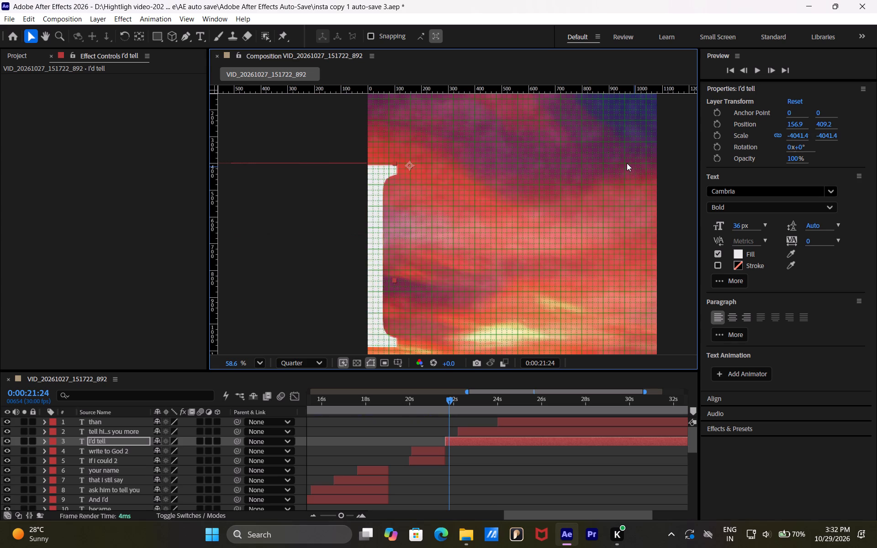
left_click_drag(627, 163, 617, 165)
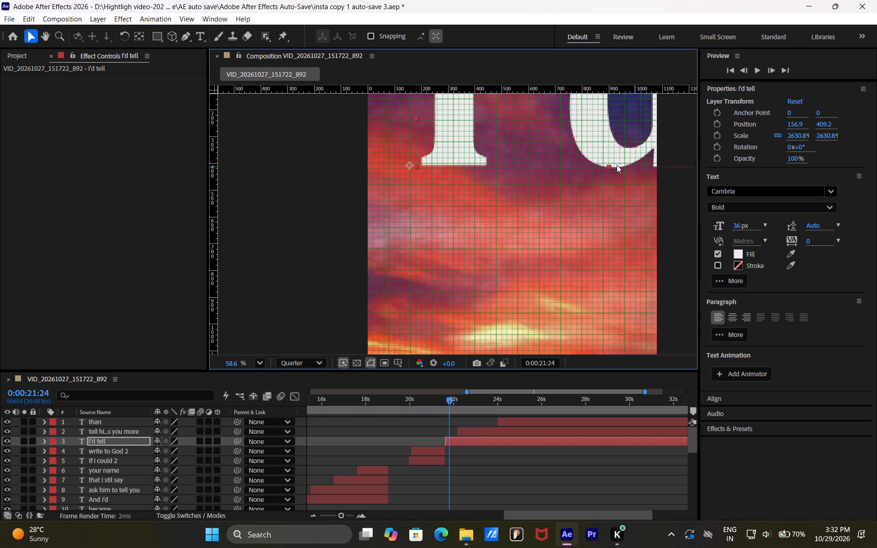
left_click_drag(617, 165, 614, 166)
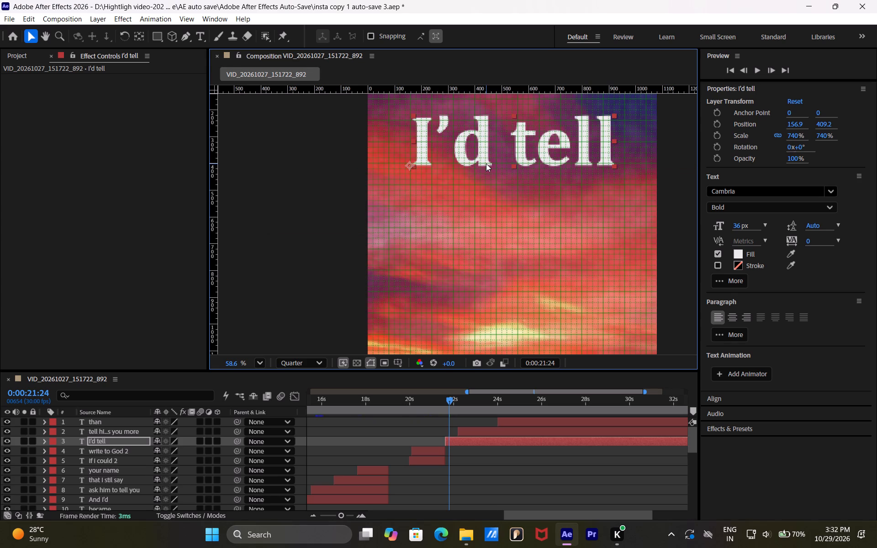
Move the "I'd tell" layer's anchor point to the centre of its text, at about 53.3, -12.4.
key("y")
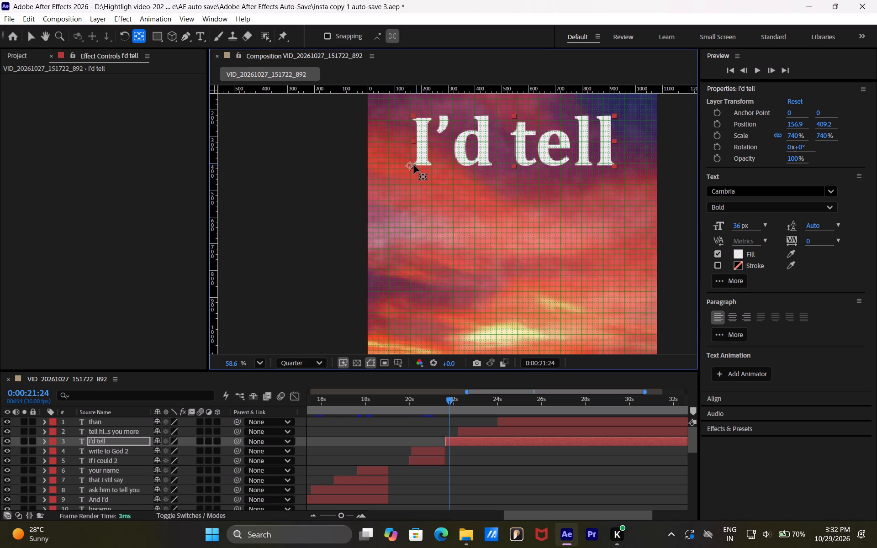
left_click_drag(412, 164, 519, 142)
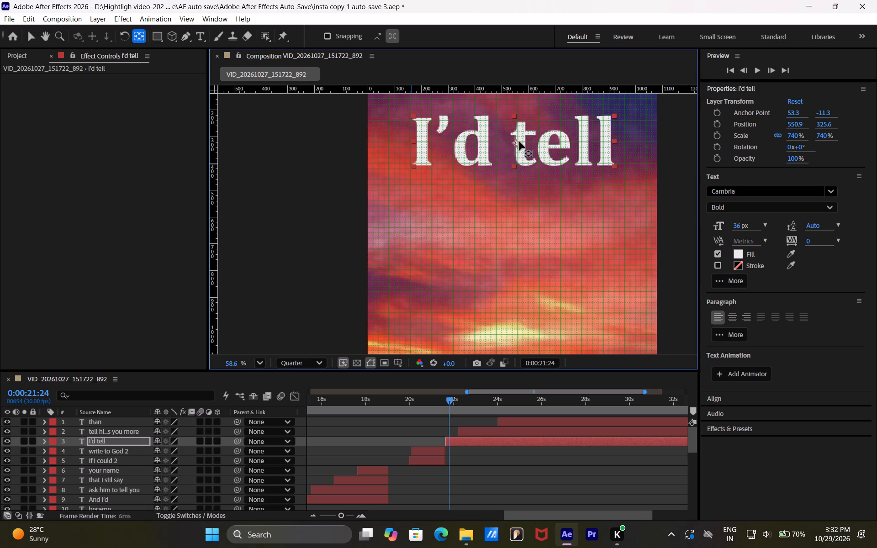
left_click_drag(519, 142, 518, 141)
left_click_drag(518, 141, 517, 139)
left_click(534, 159)
key("v")
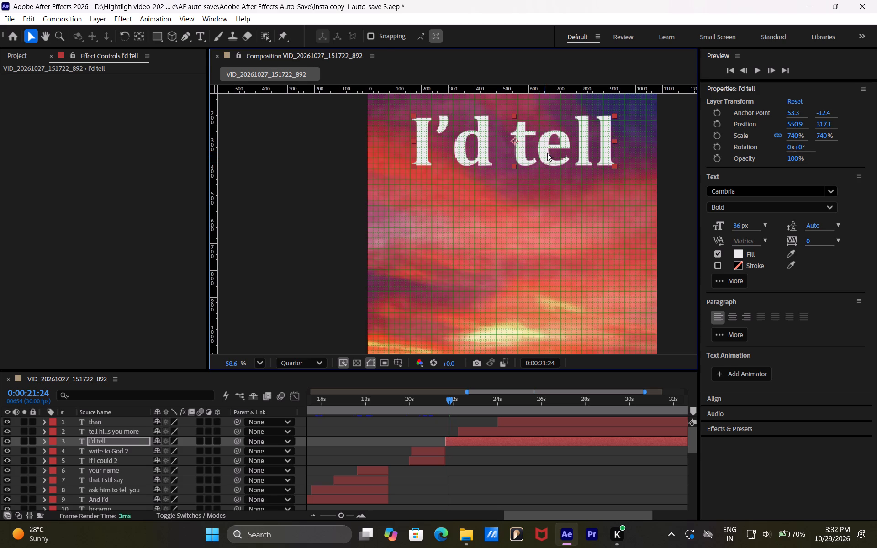
Shrink the "I'd tell" text to about 176% scale and move it to about 227, 286.
left_click_drag(614, 166, 574, 146)
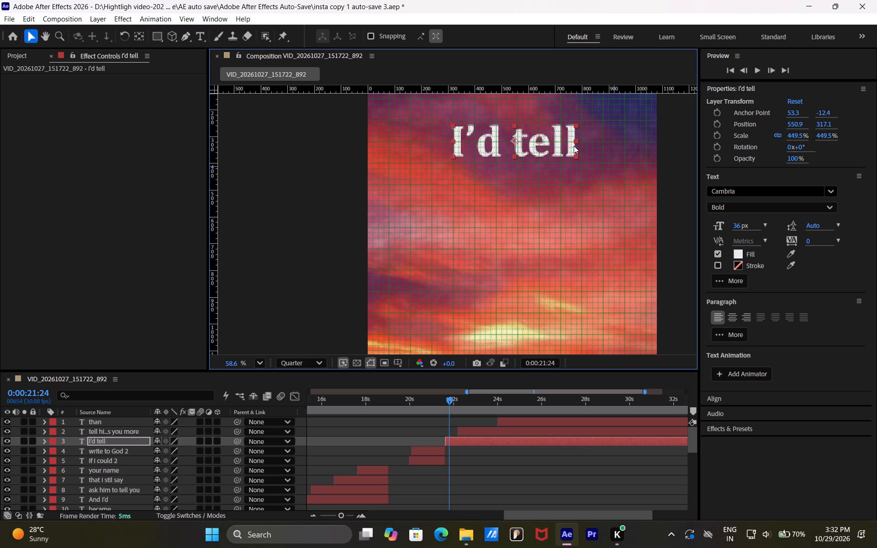
left_click_drag(574, 146, 540, 137)
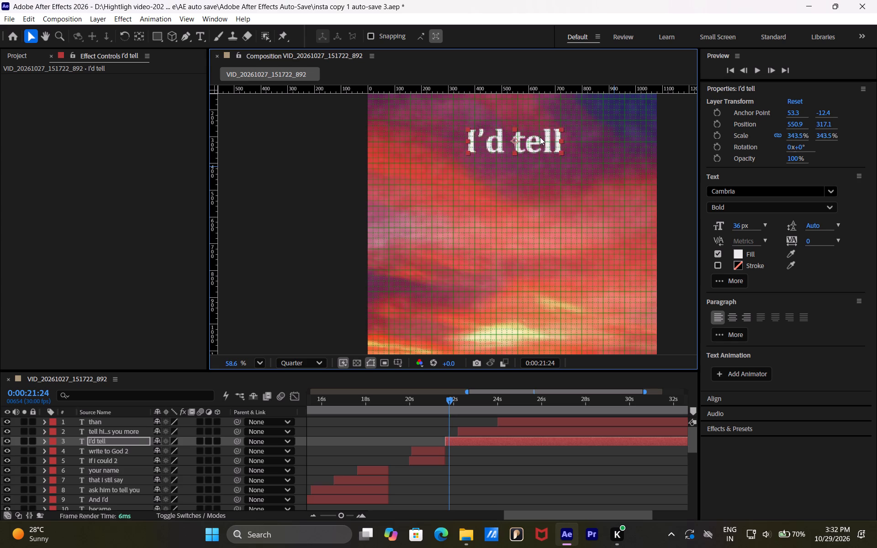
left_click_drag(540, 137, 539, 136)
left_click_drag(527, 138, 520, 139, "shift")
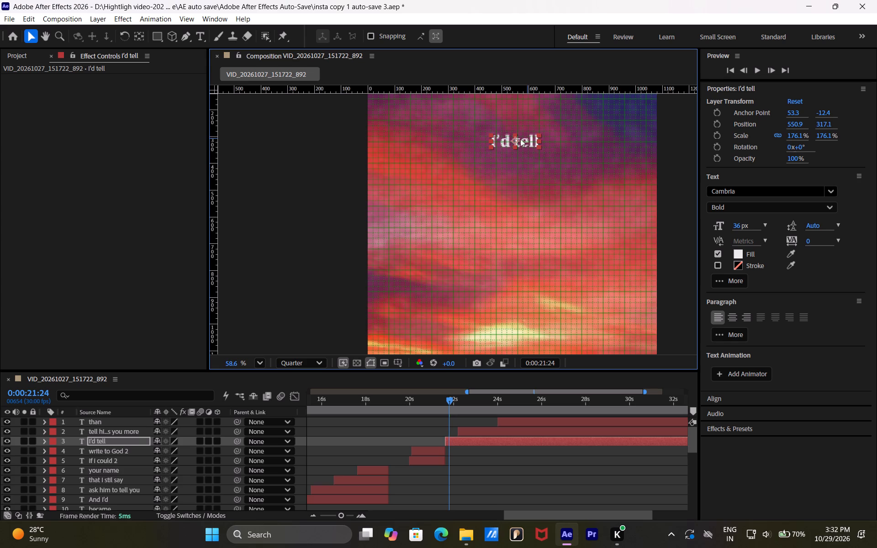
left_click_drag(520, 139, 507, 138, "shift")
left_click_drag(527, 141, 425, 136)
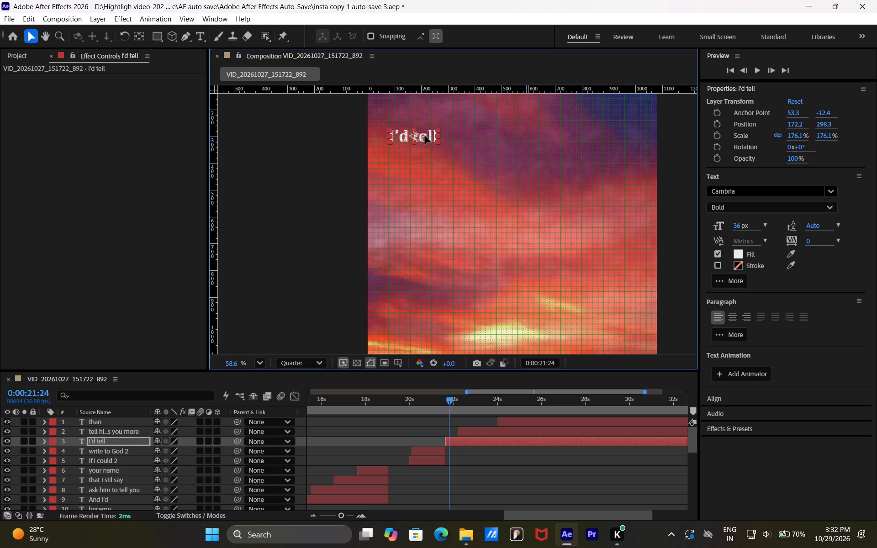
left_click_drag(425, 136, 440, 132)
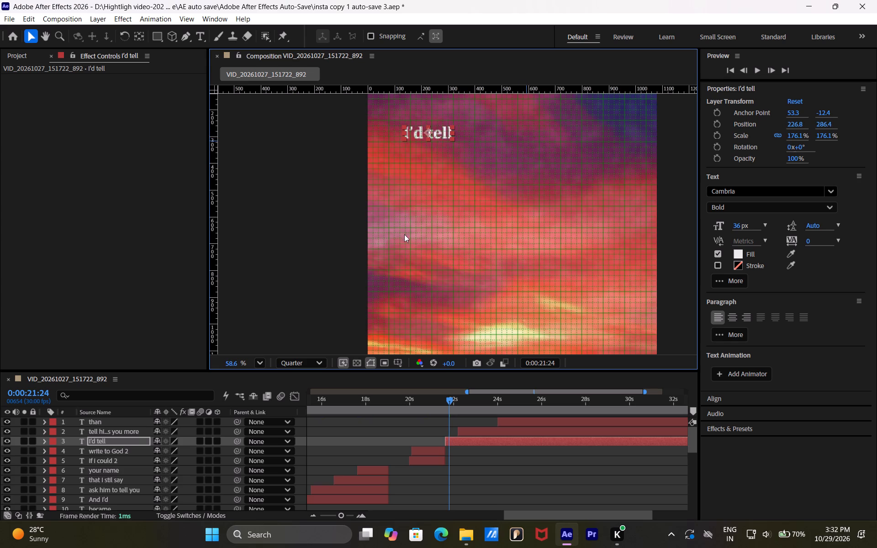
Compare with the "If i could" line at 0:00:21:09, and move the "I'd tell" text down to match it, at about 229, 424.
left_click(265, 367)
left_click(262, 364)
left_click(262, 362)
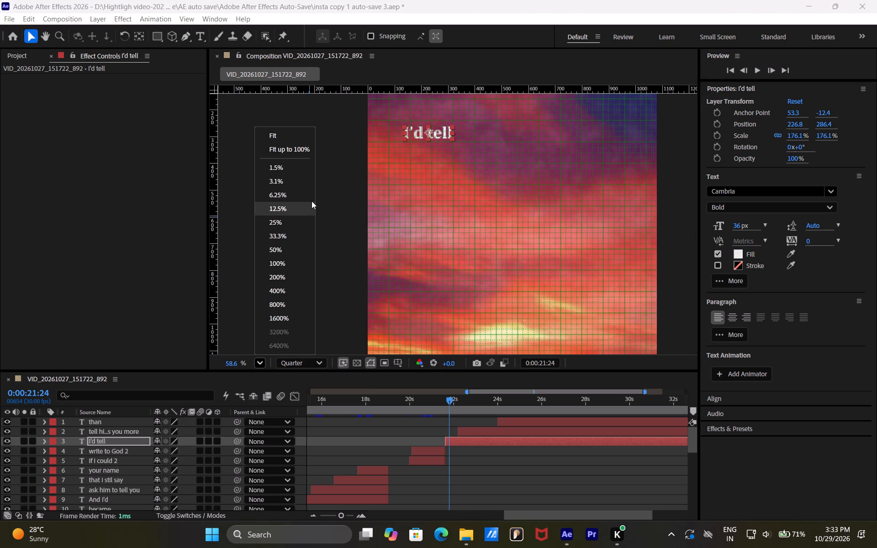
left_click(285, 260)
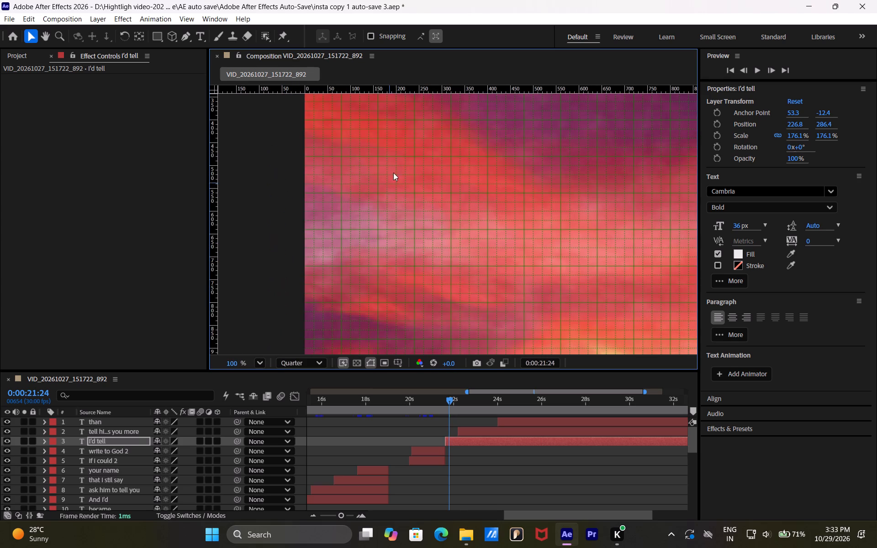
key("space")
key("space")
key("space")
key("space")
key("space")
key("space")
key("space")
key("space")
key("space")
key("space")
key("space")
key("space")
key("space")
key("space")
key("space")
key("space")
key("space")
key("space")
key("space")
key("space")
left_click_drag(394, 166, 414, 285)
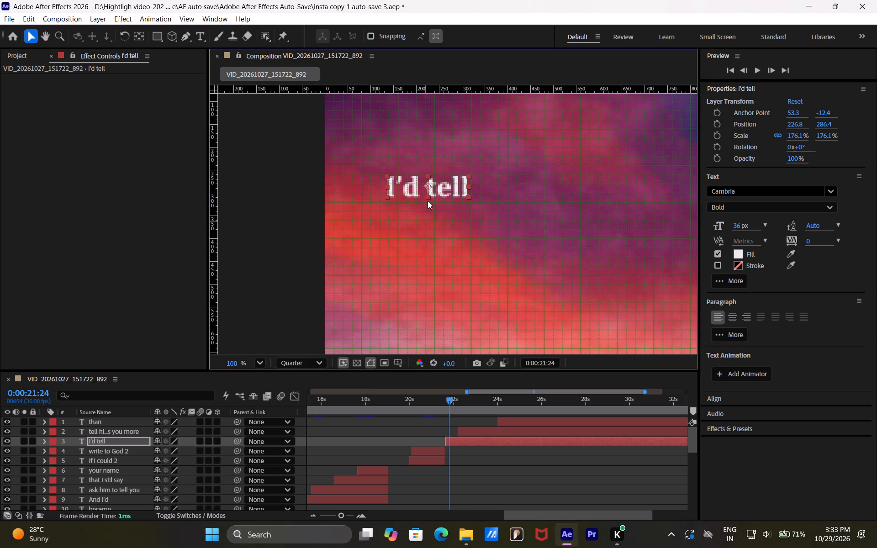
left_click_drag(440, 188, 441, 217)
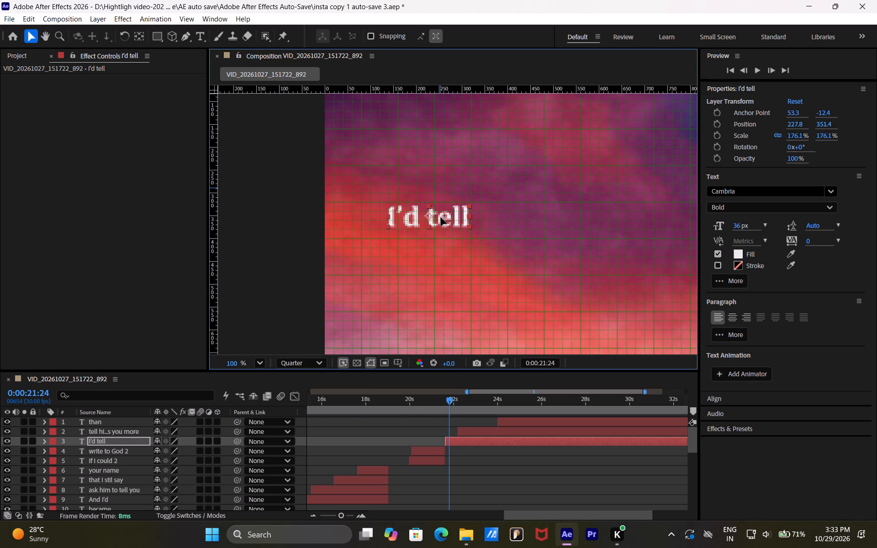
left_click_drag(441, 217, 440, 227)
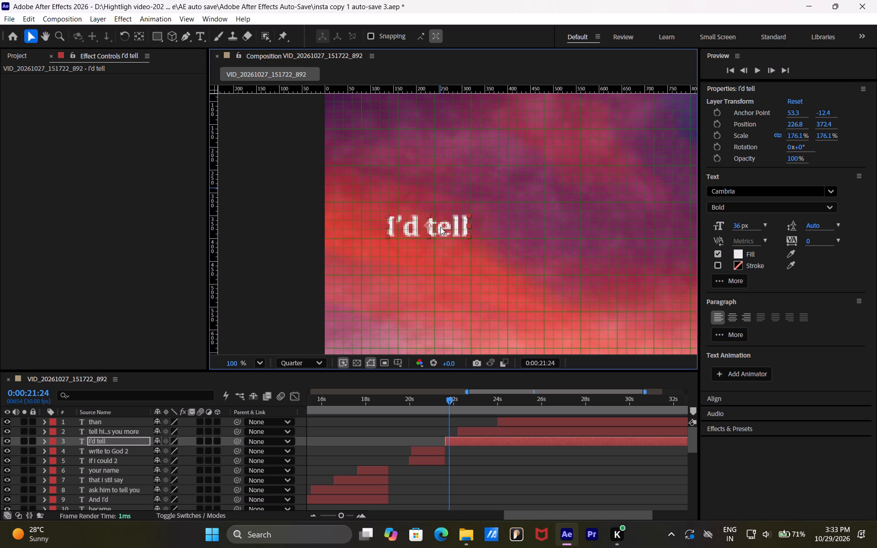
left_click(449, 399)
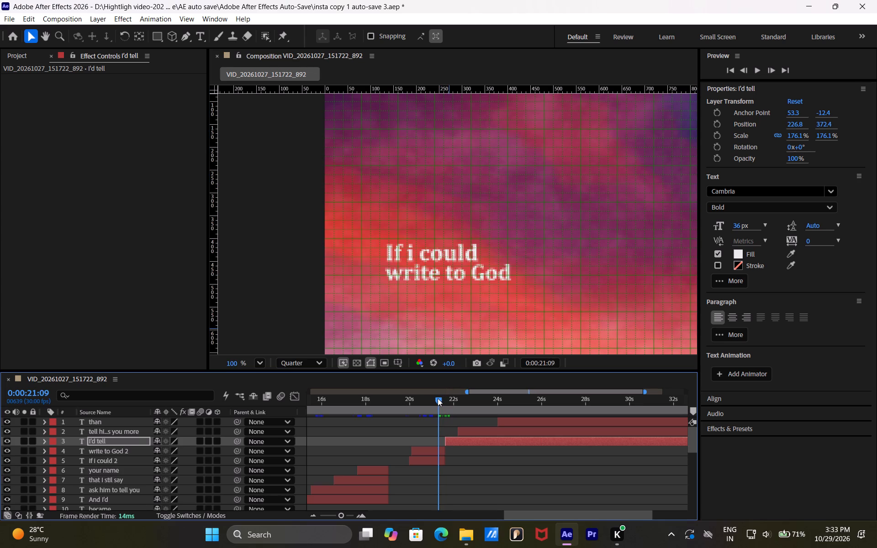
left_click_drag(410, 231, 410, 230)
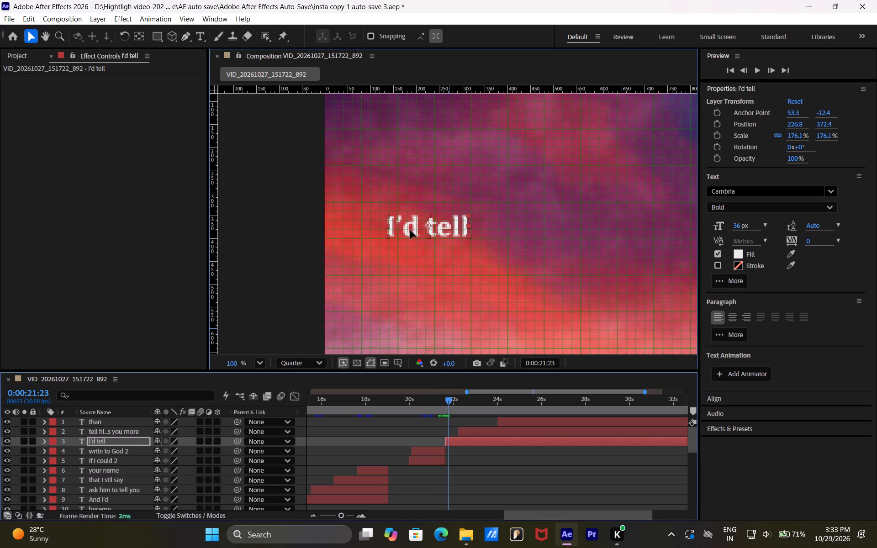
left_click_drag(410, 230, 411, 254)
Reduce the "I'd tell" text to about 148% scale and nudge it to about 211, 422.
left_click(471, 260)
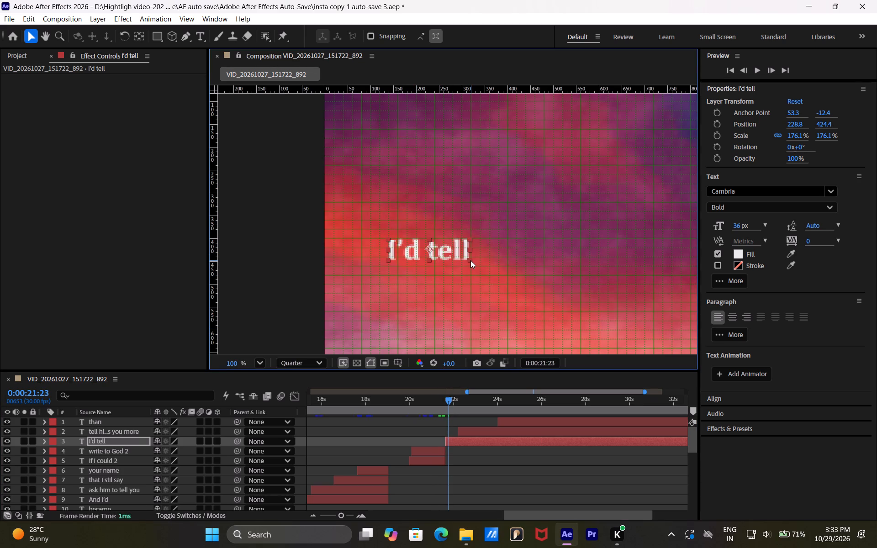
left_click(451, 252)
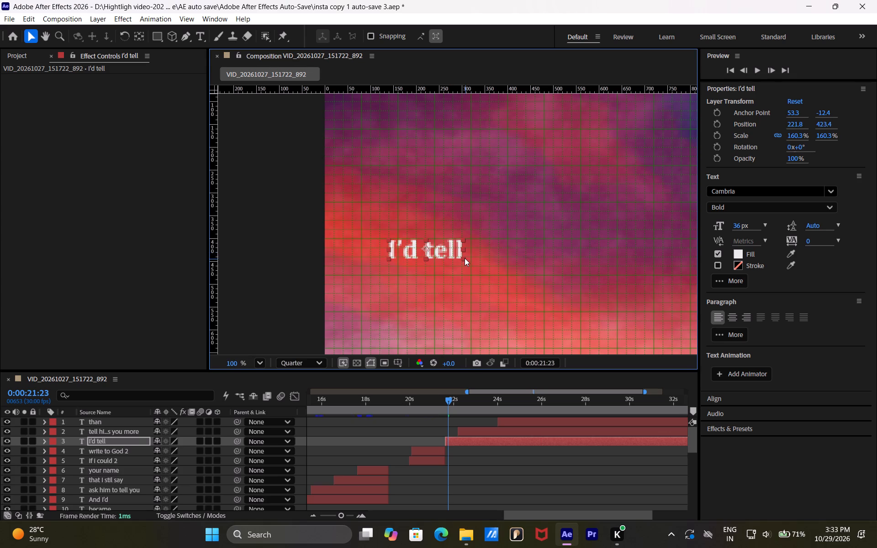
left_click(465, 258, "shift")
left_click(454, 254)
left_click(462, 259)
left_click_drag(452, 253, 445, 252)
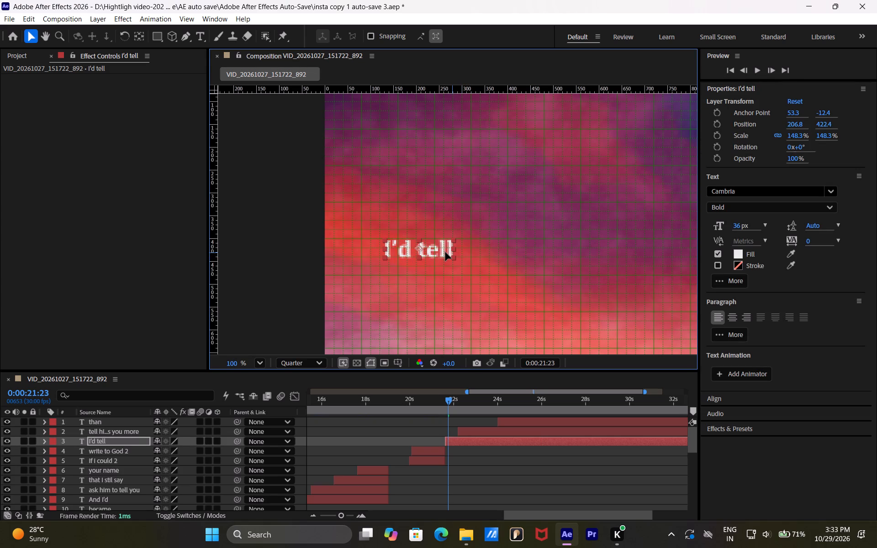
left_click_drag(445, 252, 447, 252)
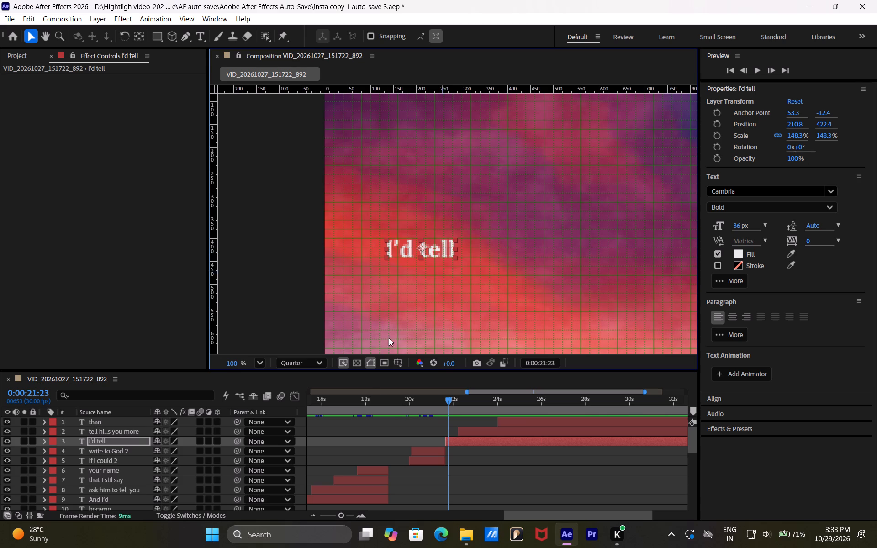
left_click(411, 406)
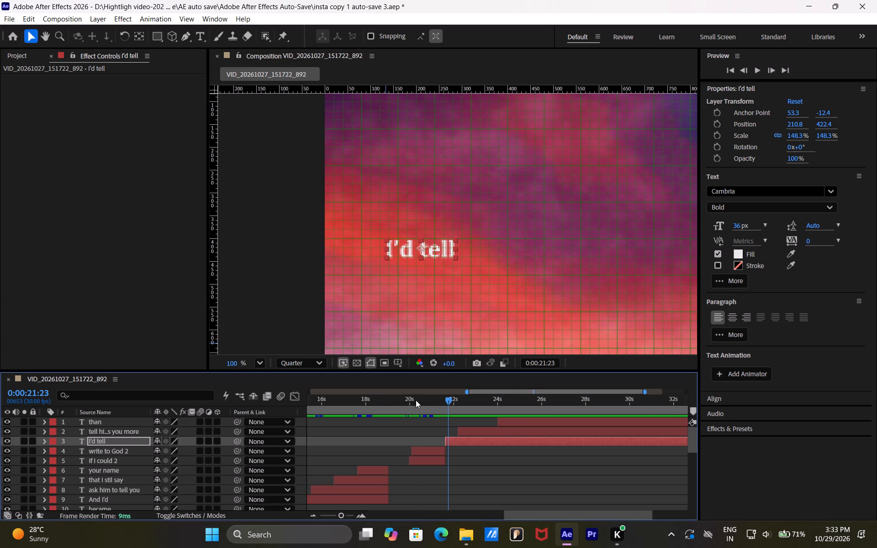
Play back the lyric lines from about 0:00:17:19 through "I'd tell" to review their timing and placement.
left_click(416, 400)
key("space")
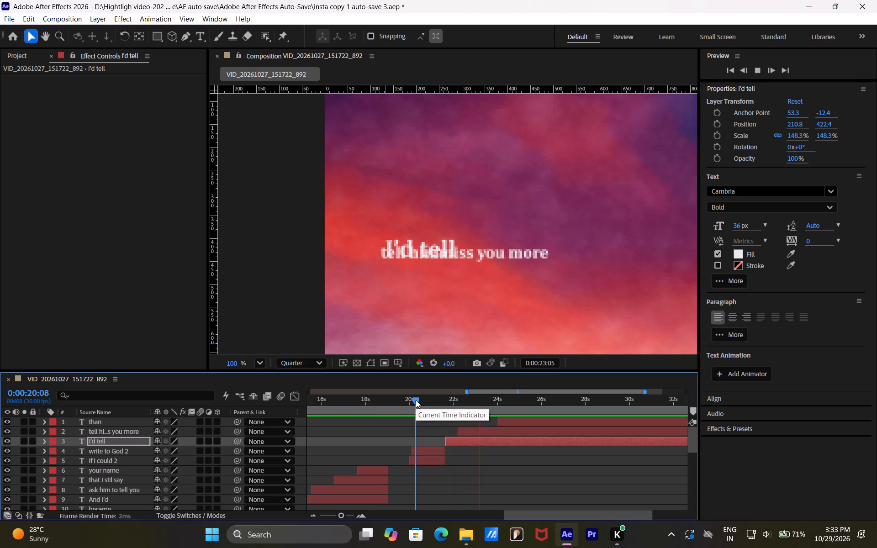
key("space")
left_click(360, 400)
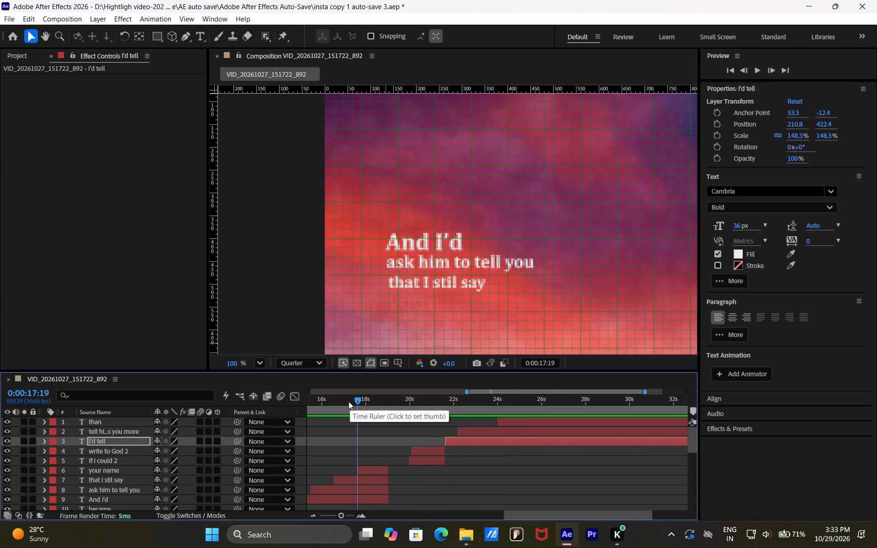
key("space")
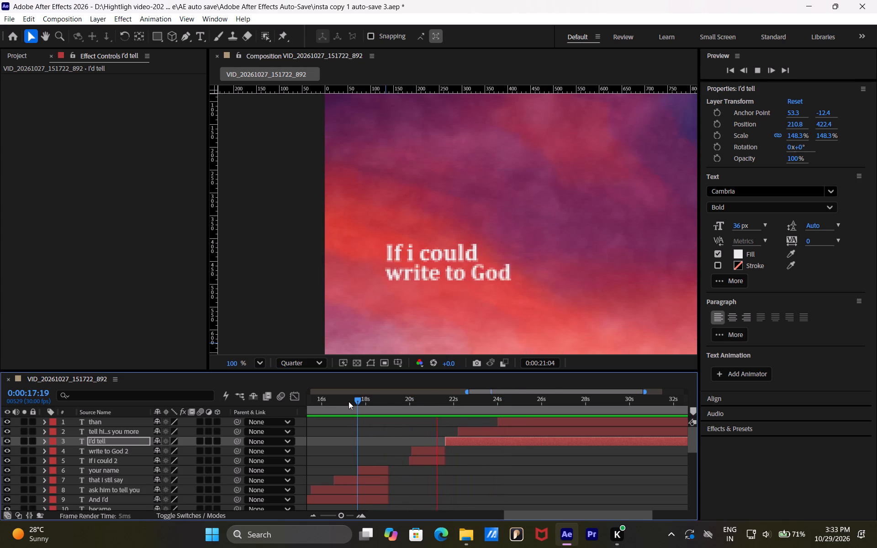
key("space")
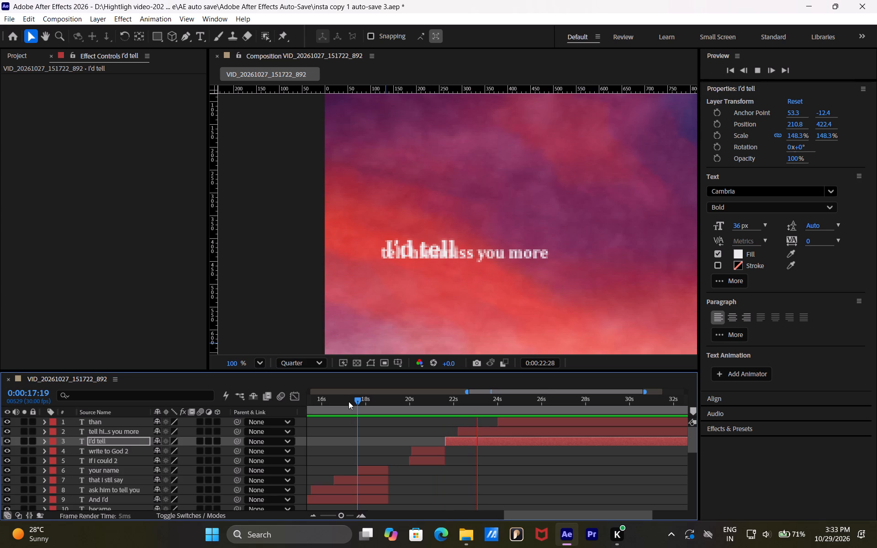
At 0:00:22:11, move the "tell himmiss you more" line directly below "I'd tell" and centre its anchor point at about 182, -9.
left_click_drag(473, 401, 461, 401)
left_click(473, 429)
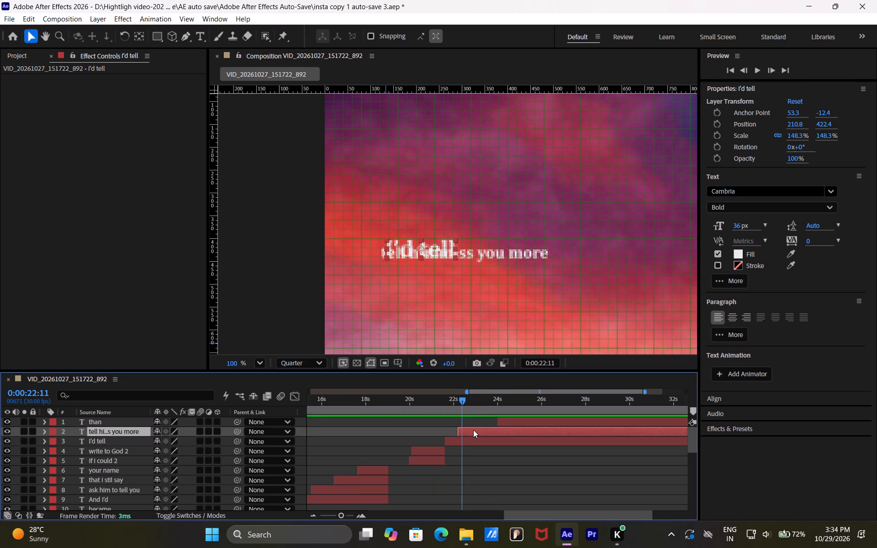
left_click(518, 254)
left_click_drag(517, 252, 517, 268)
key("y")
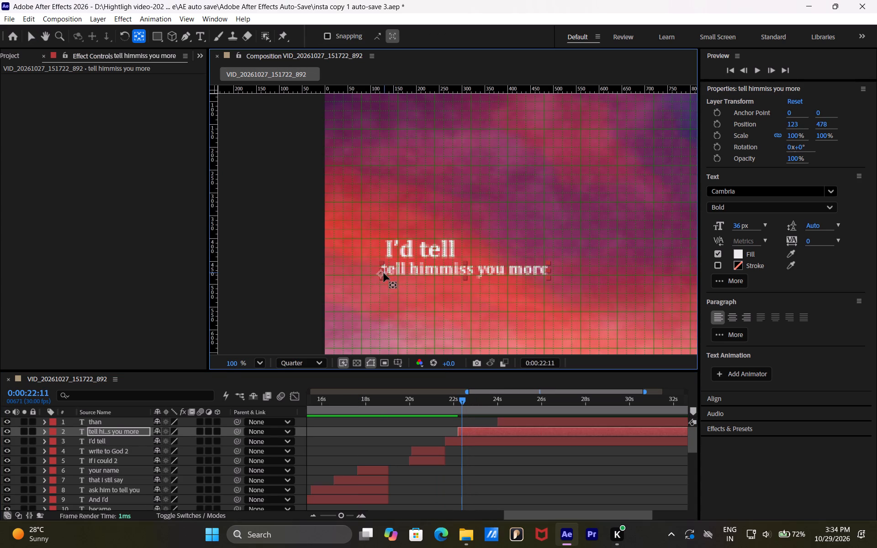
left_click_drag(384, 273, 467, 269)
key("v")
Enlarge the "tell himmiss you more" text to about 140% scale and align its start with "I'd tell", at about 387, 472.
left_click(548, 276)
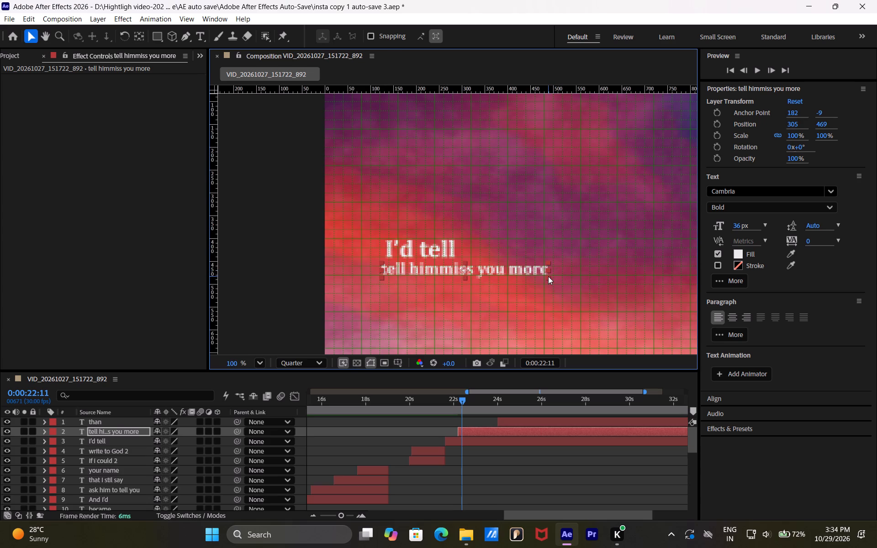
left_click_drag(528, 270, 543, 270)
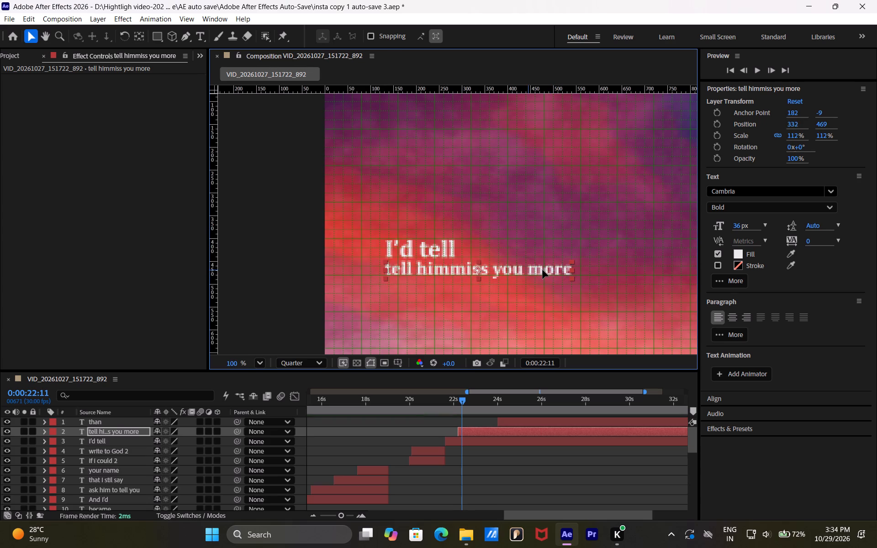
left_click_drag(543, 270, 543, 269)
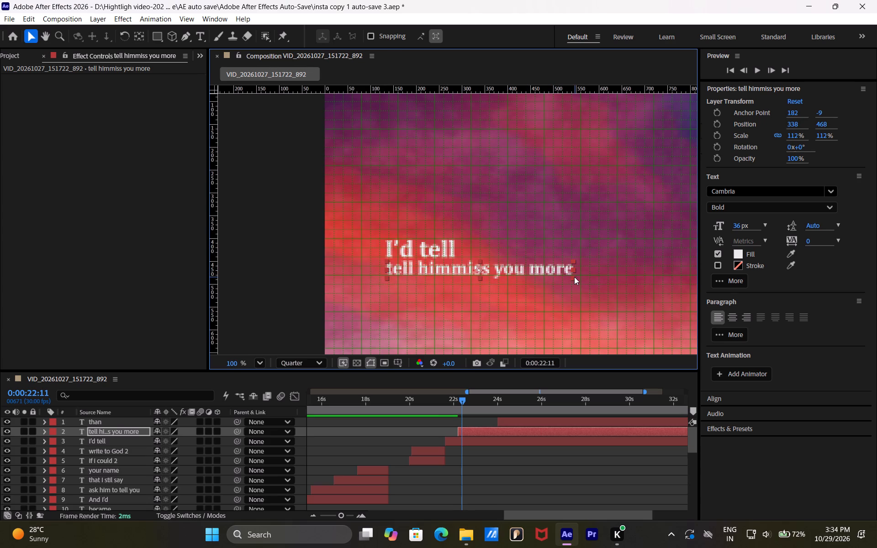
left_click(574, 277, "shift")
left_click(563, 269)
left_click(571, 276)
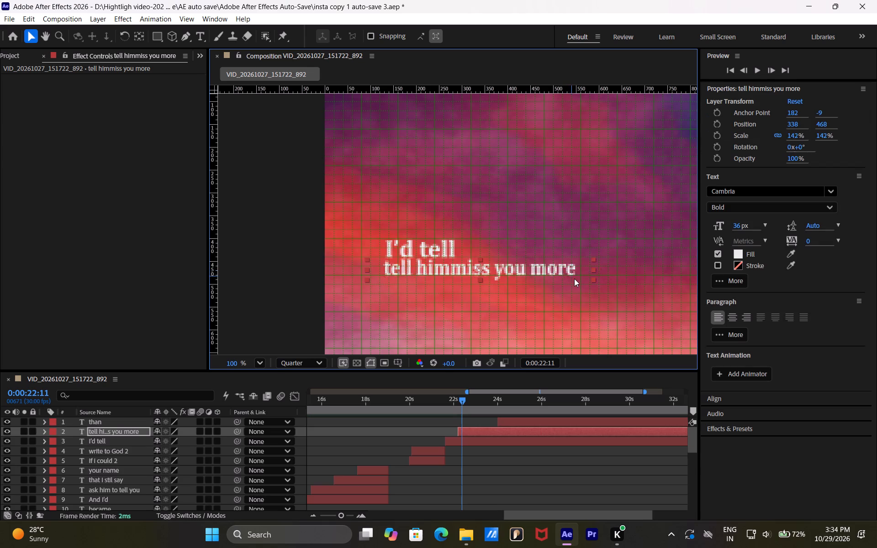
left_click_drag(558, 272, 587, 274)
left_click_drag(631, 282, 624, 277)
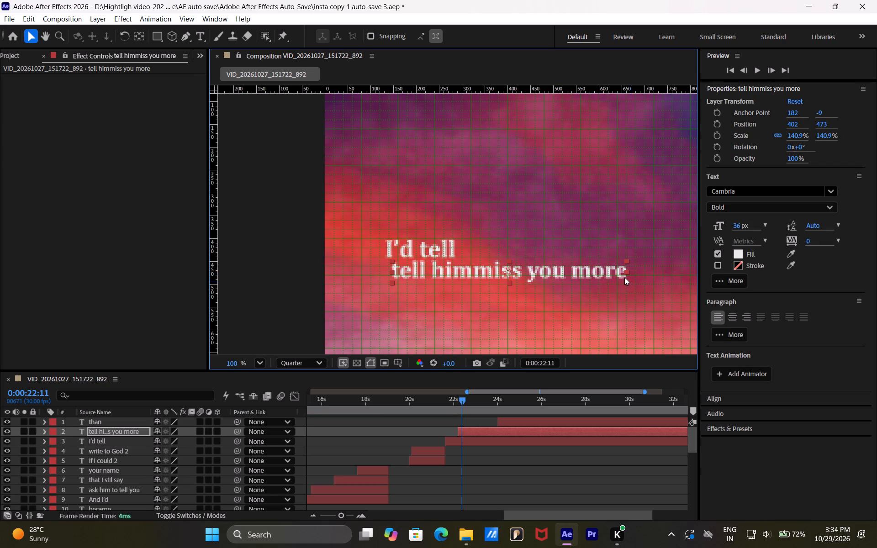
left_click_drag(624, 277, 624, 277)
left_click_drag(600, 271, 593, 271)
left_click(572, 303)
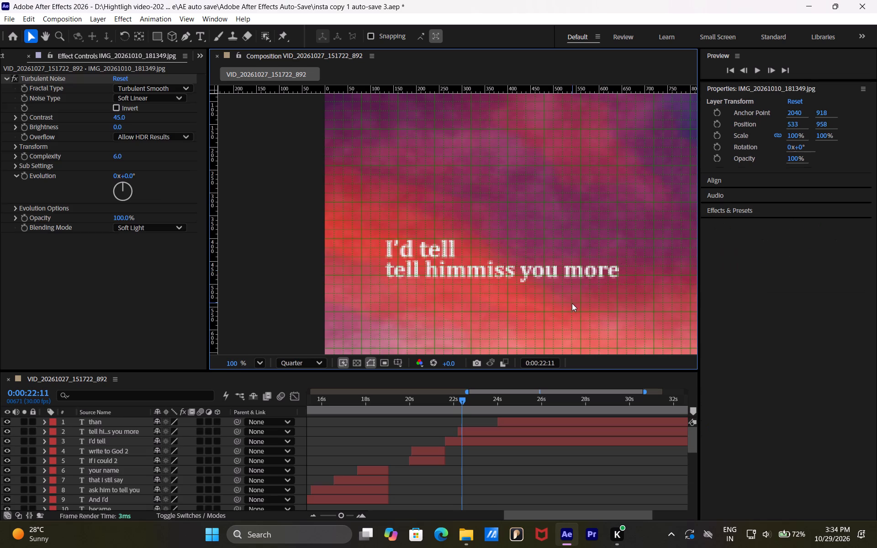
At 0:00:24:23, move the "than" text below the second line and centre its anchor point at about 38, -9.
left_click_drag(462, 399, 515, 400)
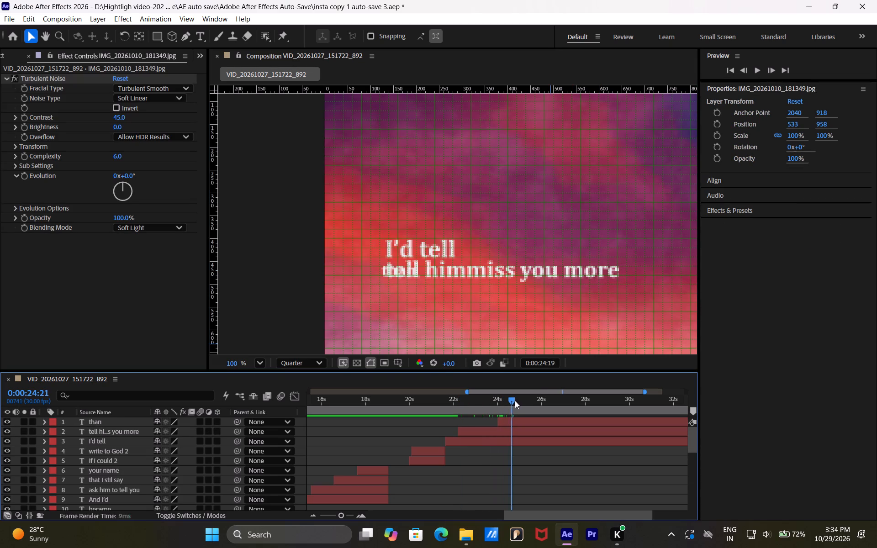
left_click_drag(515, 400, 515, 401)
left_click(525, 422)
left_click_drag(405, 271, 405, 272)
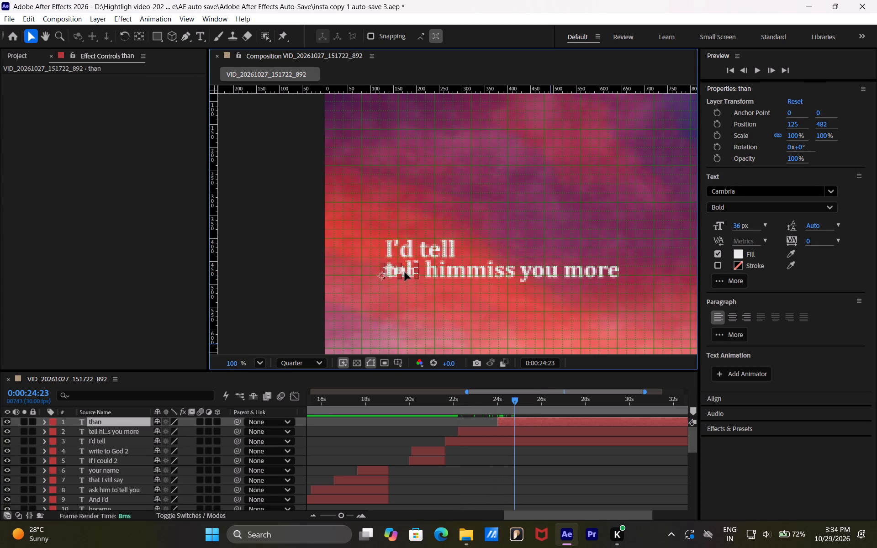
left_click_drag(405, 272, 408, 288)
key("y")
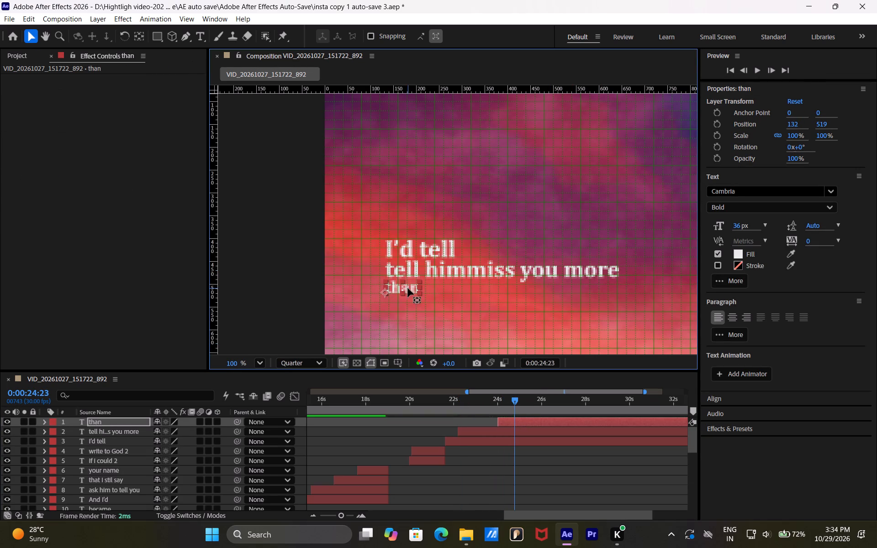
left_click_drag(386, 293, 403, 290)
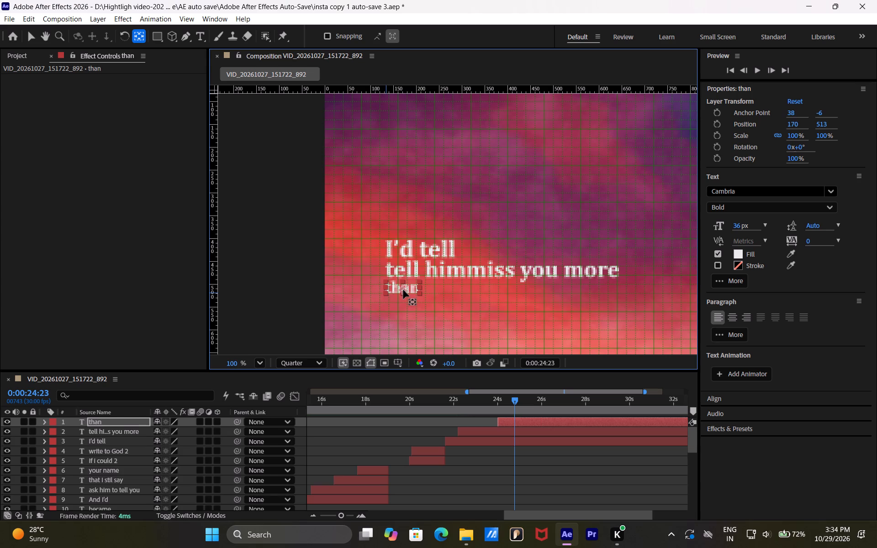
left_click_drag(403, 290, 403, 289)
key("v")
Enlarge the "than" text to about 208% scale and left-align it with the lines above, at about 212, 527.
left_click_drag(420, 294, 426, 296)
left_click_drag(417, 288, 426, 292)
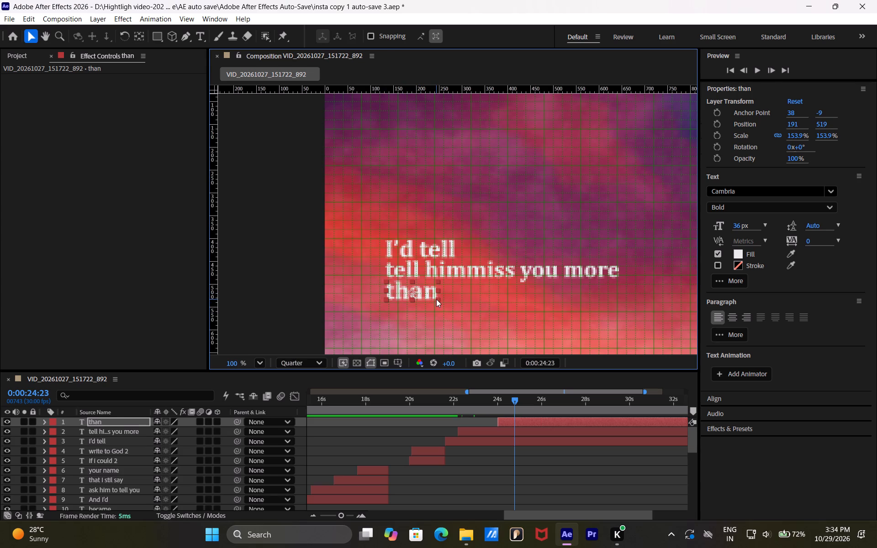
left_click(436, 299, "shift")
left_click(428, 295)
left_click_drag(438, 298, 441, 300)
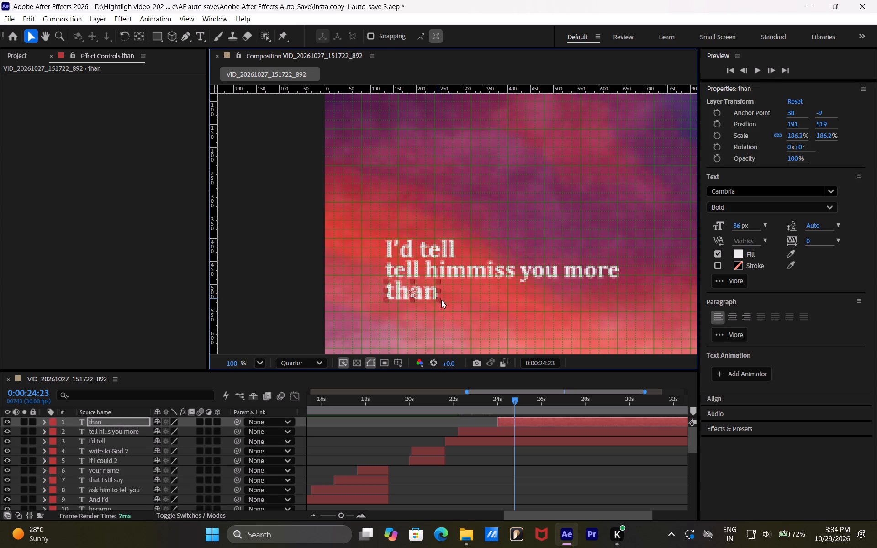
left_click_drag(441, 300, 442, 300)
left_click_drag(430, 295, 440, 299)
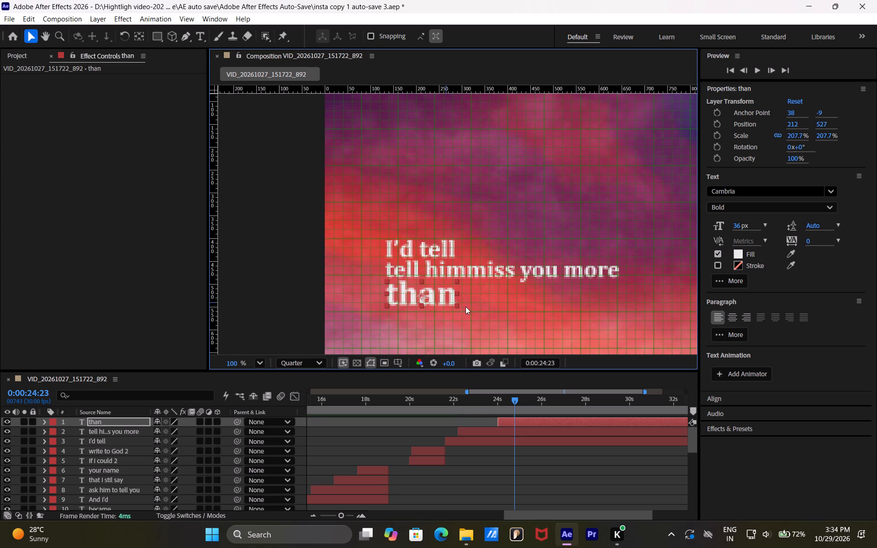
left_click(490, 309)
Play back the three stacked lyric lines from 0:00:21:08.
left_click_drag(506, 400, 437, 399)
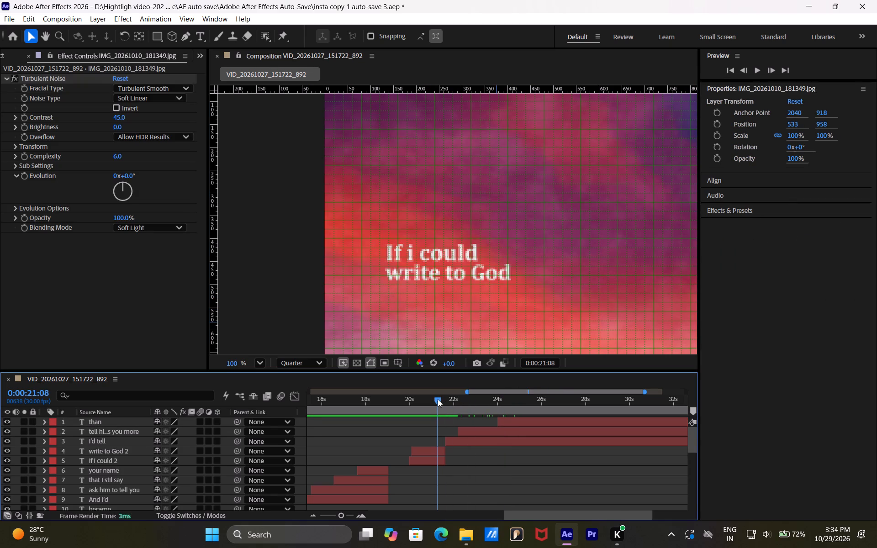
key("space")
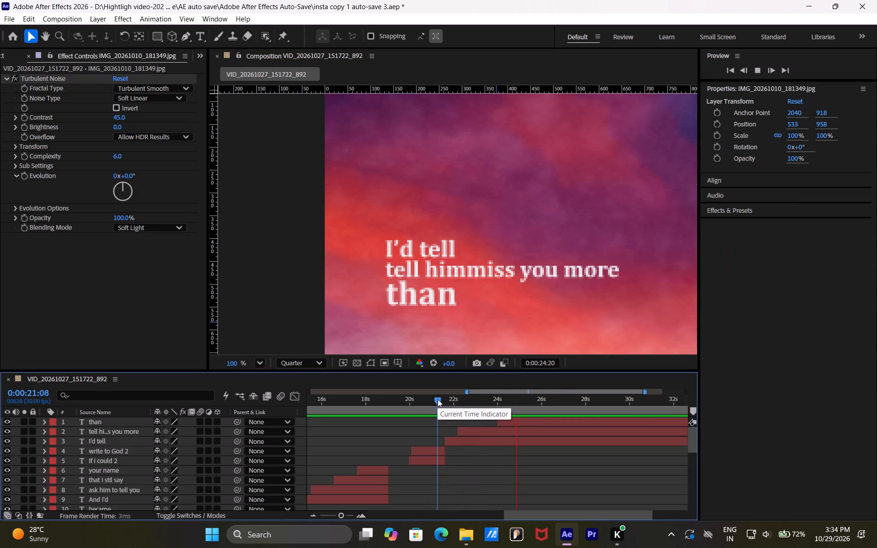
key("space")
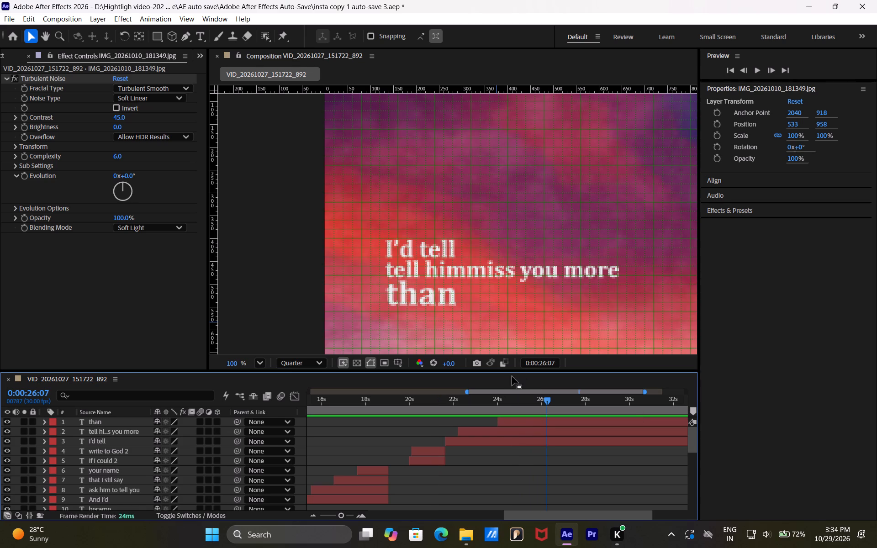
Correct the second line to read "him miss you more" by removing the repeated "tell" and adding the missing space.
left_click(509, 431)
left_click(433, 266)
double_click(425, 270)
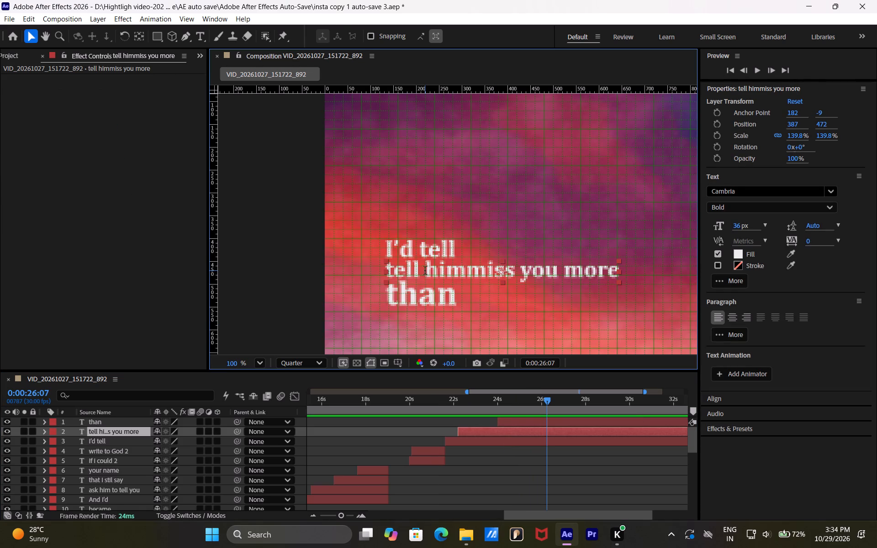
left_click(425, 270)
left_click(425, 270)
left_click(433, 270)
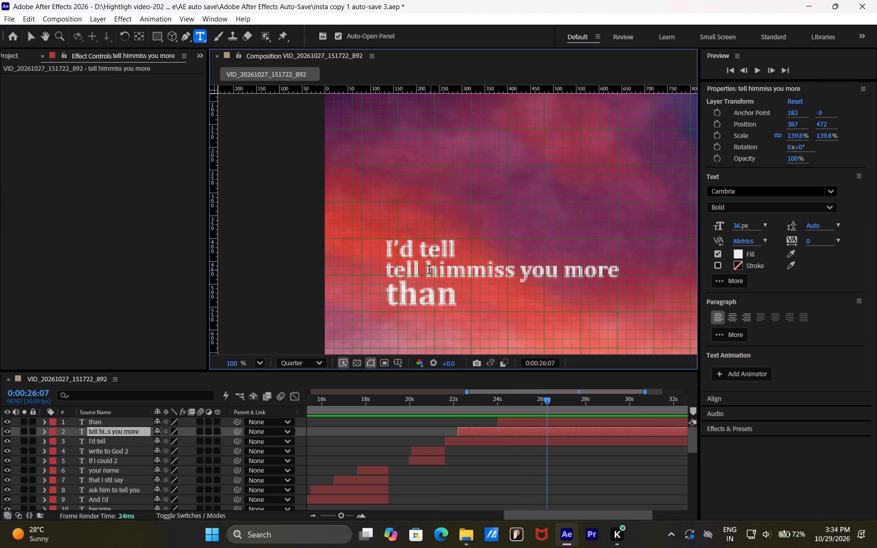
left_click(427, 269)
key("BackSpace")
key("BackSpace")
key("BackSpace")
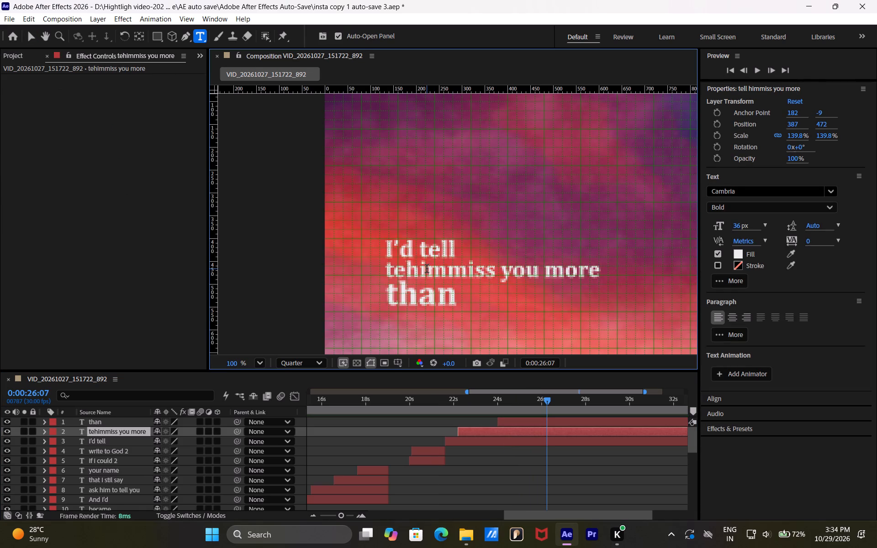
key("BackSpace")
key("BackSpace")
key("Right")
key("Right")
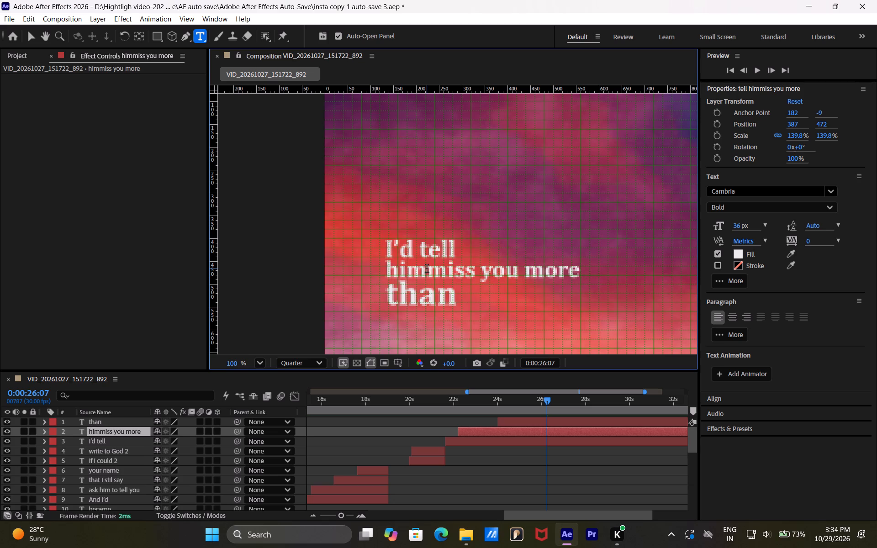
key("Right")
key("space")
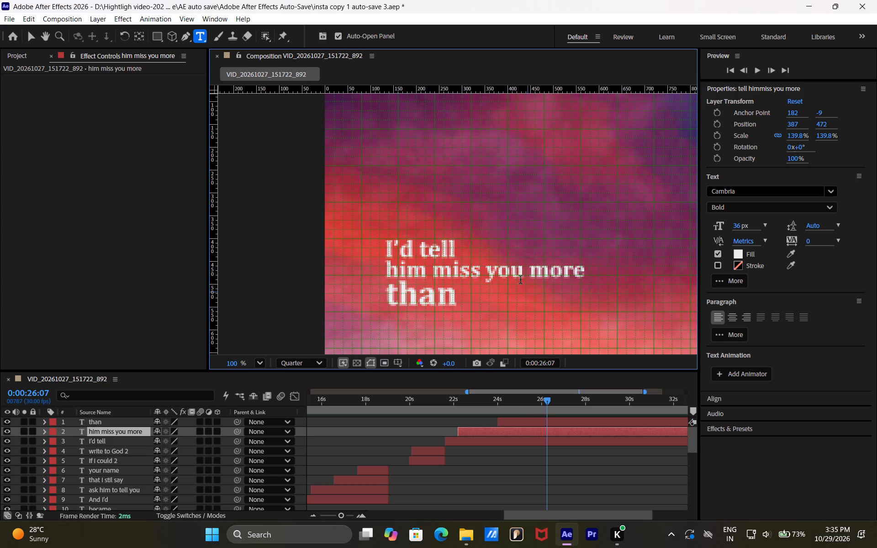
left_click(512, 271)
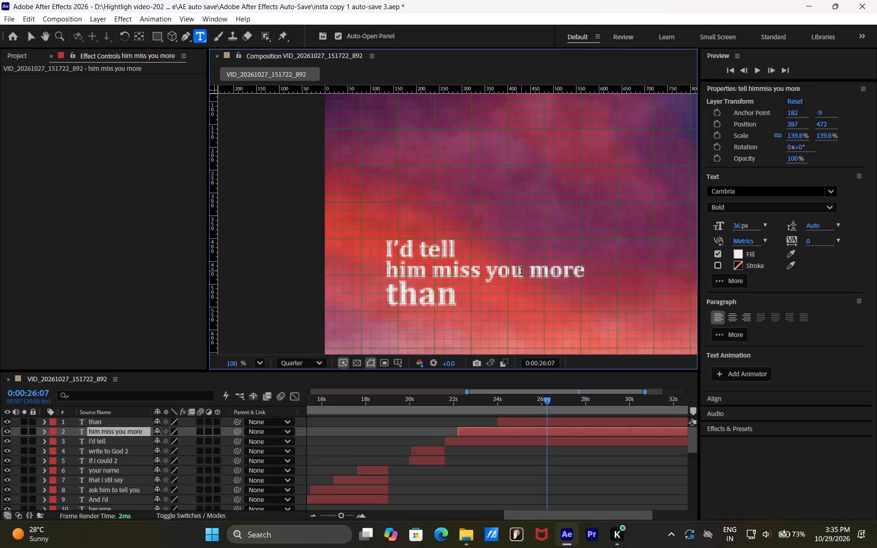
Extend the "than" text layer to read "than air".
left_click(440, 296)
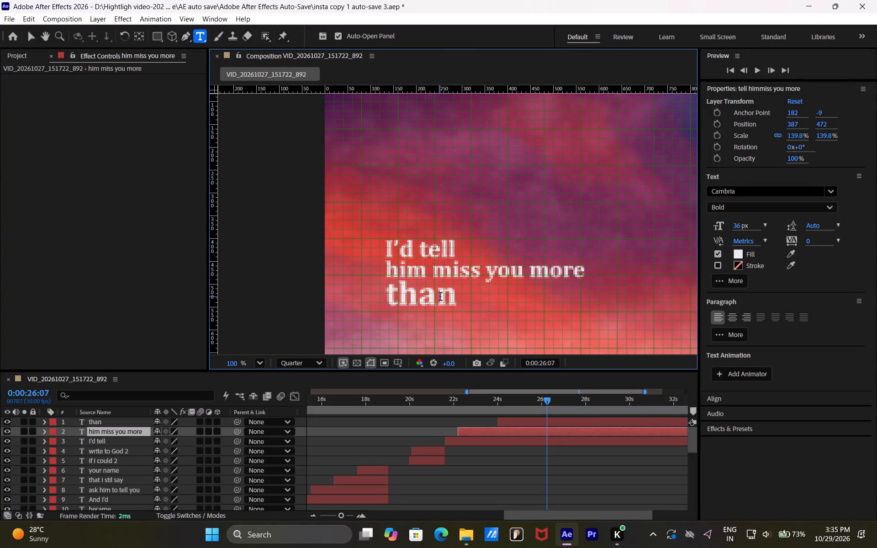
left_click(524, 419)
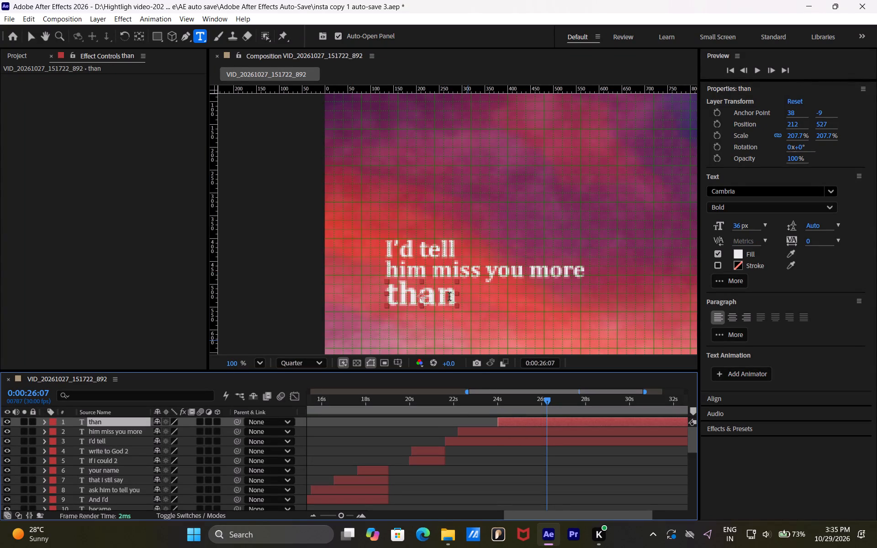
left_click(441, 290)
left_click(453, 298)
key("space")
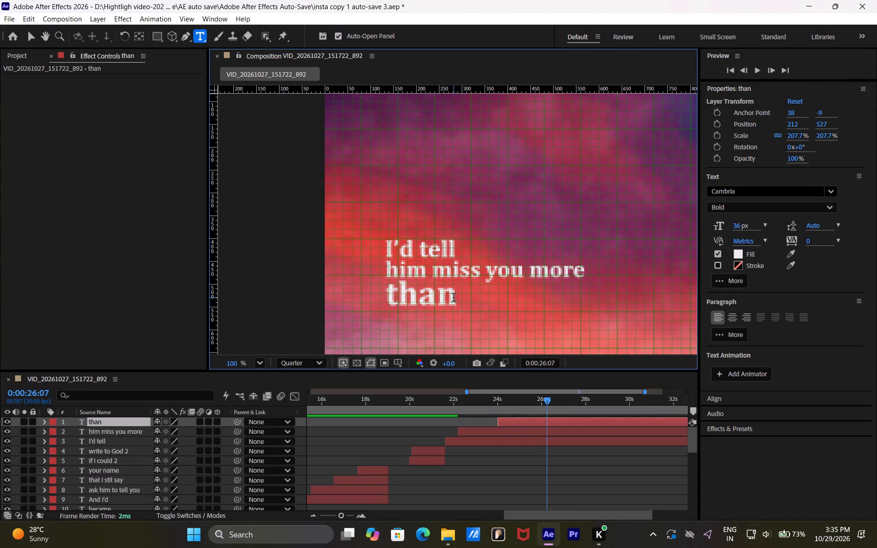
type("air")
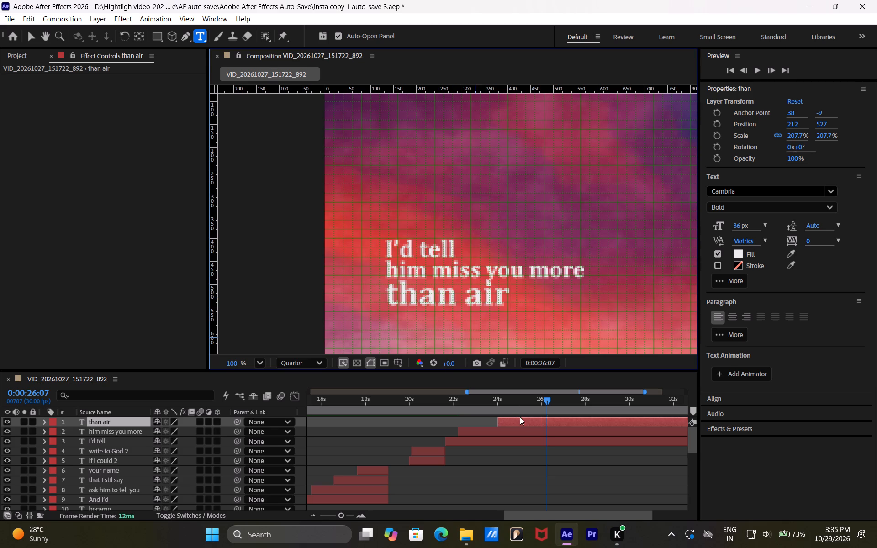
left_click(561, 472)
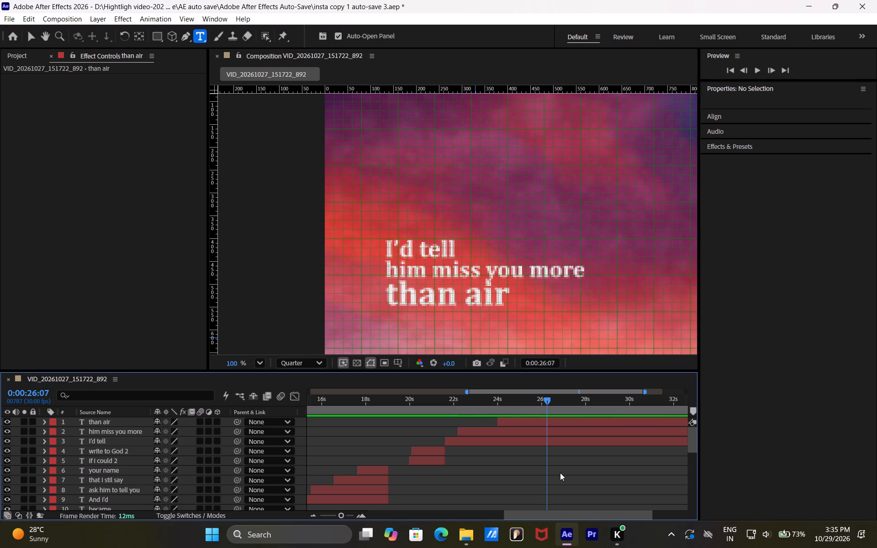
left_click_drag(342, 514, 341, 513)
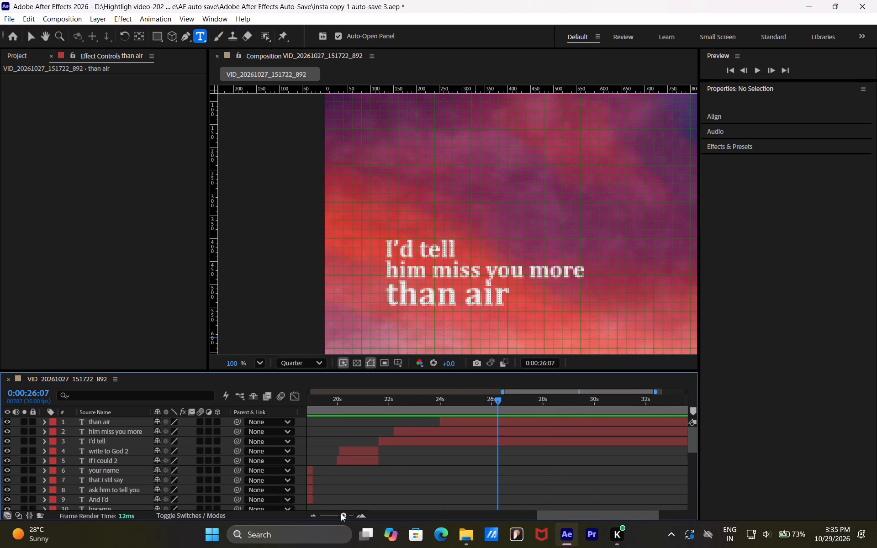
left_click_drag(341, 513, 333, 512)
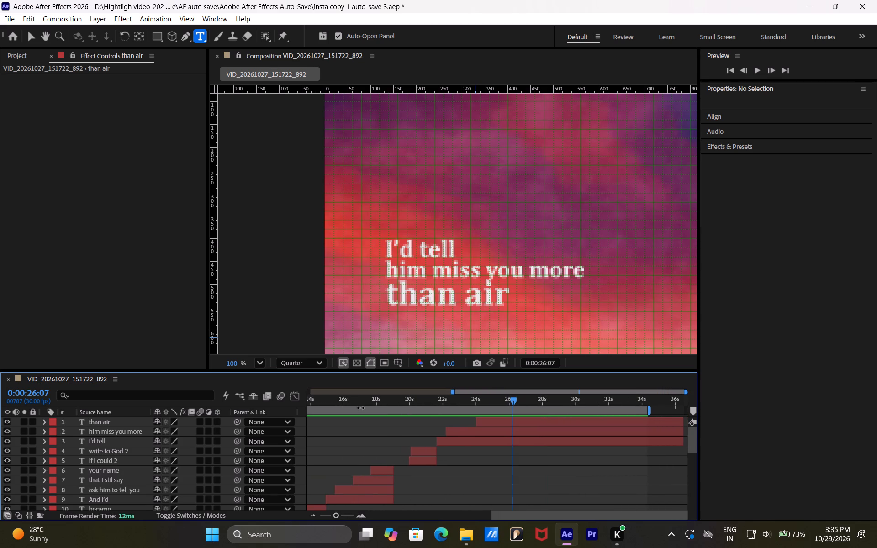
Play back the lyric lines from 0:00:17:00 through the "than air" line.
left_click(355, 407)
left_click(360, 403)
key("space")
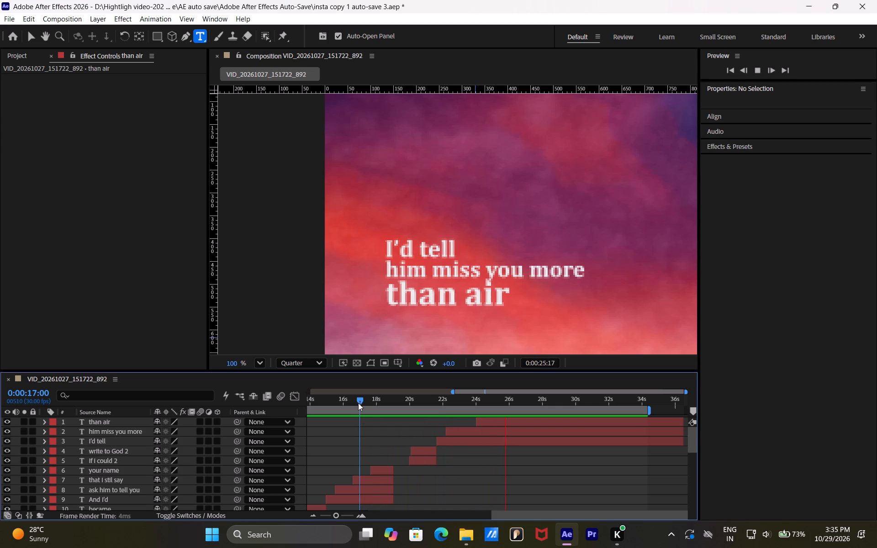
key("space")
Apply the Fade Up Words preset to the "I'd tell" layer at its first frame, 0:00:21:19.
left_click_drag(476, 400, 472, 401)
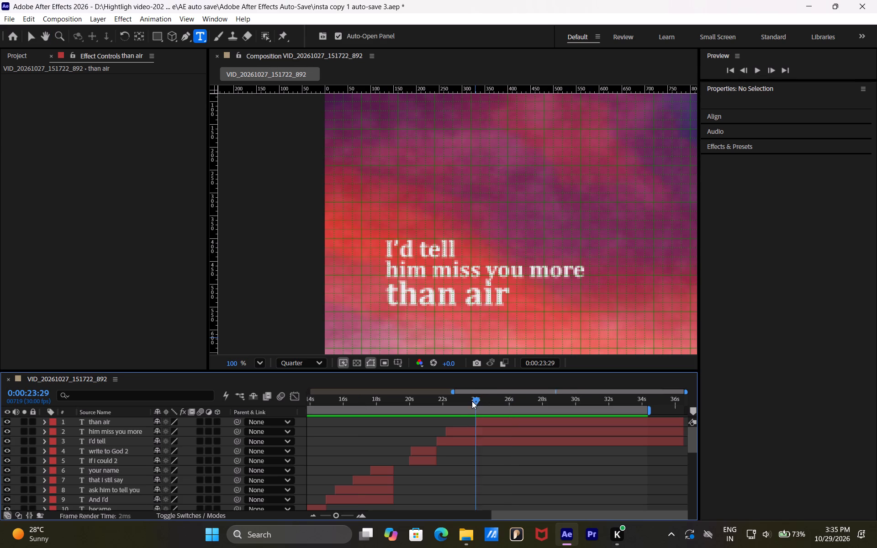
left_click_drag(472, 401, 475, 401)
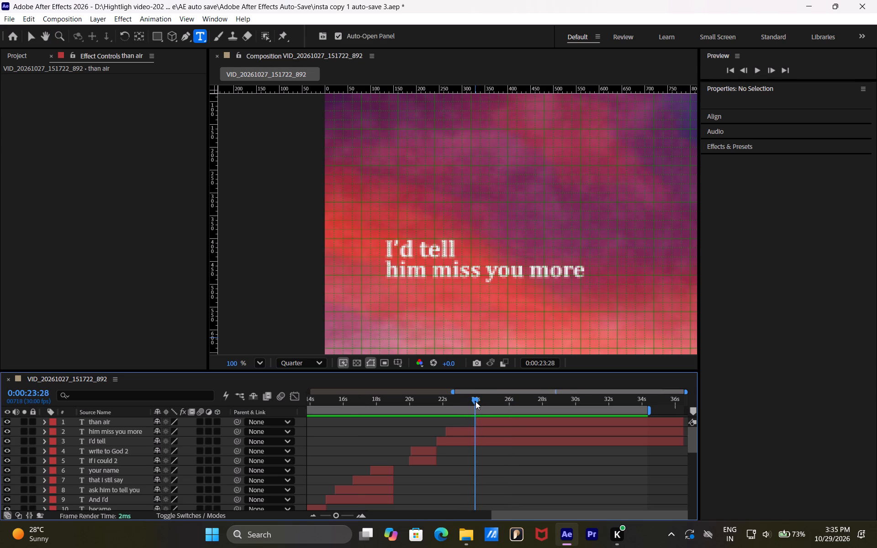
left_click_drag(475, 401, 456, 404)
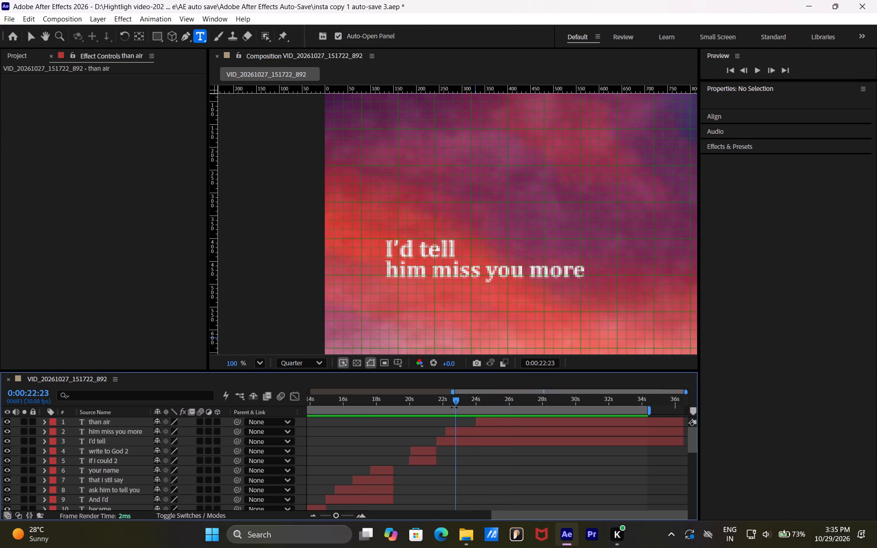
left_click_drag(452, 401, 433, 402)
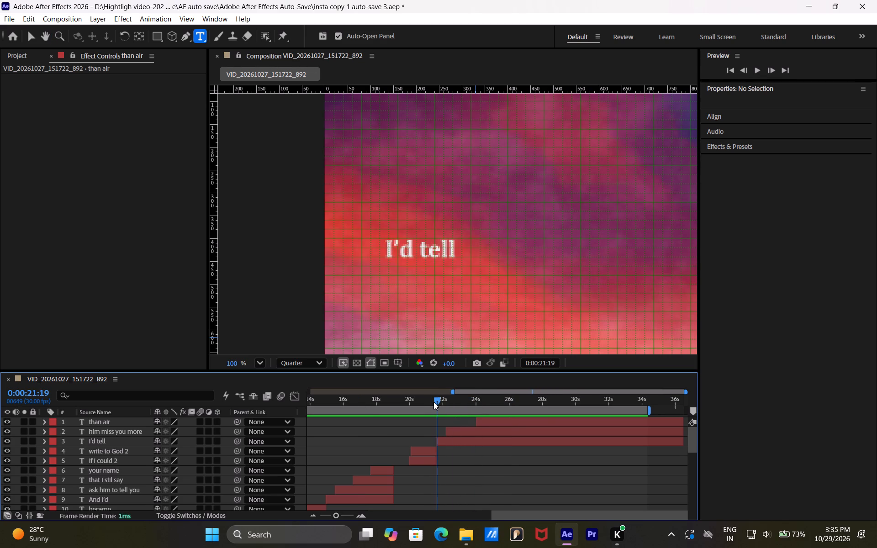
left_click_drag(433, 402, 433, 402)
left_click(448, 439)
key("ctrl+space")
key("ctrl+space")
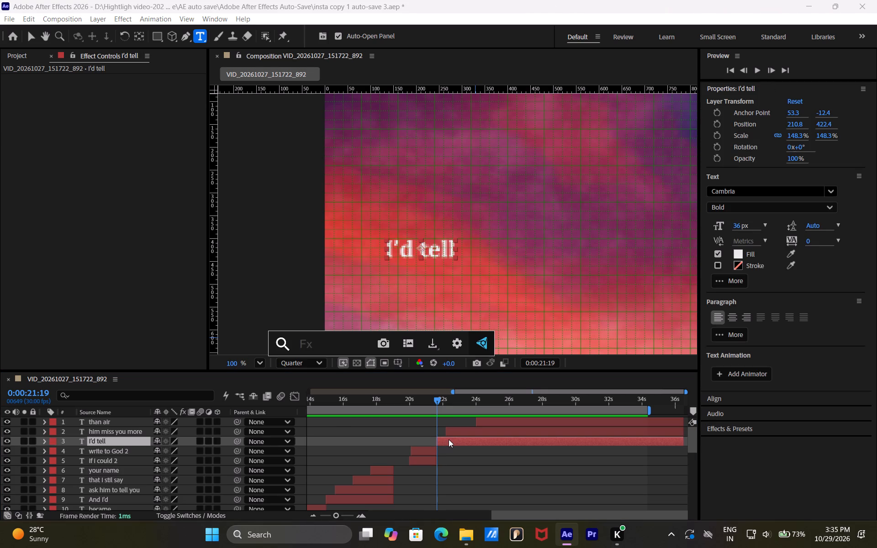
type("fade up")
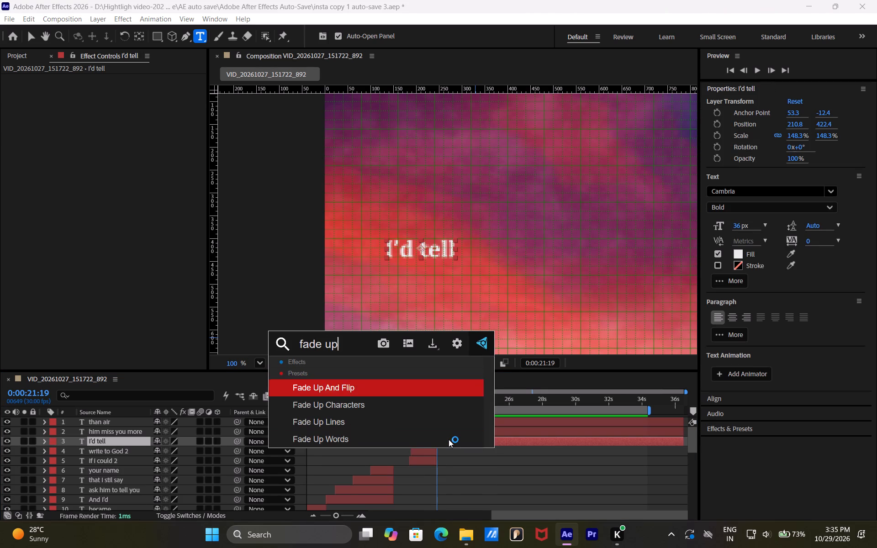
left_click(412, 448)
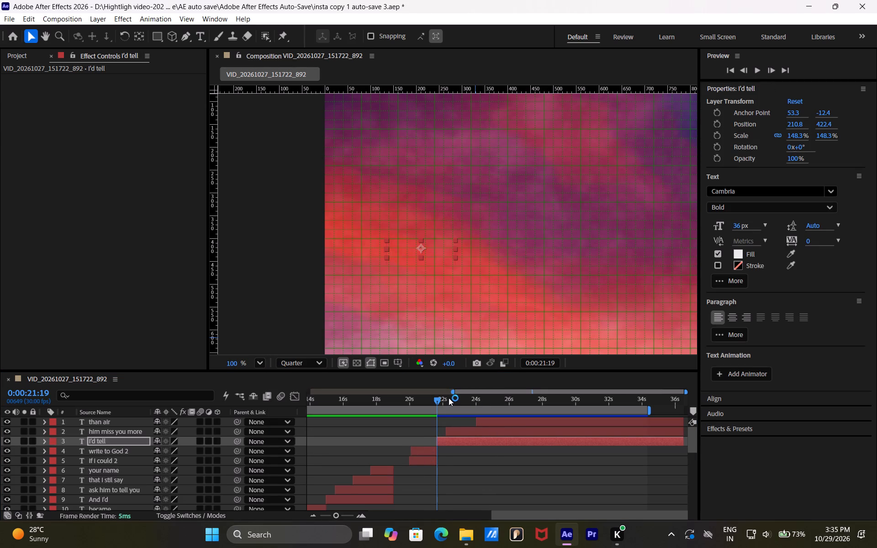
Apply the Fade Up Words preset to the "him miss you more" layer at its start, 0:00:22:06.
left_click(445, 399)
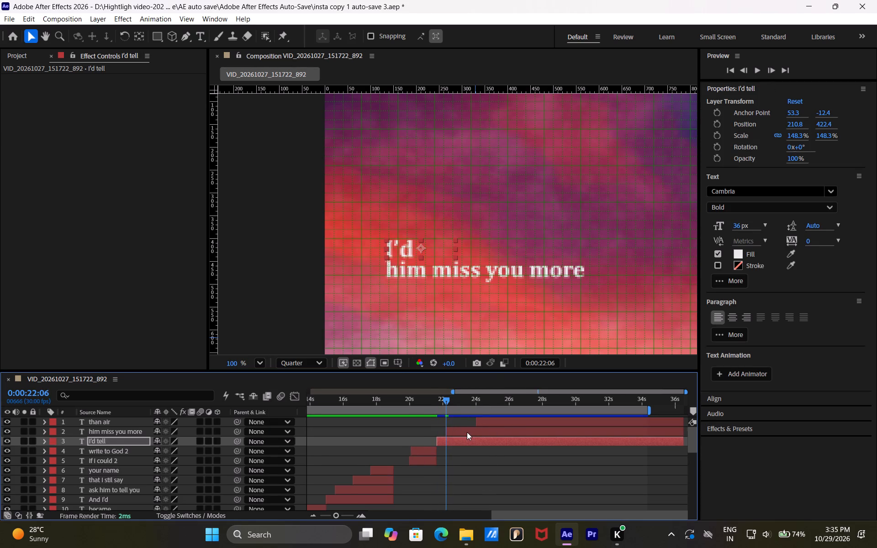
left_click(467, 432)
key("ctrl+space")
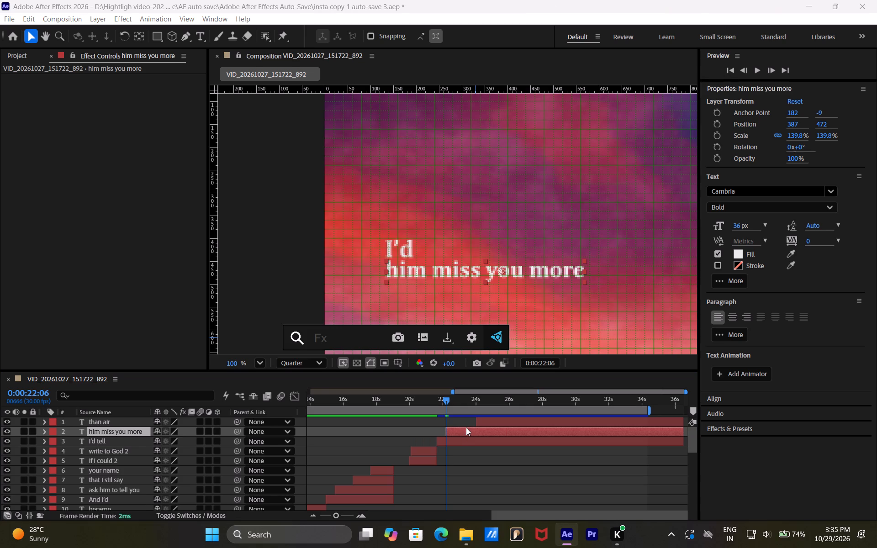
type("fade up")
left_click(464, 436)
Apply the Fade Up Words preset to the "than air" layer at its start, 0:00:24:00.
left_click(477, 400)
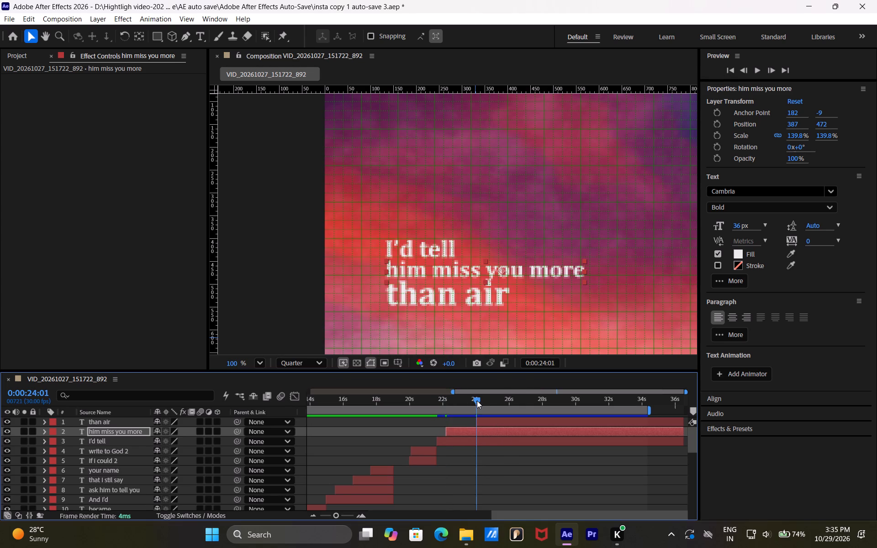
left_click(488, 428)
left_click(490, 421)
key("ctrl+space")
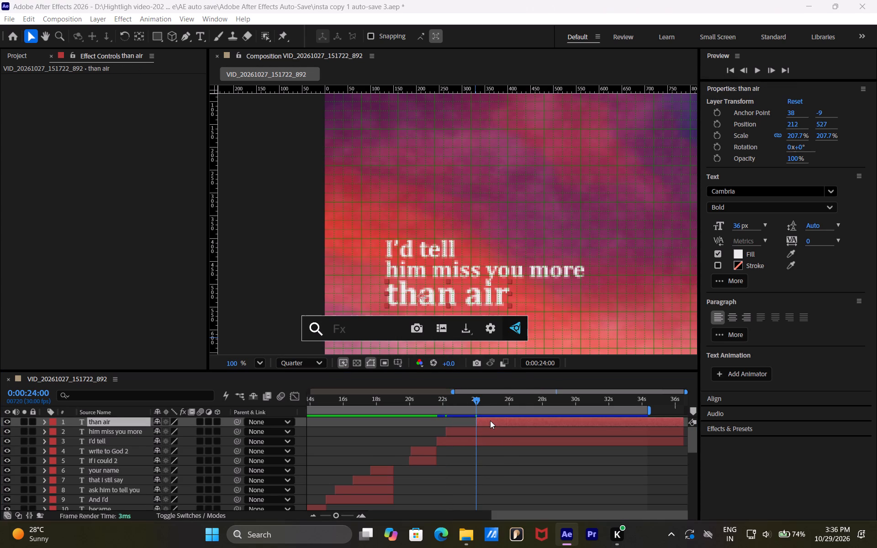
type("fade")
key("space")
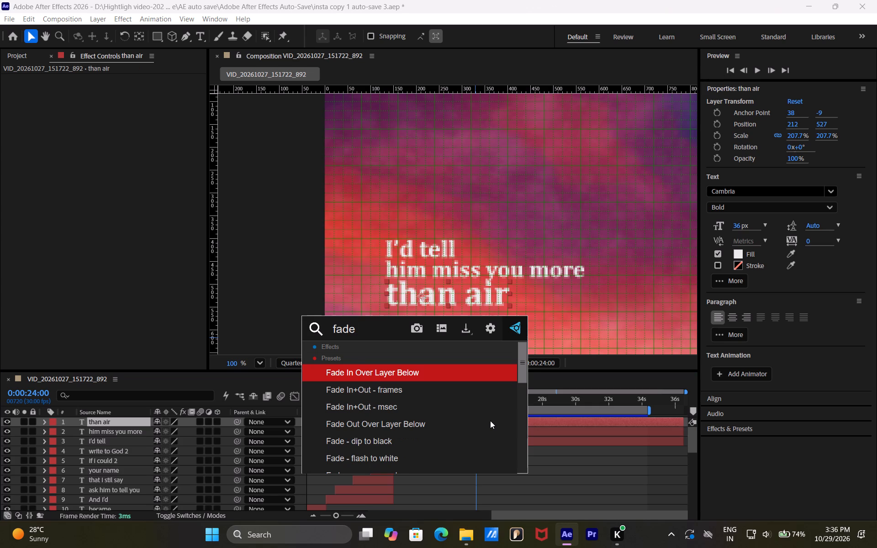
type("up")
left_click(482, 422)
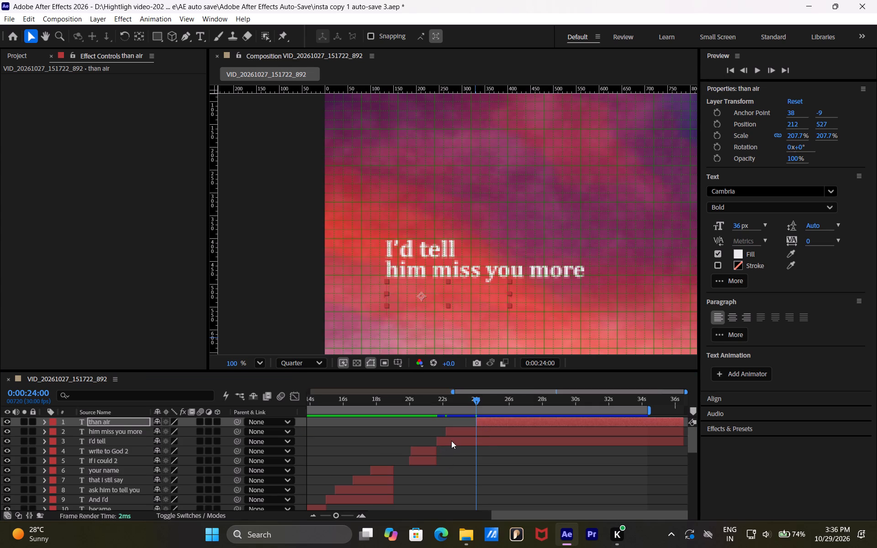
Reveal the animated keyframes of the "I'd tell", "him miss you more" and "than air" layers.
left_click(451, 441)
key("u")
left_click(474, 432)
key("u")
left_click(492, 422)
key("u")
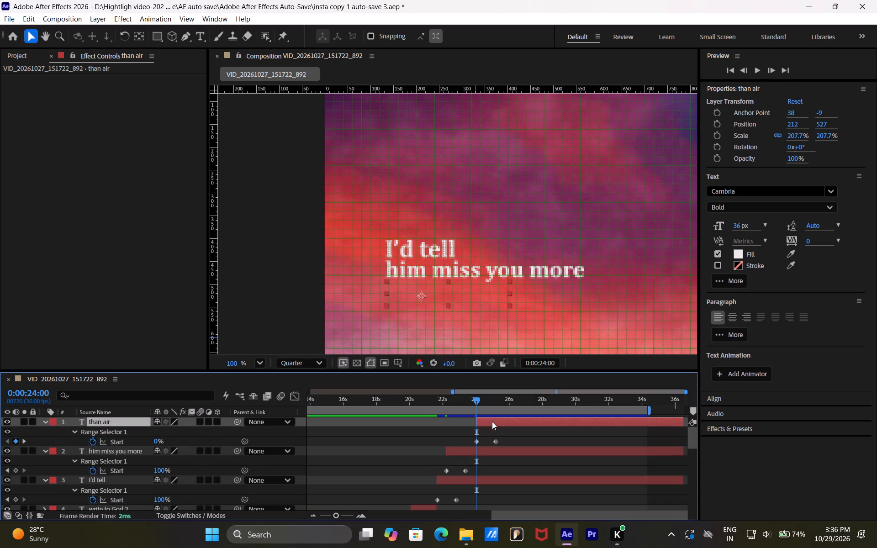
Shift both Range Selector Start keyframes of "him miss you more" later so its fade begins at about 0:00:23:09.
left_click_drag(481, 468, 444, 473)
left_click_drag(467, 471, 484, 471)
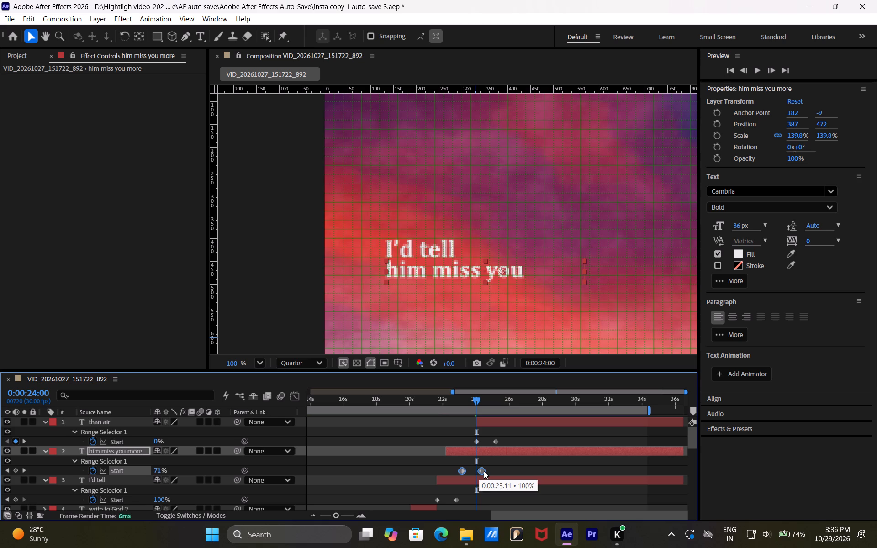
left_click_drag(484, 471, 485, 471)
left_click_drag(475, 398, 461, 398)
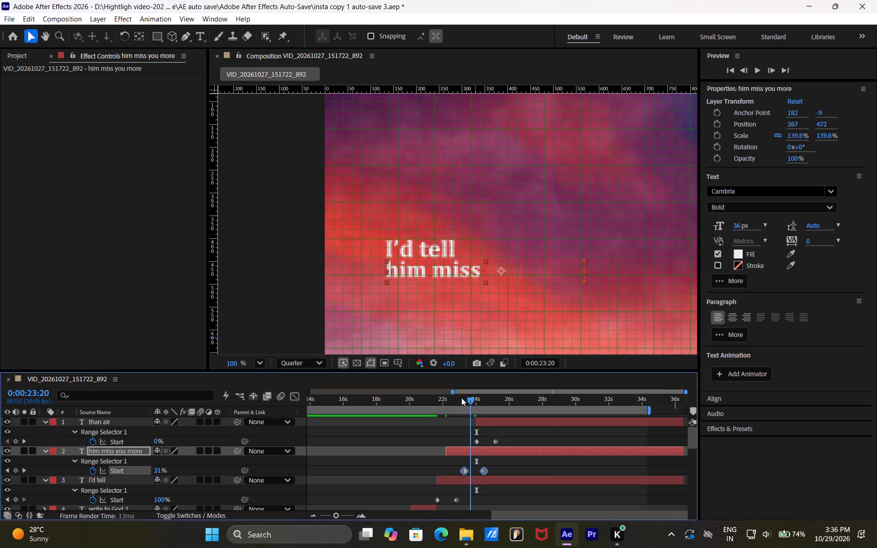
left_click_drag(461, 398, 463, 399)
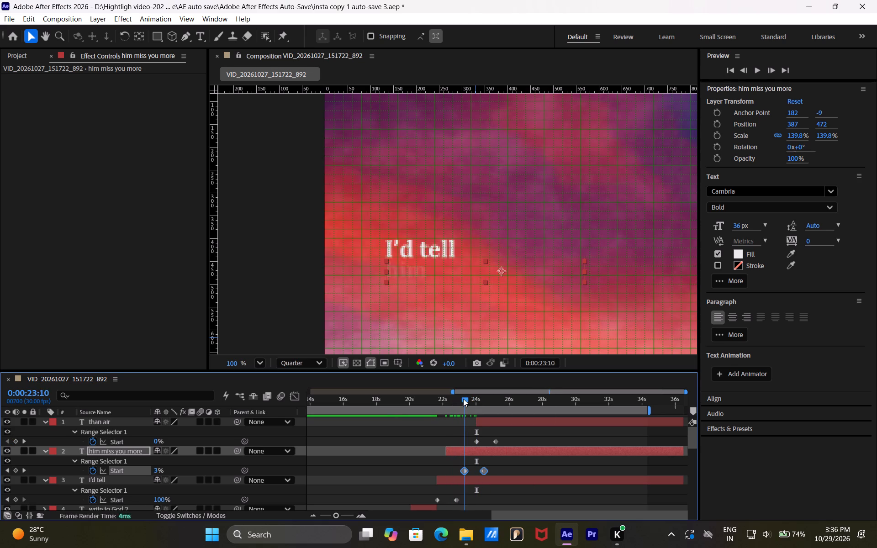
left_click_drag(463, 399, 449, 400)
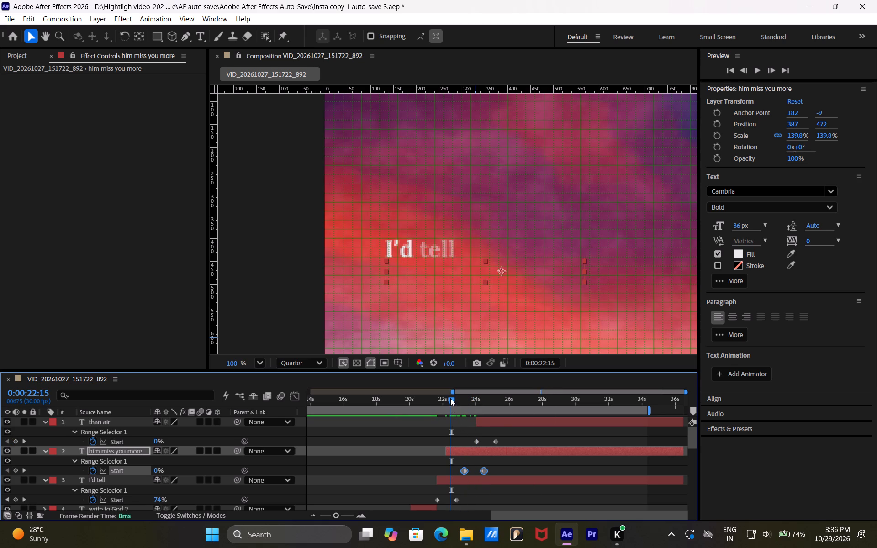
Shift both Range Selector Start keyframes of "than air" later so its fade begins at 0:00:24:21.
left_click_drag(506, 432, 477, 445)
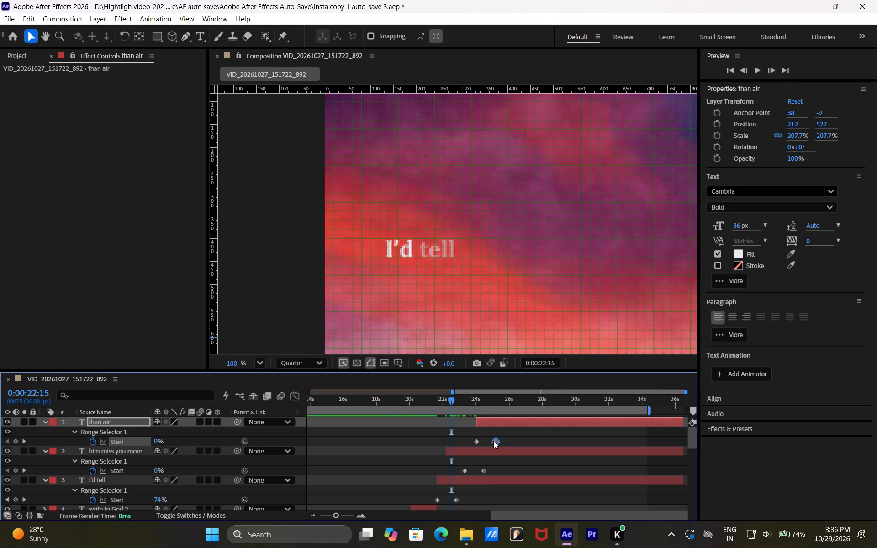
left_click_drag(499, 433, 474, 443)
left_click_drag(498, 440, 505, 440)
left_click_drag(502, 438, 469, 441)
left_click_drag(496, 443, 507, 442)
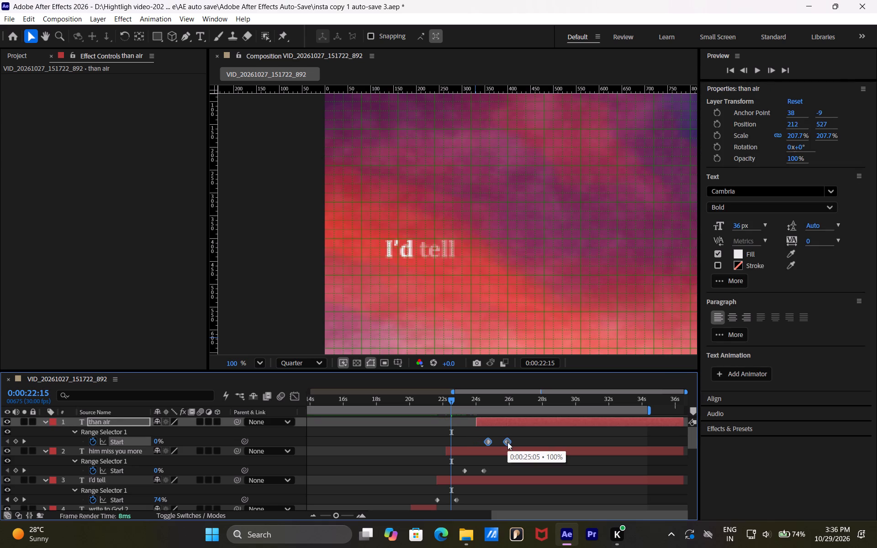
left_click_drag(507, 442, 508, 442)
Lengthen the "him miss you more" fade by moving its ending Start keyframe to 0:00:24:24.
left_click(502, 477)
left_click_drag(484, 471, 487, 471)
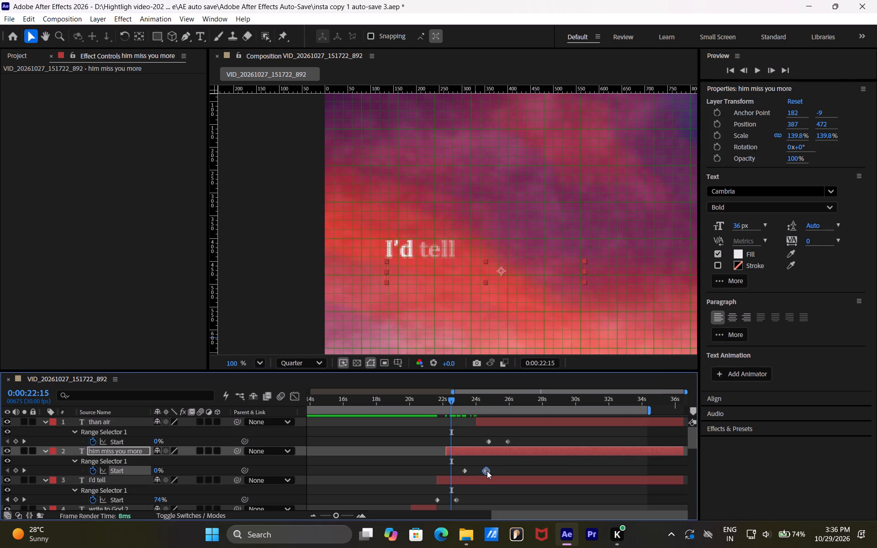
left_click_drag(487, 471, 490, 470)
left_click(496, 468)
Play back the word-by-word fades from 0:00:19:03 and again from 0:00:19:22 to check their timing.
left_click_drag(405, 395, 390, 397)
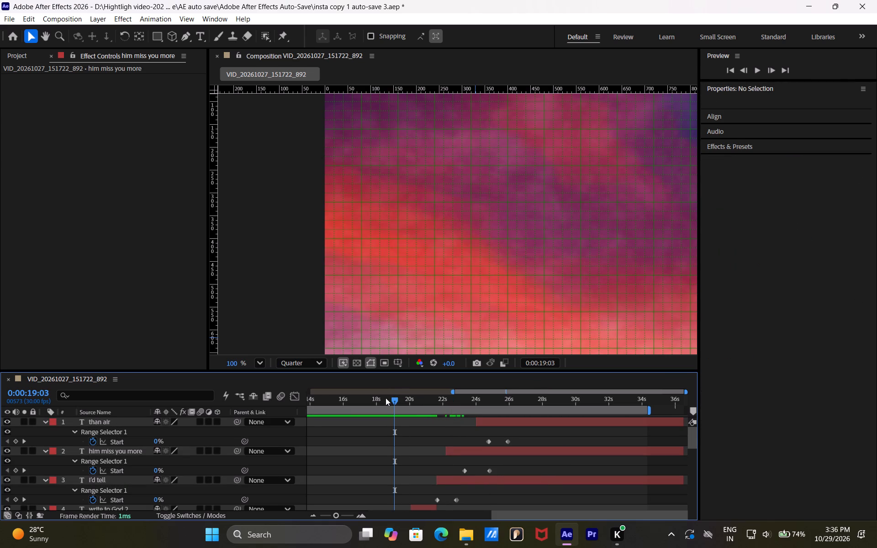
key("space")
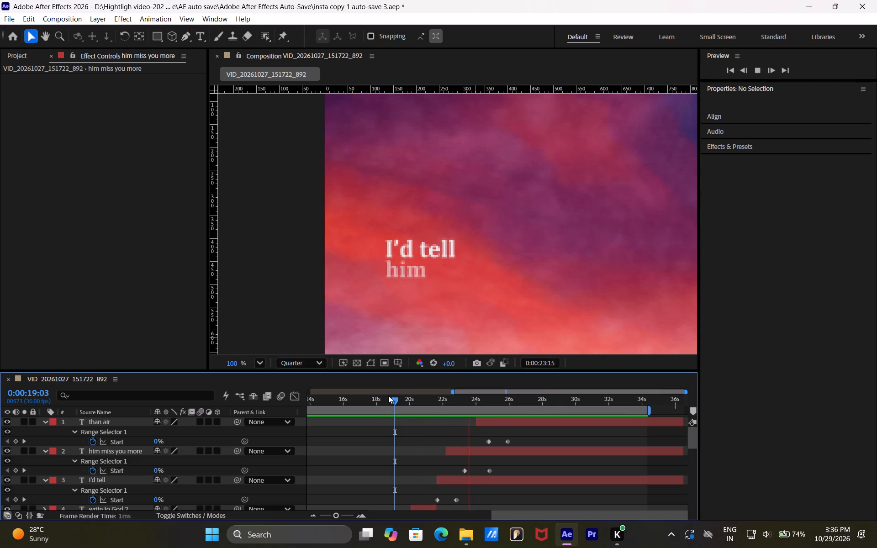
key("space")
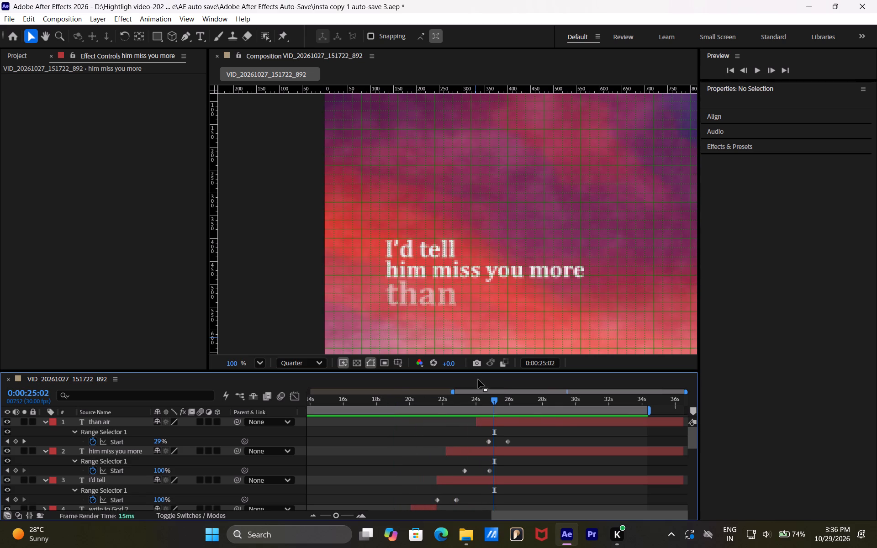
left_click_drag(476, 394, 428, 397)
left_click(482, 400)
key("space")
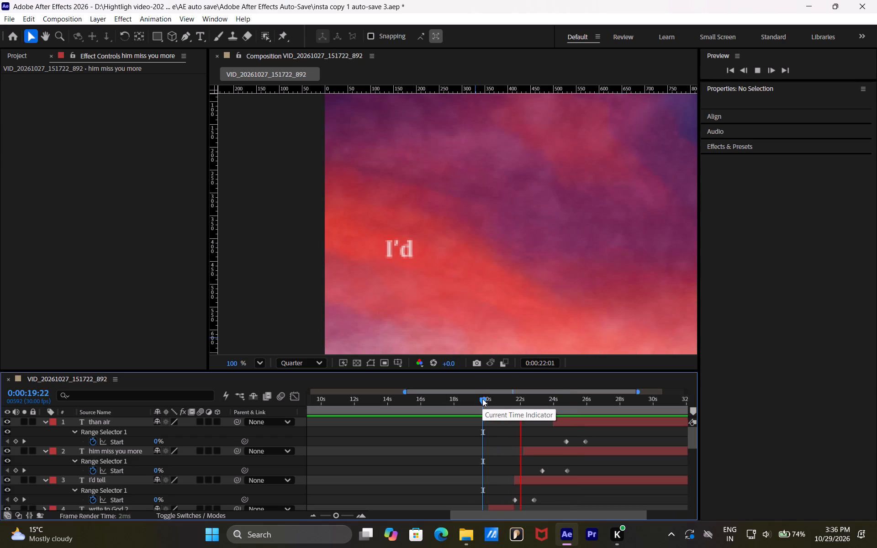
key("space")
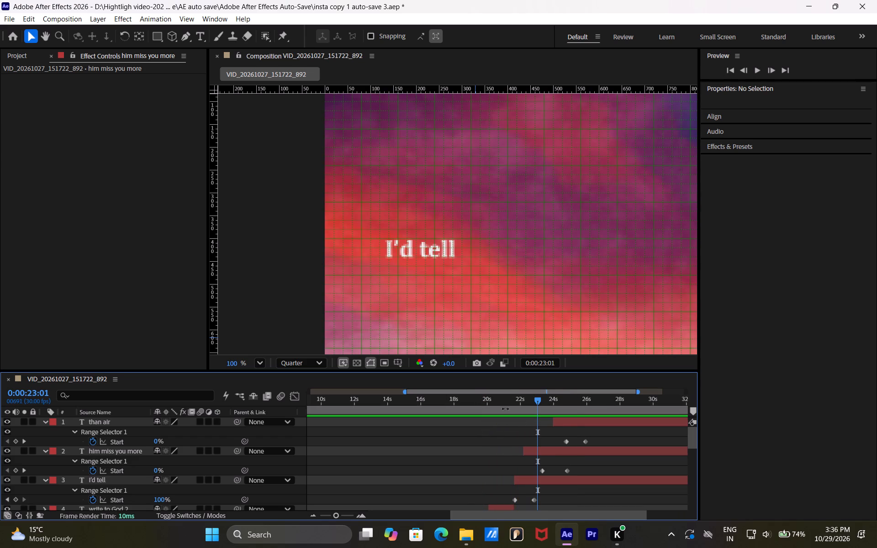
Shift both Start keyframes of "him miss you more" earlier so its fade begins at about 0:00:22:19.
left_click_drag(571, 463, 529, 473)
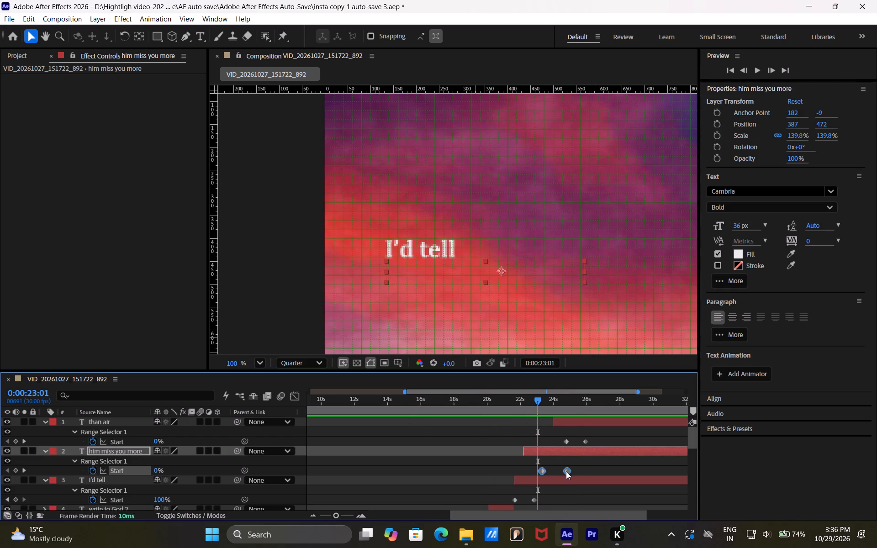
left_click_drag(567, 470, 560, 469)
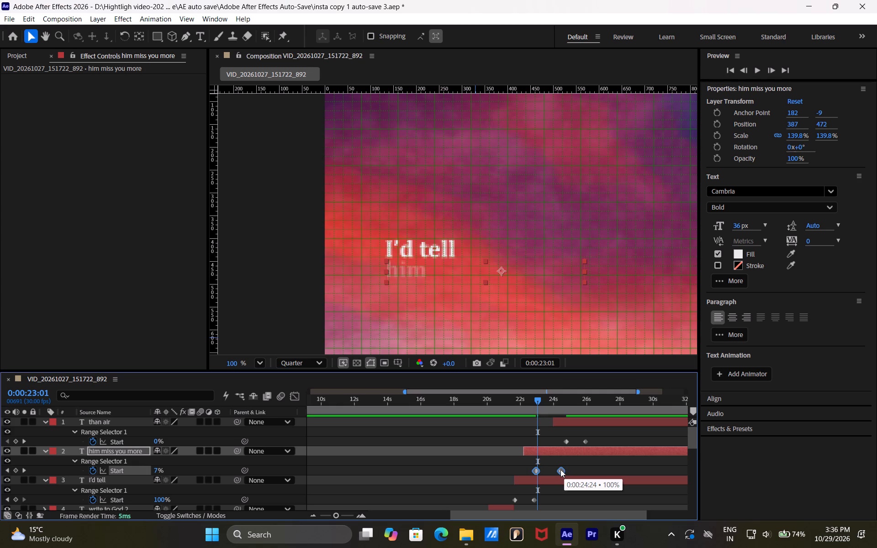
left_click_drag(560, 469, 556, 469)
Shorten the "I'd tell" fade by moving its ending Start keyframe to about 0:00:22:15, and play back from 0:00:20:17.
left_click_drag(535, 499, 534, 499)
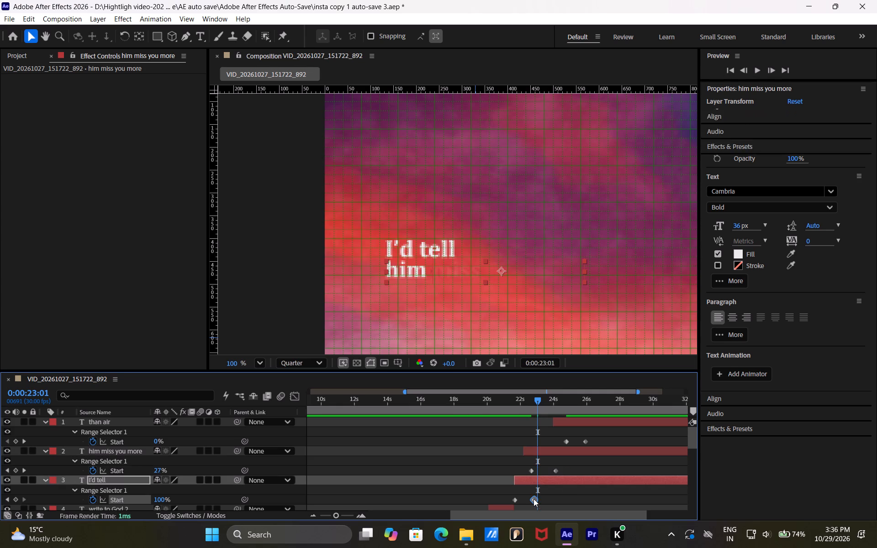
left_click_drag(534, 499, 529, 499)
left_click(497, 395)
key("space")
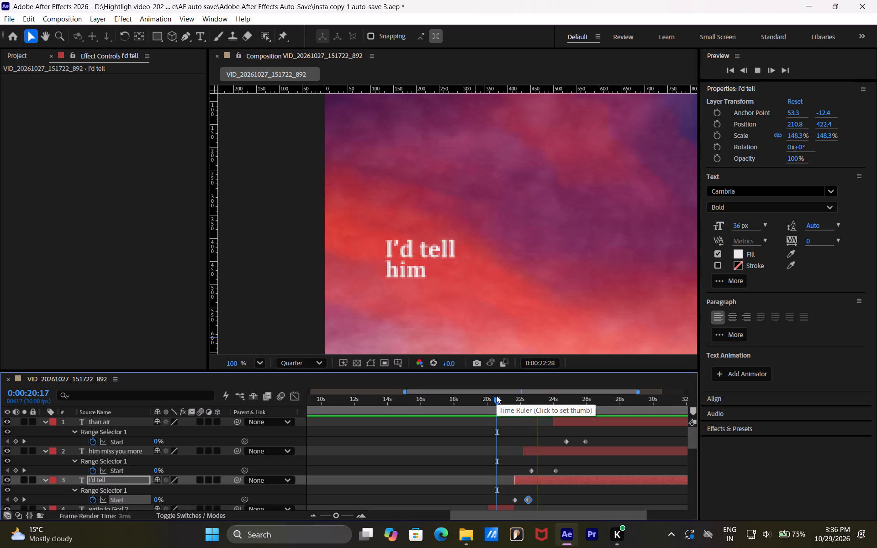
key("space")
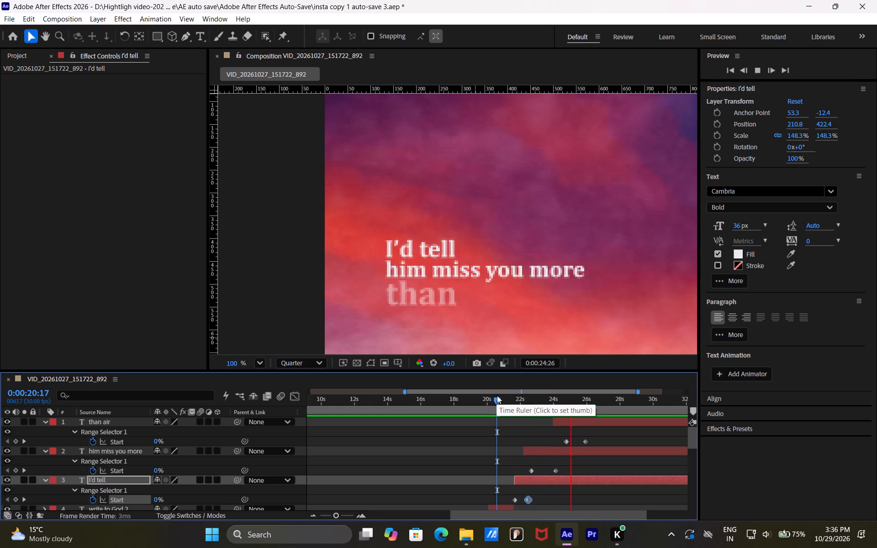
Move the "than air" Start keyframes earlier, the ending one to about 0:00:25:18 and the first to about 0:00:24:08.
left_click(571, 403)
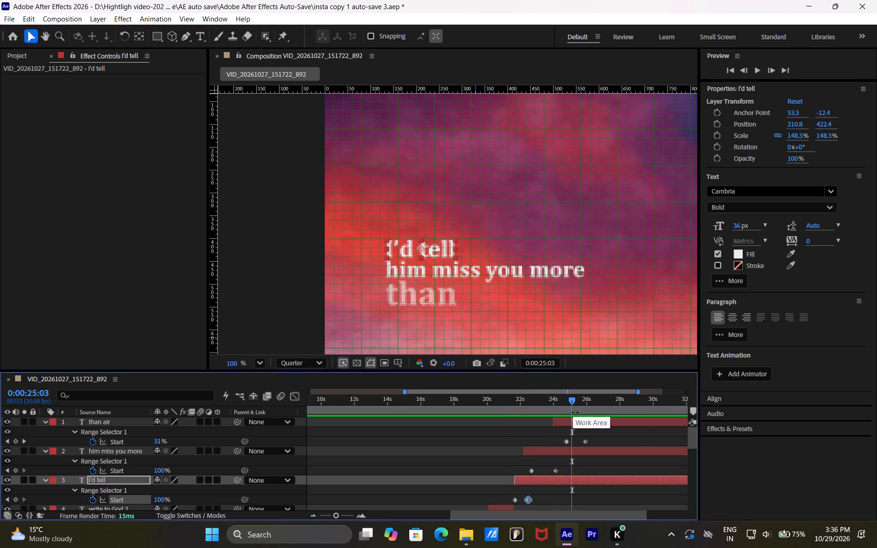
left_click_drag(586, 445, 580, 445)
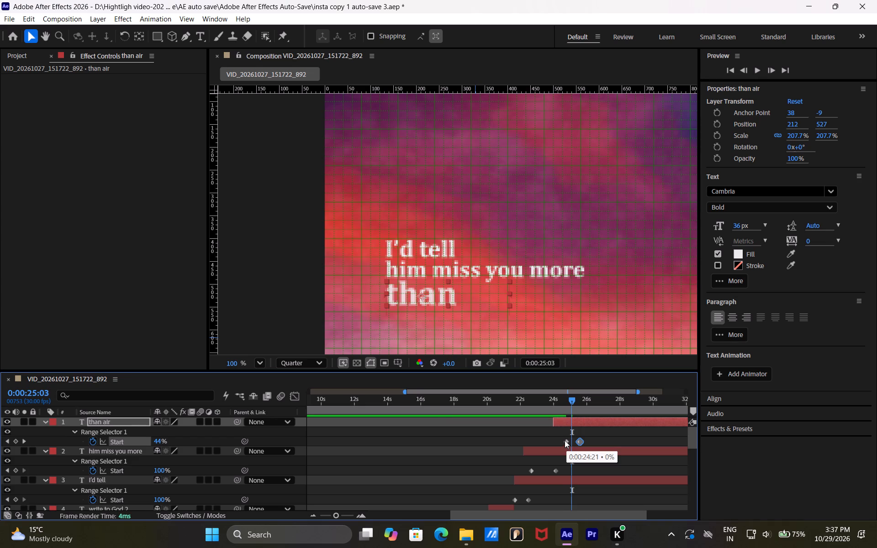
left_click_drag(565, 440, 558, 440)
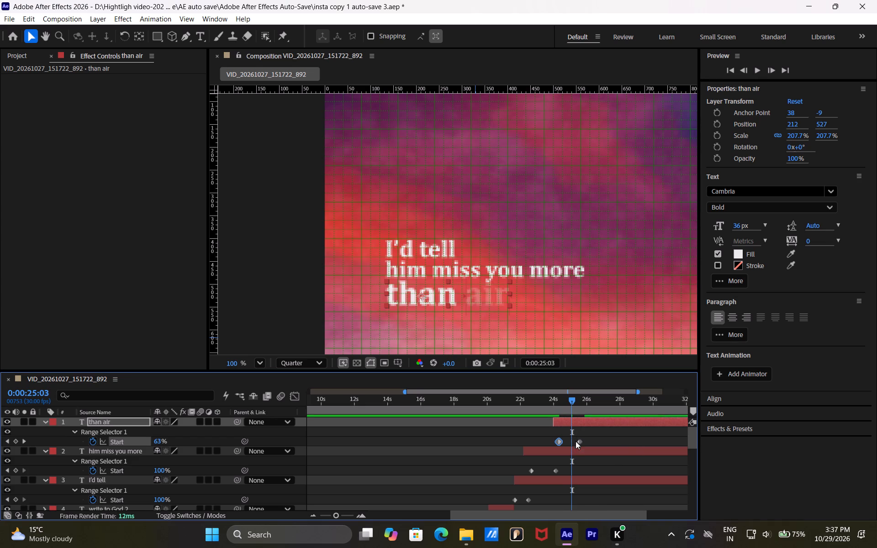
Shorten the "than air" and "him miss you more" fades by moving their ending Start keyframes to about 0:00:25:09 and 0:00:24:00.
left_click_drag(577, 443, 572, 442)
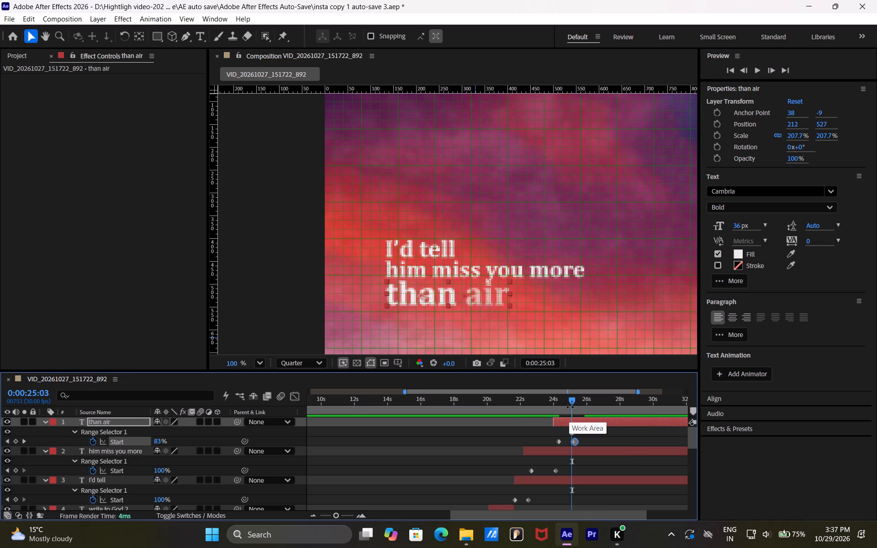
left_click_drag(570, 407, 546, 407)
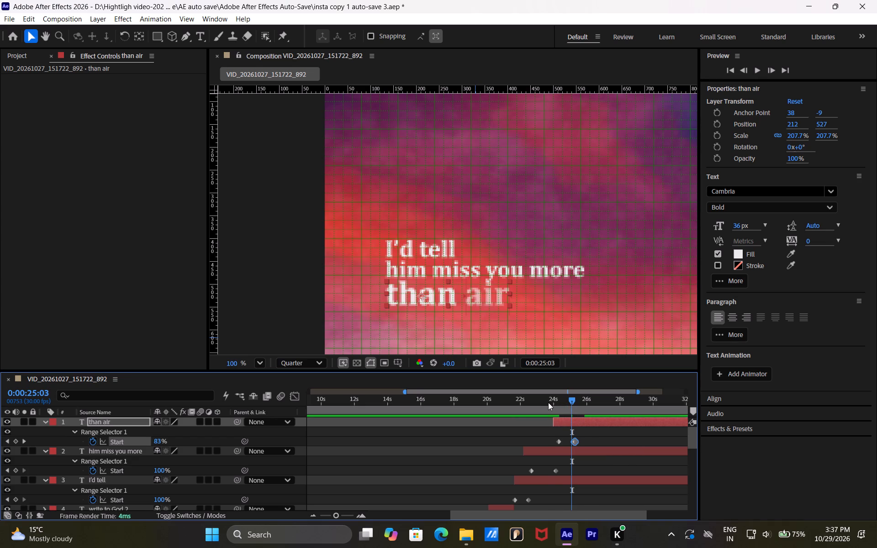
left_click(548, 402)
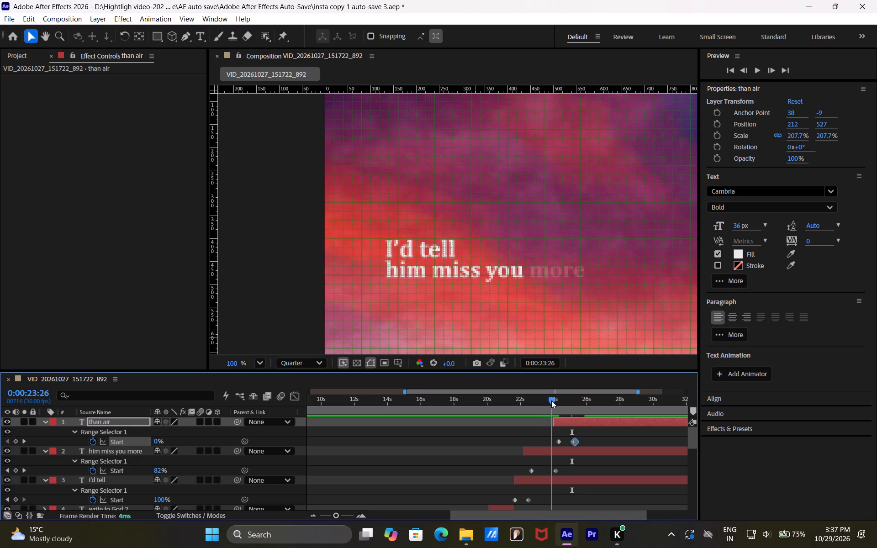
left_click(556, 469)
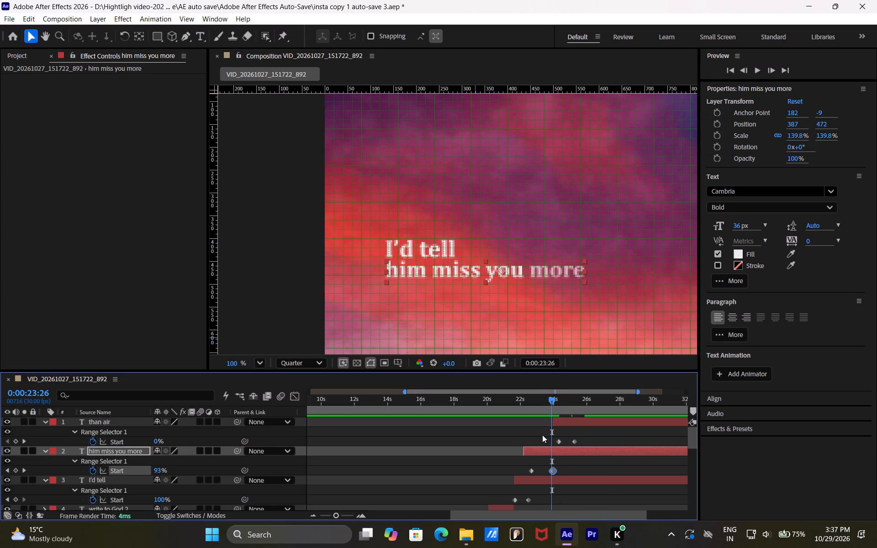
Insert "I " at the start of the "him miss you more" text and leave text editing.
double_click(392, 273)
left_click(392, 273)
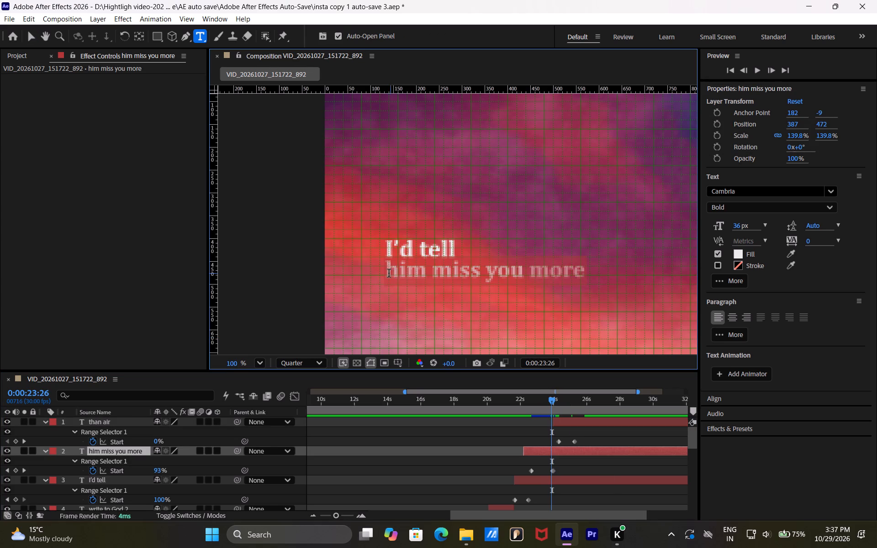
left_click(388, 273)
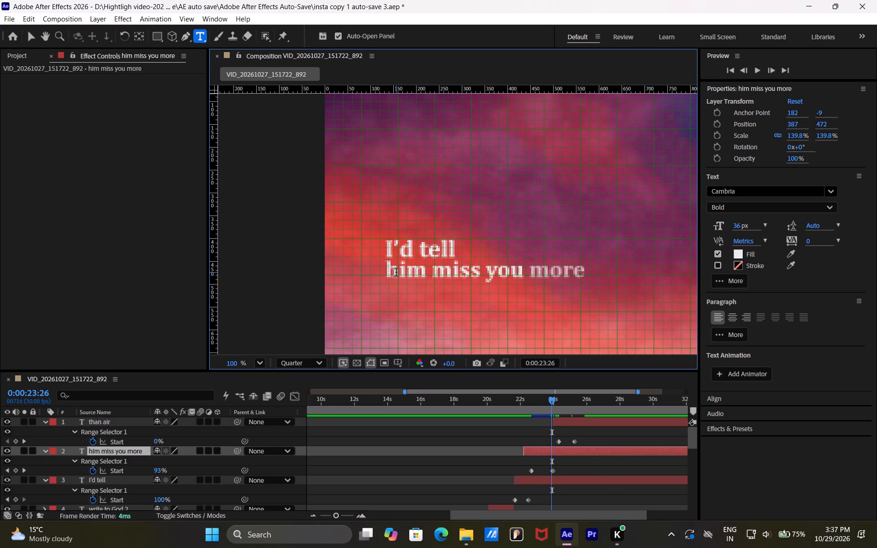
key("shift+i")
key("space")
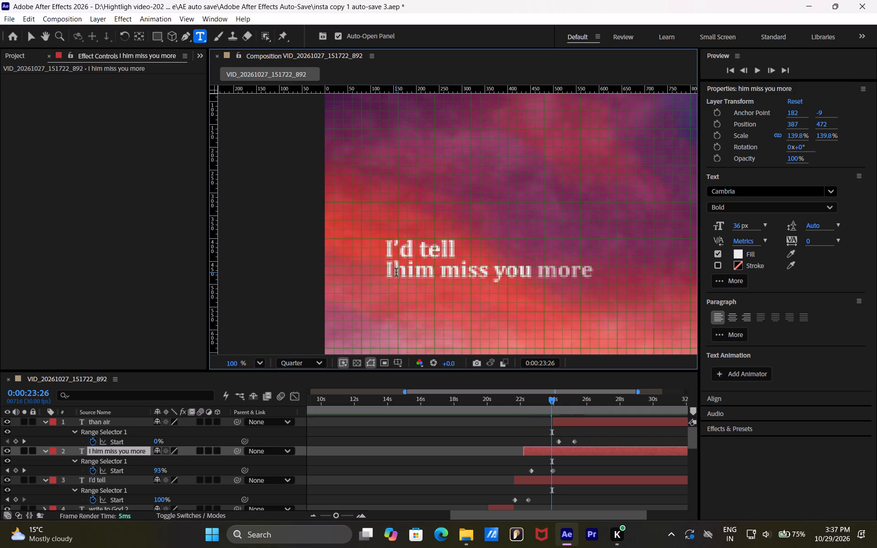
left_click(573, 481)
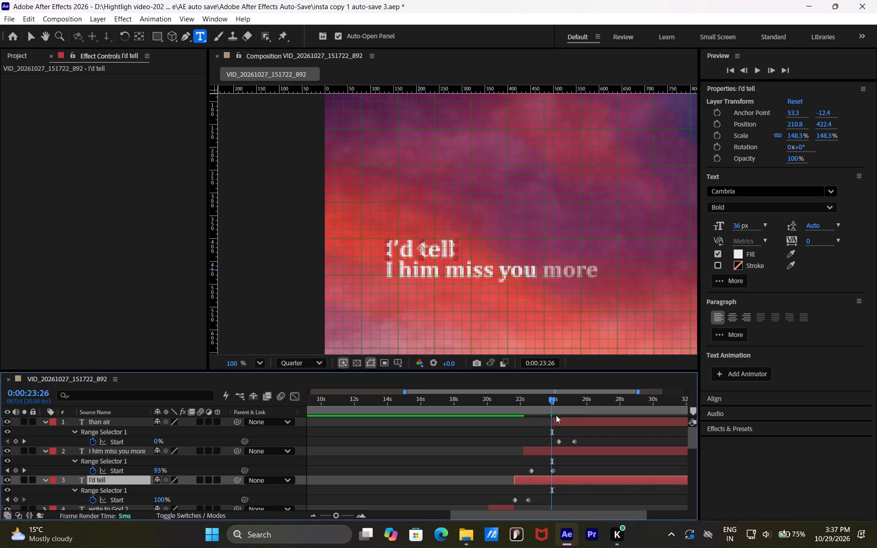
Play back the lyric fades from 0:00:18:03 to check their timing.
left_click_drag(549, 399, 453, 403)
key("space")
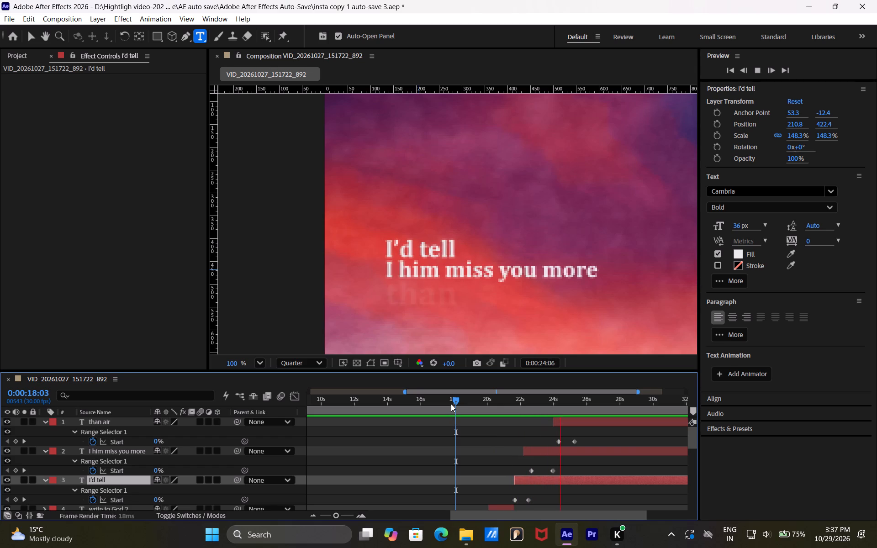
key("space")
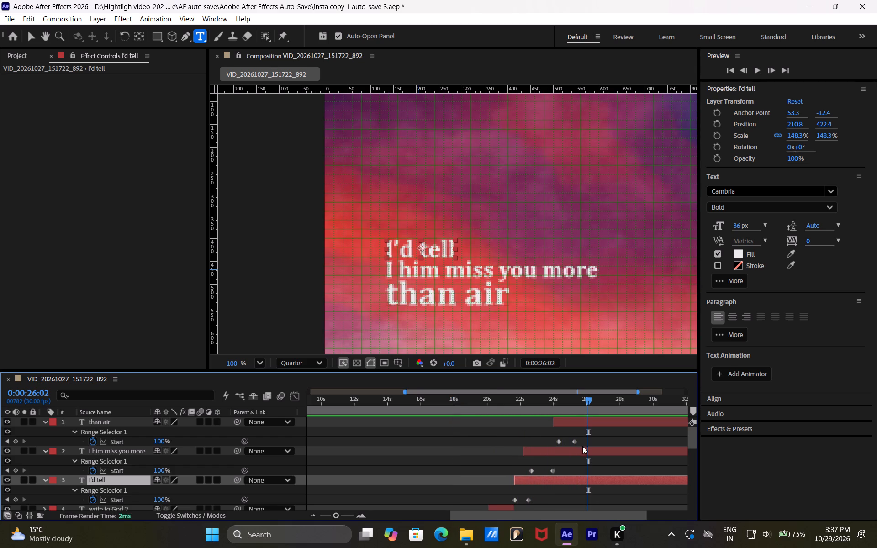
Move the ending Start keyframe of "than air" earlier to about 0:00:25:03, and play back from 0:00:23:02.
left_click(576, 443)
left_click(538, 405)
key("space")
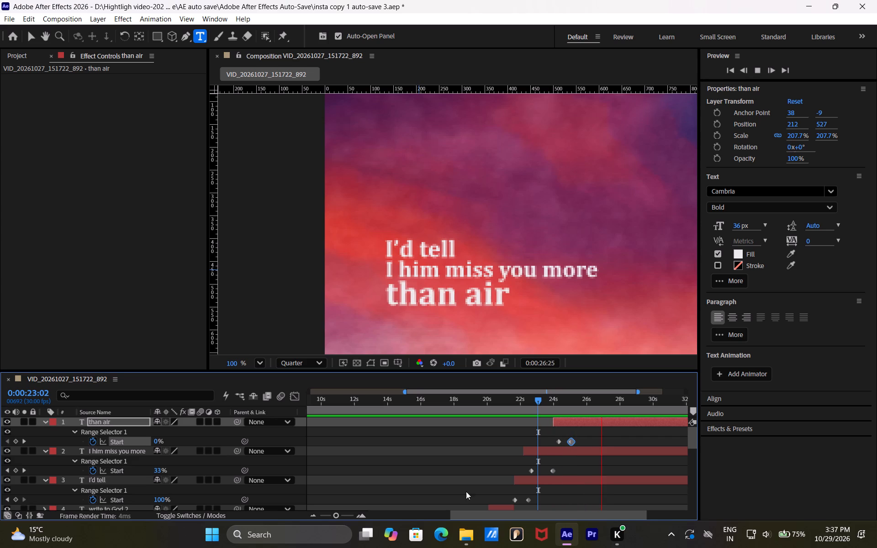
left_click_drag(346, 513, 327, 512)
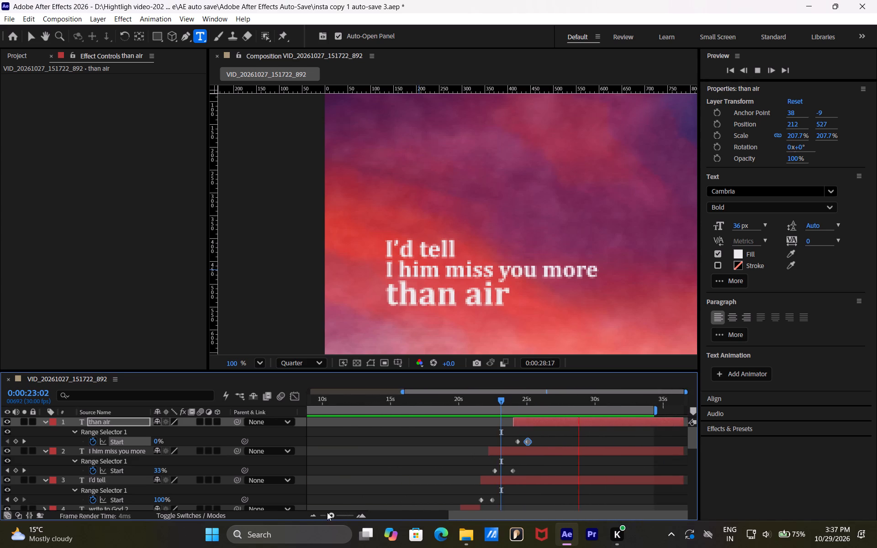
left_click_drag(327, 512, 325, 512)
left_click(442, 452)
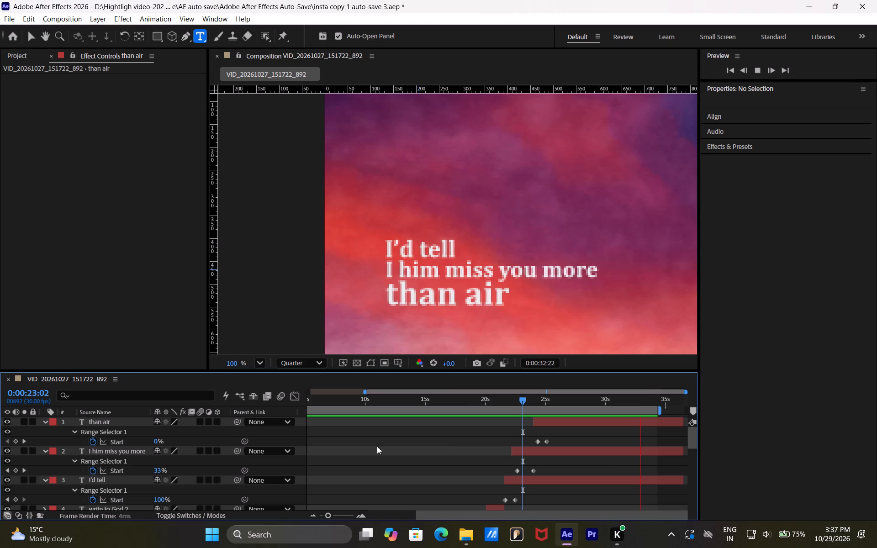
key("space")
Reveal the audio waveform of the mp4 video layer at the bottom of the layer stack.
scroll(39, 440, "down", 15)
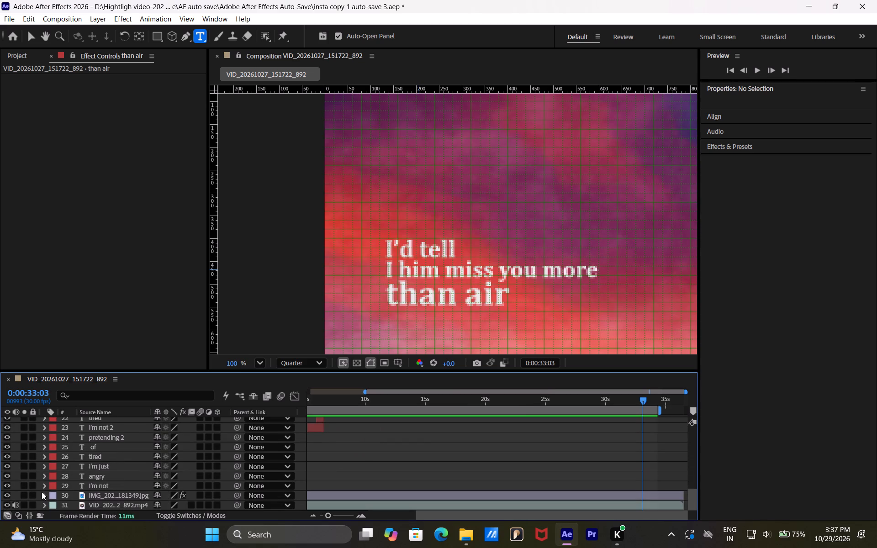
left_click(45, 505)
scroll(383, 481, "down", 5)
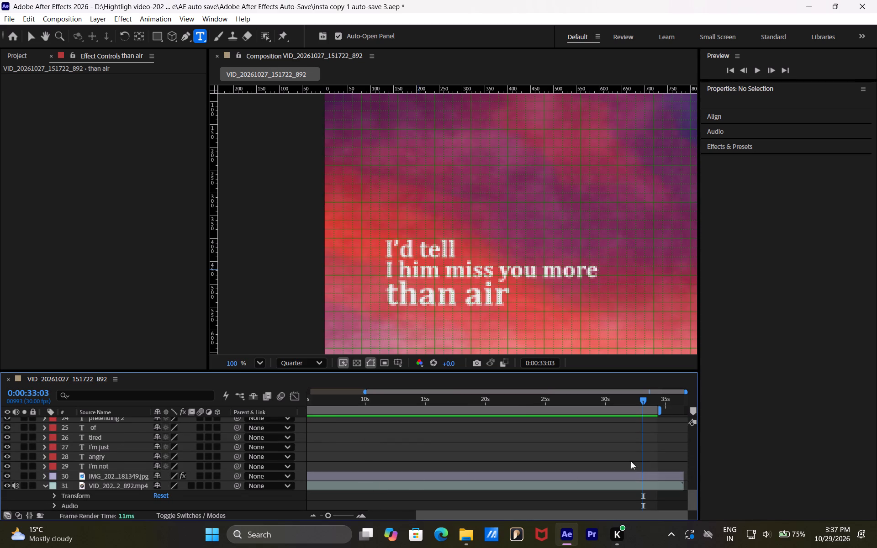
left_click(56, 505)
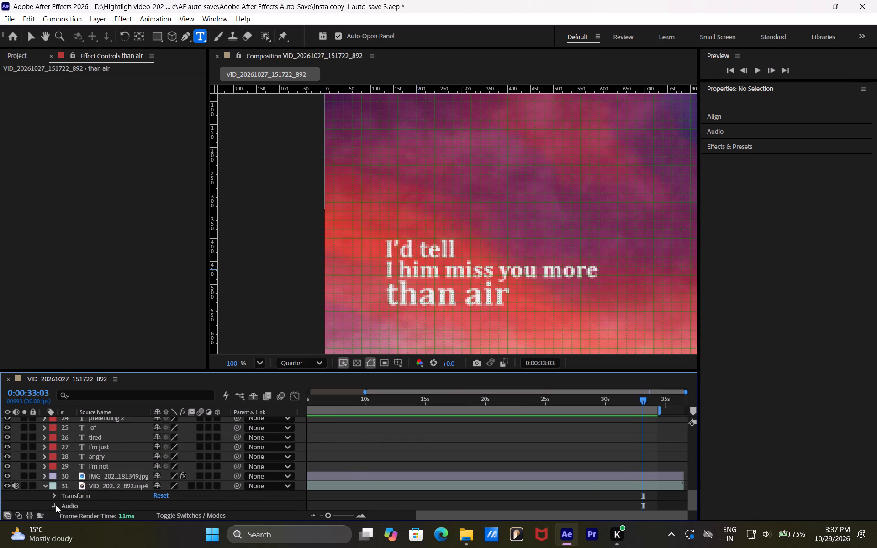
left_click(63, 504)
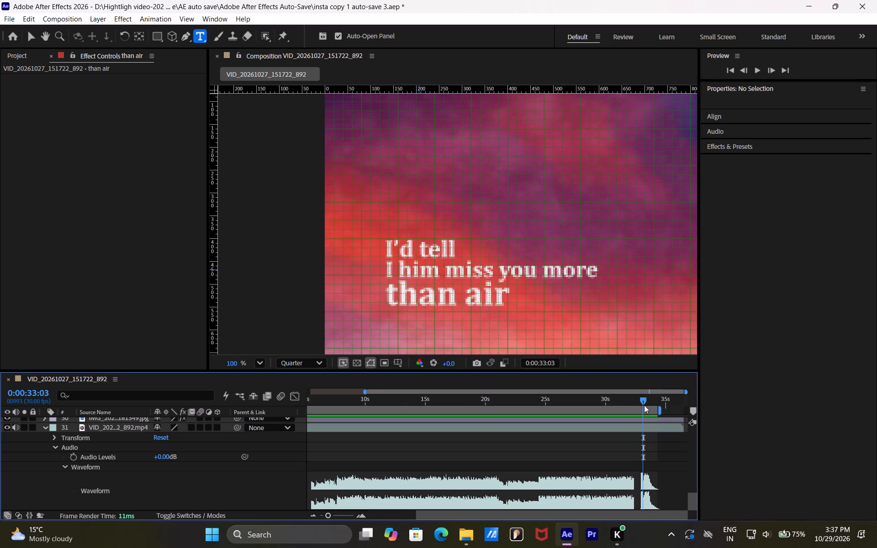
Split the video layer and the background image layer at 0:00:32:12 and delete the parts after that time.
left_click_drag(639, 400, 631, 399)
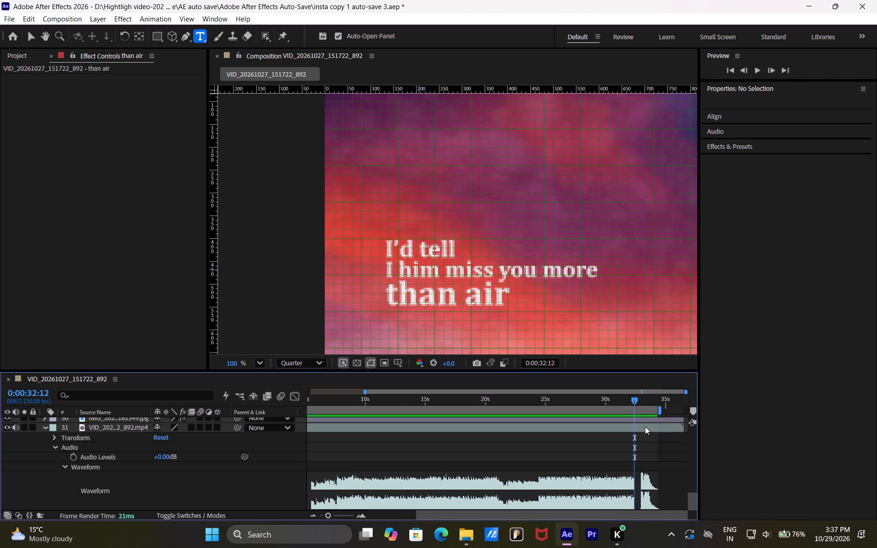
left_click(645, 427)
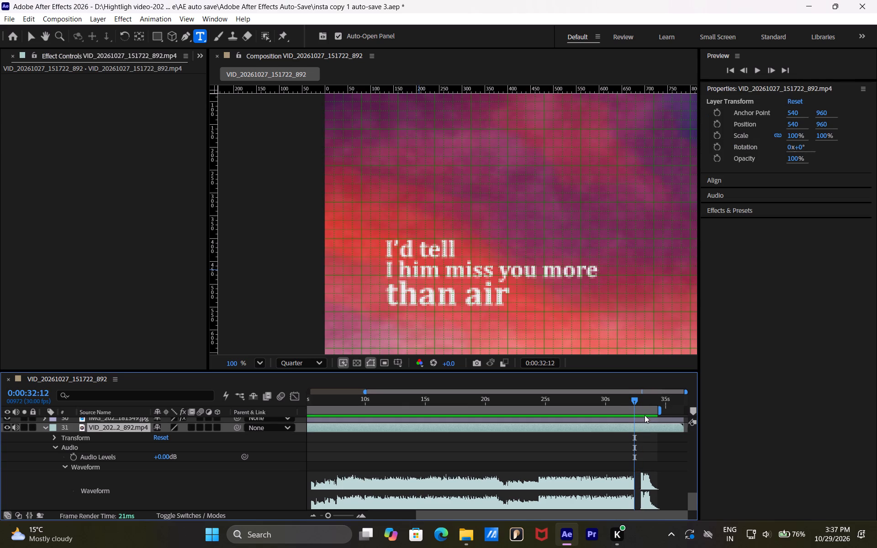
left_click(645, 417, "ctrl")
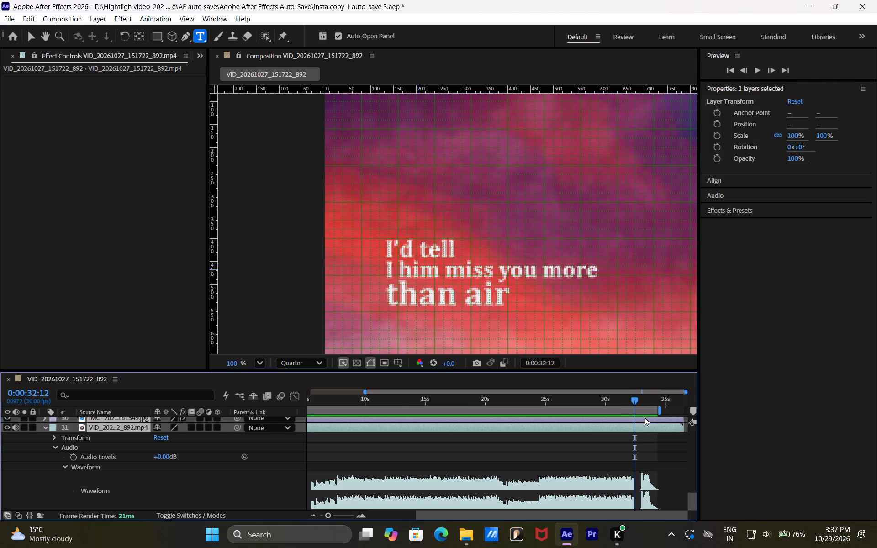
key("ctrl+shift+d")
key("BackSpace")
Trim the ends of the "than air", "I him miss you more" and "I'd tell" layers at 0:00:32:12.
scroll(661, 436, "up", 2)
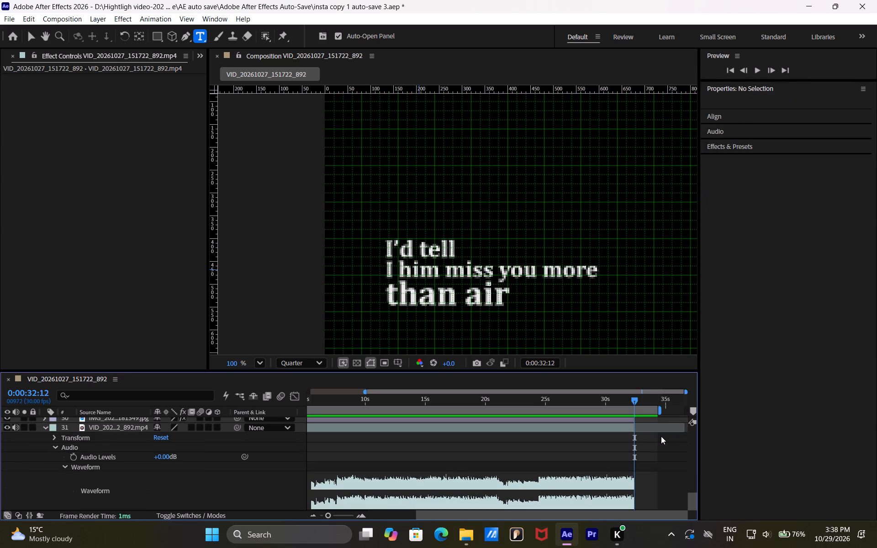
scroll(661, 436, "up", 12)
left_click(648, 419)
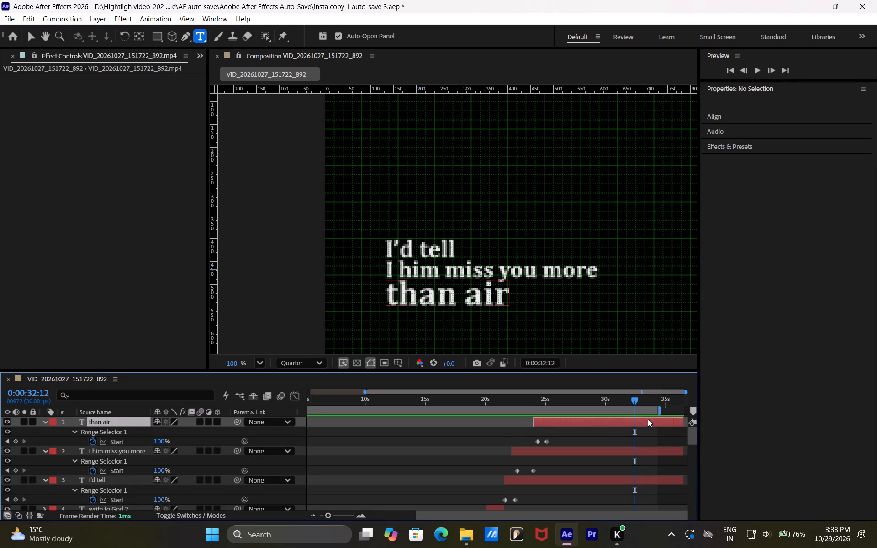
left_click(651, 480, "shift")
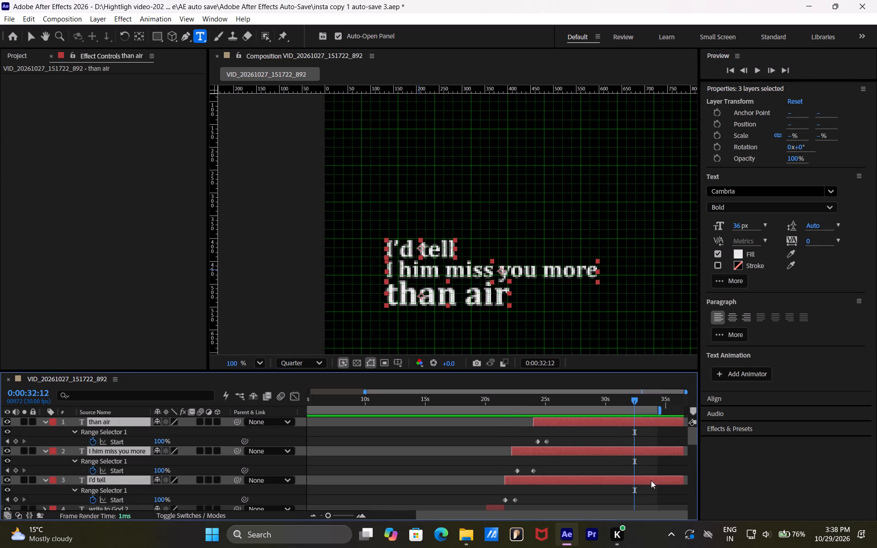
key("ctrl+bracketright")
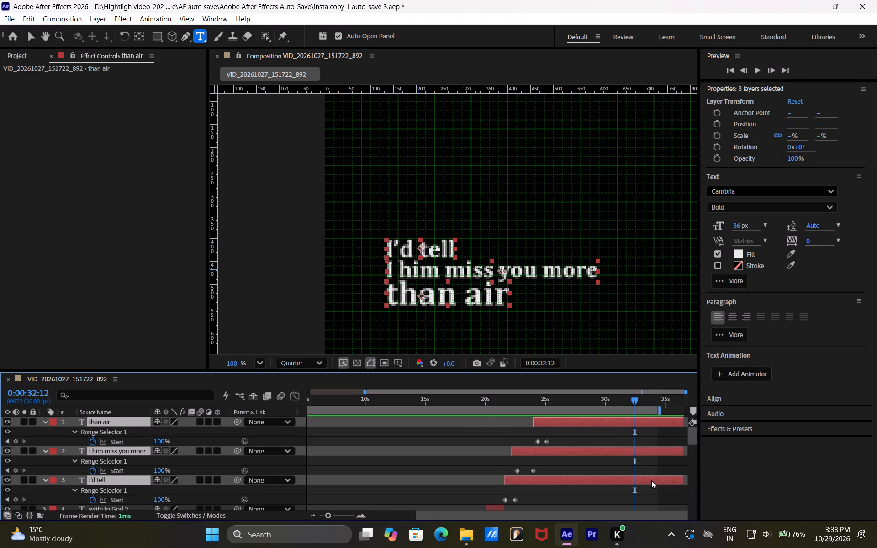
key("alt+bracketright")
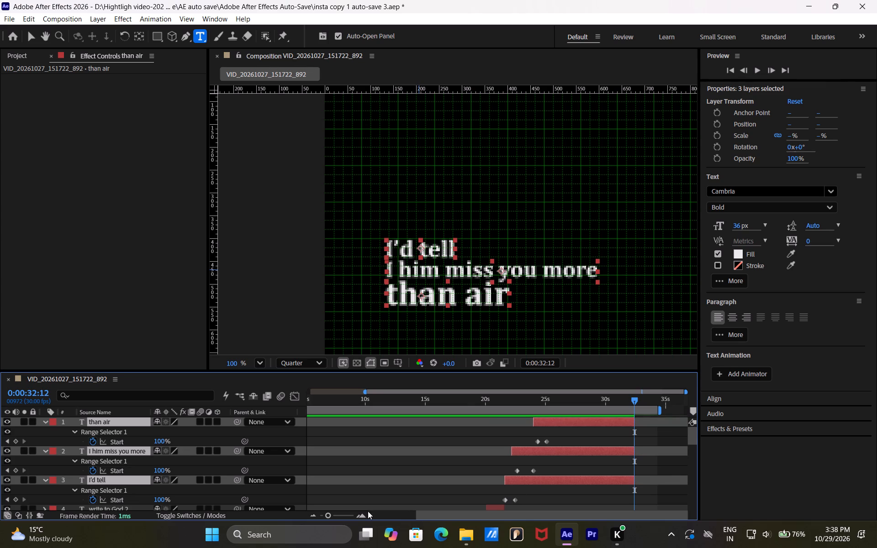
Pull the out points of the three lyric layers back one frame to match the end of the video layer.
left_click_drag(337, 516, 351, 516)
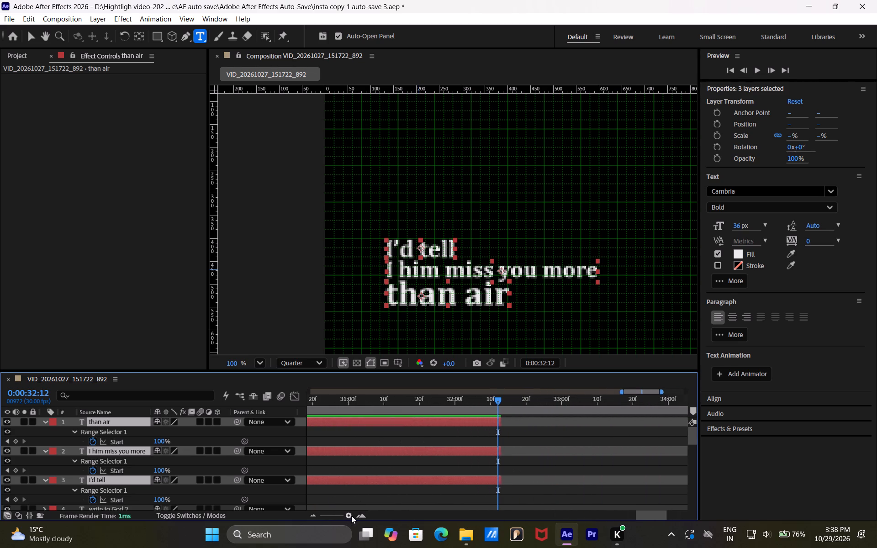
left_click_drag(351, 516, 360, 516)
left_click_drag(526, 422, 523, 422)
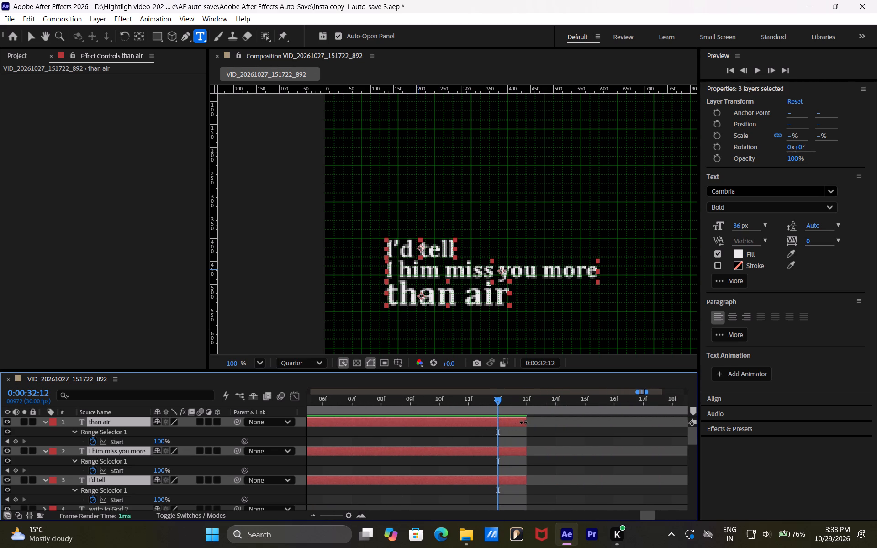
left_click_drag(523, 422, 506, 421)
scroll(532, 454, "down", 17)
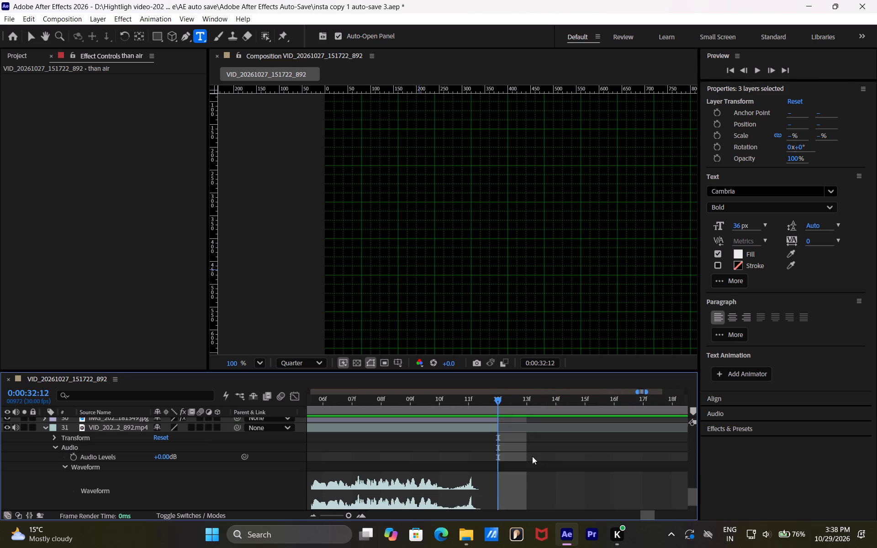
scroll(532, 456, "down", 2)
scroll(532, 456, "up", 6)
scroll(581, 422, "up", 6)
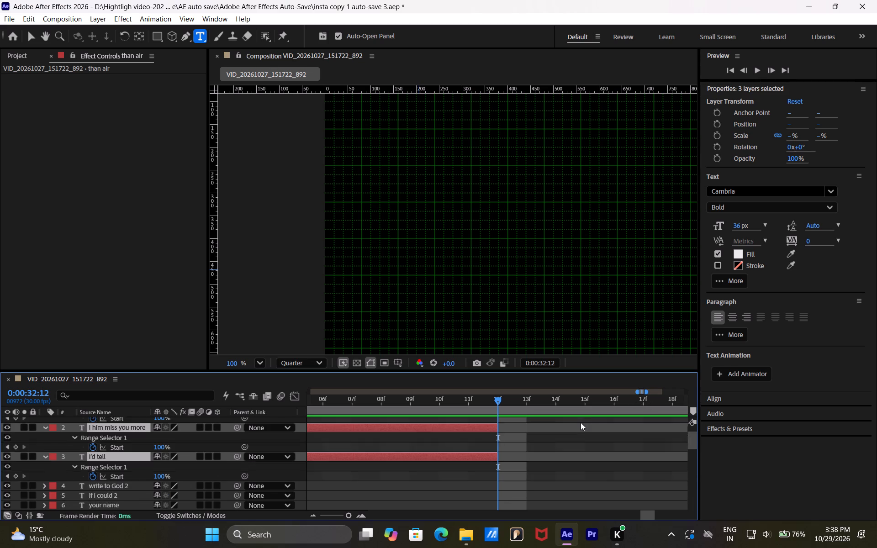
scroll(581, 422, "up", 4)
Collapse the properties of the three topmost lyric layers and clear the selection.
left_click(46, 419)
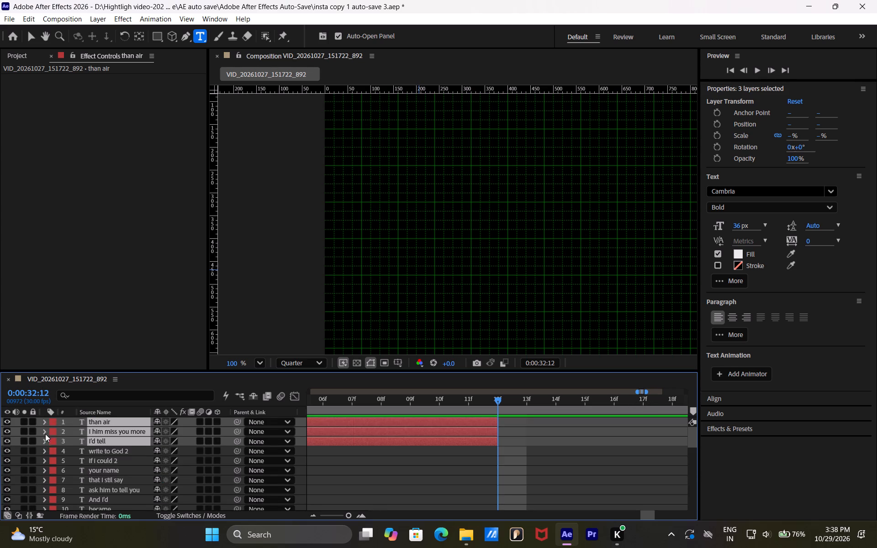
scroll(677, 441, "up", 3)
left_click(635, 436)
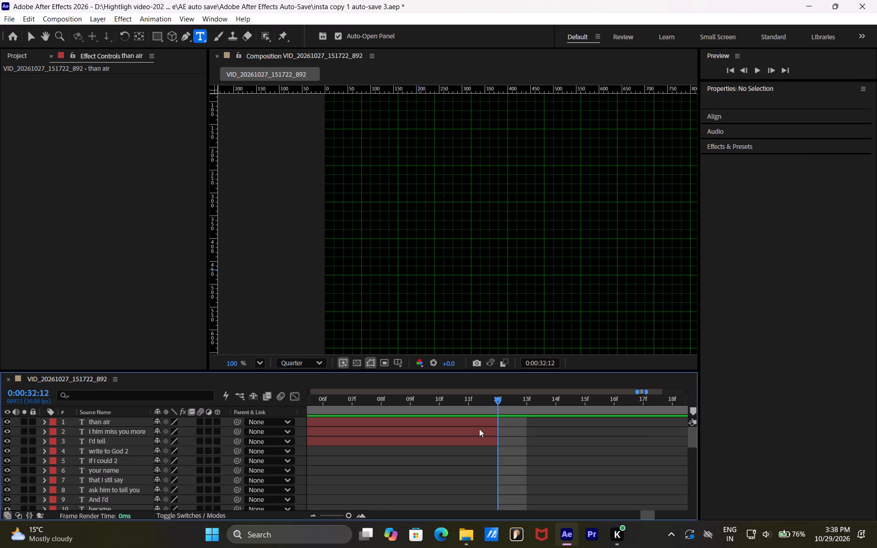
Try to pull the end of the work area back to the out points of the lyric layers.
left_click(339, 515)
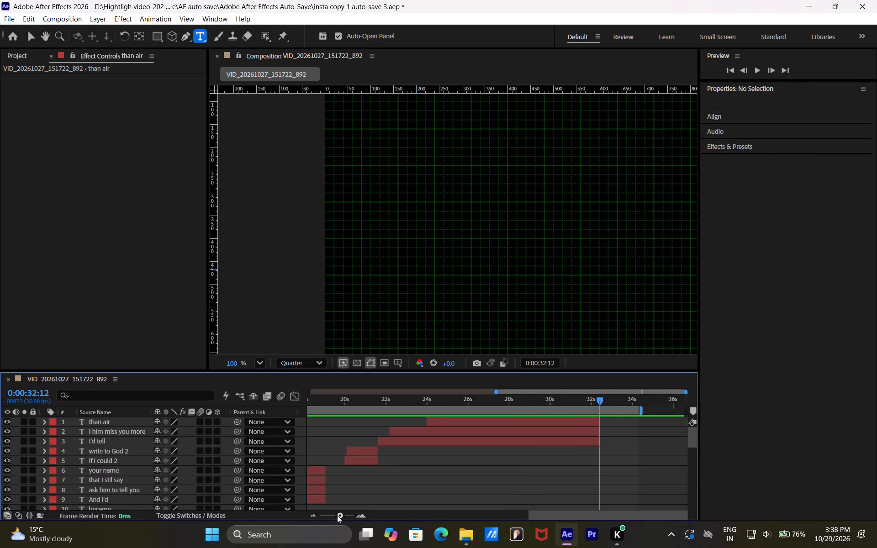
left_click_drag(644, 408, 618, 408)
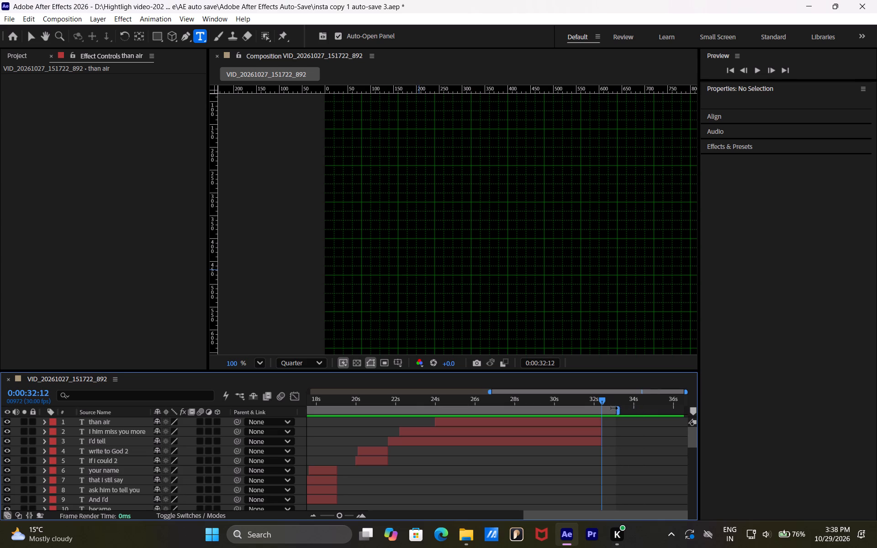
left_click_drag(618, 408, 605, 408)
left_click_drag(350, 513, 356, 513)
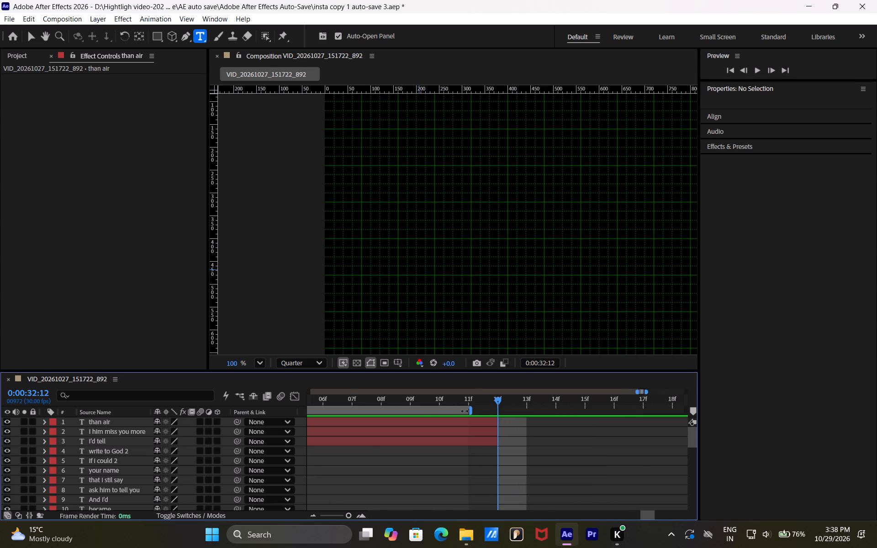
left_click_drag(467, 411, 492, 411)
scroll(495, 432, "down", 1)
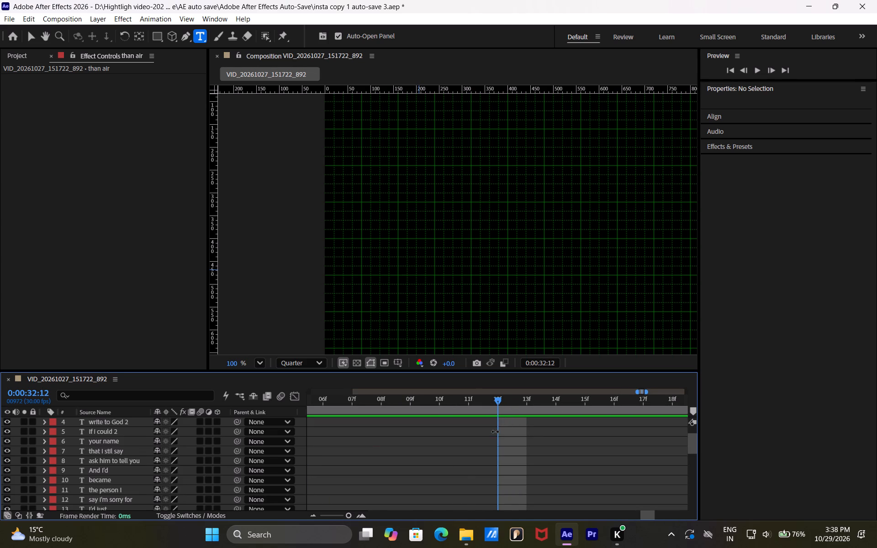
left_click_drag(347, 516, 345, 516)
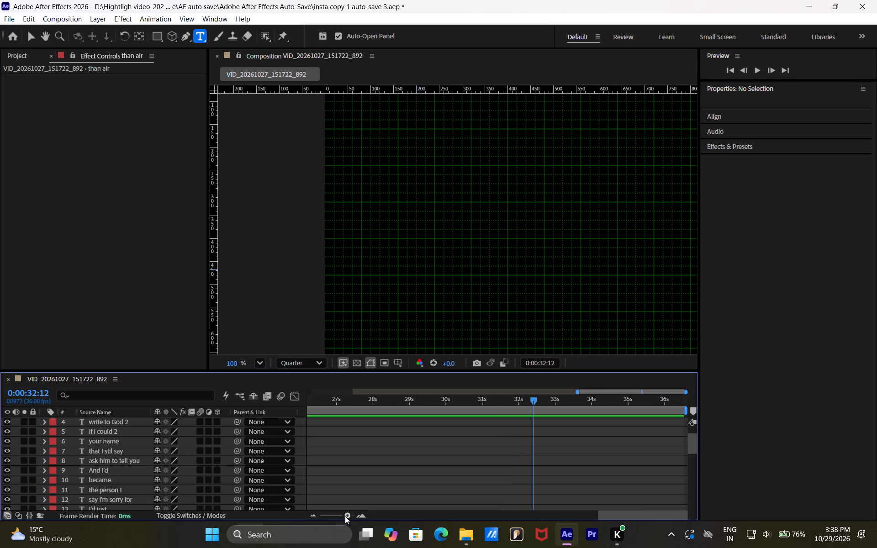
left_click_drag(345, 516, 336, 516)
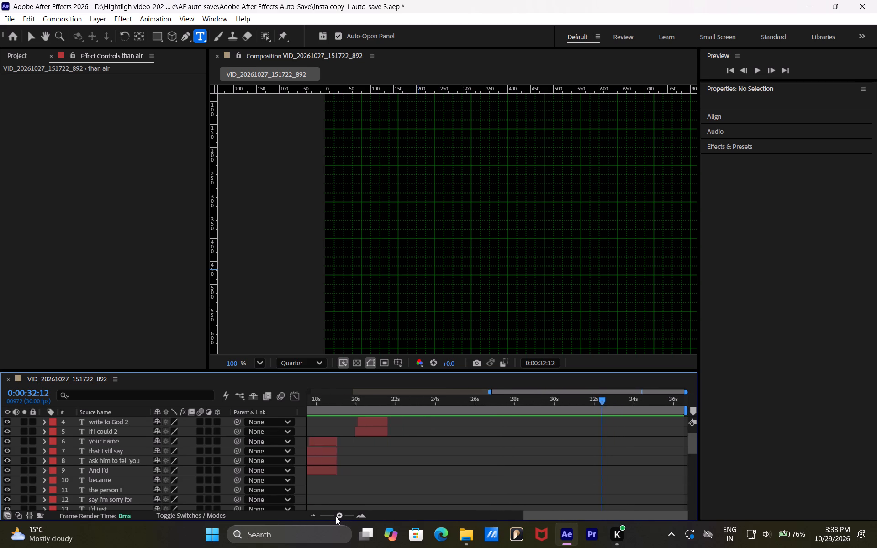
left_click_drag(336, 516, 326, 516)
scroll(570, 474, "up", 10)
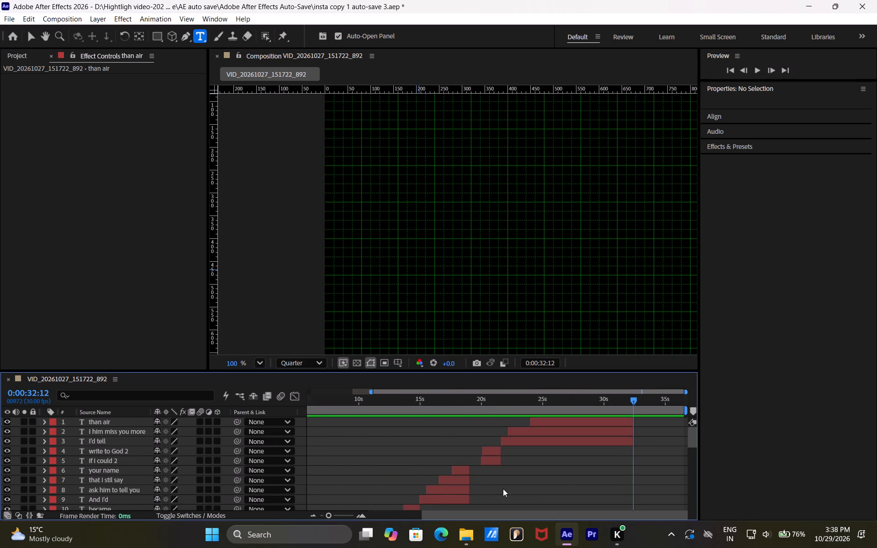
Trim the end of the work area to 0:00:32:12, matching the end of the three topmost lyric layers.
left_click_drag(340, 514, 345, 514)
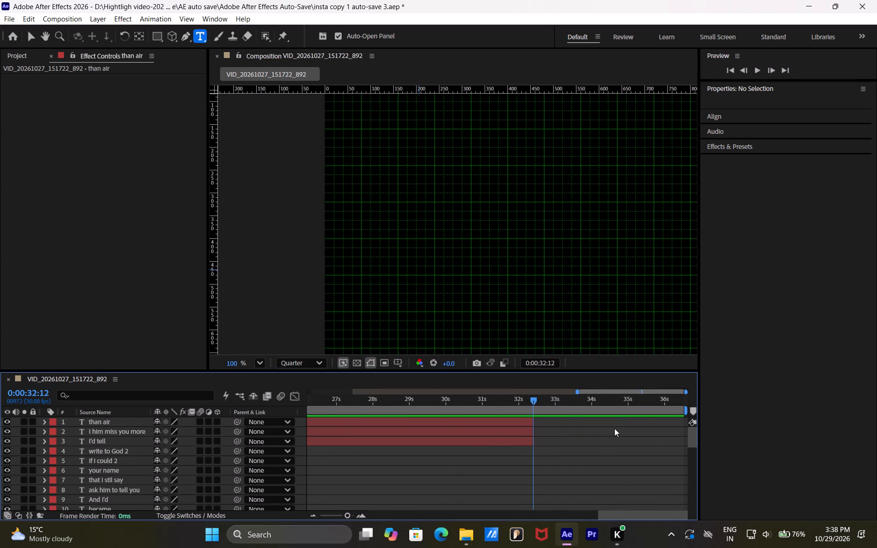
left_click_drag(686, 411, 578, 413)
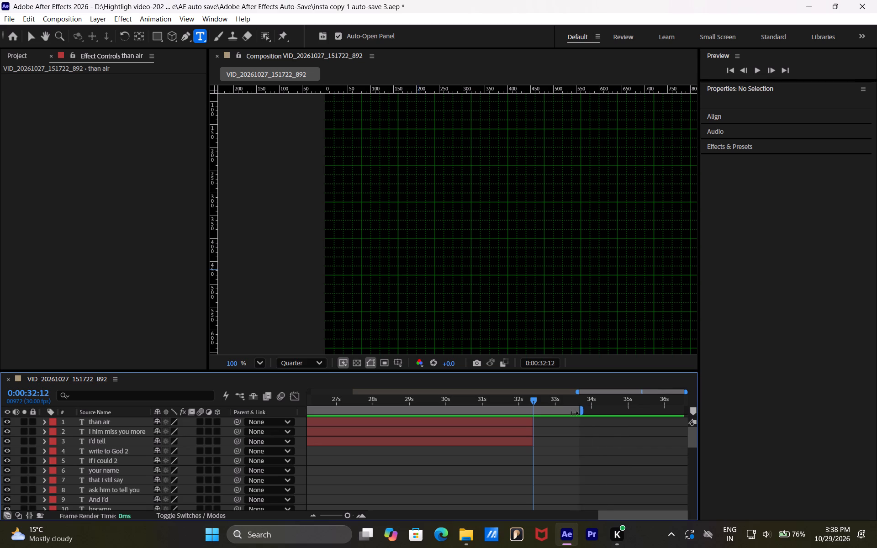
left_click_drag(578, 413, 539, 415)
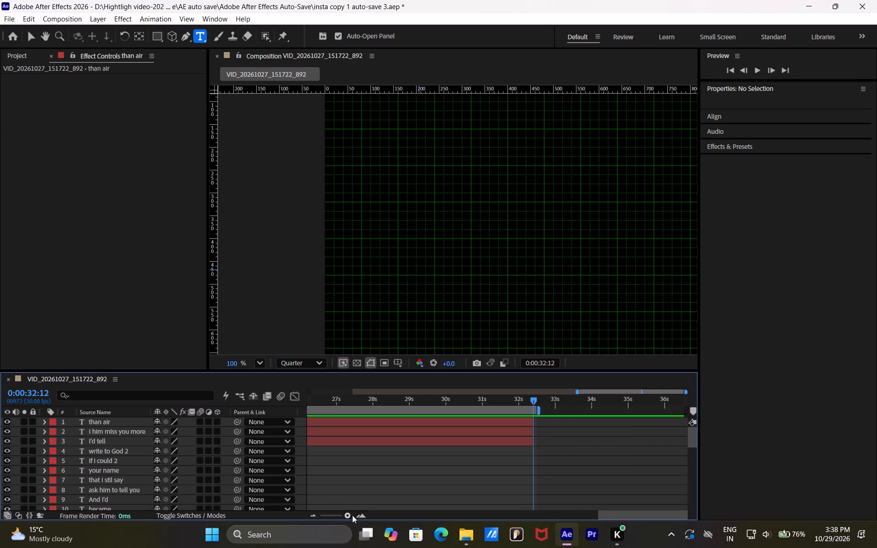
left_click(350, 515)
left_click_drag(523, 412, 502, 412)
left_click(523, 423)
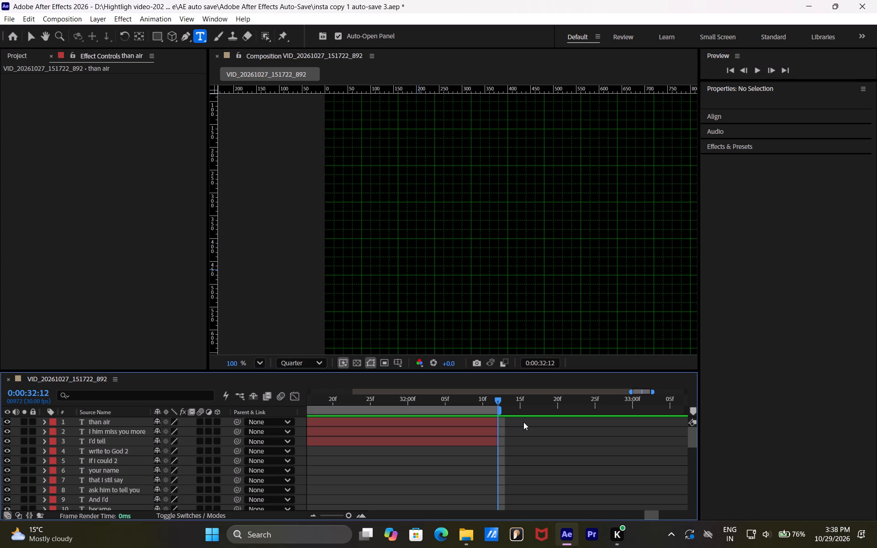
Play back the closing lyrics from 0:00:18:19 to check their wording and timing.
left_click(381, 401)
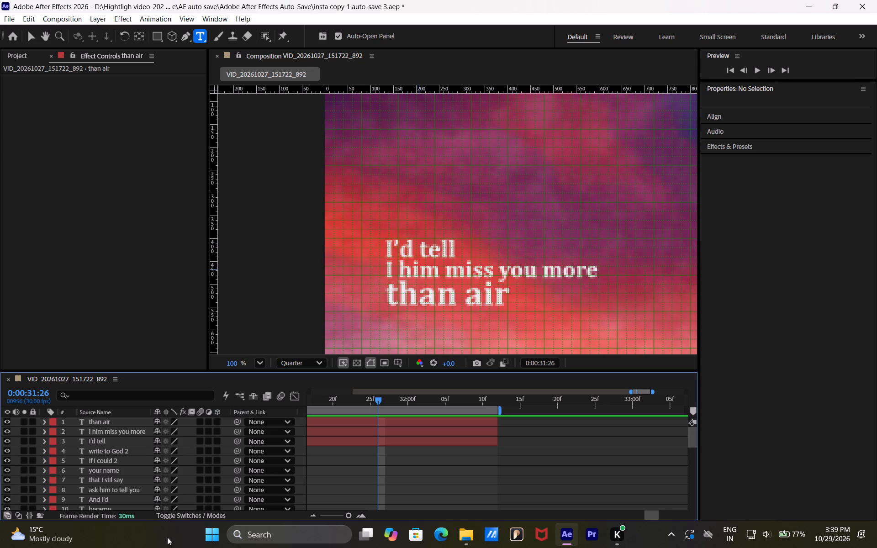
left_click(328, 515)
left_click(446, 393)
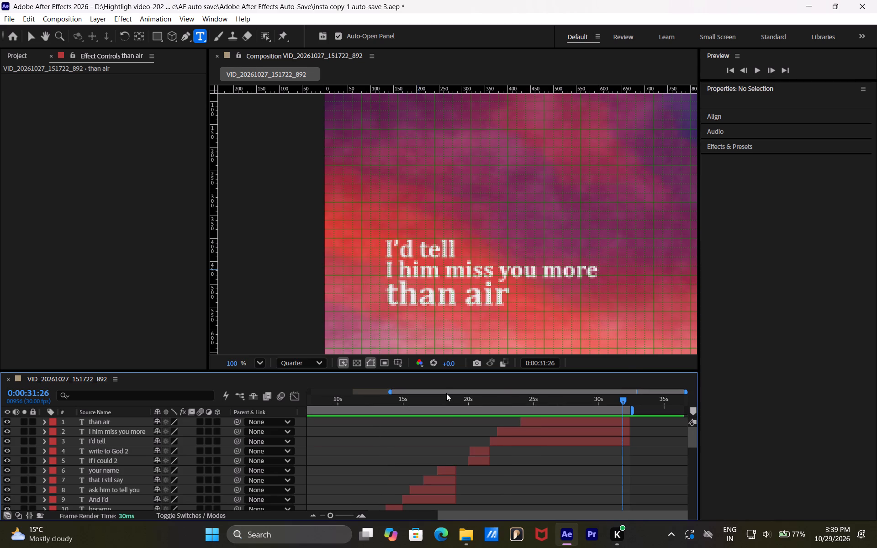
left_click(453, 400)
key("space")
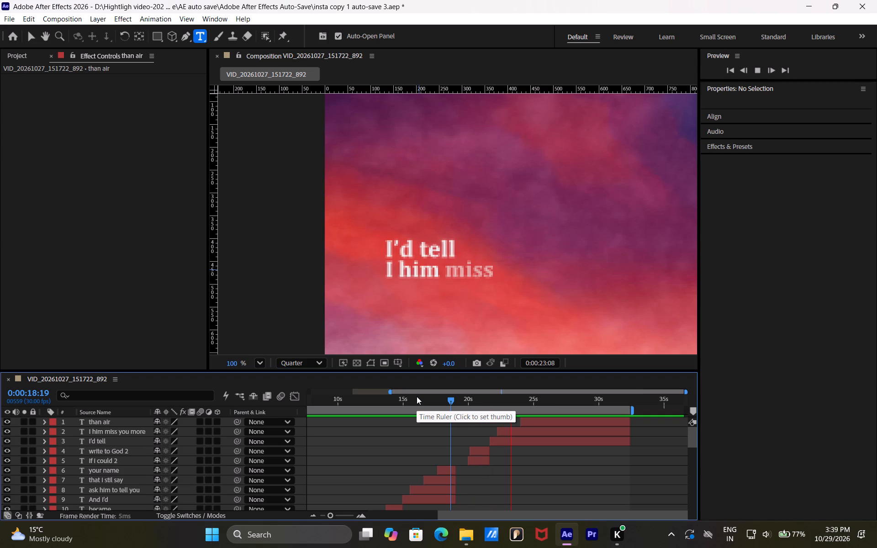
key("space")
At 0:00:23:13, correct the word order of the "I him miss you more" lyric to "him I miss you more".
left_click_drag(518, 400, 497, 399)
left_click_drag(497, 396, 513, 401)
left_click(514, 427)
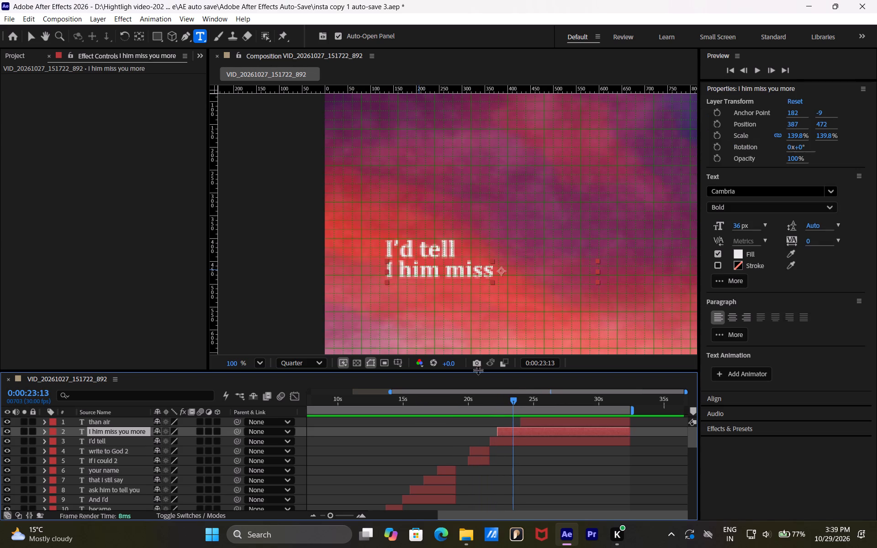
double_click(401, 273)
left_click(398, 273)
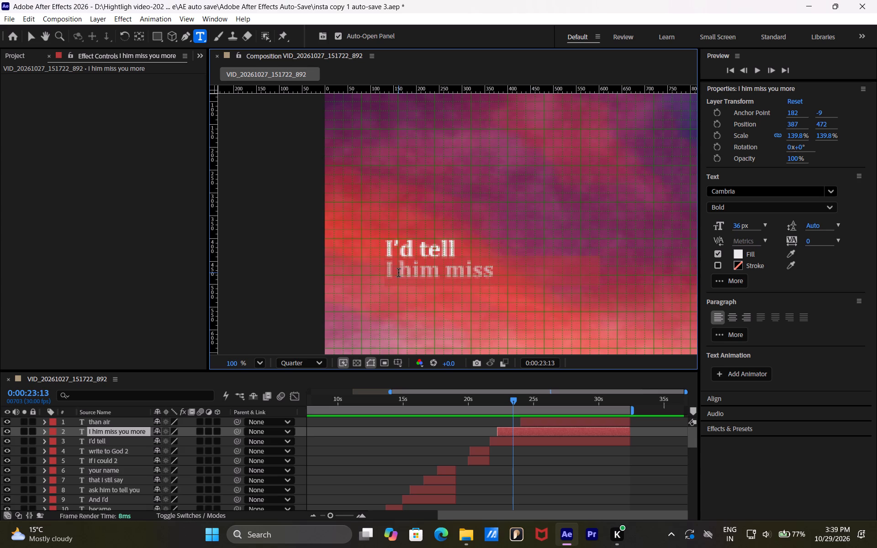
left_click(398, 273)
left_click(400, 269)
key("BackSpace")
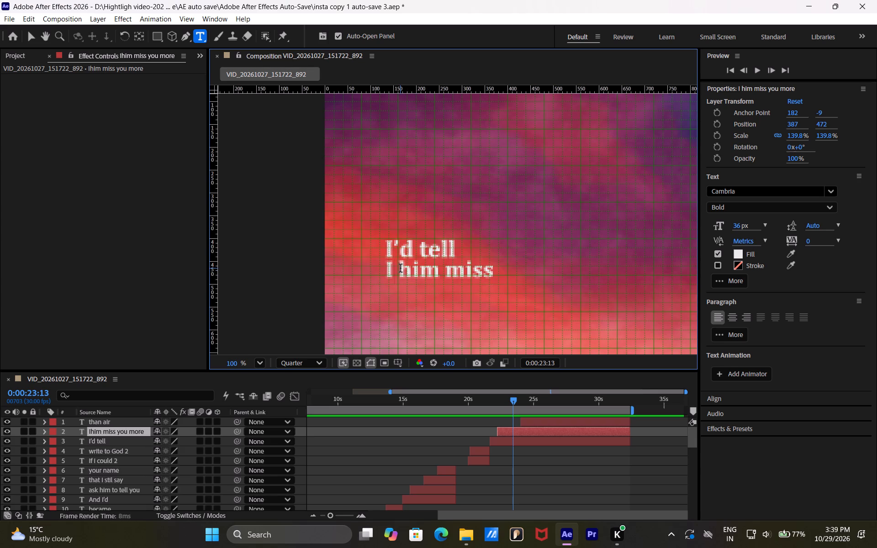
key("BackSpace")
left_click(428, 272)
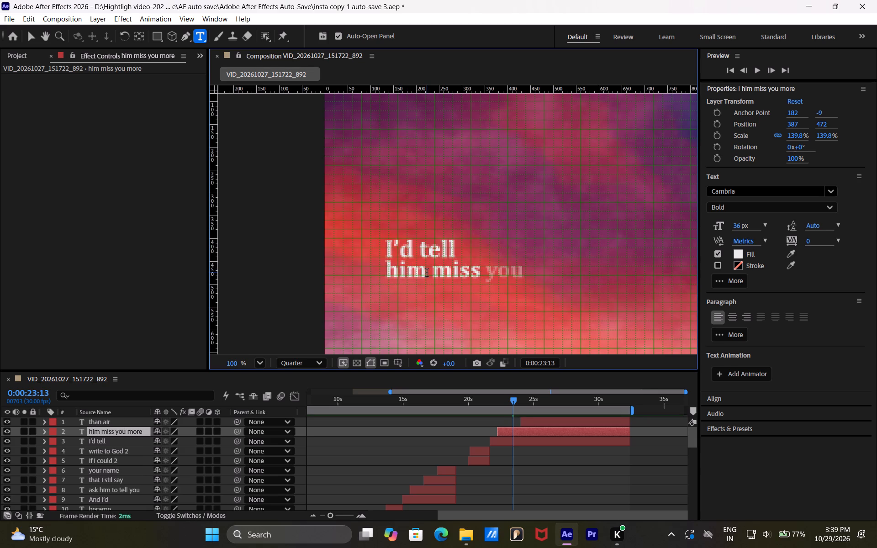
key("space")
type("I")
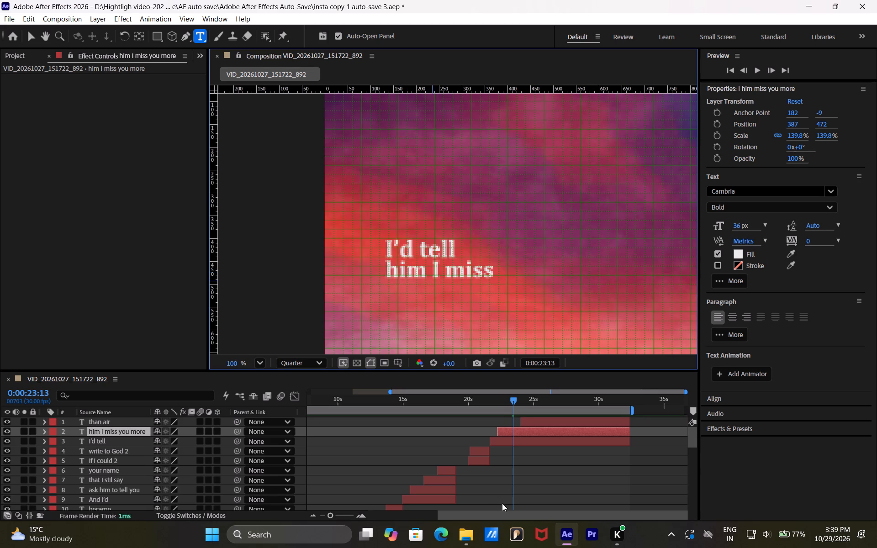
left_click(509, 464)
Play back the corrected lyrics from 0:00:19:11 and fit the whole composition in the viewer.
left_click(460, 399)
key("space")
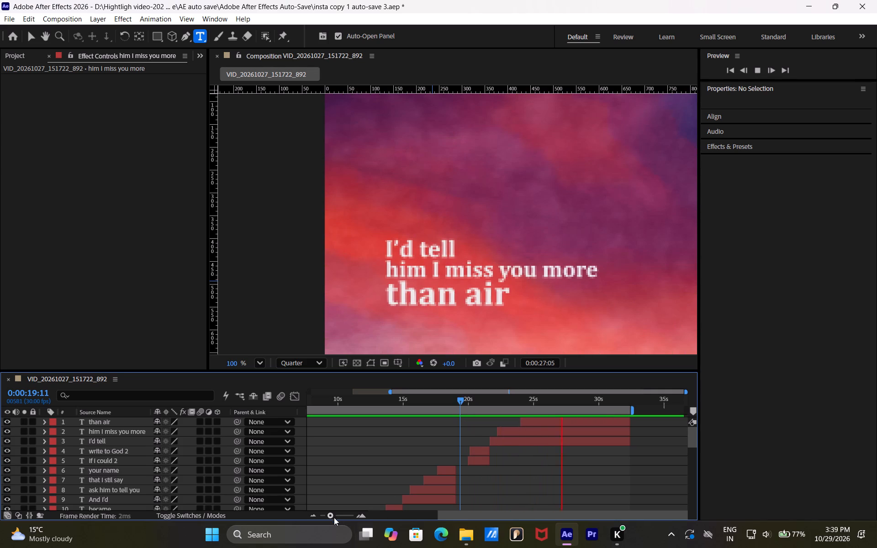
left_click_drag(327, 515, 317, 516)
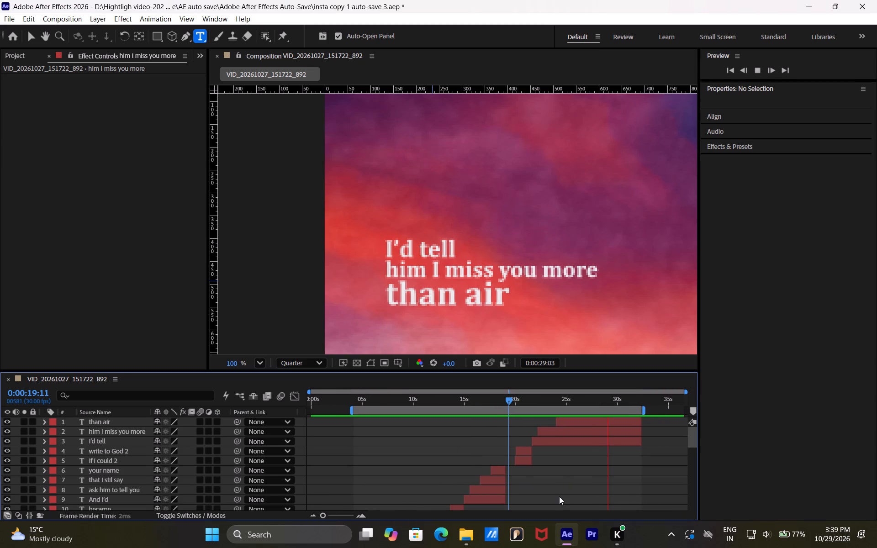
left_click(250, 363)
left_click(260, 362)
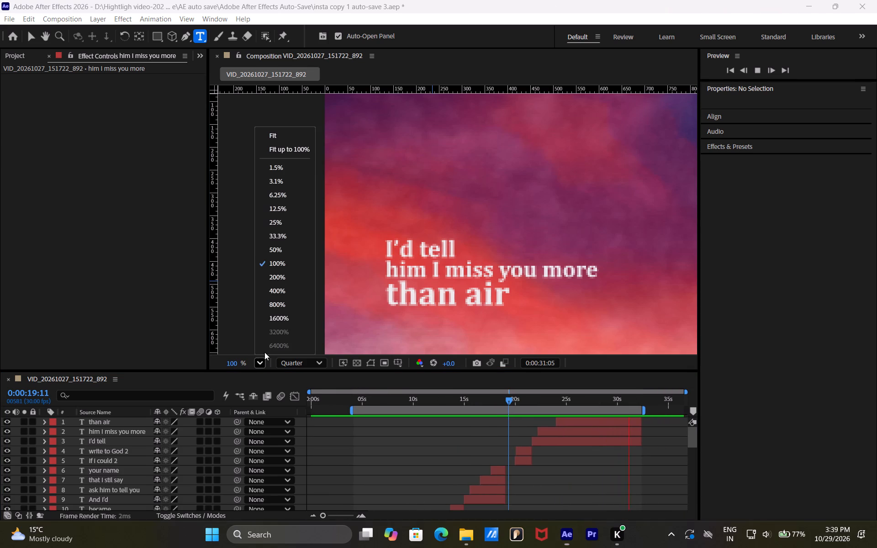
left_click(285, 139)
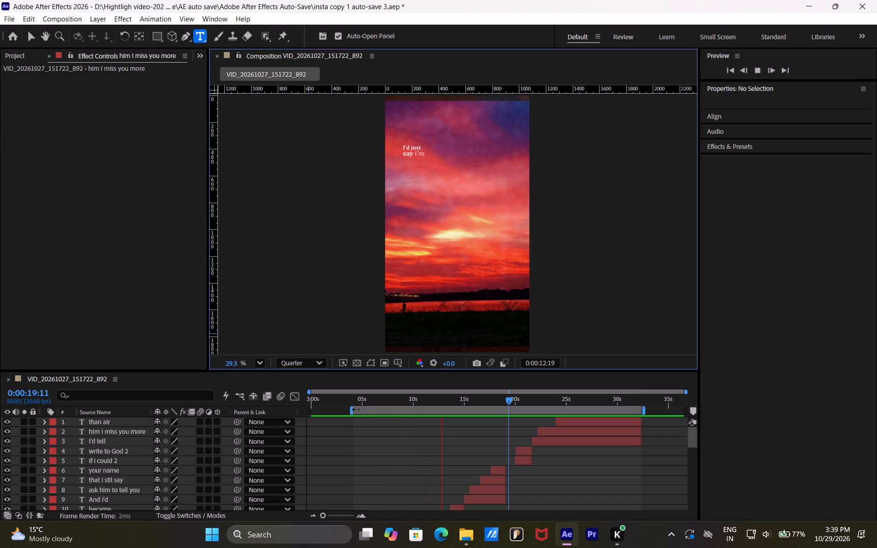
Extend the start of the work area back to 0:00:00:00 and place the playhead there.
left_click_drag(349, 410, 284, 409)
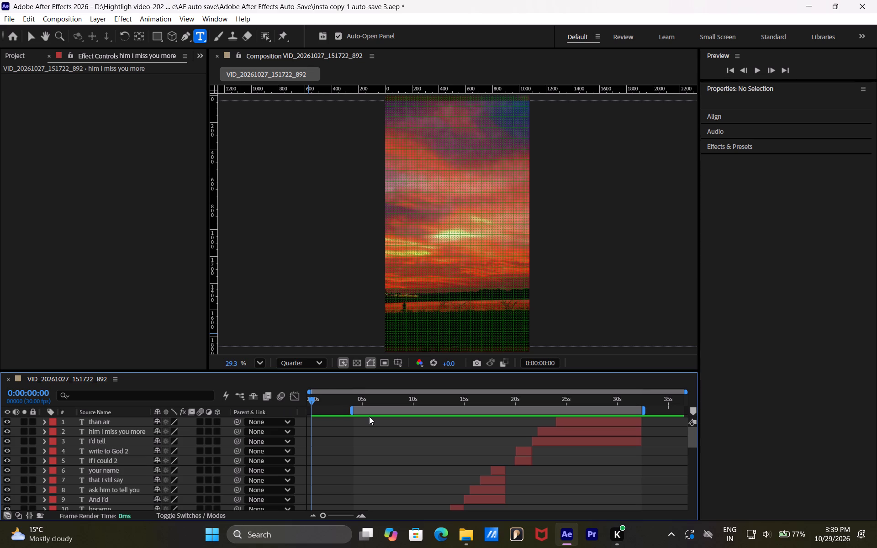
left_click_drag(351, 412, 293, 413)
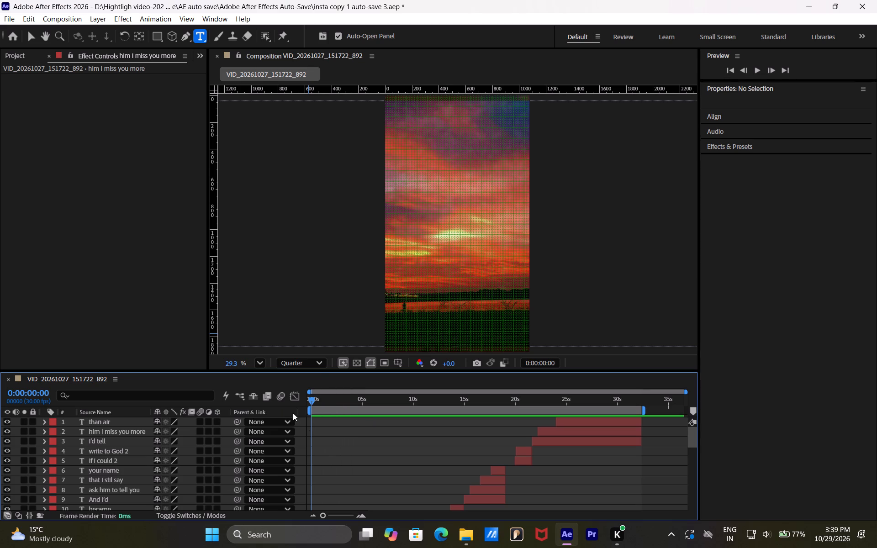
Play back the full work area from 0:00:00:00 to review the lyric video.
key("space")
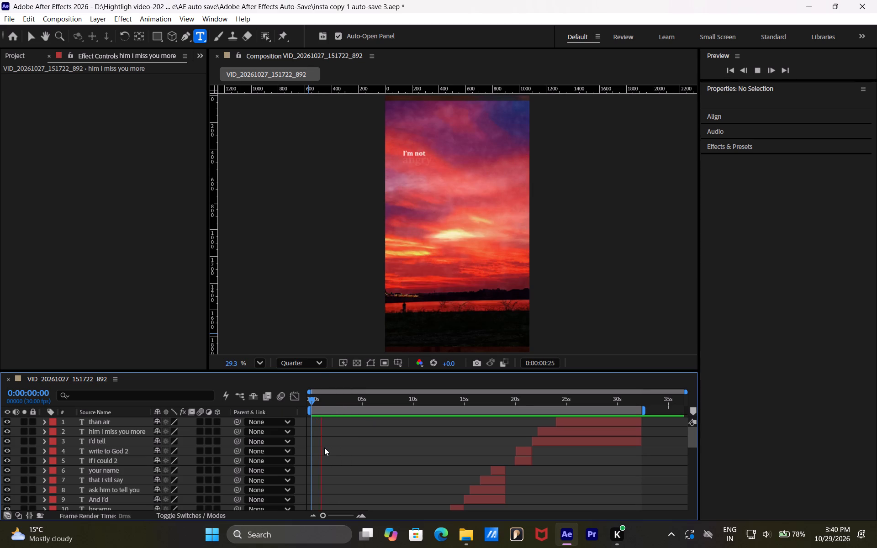
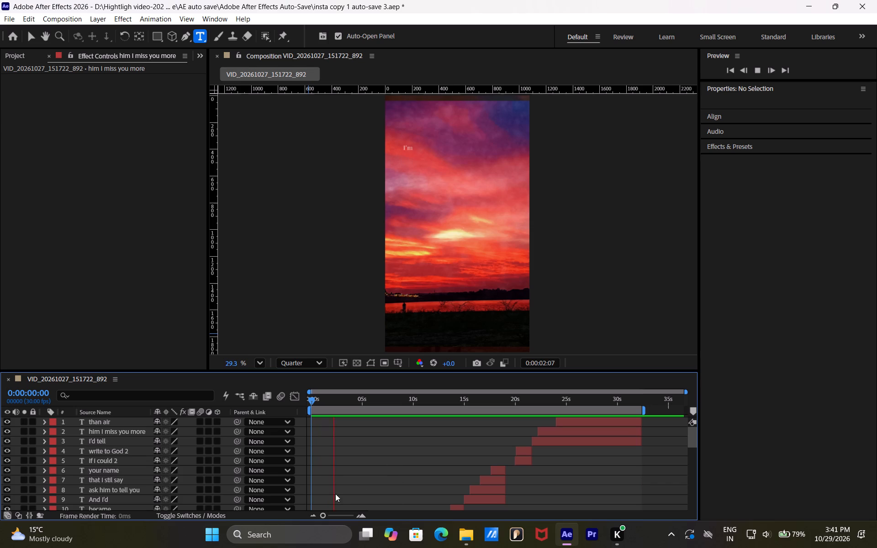
Stop the playback review and return the playhead to the beginning of the timeline.
left_click_drag(323, 413, 318, 413)
left_click_drag(315, 402, 302, 402)
left_click_drag(316, 397, 310, 397)
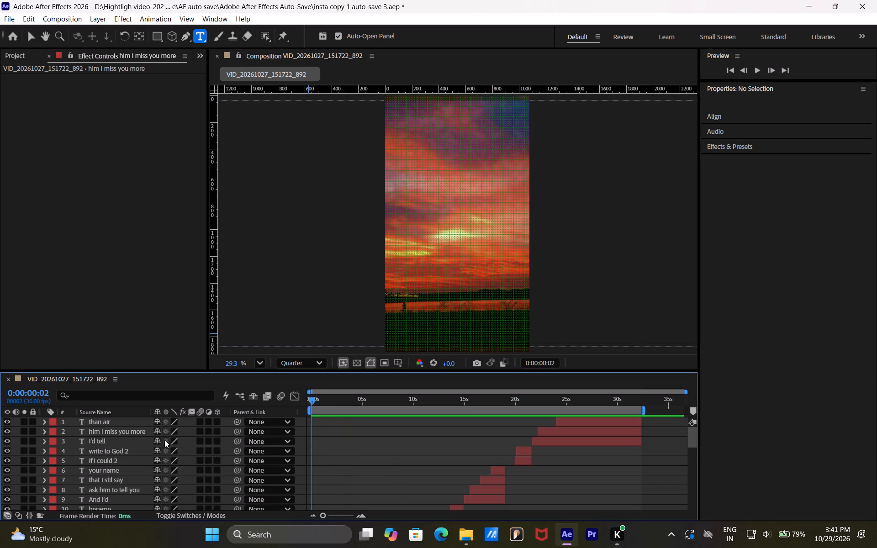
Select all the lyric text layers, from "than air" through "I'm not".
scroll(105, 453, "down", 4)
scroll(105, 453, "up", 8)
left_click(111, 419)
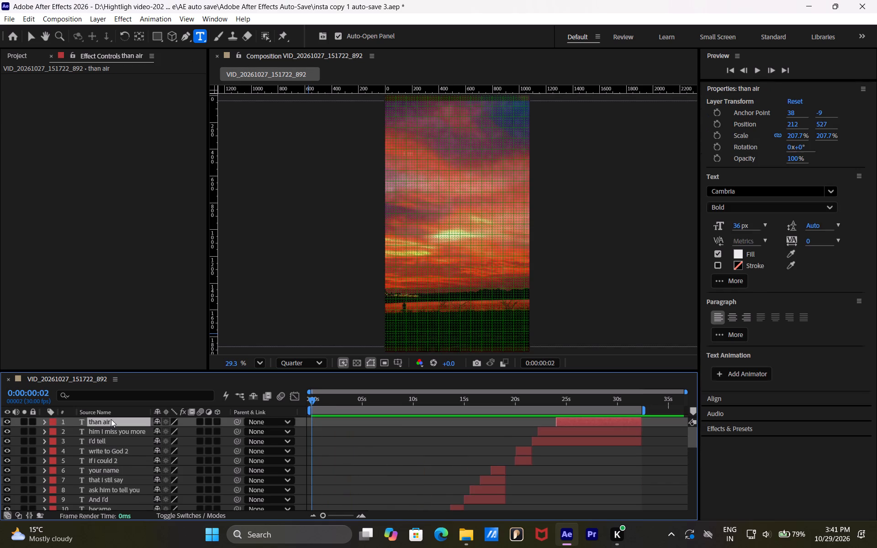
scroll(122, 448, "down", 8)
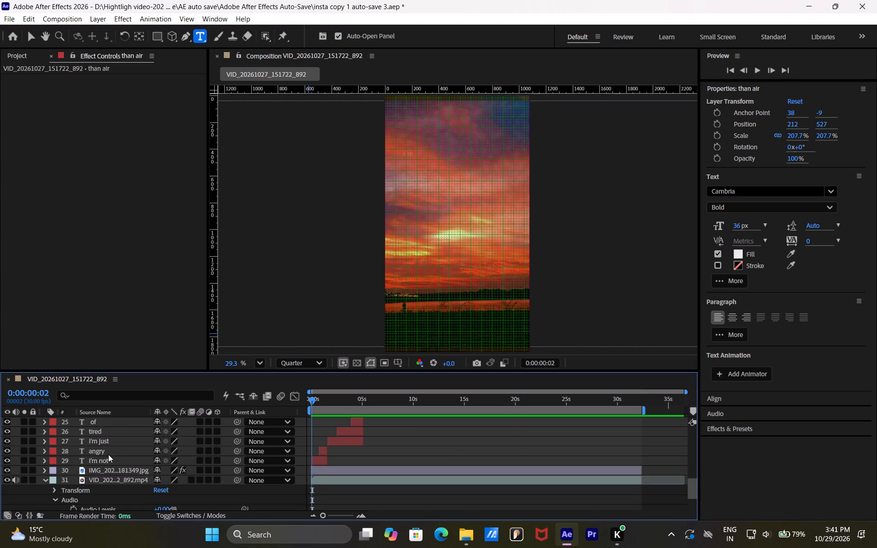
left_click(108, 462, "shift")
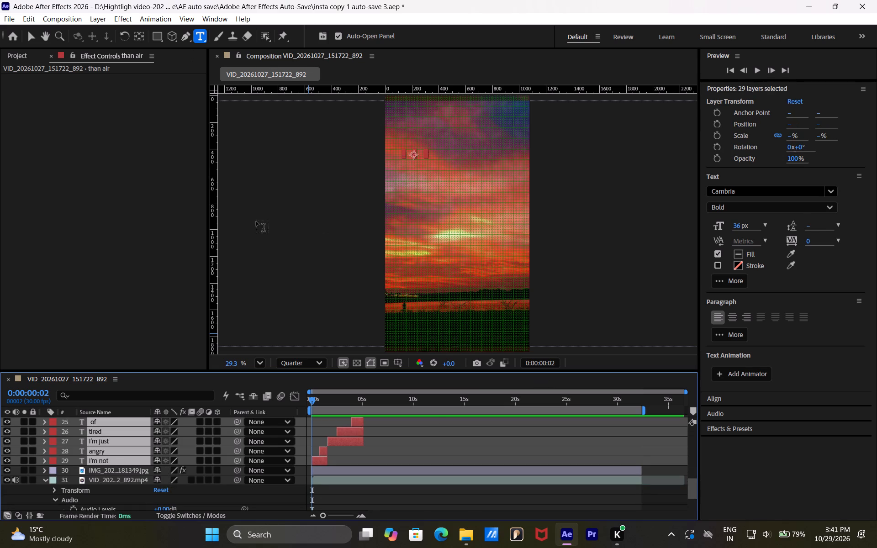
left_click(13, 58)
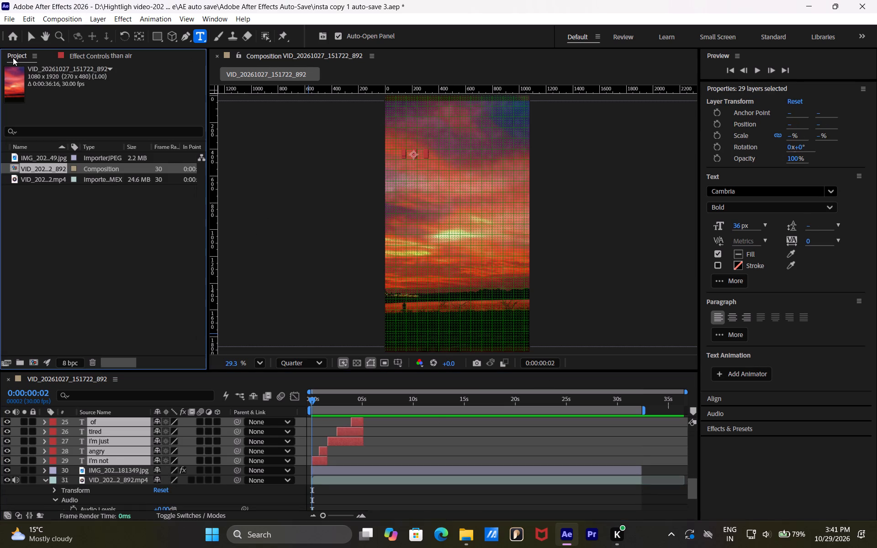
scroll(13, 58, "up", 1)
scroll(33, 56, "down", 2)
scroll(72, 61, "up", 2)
Search the effects and presets for "shadow" and locate the Drop Shadow effect.
left_click(737, 428)
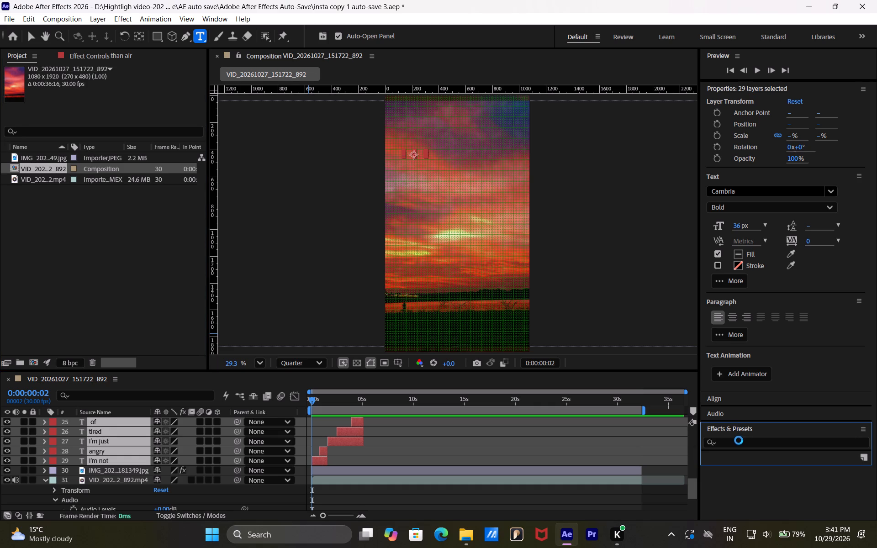
left_click(743, 446)
type("sh")
key("a")
key("d")
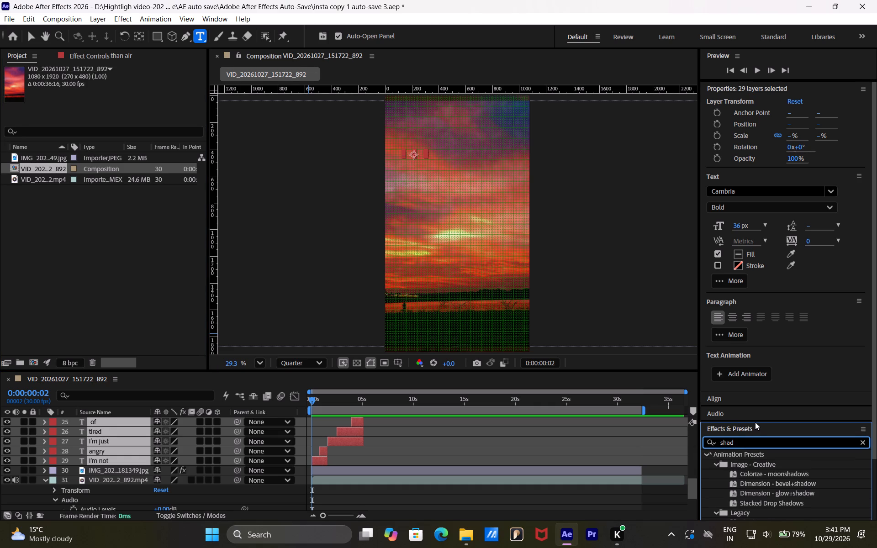
key("o")
key("w")
scroll(768, 480, "down", 1)
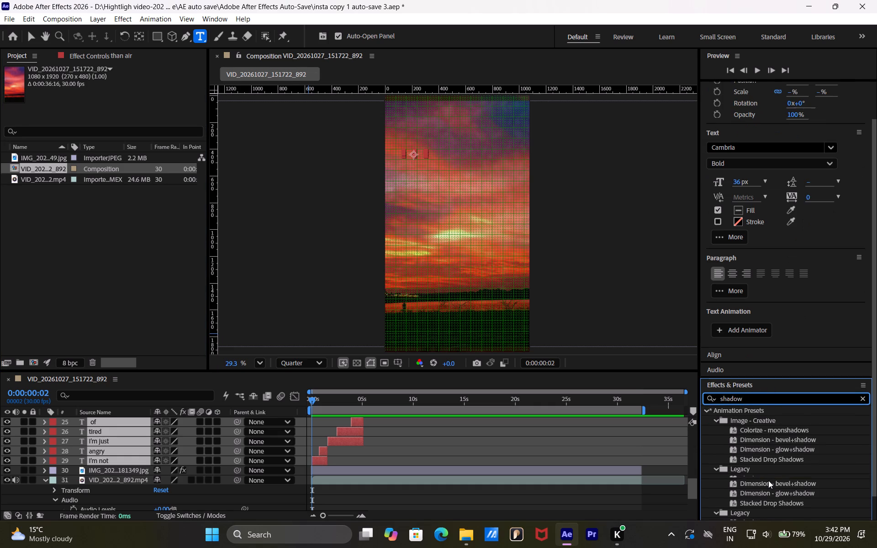
scroll(770, 477, "down", 1)
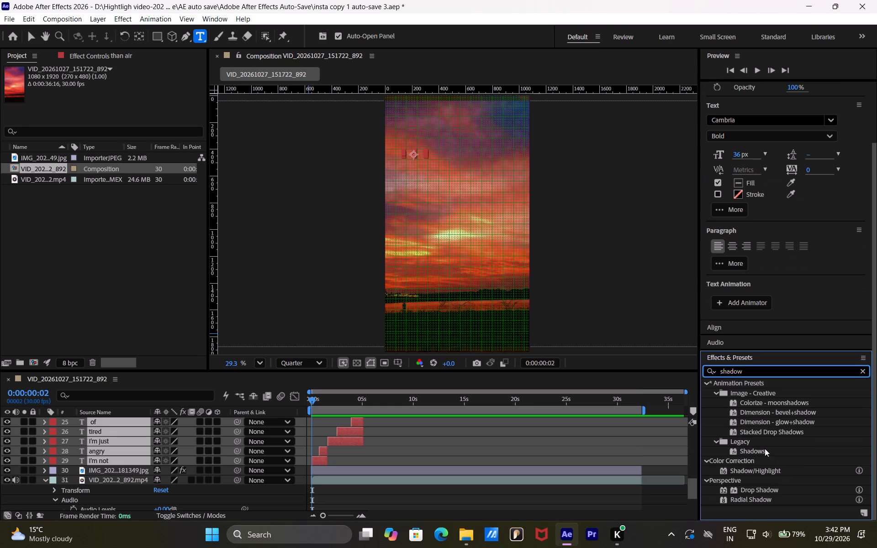
scroll(764, 450, "down", 2)
Apply the Drop Shadow effect to the "than air" text layer.
left_click_drag(762, 489, 385, 443)
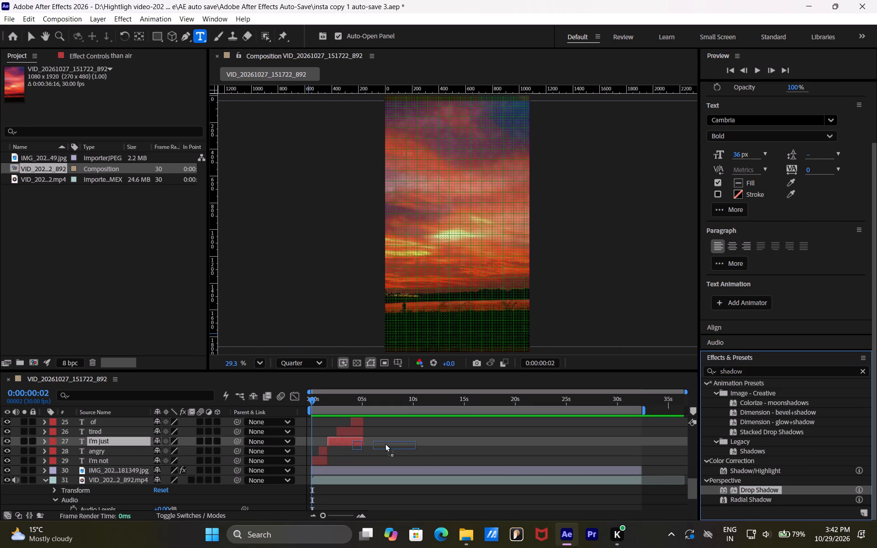
left_click_drag(385, 443, 777, 494)
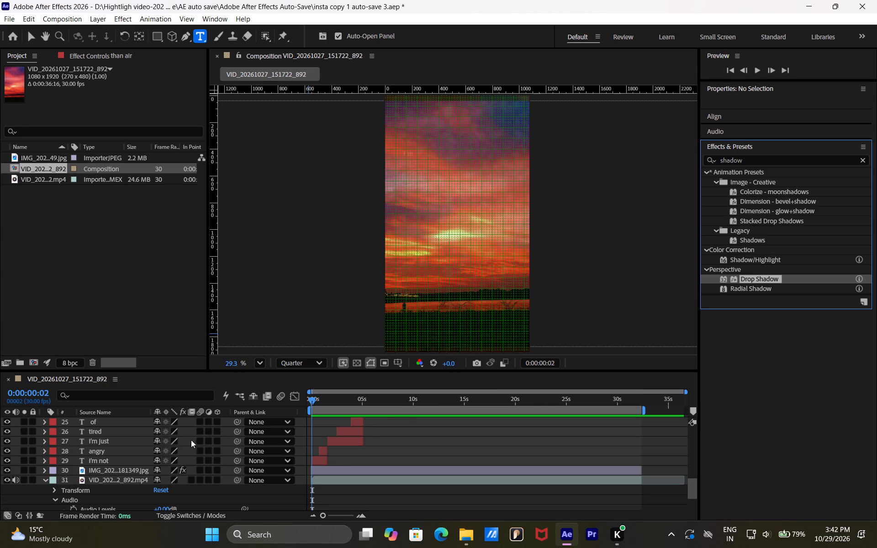
left_click(108, 457)
scroll(110, 458, "up", 4)
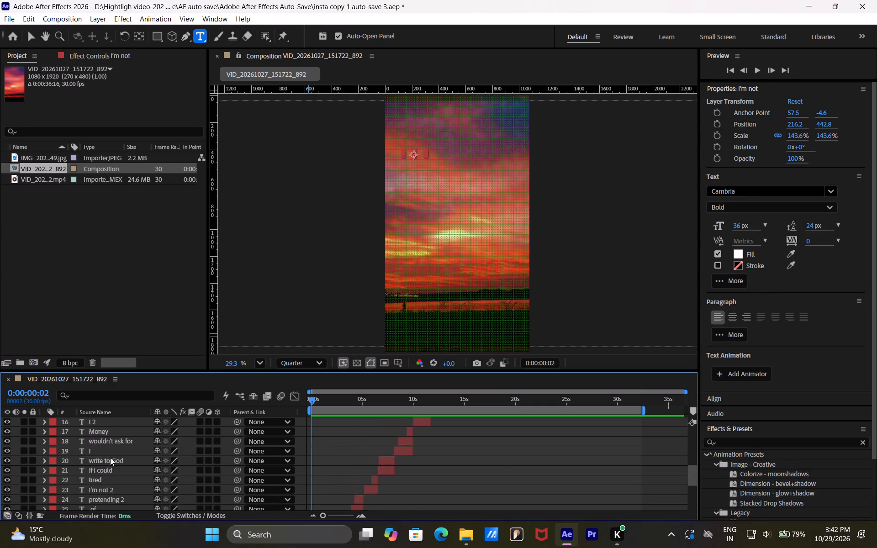
scroll(110, 458, "up", 12)
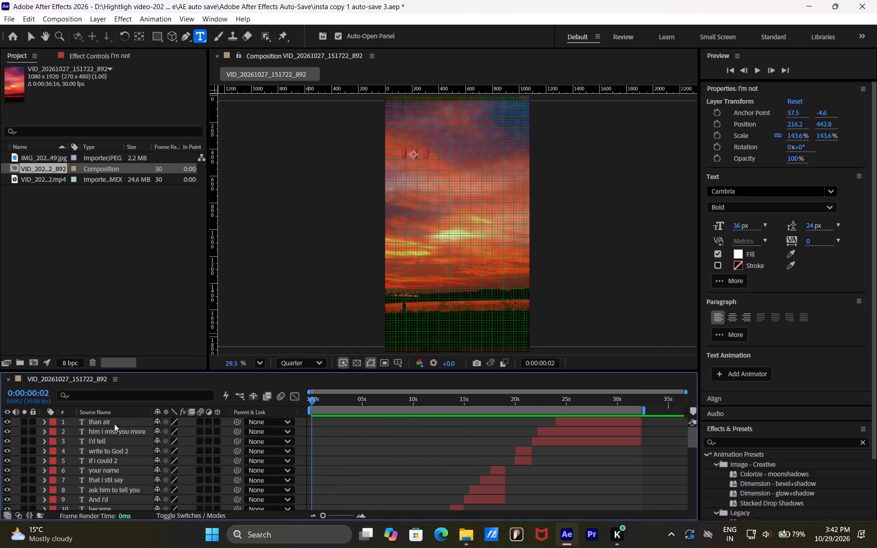
left_click(114, 423, "shift")
scroll(741, 452, "down", 5)
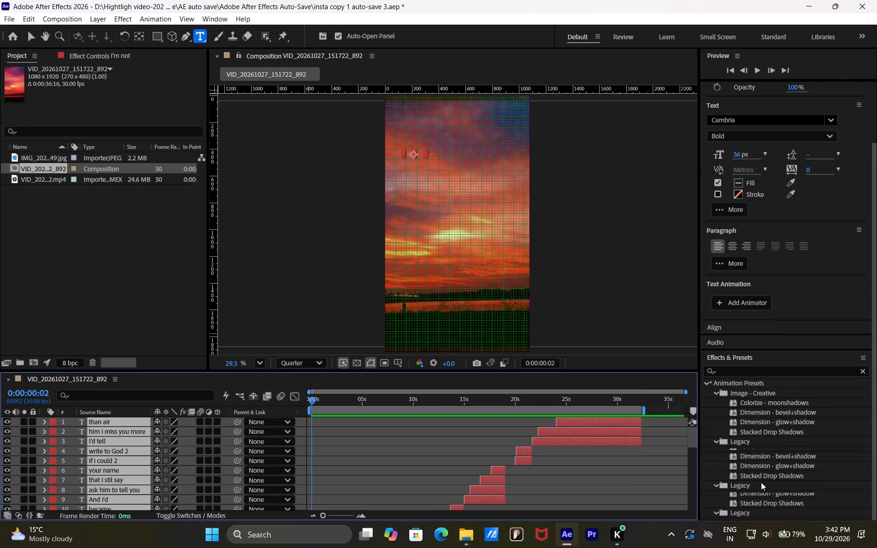
left_click_drag(760, 488, 210, 430)
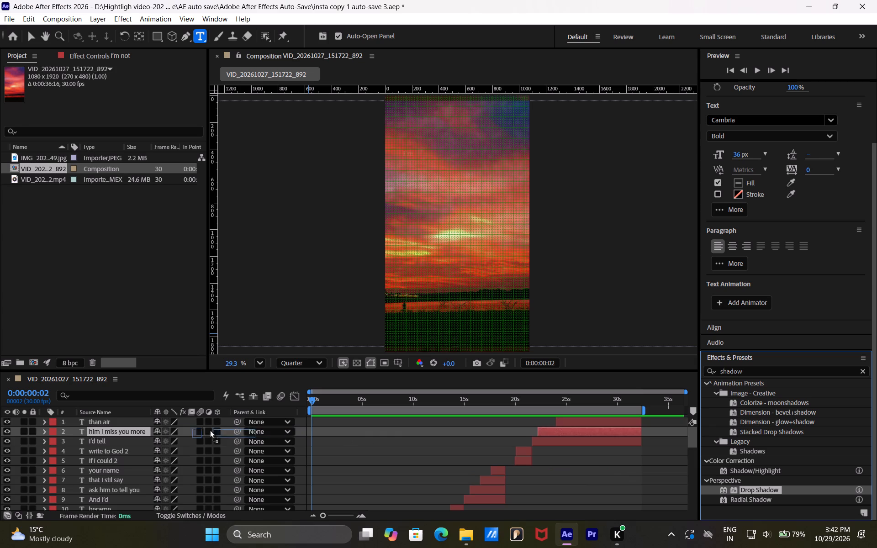
left_click_drag(210, 430, 111, 420)
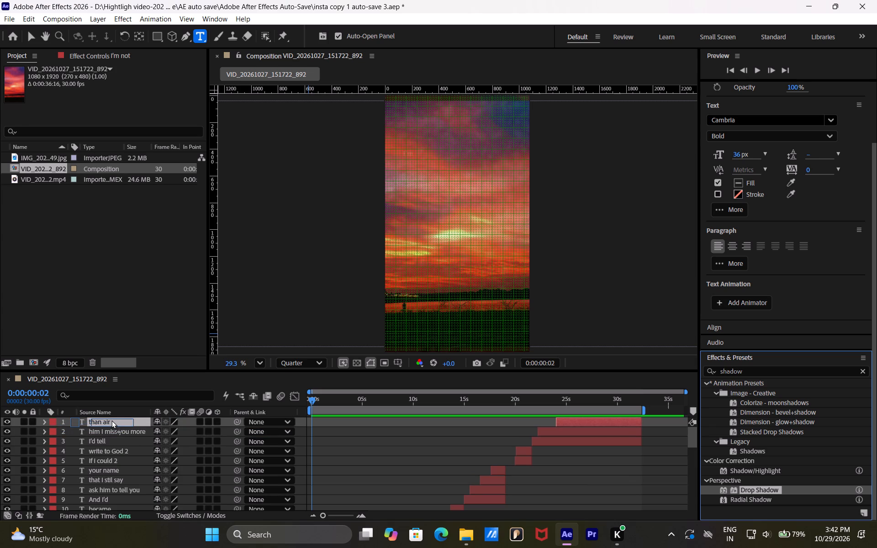
left_click_drag(111, 420, 111, 420)
scroll(111, 420, "up", 4)
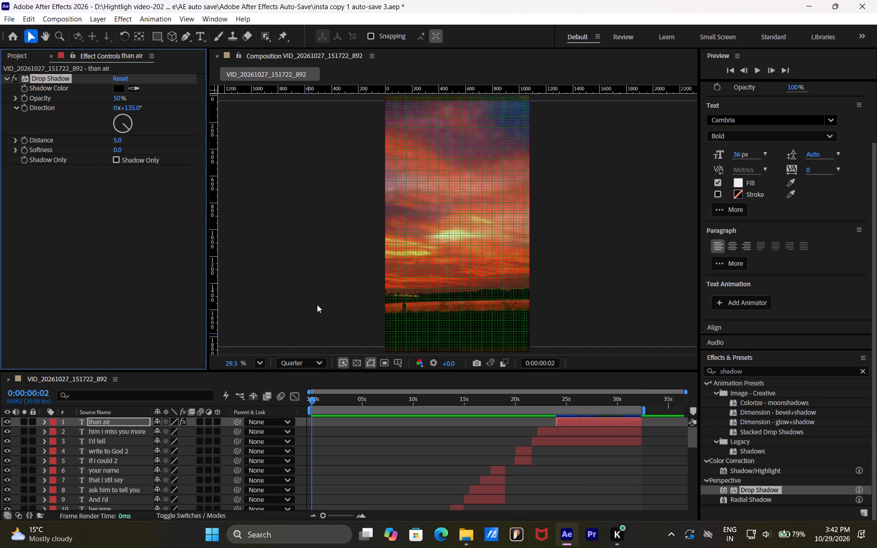
At 0:00:27:07, hide the grid in the composition viewer and set the preview resolution to Full.
left_click(581, 407)
left_click(583, 405)
left_click(589, 402)
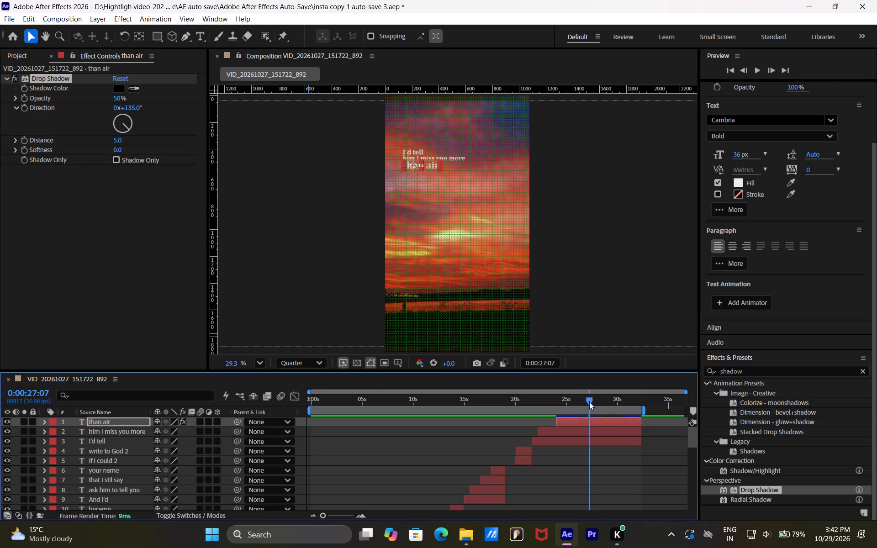
left_click(592, 453)
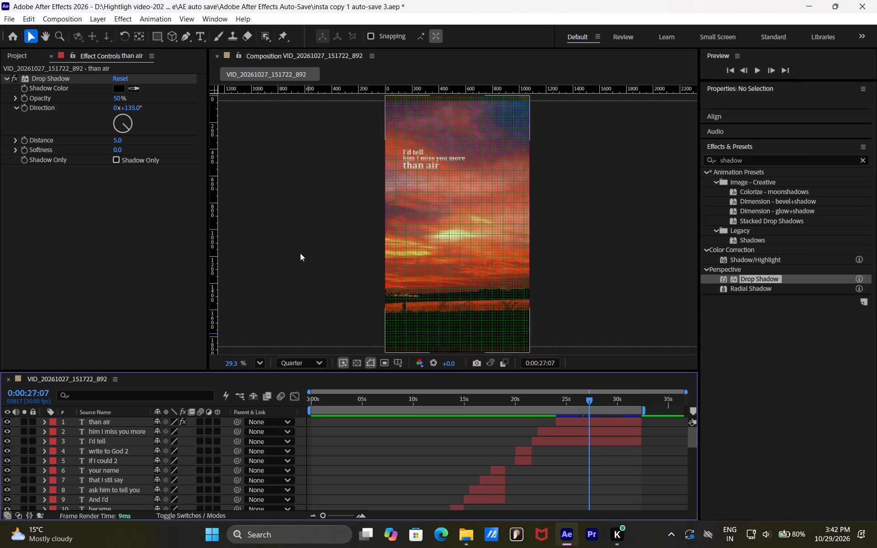
left_click(396, 365)
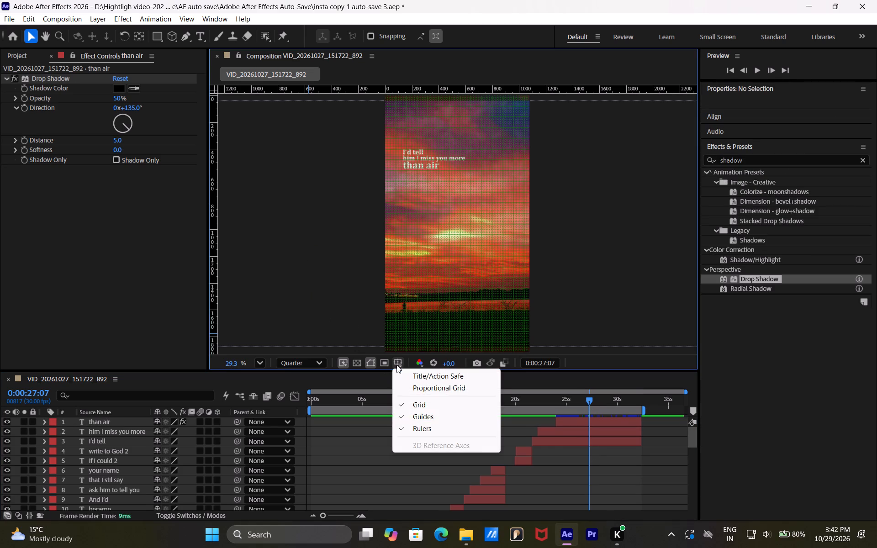
left_click(427, 406)
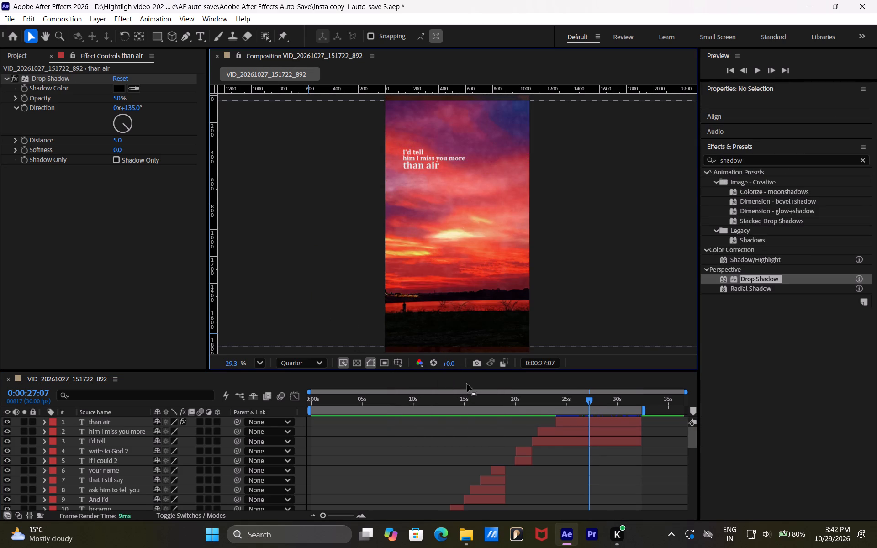
left_click(316, 364)
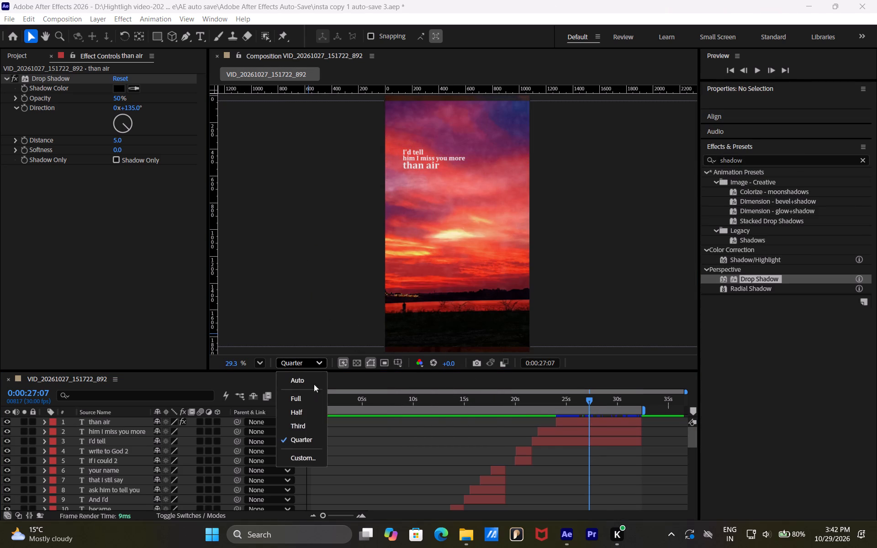
left_click(304, 397)
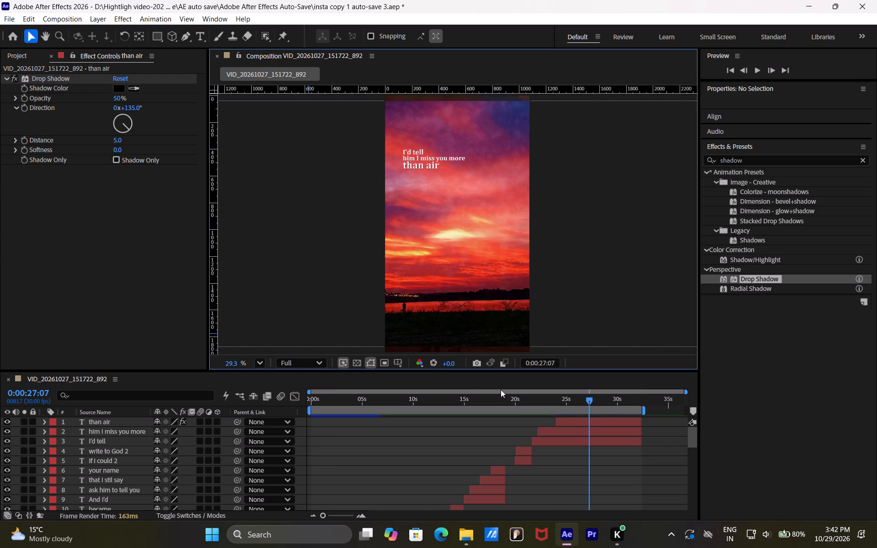
Set the Drop Shadow opacity on the "than air" layer to 85%.
left_click(592, 419)
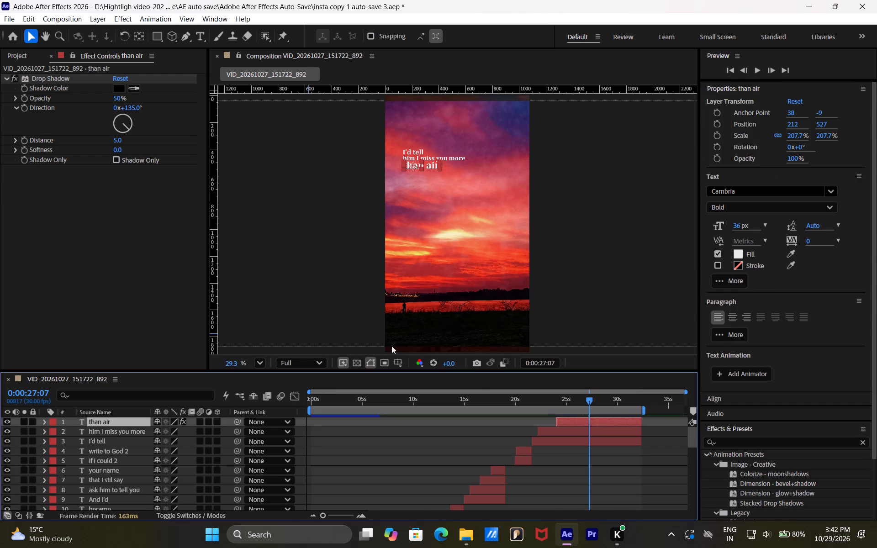
left_click_drag(119, 101, 124, 102)
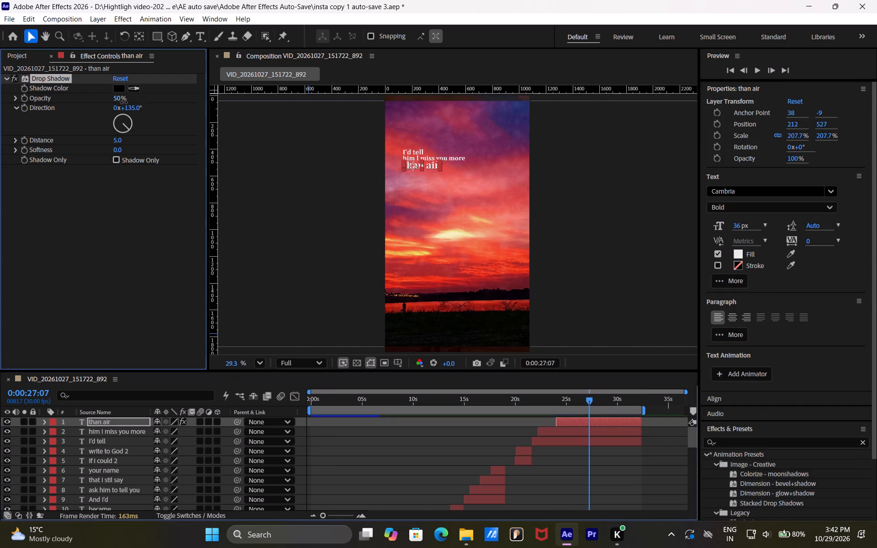
left_click_drag(124, 102, 180, 111)
left_click(125, 227)
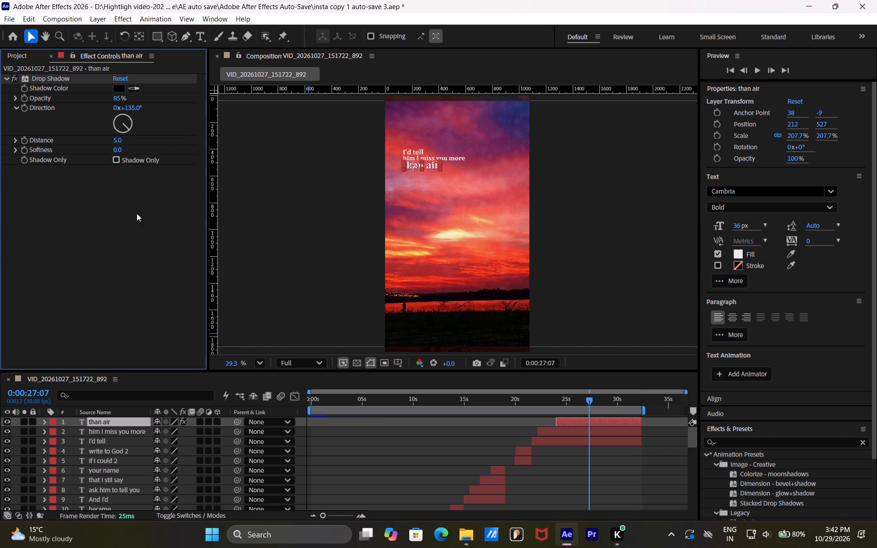
left_click(389, 290)
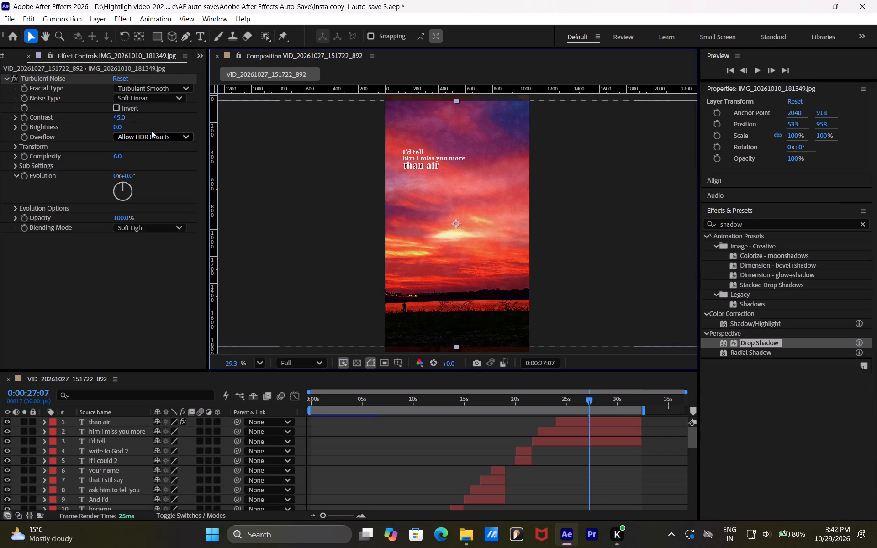
left_click(573, 419)
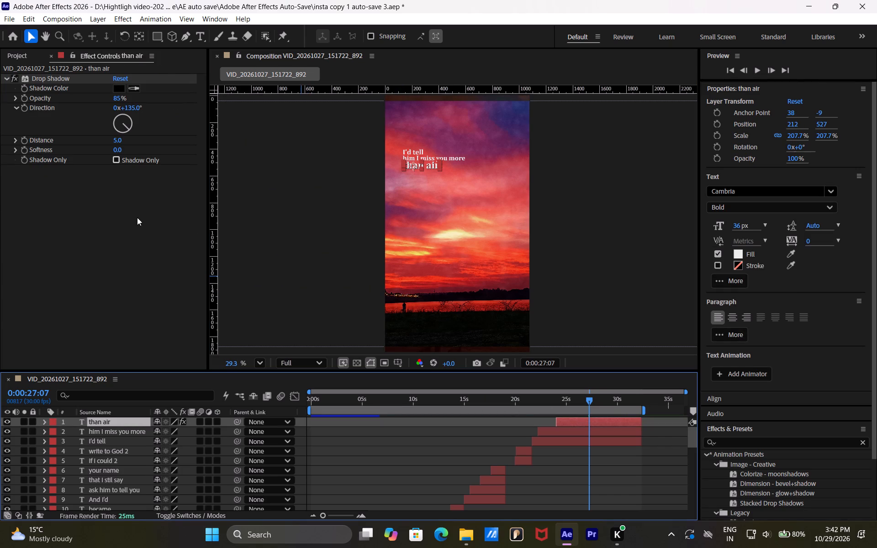
left_click(137, 217)
left_click(589, 457)
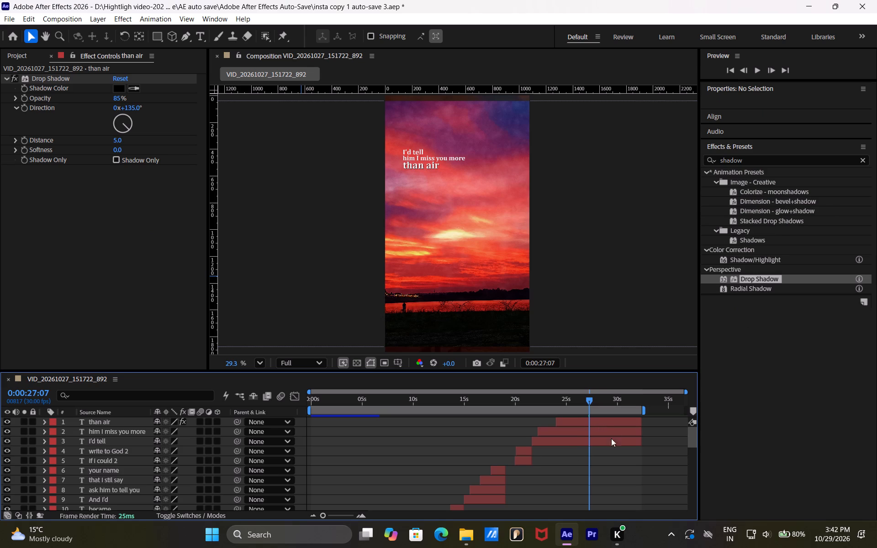
Examine the "than air" text at 100% magnification and set its Drop Shadow distance to 7.
left_click(258, 367)
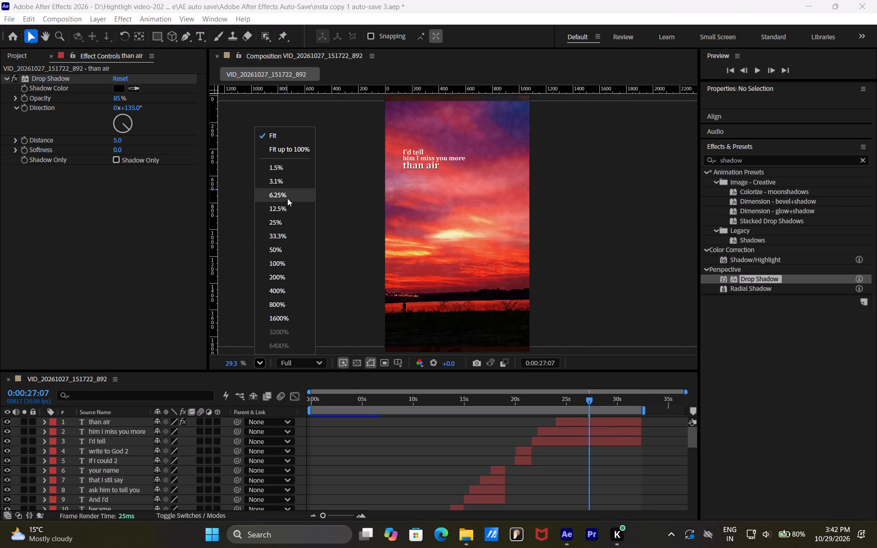
left_click(290, 262)
key("space")
key("space")
key("space")
key("space")
key("space")
key("space")
key("space")
key("space")
key("space")
key("space")
key("space")
key("space")
key("space")
key("space")
key("space")
key("space")
key("space")
key("space")
key("space")
key("space")
left_click_drag(373, 190, 454, 274)
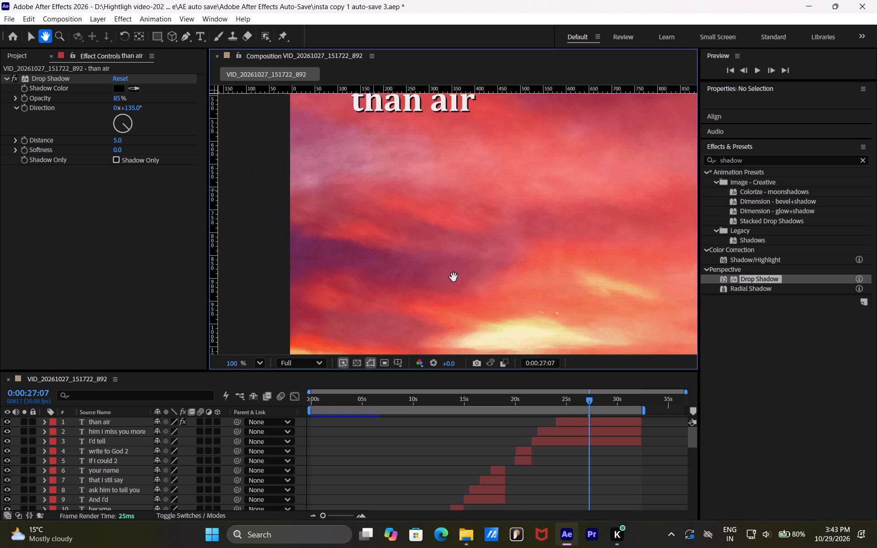
left_click_drag(456, 160, 444, 245)
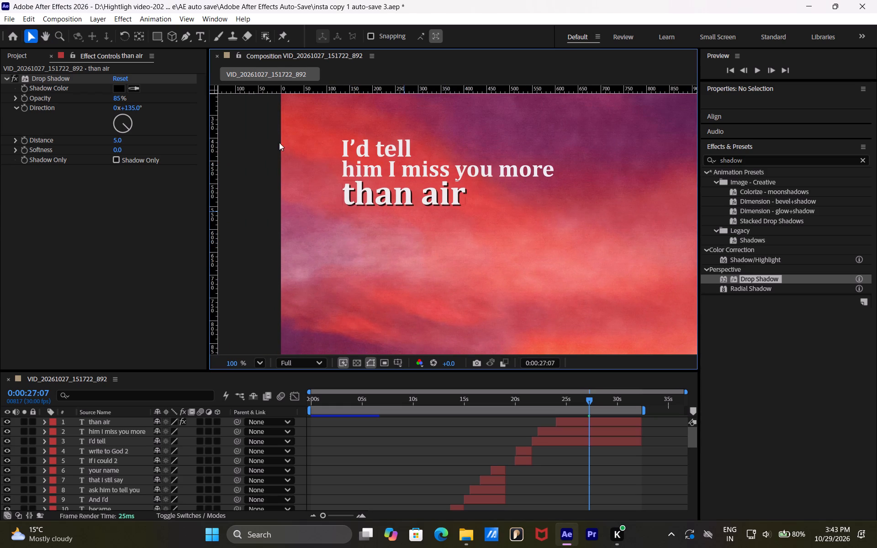
left_click(118, 140)
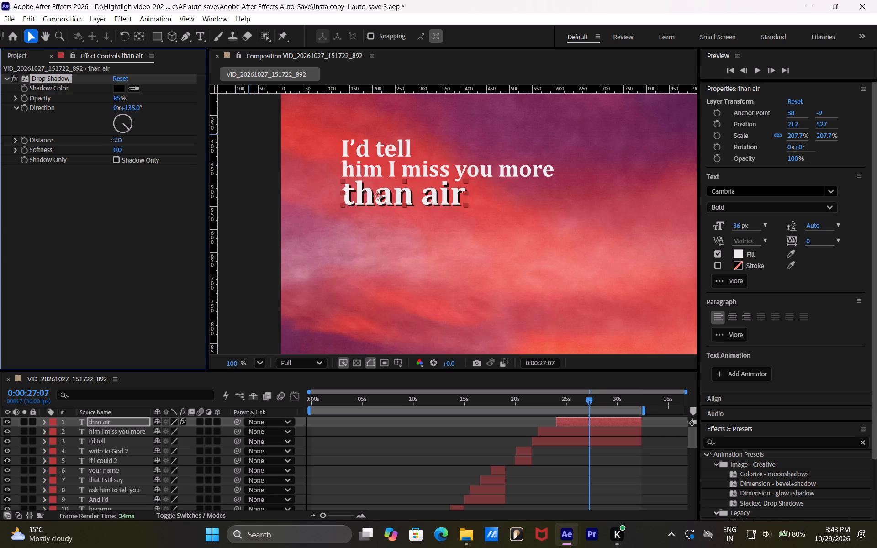
left_click(120, 186)
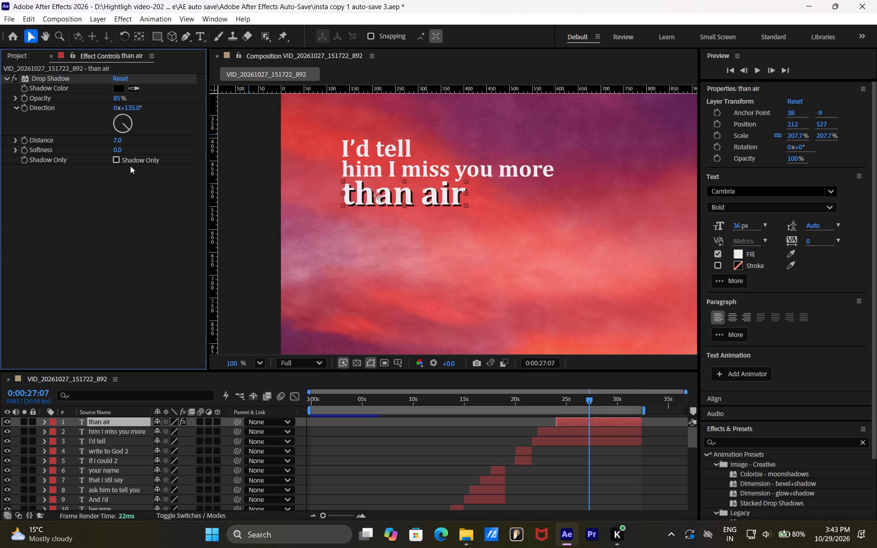
Set the Drop Shadow direction on the "than air" layer to 121°.
left_click(118, 150)
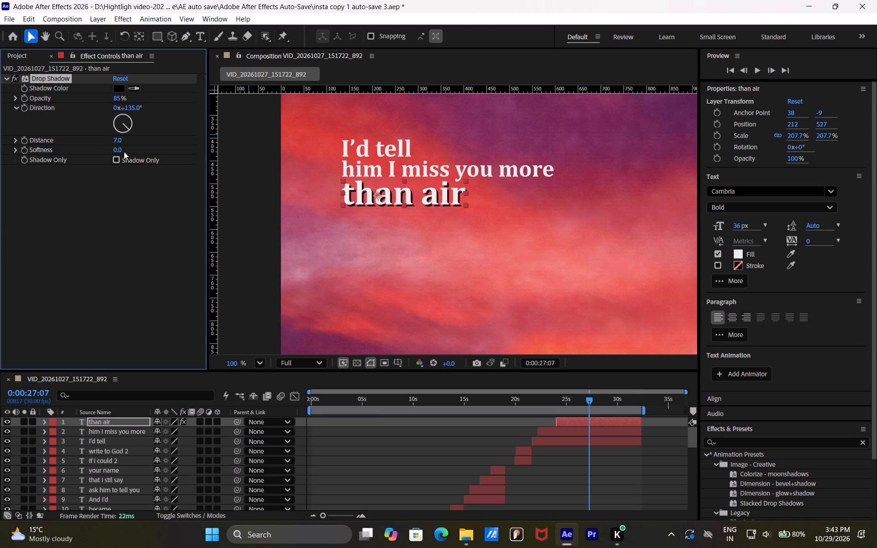
left_click(125, 212)
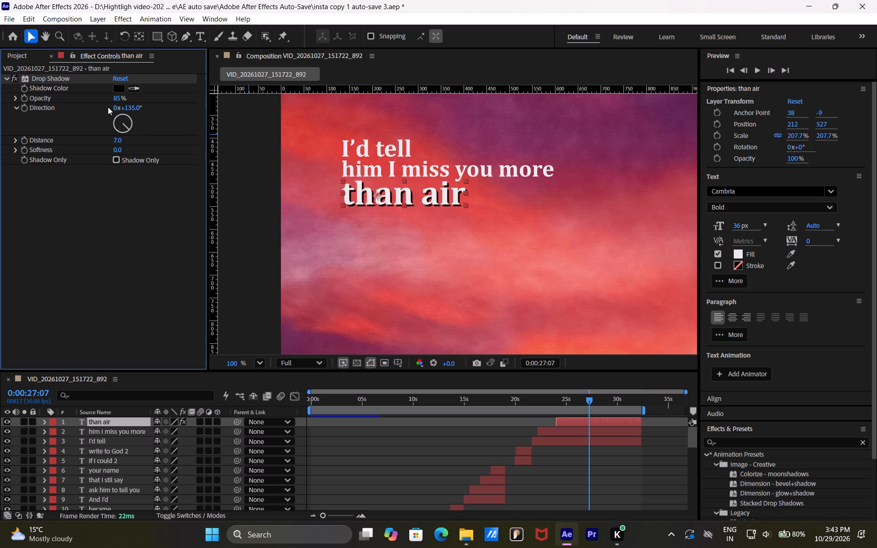
left_click_drag(135, 105, 127, 106)
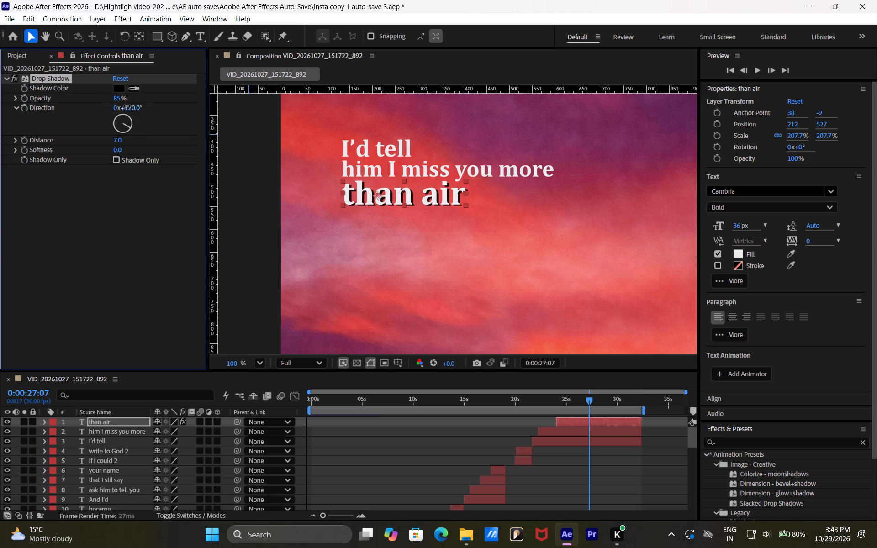
left_click_drag(127, 106, 127, 106)
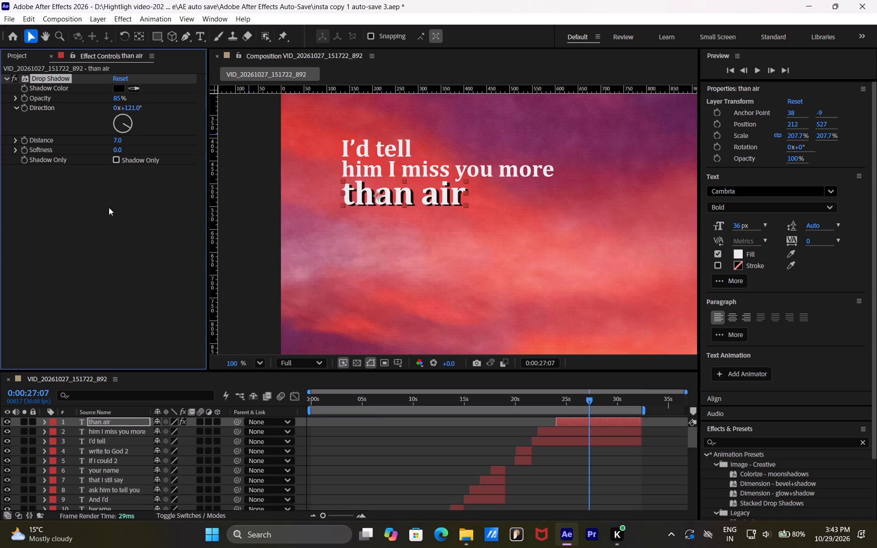
left_click(106, 211)
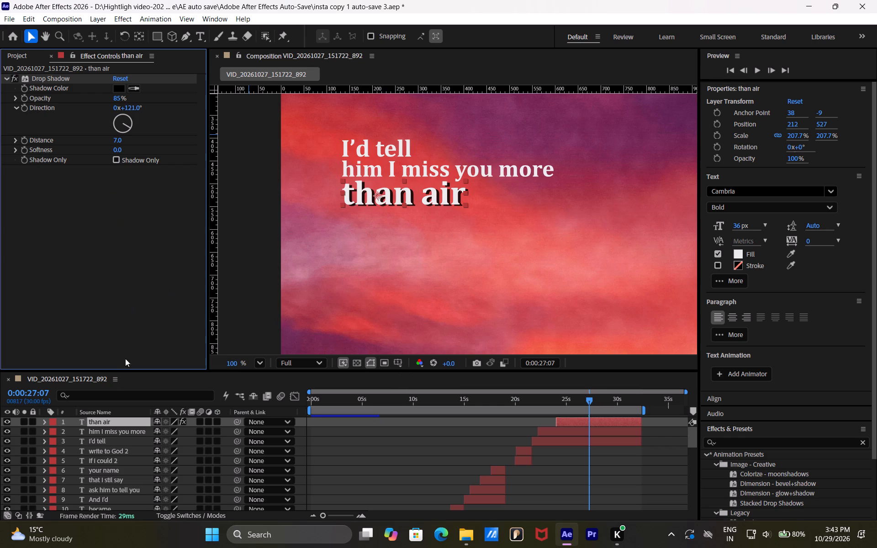
Copy the Drop Shadow effect from "than air" to the "him I miss you more" and "I'd tell" layers.
left_click(58, 77)
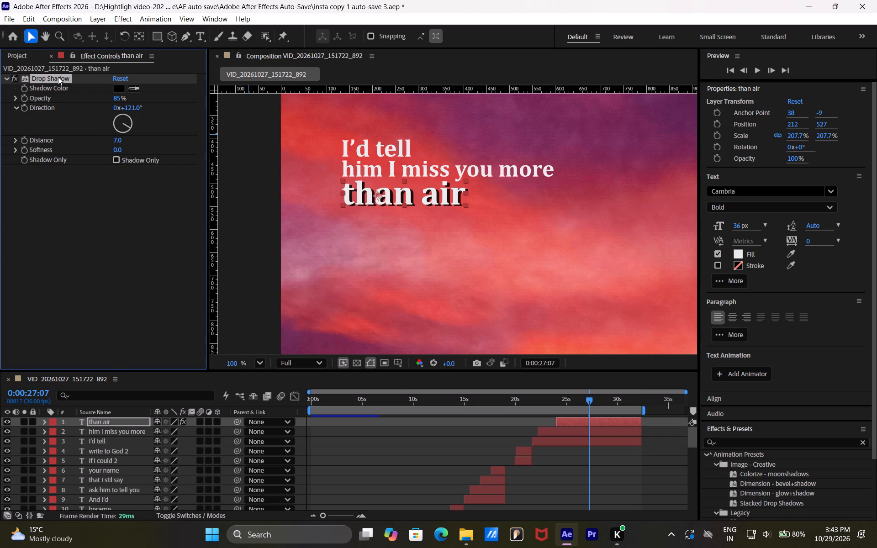
key("ctrl+c")
left_click(116, 431)
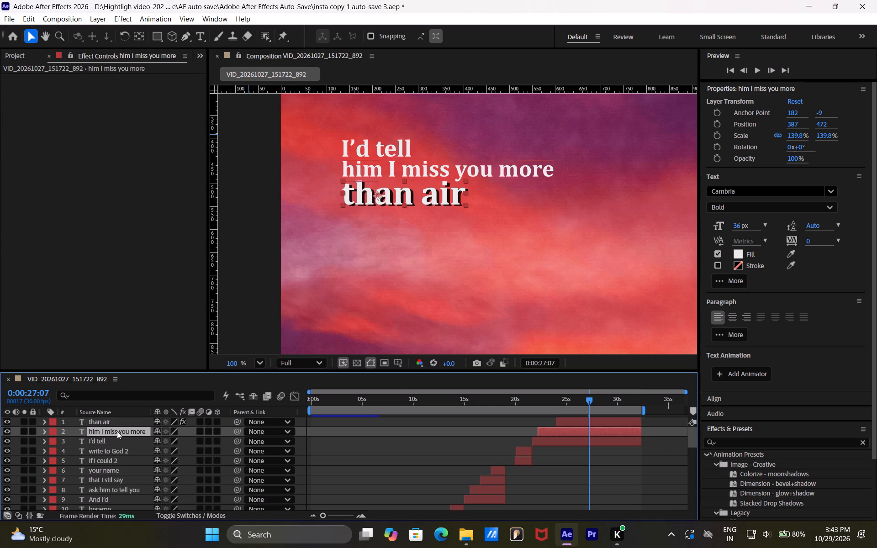
key("ctrl+v")
left_click(112, 443)
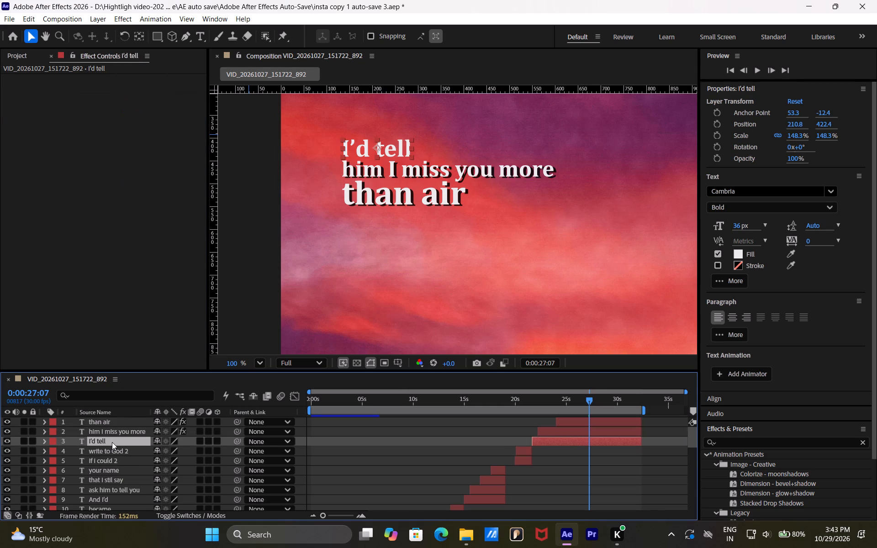
key("ctrl+v")
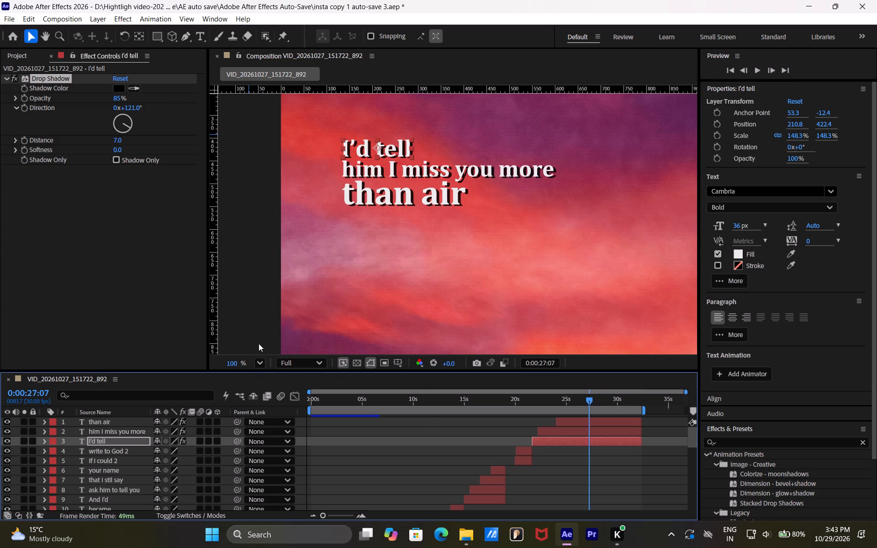
Paste the Drop Shadow onto the "write to God 2", "If I could 2", "your name", "that I stil say" and "ask him to tell you" layers.
left_click(260, 363)
left_click(275, 138)
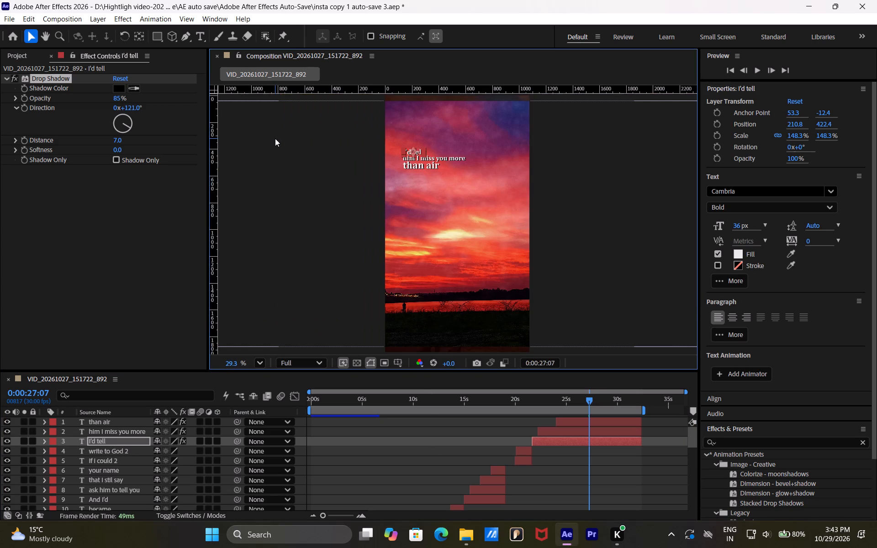
left_click(400, 472)
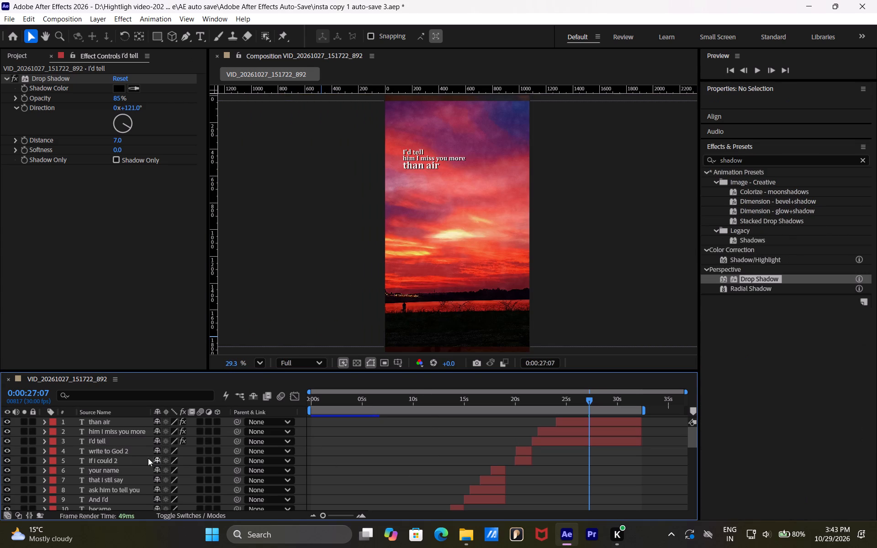
left_click(106, 449)
key("ctrl+v")
left_click(108, 459)
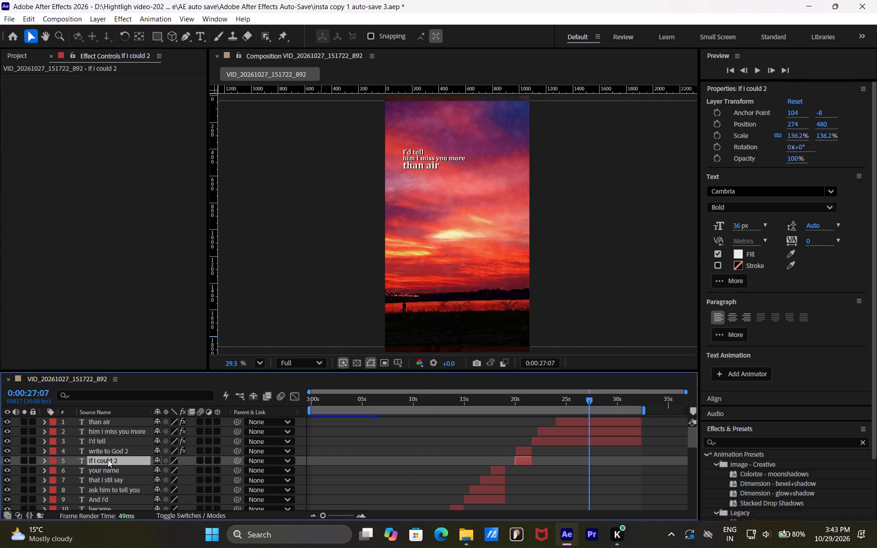
key("ctrl+v")
left_click(111, 470)
key("ctrl+v")
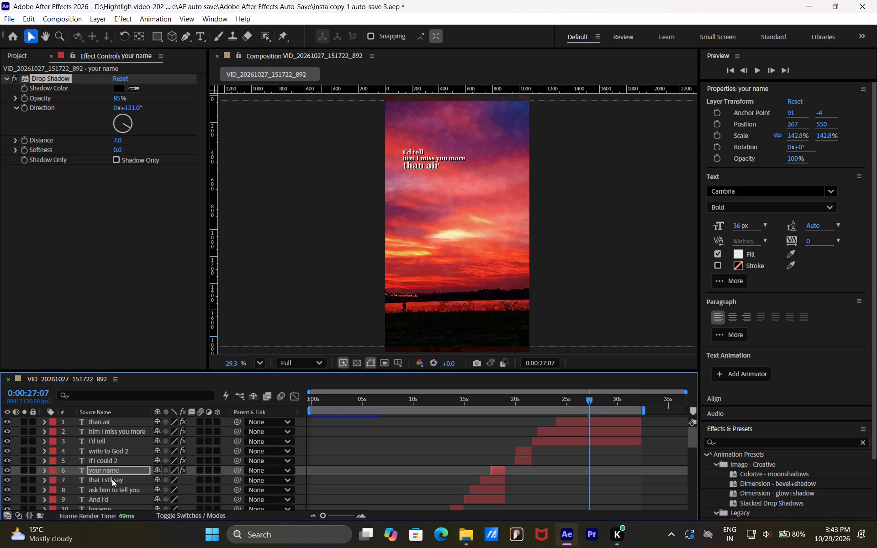
left_click(112, 479)
key("ctrl+v")
left_click(113, 490)
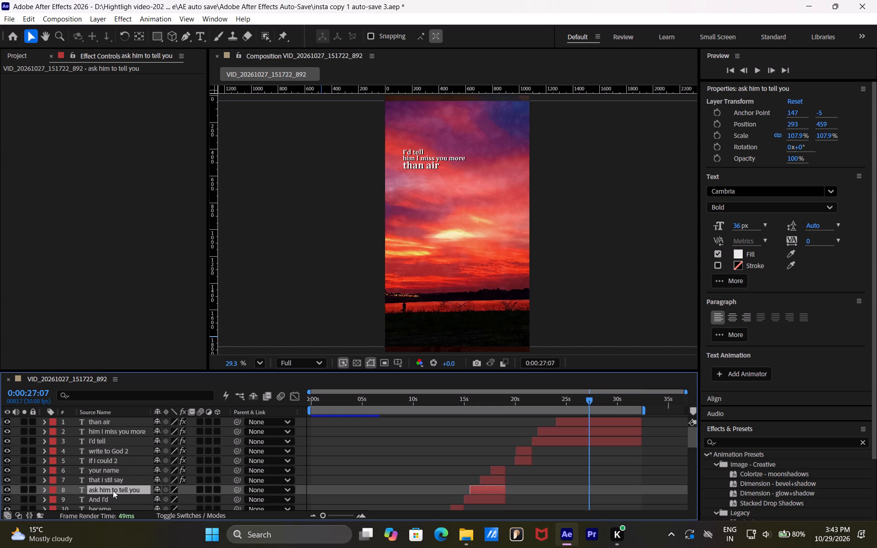
key("ctrl+v")
Paste the Drop Shadow onto the "And I'd", "became", "the person I", "say I'm sorry for" and "I'd just" layers.
scroll(113, 490, "down", 1)
left_click(116, 467)
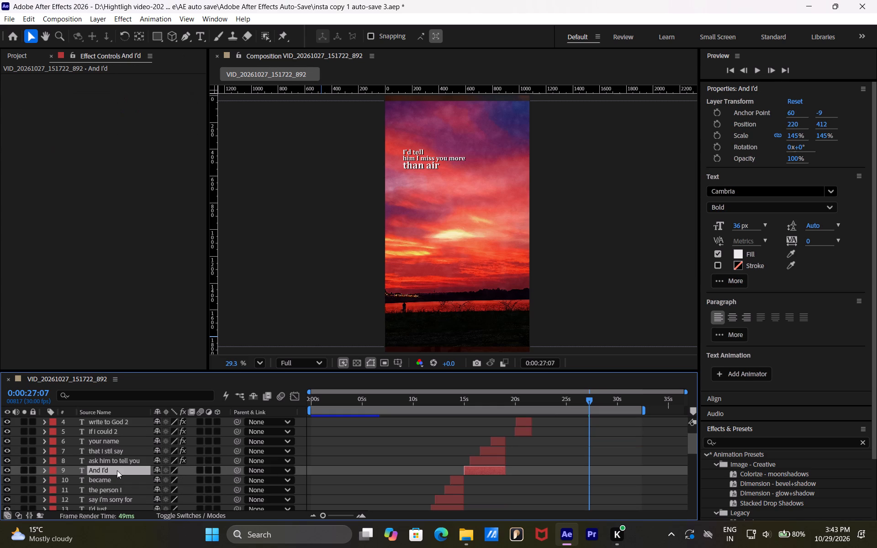
key("ctrl+v")
left_click(123, 482)
key("ctrl+v")
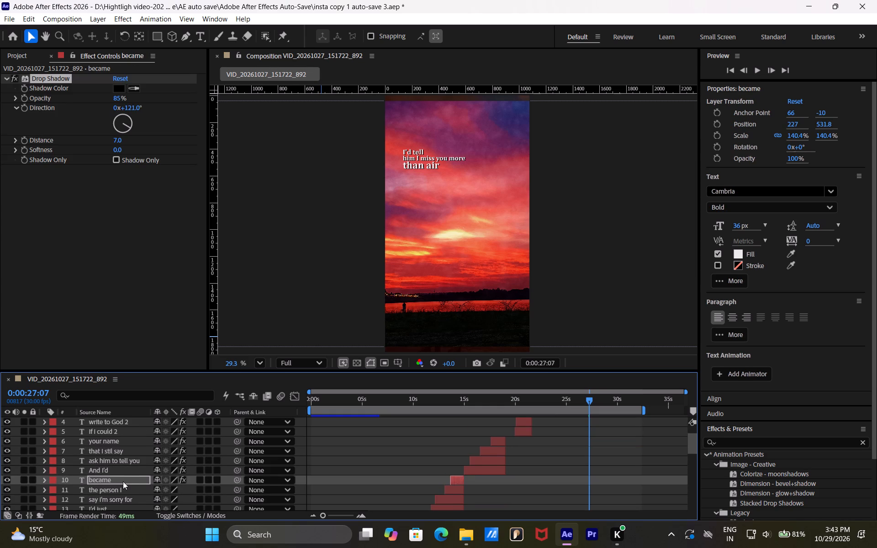
scroll(123, 481, "down", 2)
left_click(115, 433)
key("ctrl+v")
left_click(121, 448)
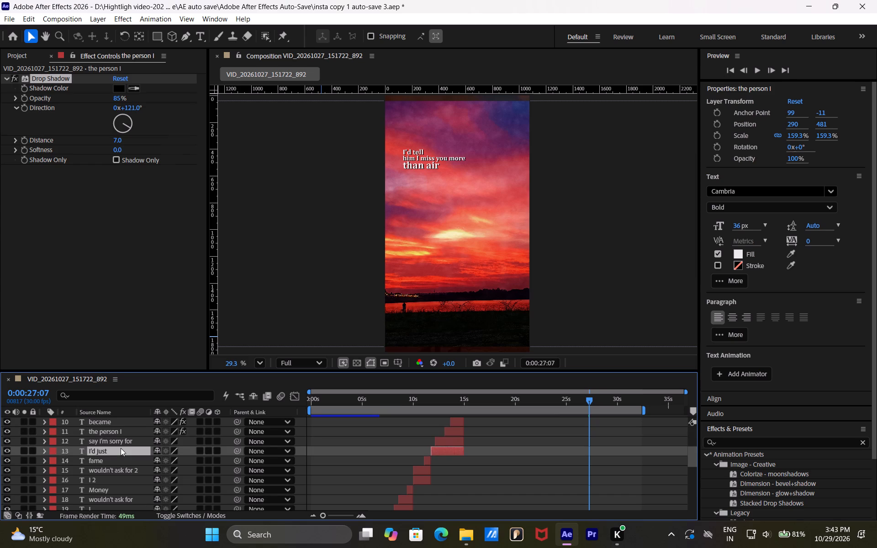
left_click(122, 444)
key("ctrl+v")
left_click(123, 448)
key("ctrl+v")
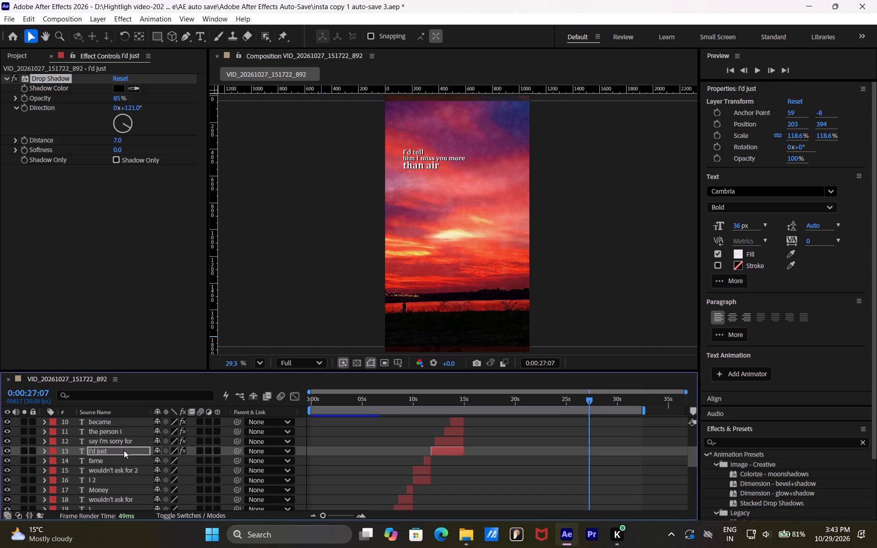
Paste the Drop Shadow onto the "fame", "wouldn't ask for 2", "I 2", "Money" and "wouldn't ask for" layers.
left_click(121, 457)
key("ctrl+v")
left_click(120, 468)
key("ctrl+v")
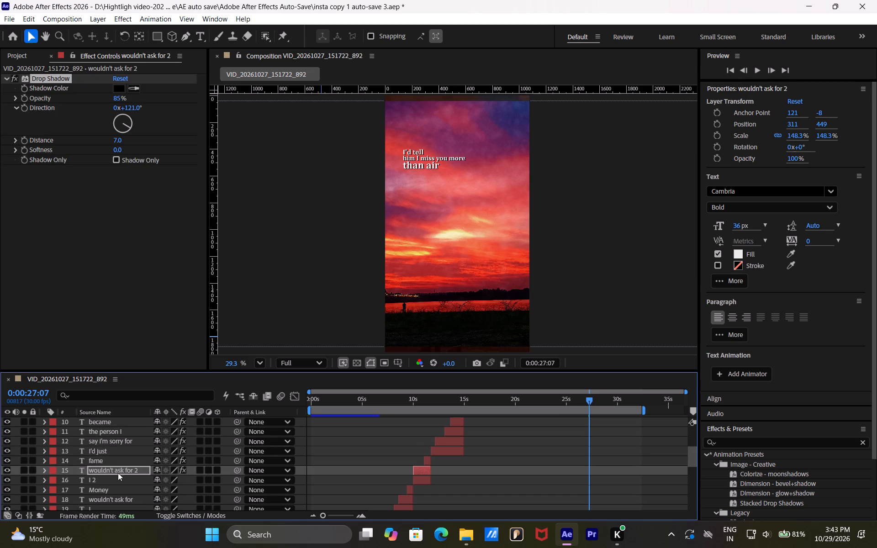
left_click(117, 478)
key("ctrl+v")
left_click(116, 484)
left_click(117, 489)
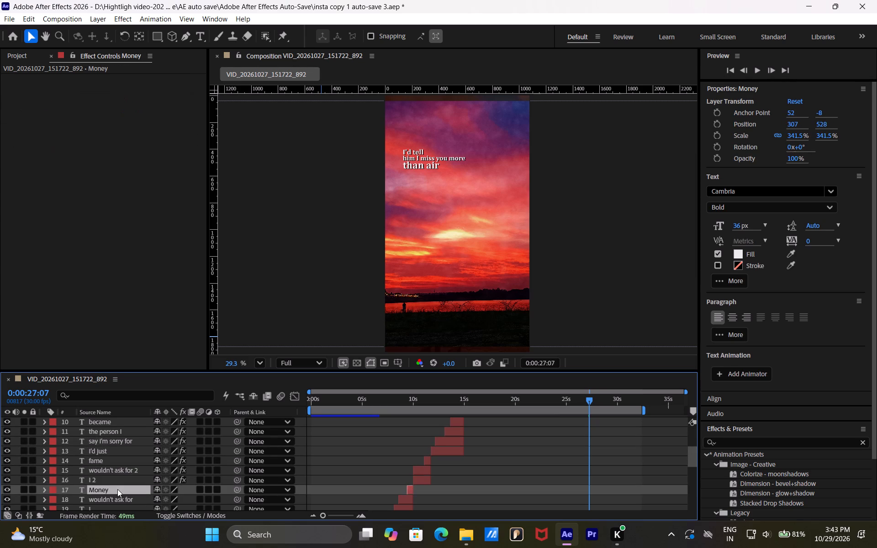
key("ctrl+v")
scroll(110, 495, "down", 1)
left_click(110, 470)
key("ctrl+v")
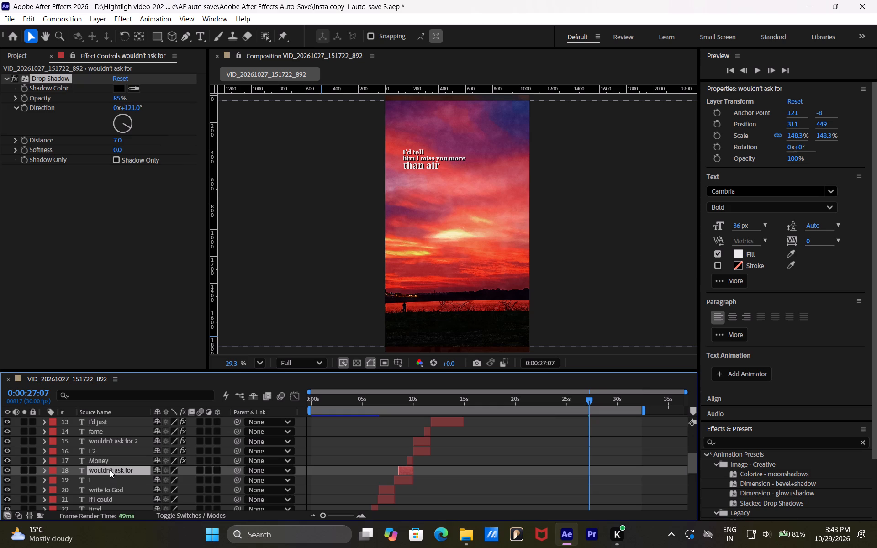
Paste the Drop Shadow onto the "I", "write to God", "If I could", "tired" (layer 22) and "I'm not 2" layers.
left_click(113, 480)
key("ctrl+v")
left_click(114, 493)
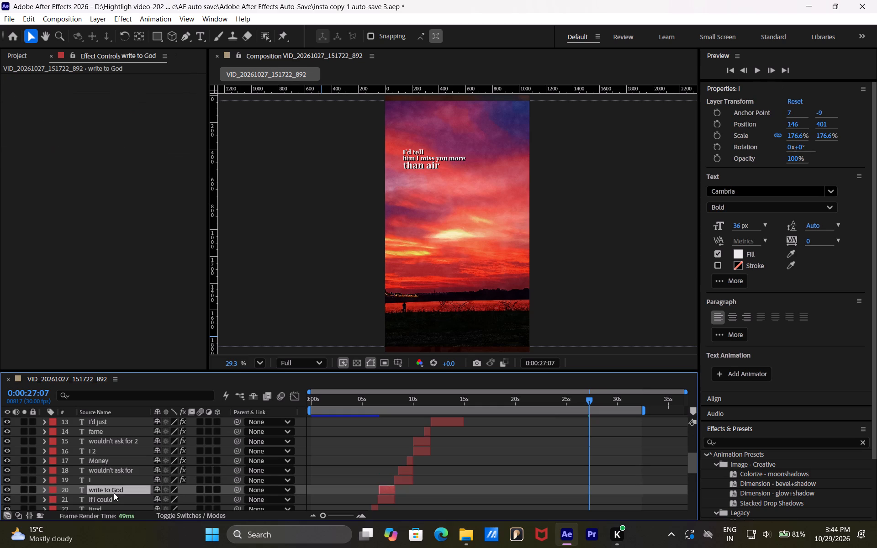
key("ctrl+v")
left_click(112, 500)
key("ctrl+v")
scroll(112, 500, "down", 2)
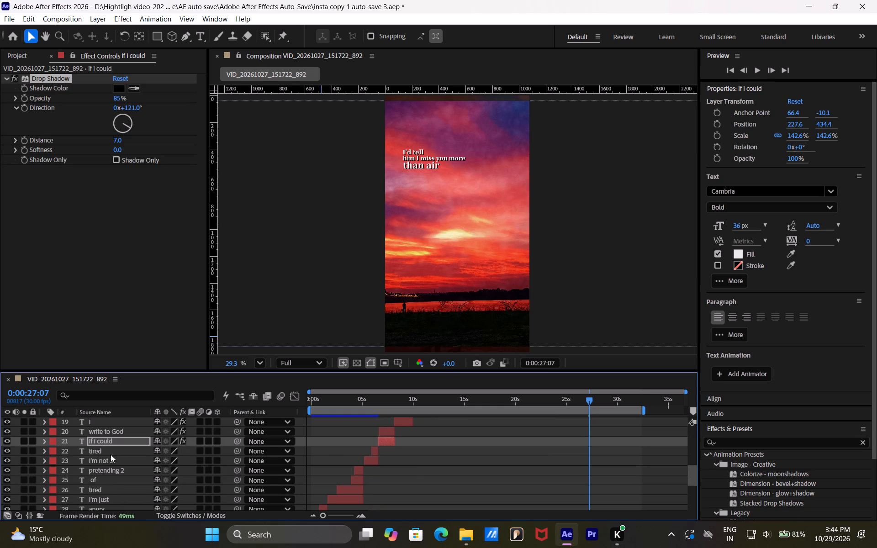
left_click(109, 452)
key("ctrl+v")
left_click(108, 461)
key("ctrl+v")
Paste the Drop Shadow onto the "pretending 2", "of", "tired" (layer 26), "I'm just", "angry" and "I'm not" layers.
left_click(111, 469)
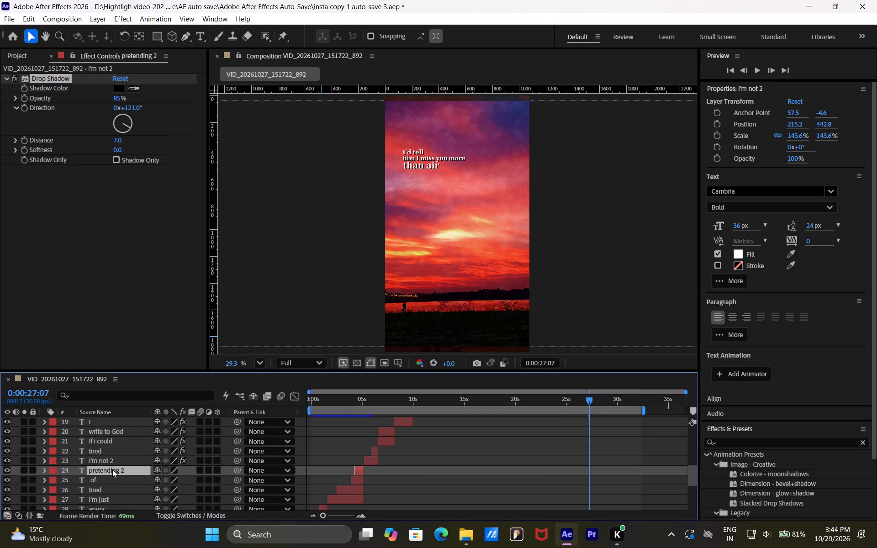
key("ctrl+v")
left_click(115, 477)
key("ctrl+v")
left_click(116, 488)
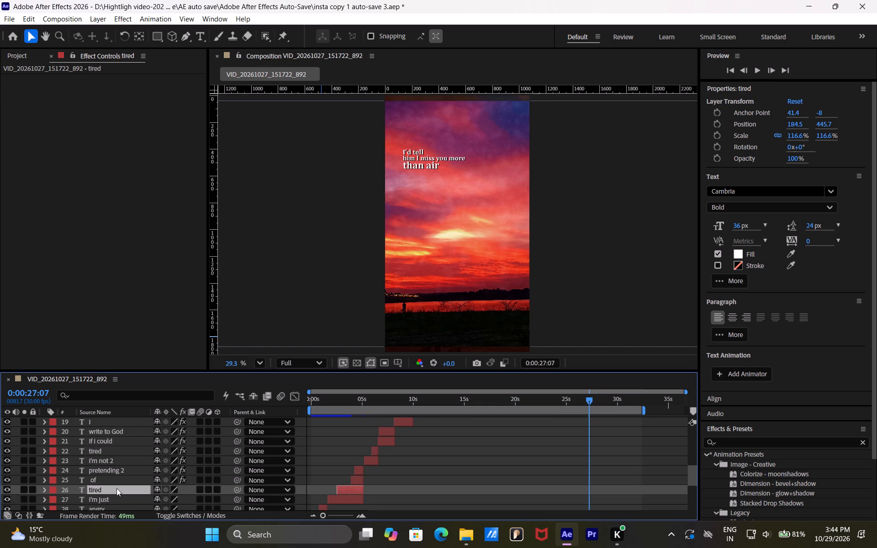
key("ctrl+v")
left_click(119, 498)
key("ctrl+v")
scroll(118, 498, "down", 1)
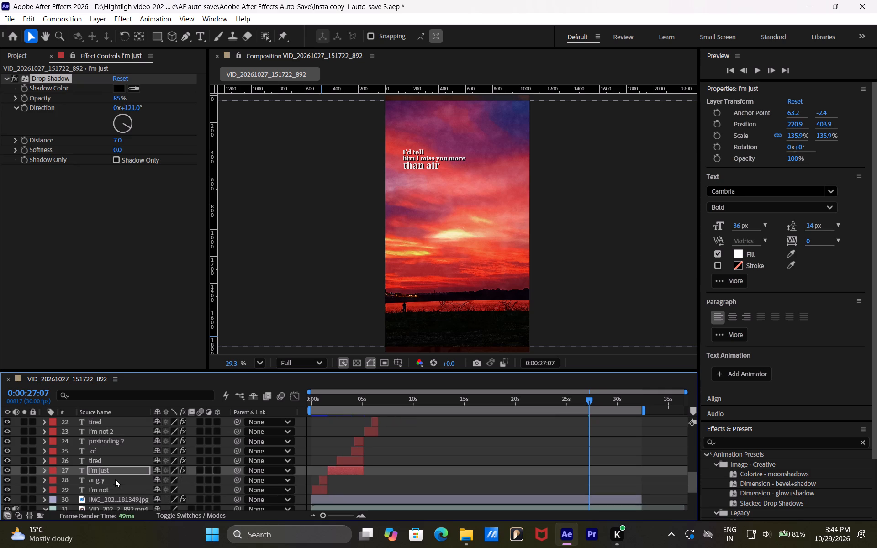
left_click(115, 479)
key("ctrl+v")
left_click(115, 490)
key("ctrl+v")
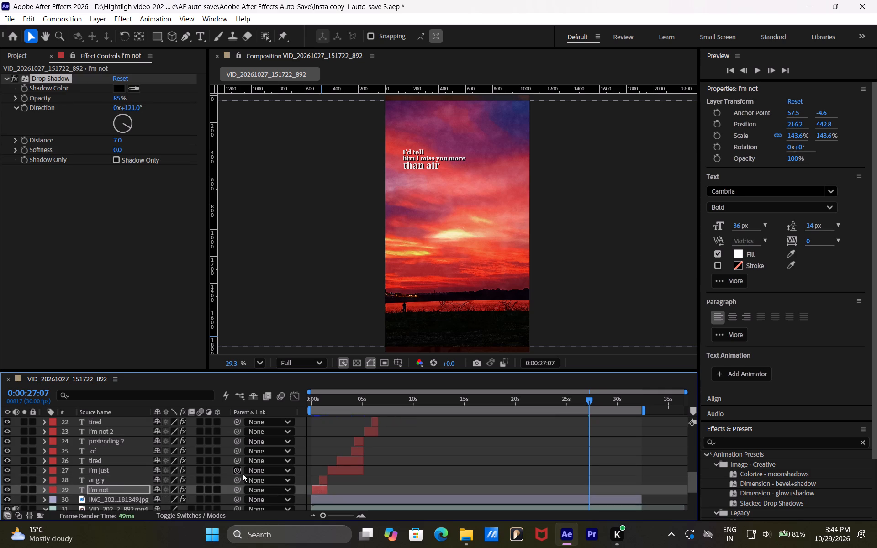
Collapse the expanded transform and audio properties of the MP4 video layer, layer 31.
scroll(251, 471, "down", 3)
scroll(252, 473, "up", 1)
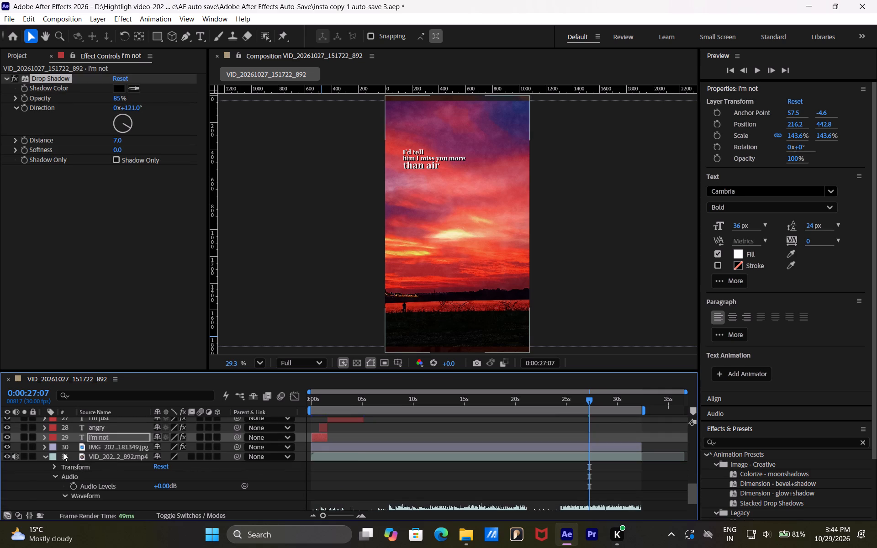
left_click(41, 454)
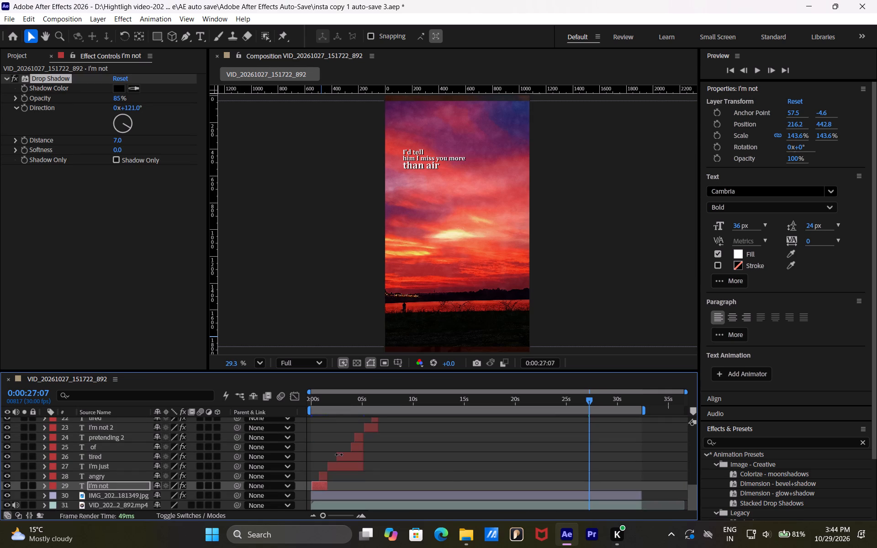
left_click(452, 461)
Preview the composition from 0:00:00:00 to check the shadows on the opening lyrics.
scroll(423, 432, "up", 2)
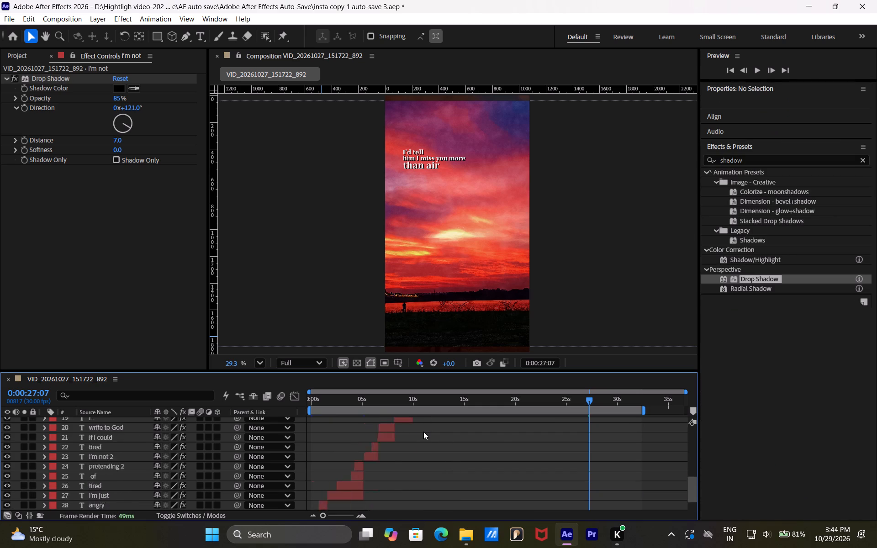
scroll(423, 432, "up", 14)
left_click_drag(331, 396, 310, 398)
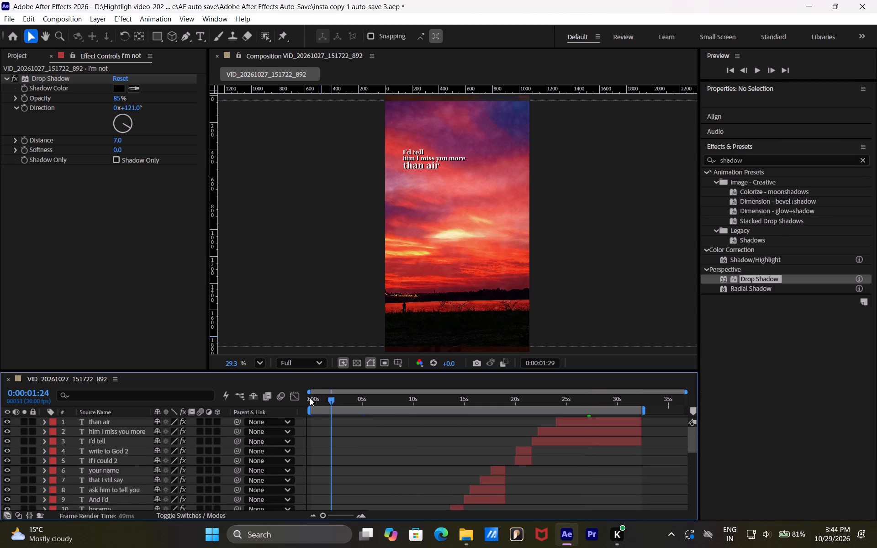
left_click_drag(310, 398, 268, 398)
key("space")
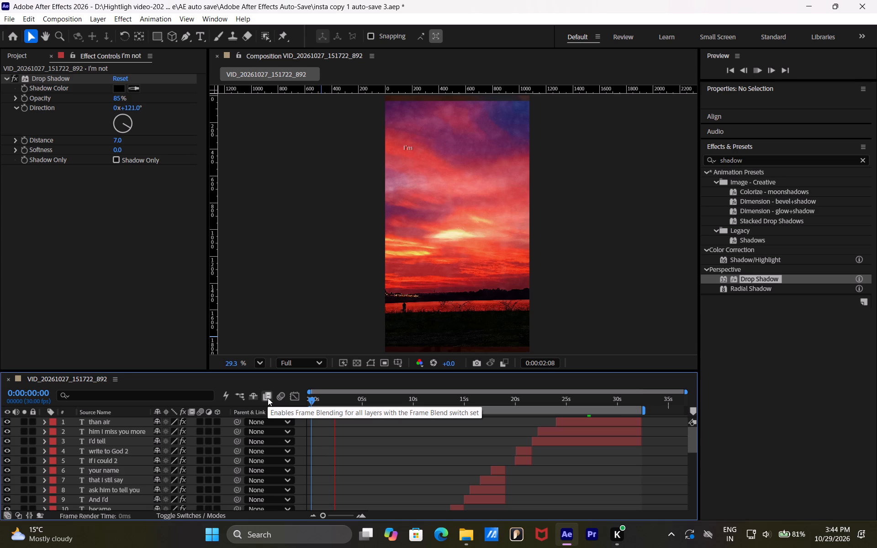
key("space")
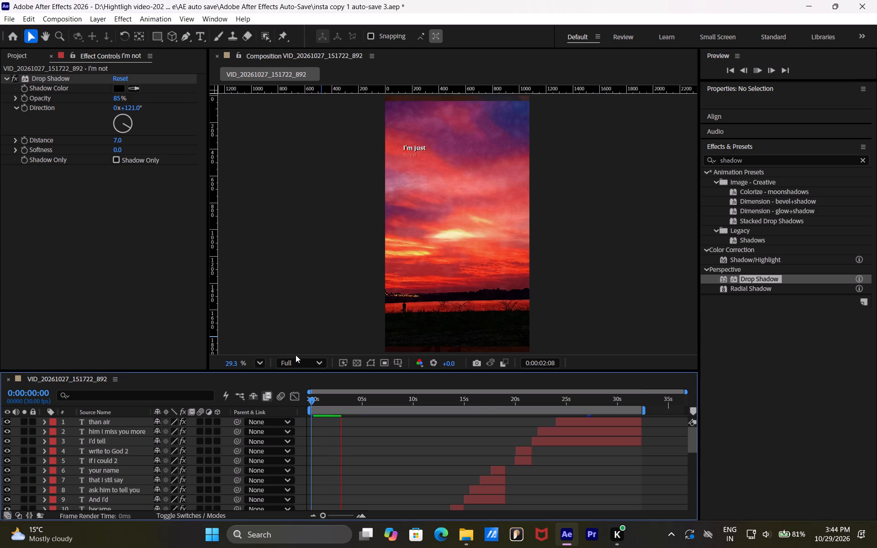
Set the composition viewer's preview resolution to Quarter.
left_click(319, 360)
left_click(314, 439)
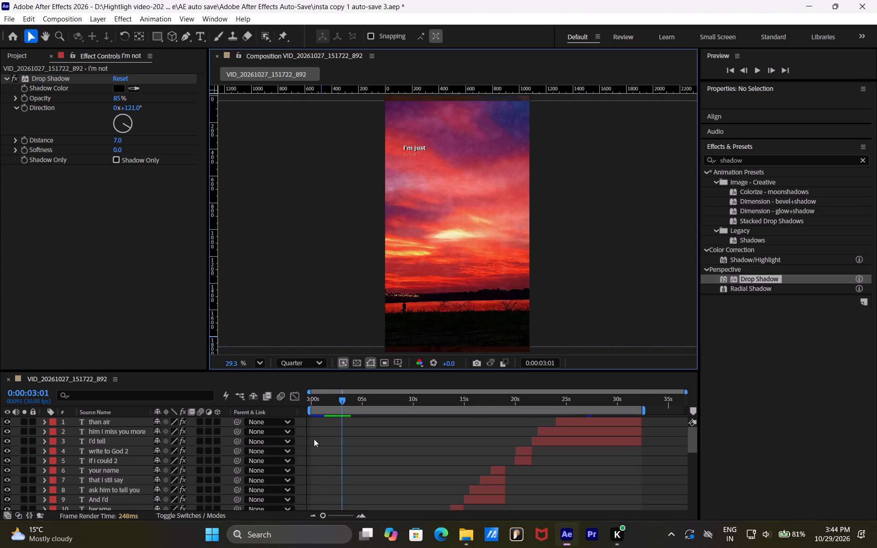
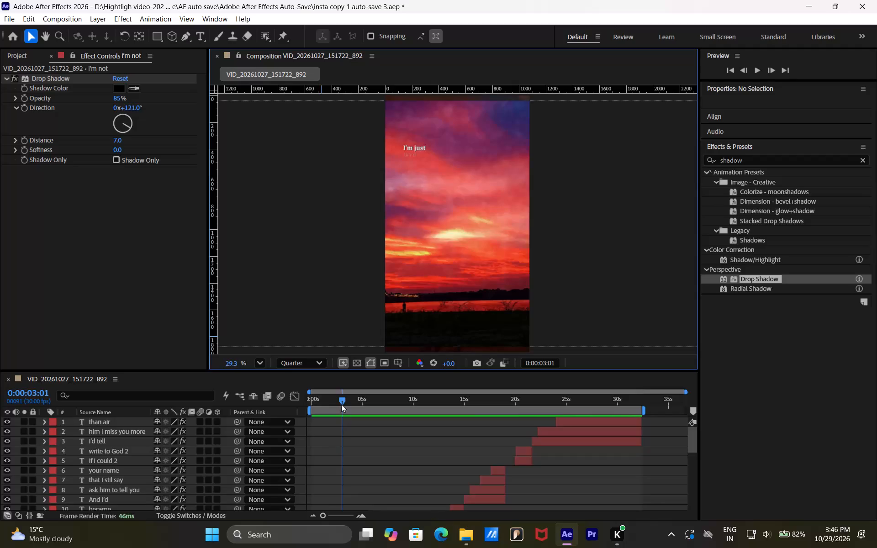
Scrub from the start to 0:00:04:23 to review the opening lyrics, and locate the "tired" layer (layer 26) in the timeline.
left_click_drag(335, 401, 305, 406)
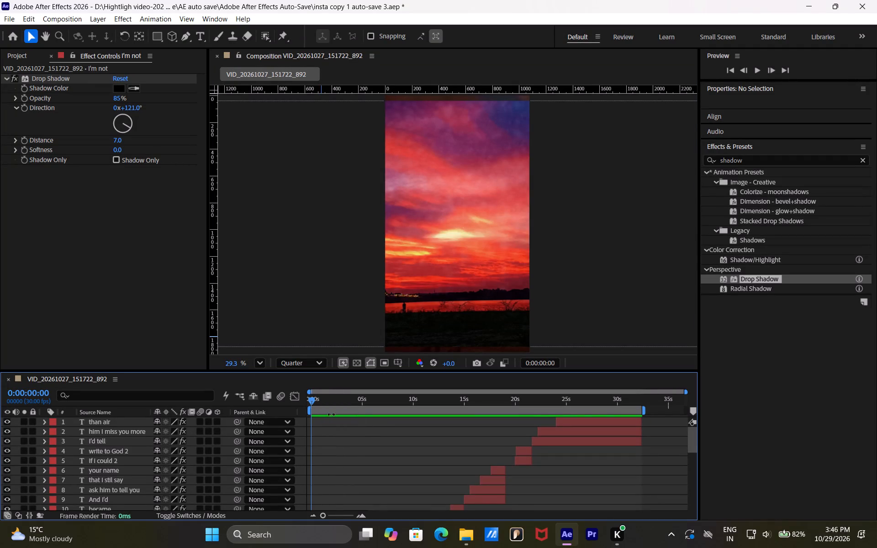
left_click_drag(317, 399, 363, 400)
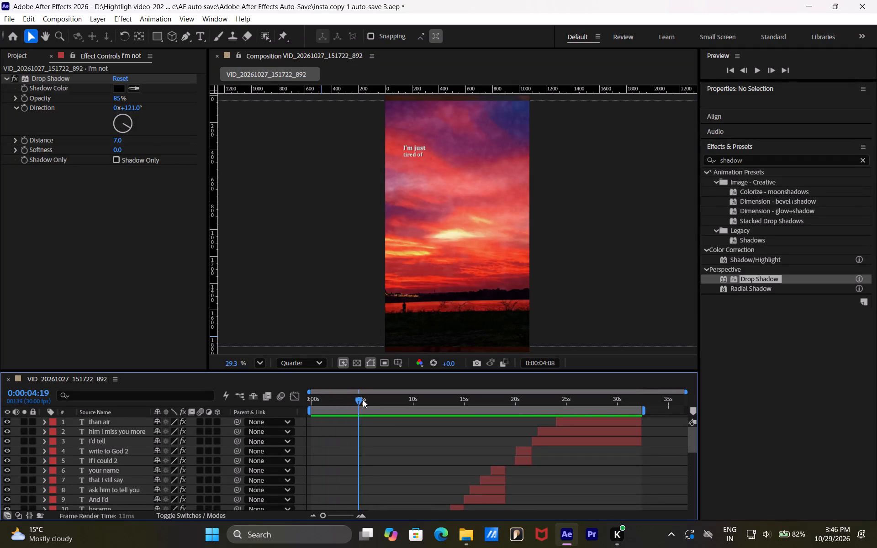
left_click_drag(363, 400, 359, 404)
scroll(364, 424, "down", 4)
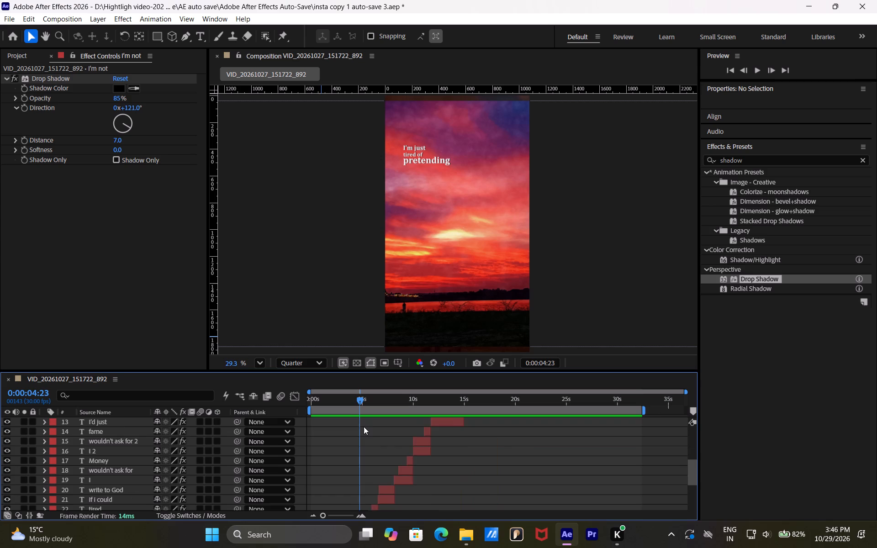
scroll(364, 428, "down", 7)
left_click(350, 458)
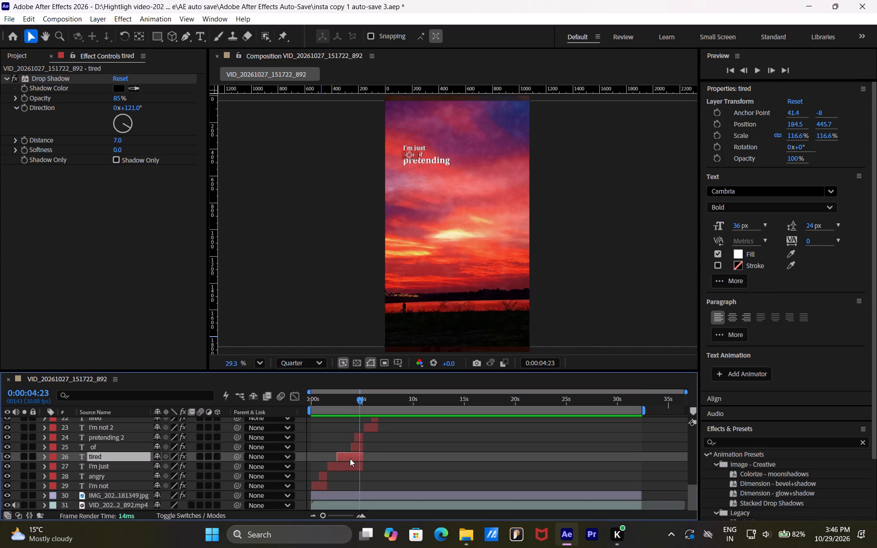
left_click_drag(330, 516, 333, 516)
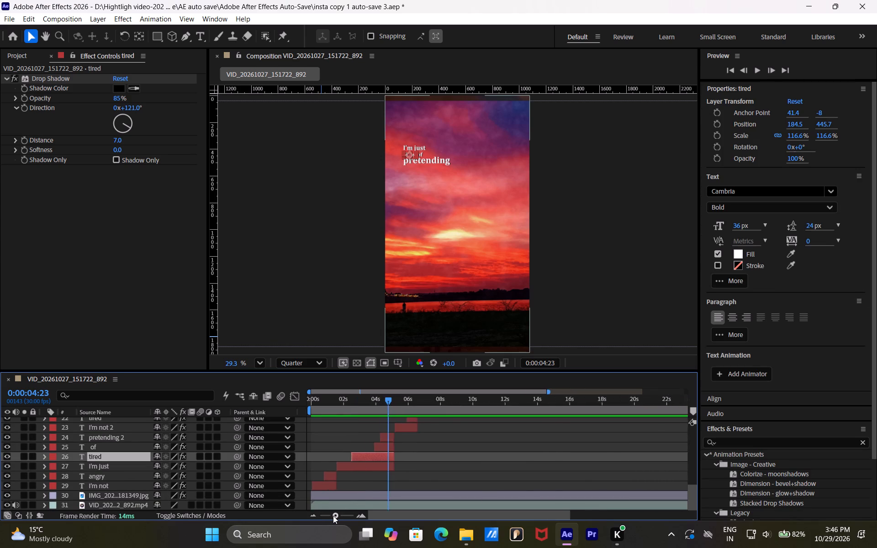
left_click_drag(333, 516, 339, 516)
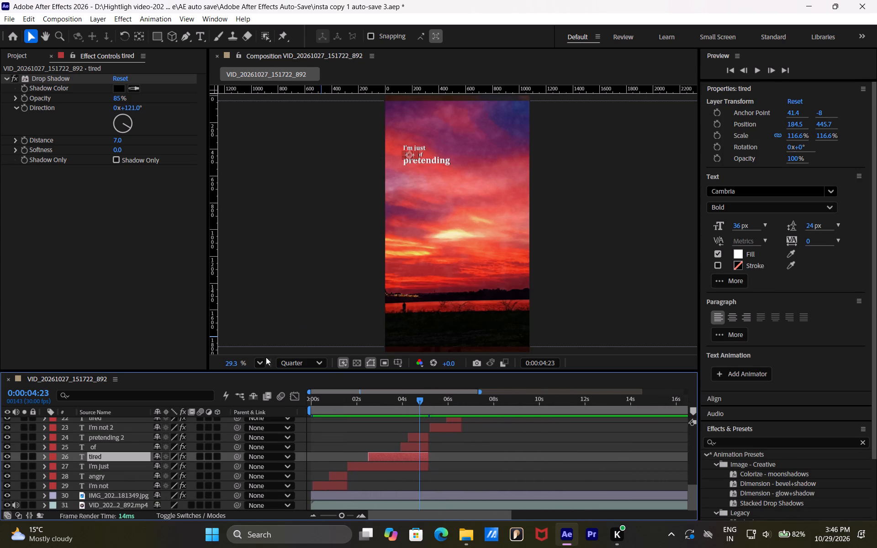
Magnify the composition view to 200% around the "I'm just tired of pretending" lyric to examine its line spacing.
left_click(259, 365)
left_click(291, 270)
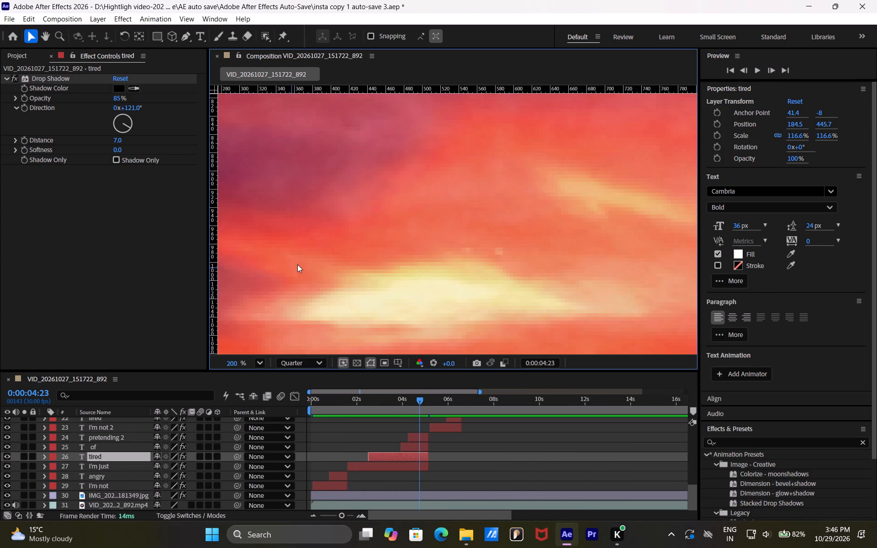
left_click_drag(376, 184, 490, 216)
key("space")
key("space")
key("space")
key("space")
key("space")
key("space")
key("space")
key("space")
key("space")
key("space")
key("space")
key("space")
key("space")
key("space")
key("space")
key("space")
key("space")
key("space")
key("space")
key("space")
key("space")
key("space")
key("space")
left_click_drag(411, 190, 443, 235)
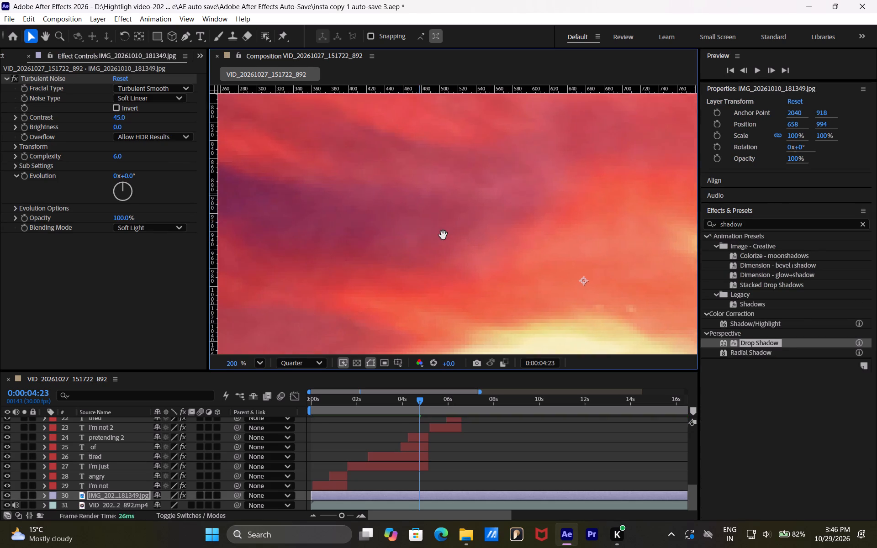
left_click_drag(443, 235, 482, 273)
left_click_drag(343, 150, 462, 278)
left_click_drag(456, 201, 469, 311)
left_click_drag(400, 185, 462, 279)
left_click_drag(451, 210, 452, 261)
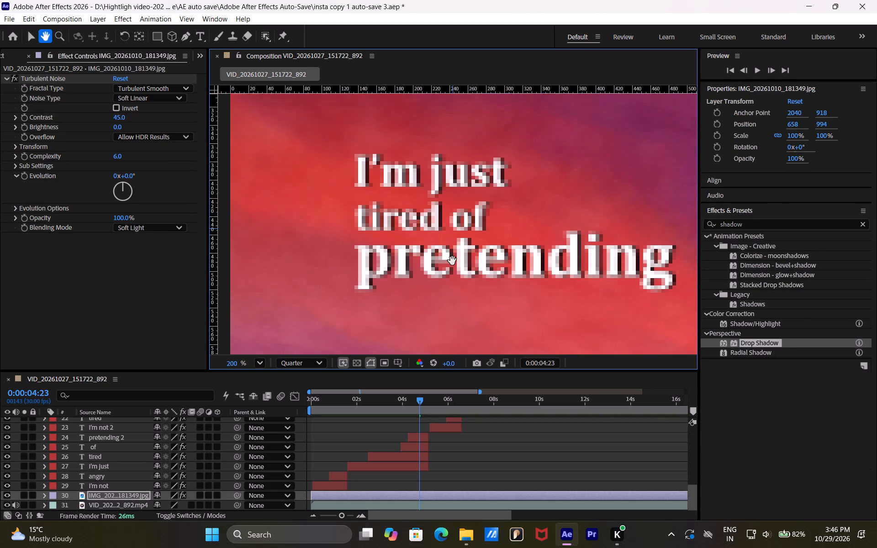
left_click_drag(452, 261, 450, 261)
Nudge the words "tired" (layer 26) and "of" up slightly, away from "pretending", with "of" at Y position 443.7.
left_click(417, 457)
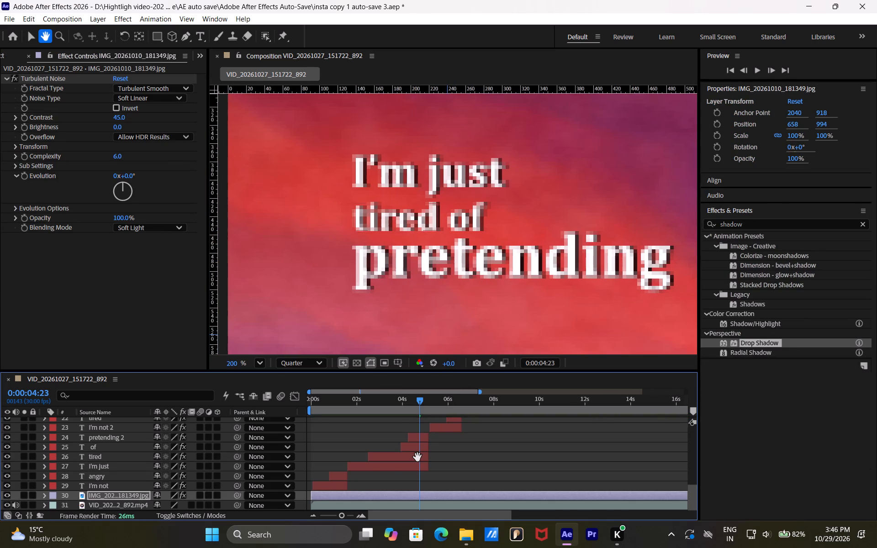
left_click(396, 460)
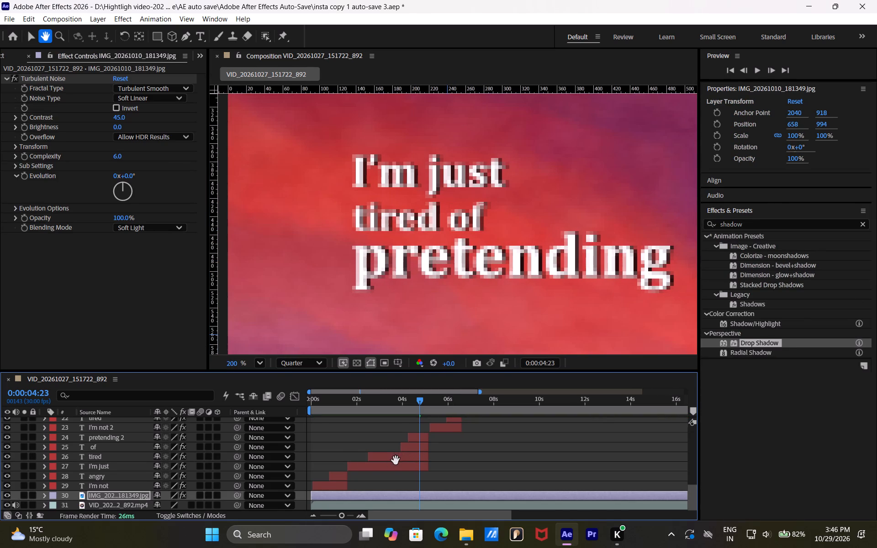
key("v")
left_click(396, 459)
left_click(412, 214)
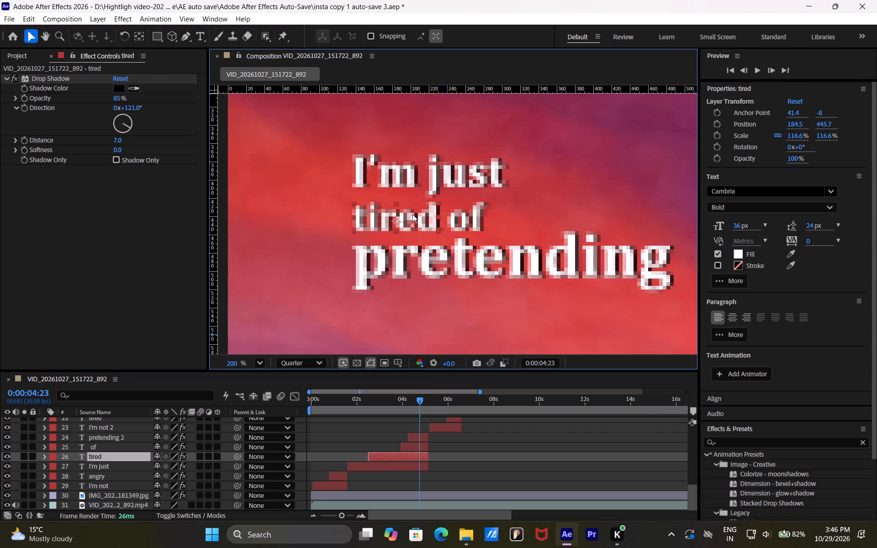
left_click(415, 219)
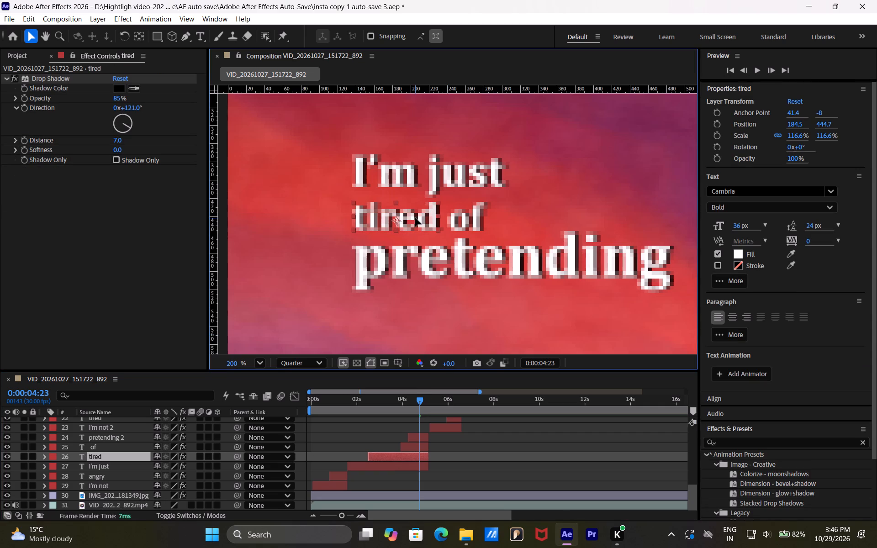
left_click(456, 218)
left_click(467, 220)
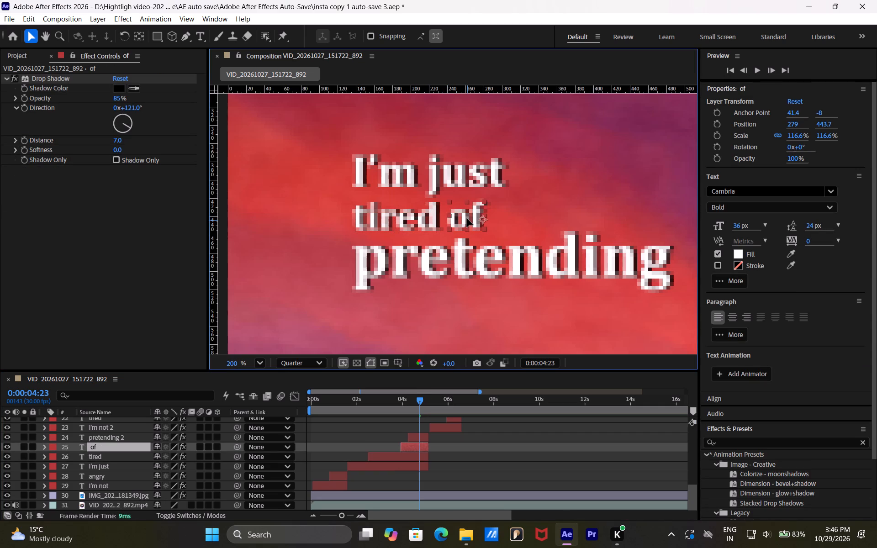
left_click(531, 220)
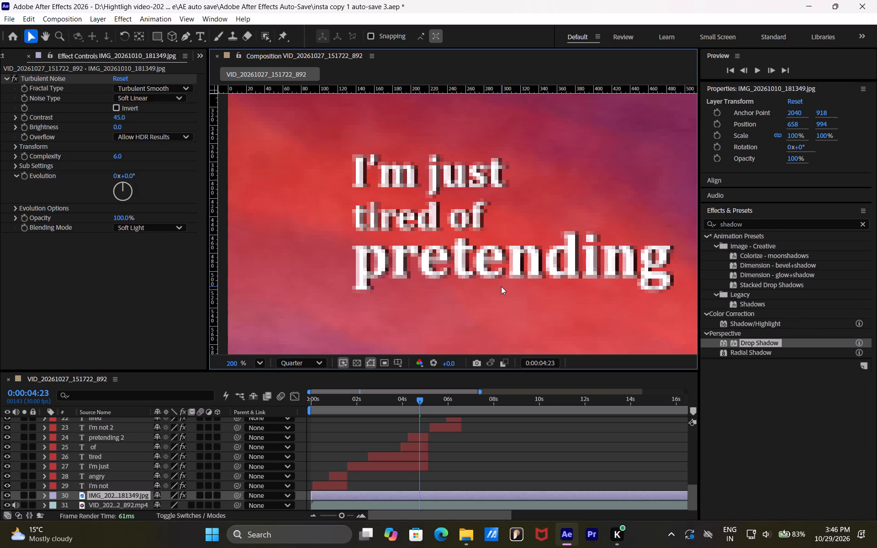
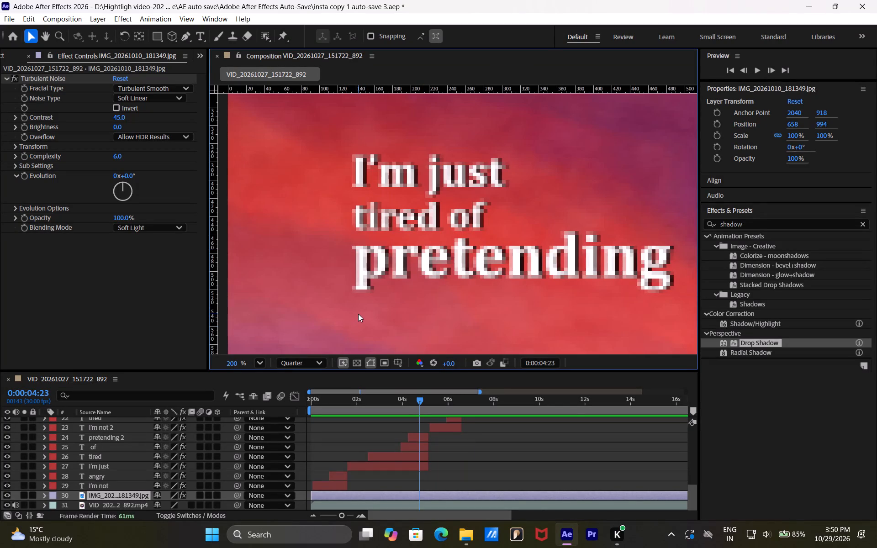
Fit the composition in the view and play the video from the start to 0:00:20:00 to review the lyrics.
left_click(261, 365)
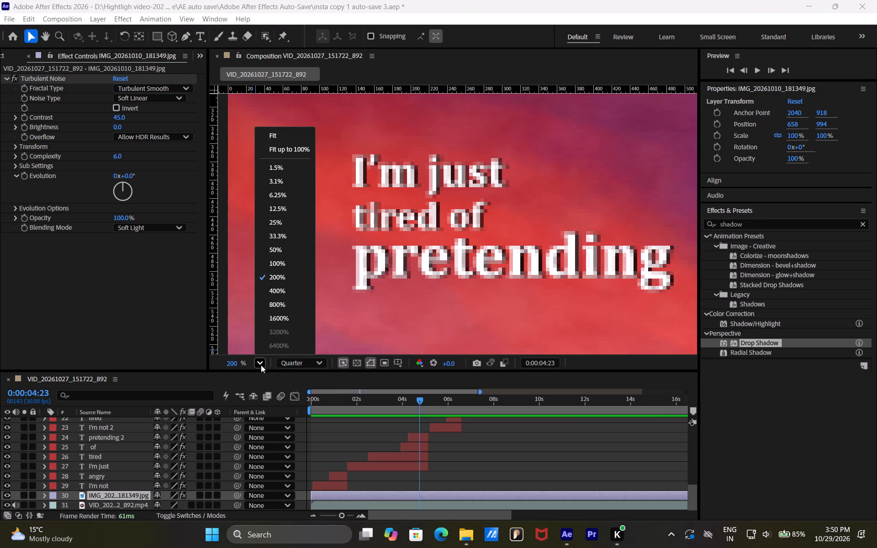
left_click(281, 138)
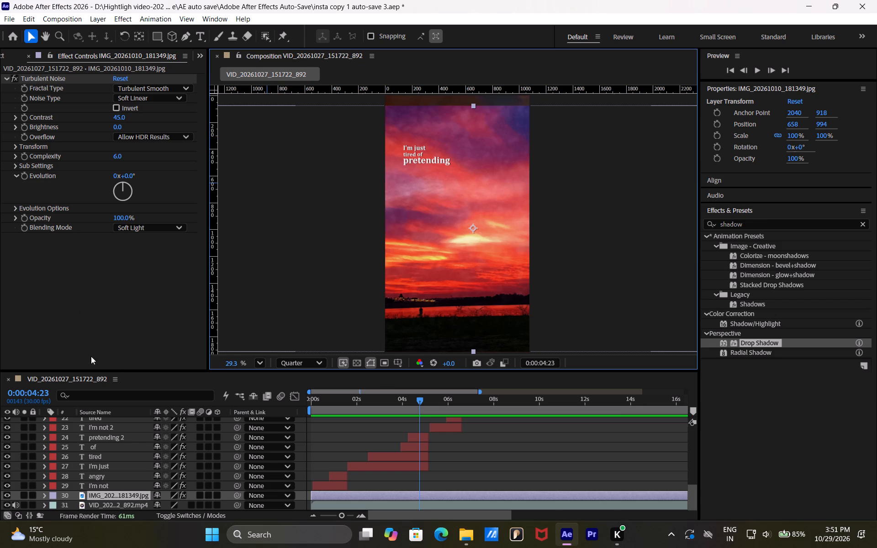
left_click_drag(342, 406, 336, 406)
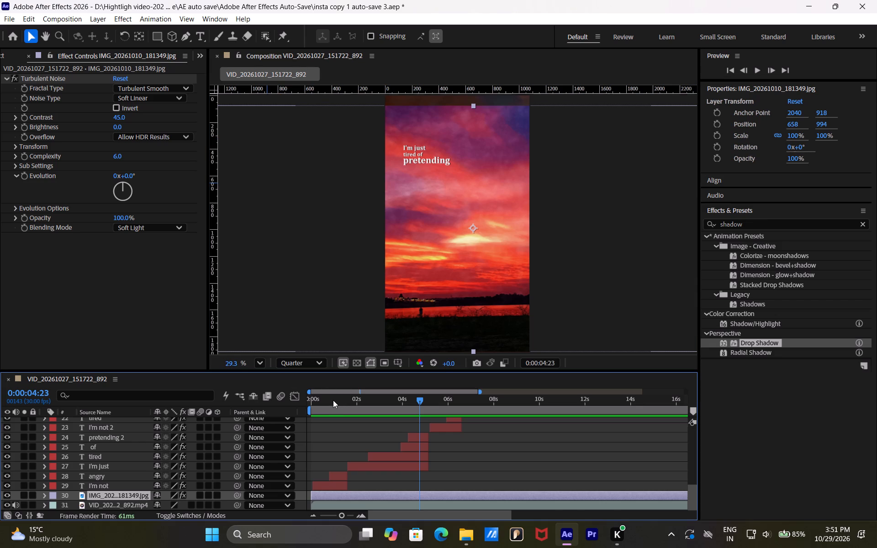
left_click_drag(332, 400, 286, 398)
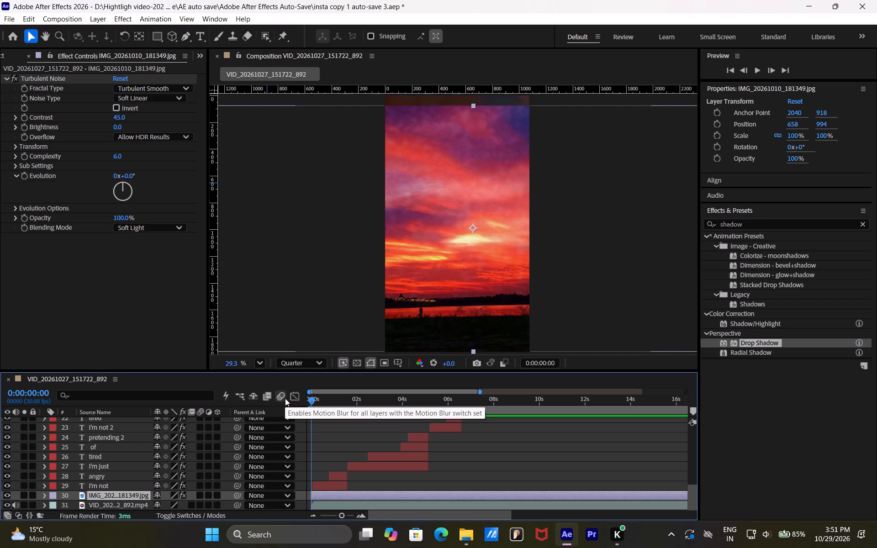
key("space")
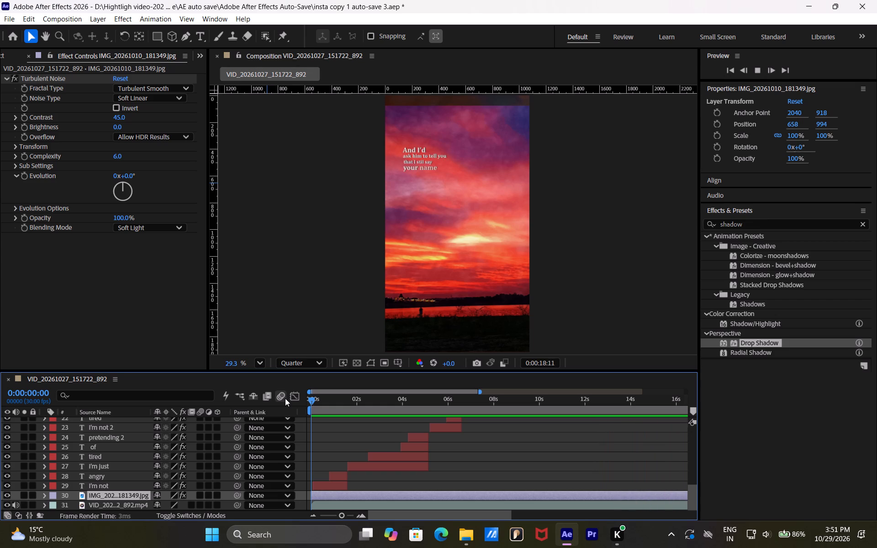
key("space")
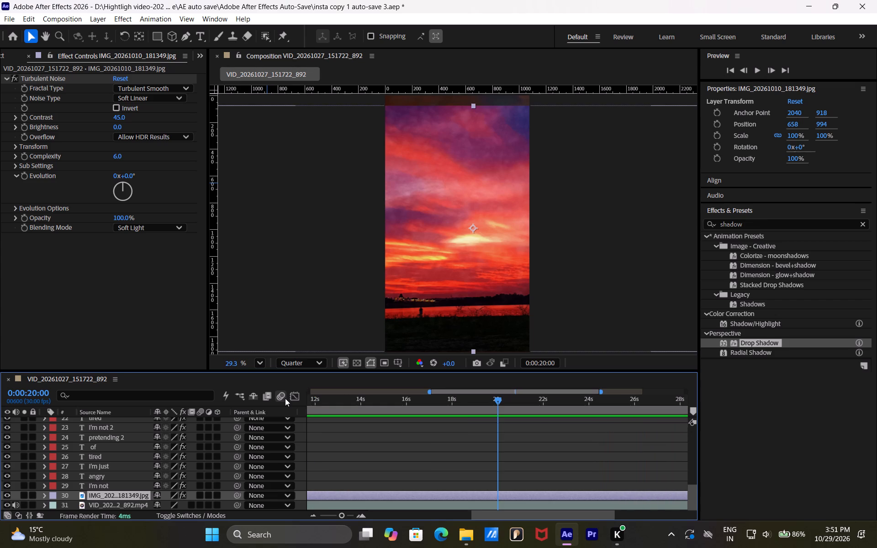
Scrub back and forth through the lyric lines to check their spacing, ending at 0:00:14:22 on the "I'd just say I'm sorry" lyric.
scroll(403, 448, "up", 10)
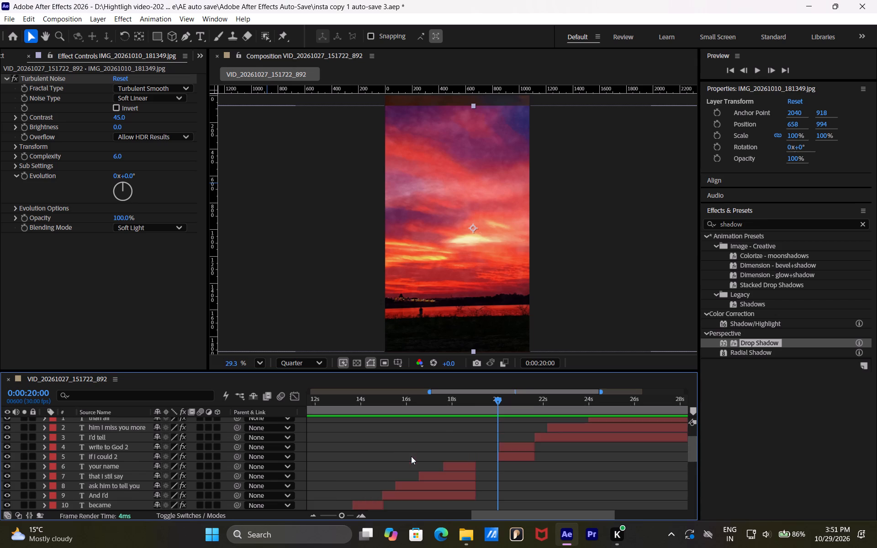
scroll(411, 456, "up", 1)
left_click_drag(428, 401, 414, 401)
left_click_drag(414, 397, 412, 397)
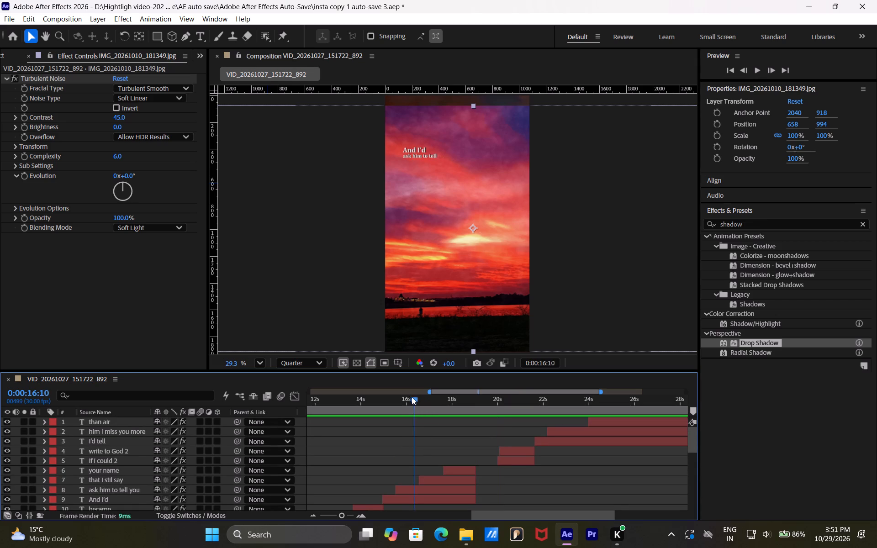
left_click_drag(412, 397, 304, 392)
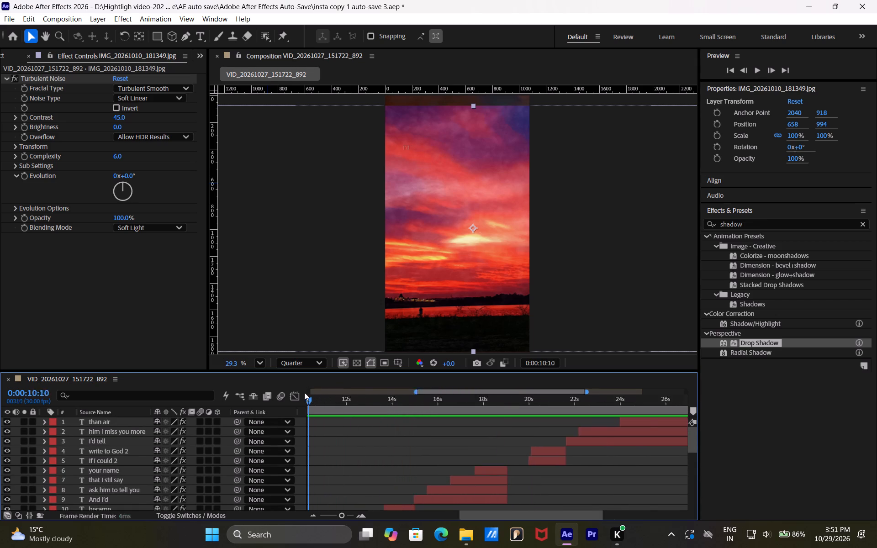
left_click_drag(304, 392, 481, 406)
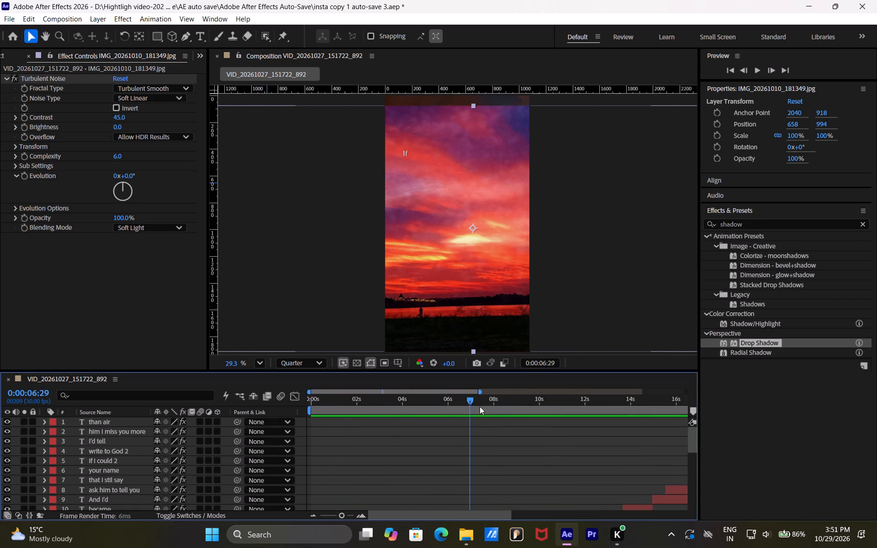
left_click_drag(481, 406, 571, 419)
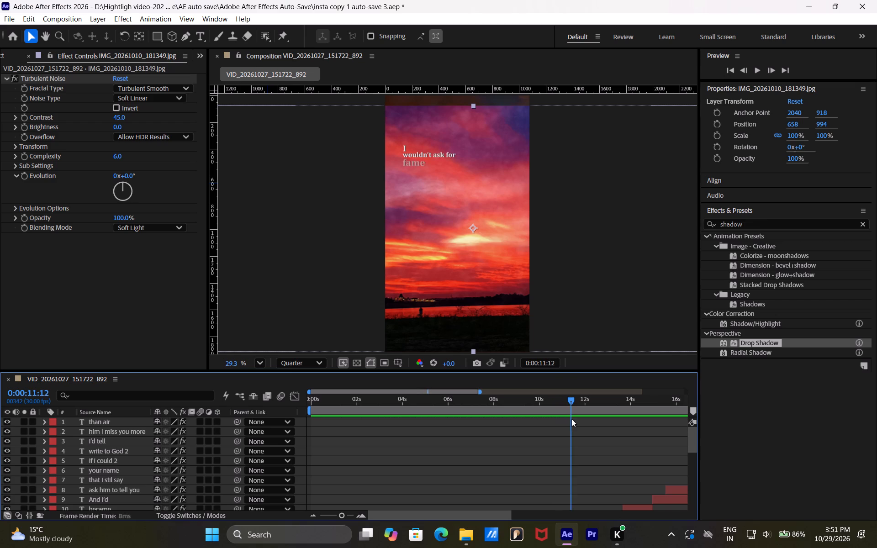
left_click_drag(571, 419, 438, 414)
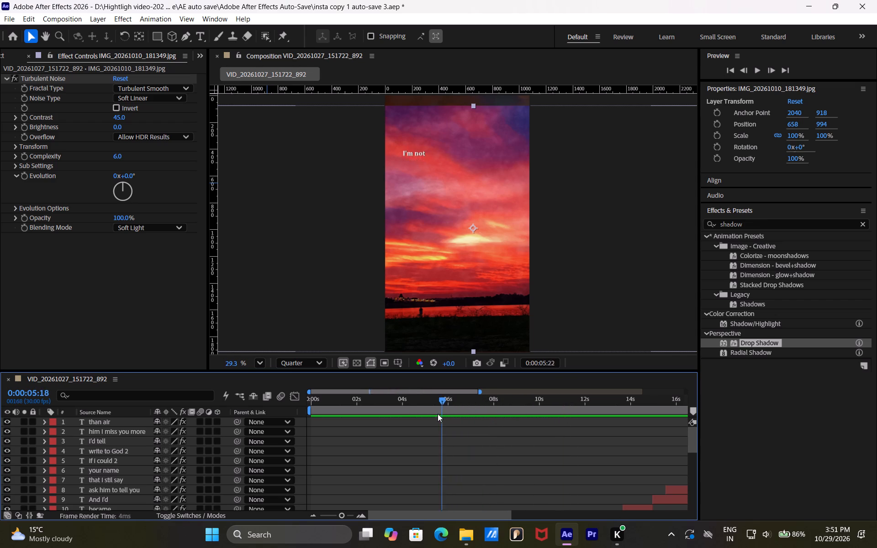
left_click_drag(438, 414, 428, 416)
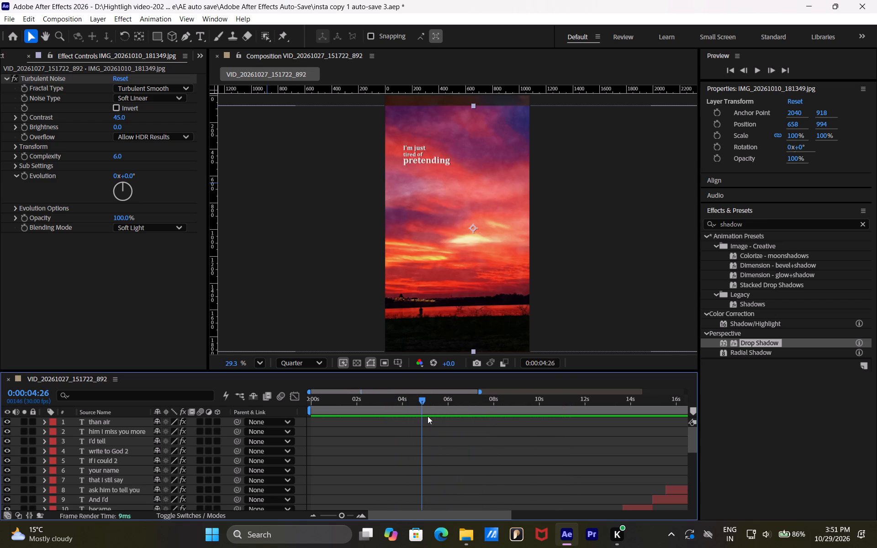
left_click_drag(428, 416, 530, 431)
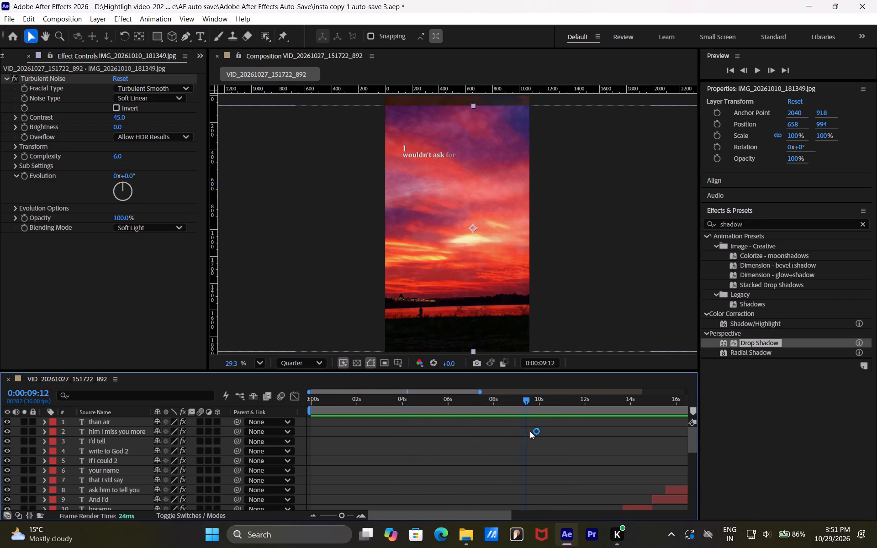
left_click_drag(530, 431, 597, 435)
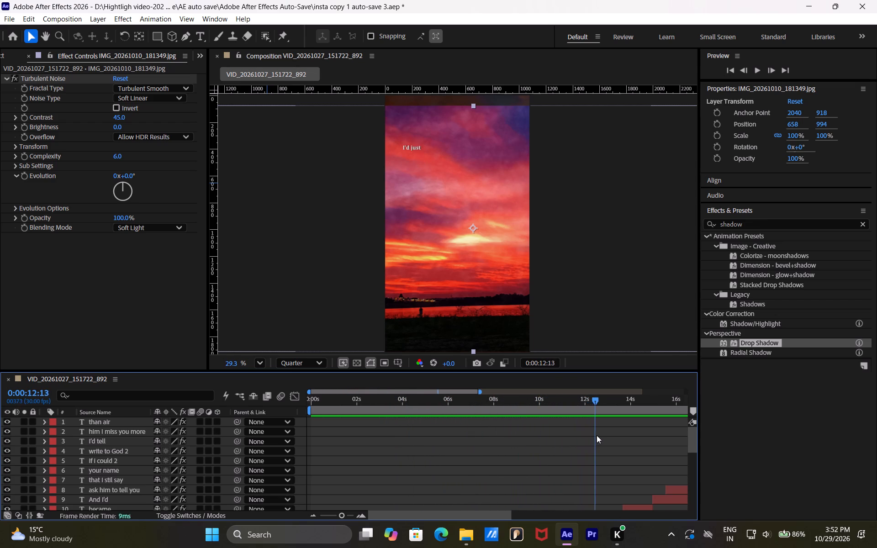
left_click_drag(597, 435, 640, 433)
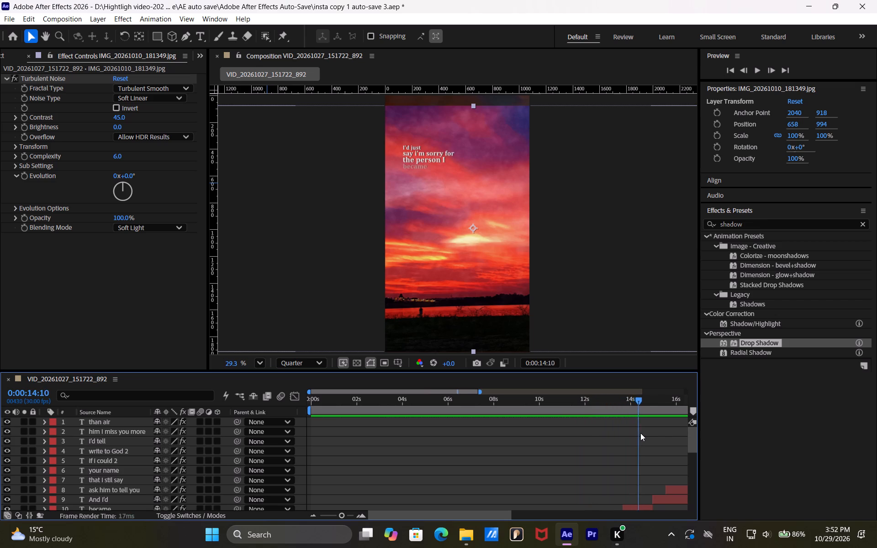
left_click_drag(640, 433, 633, 432)
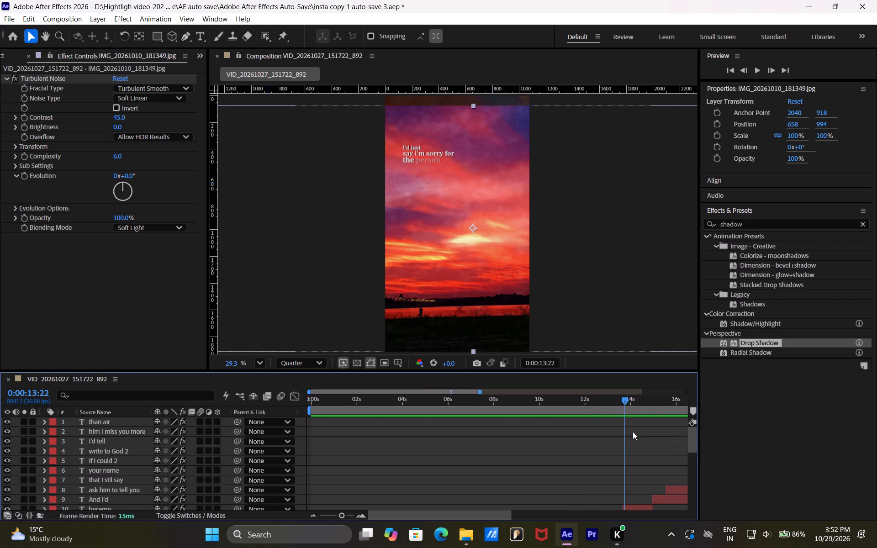
left_click_drag(633, 432, 648, 432)
Move the word "became" (layer 10) down to about 250.9, 565.9 and enlarge it to 162.9% scale.
scroll(644, 441, "down", 3)
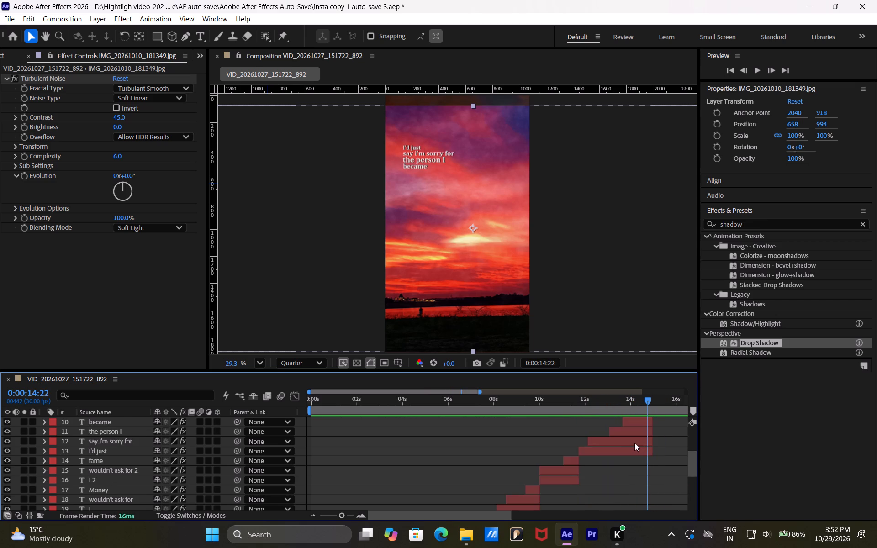
scroll(634, 443, "up", 1)
left_click(641, 480)
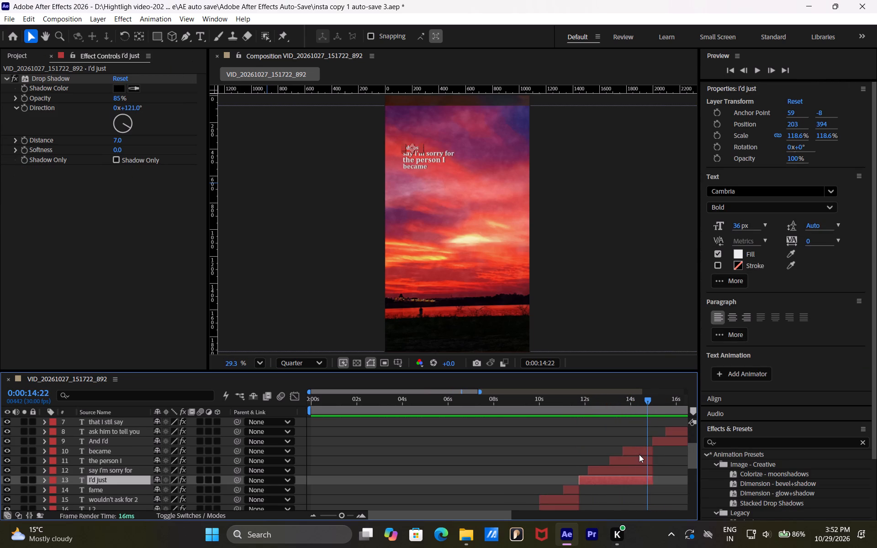
left_click(639, 453)
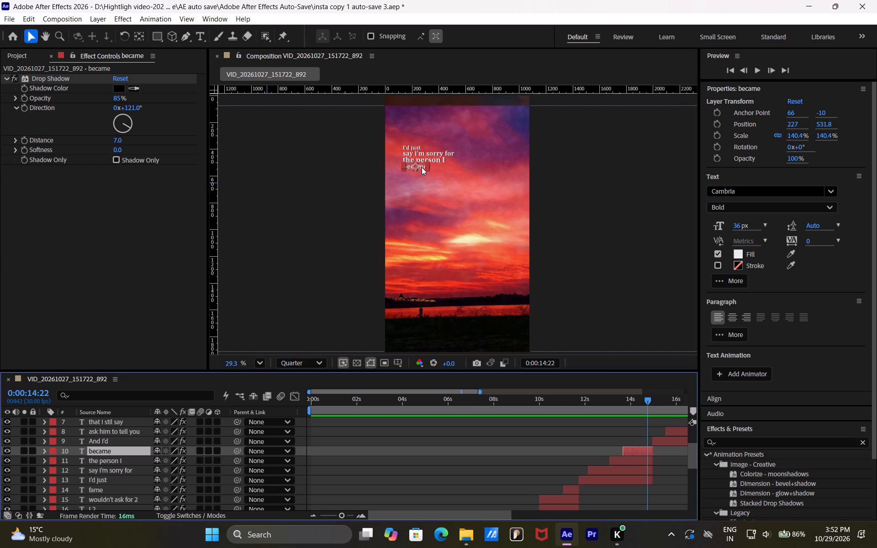
left_click_drag(423, 167, 423, 172)
left_click(426, 173)
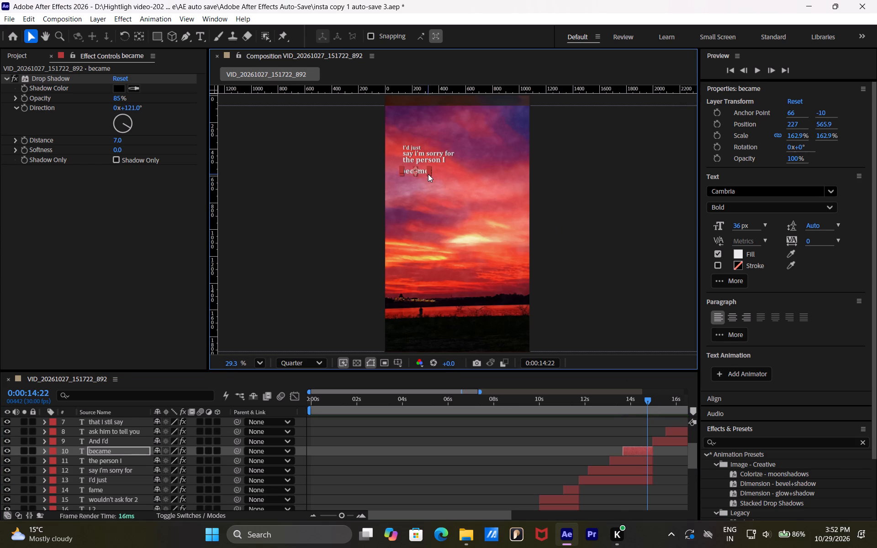
left_click(424, 172)
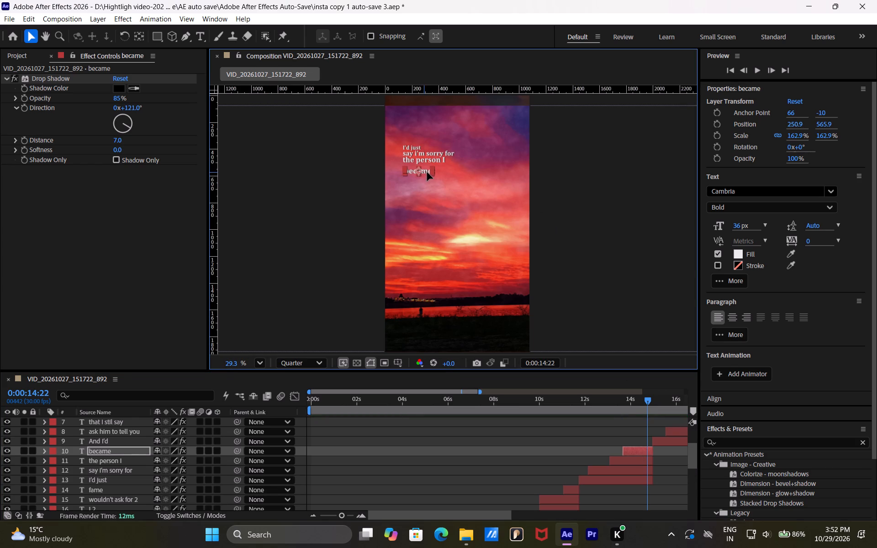
left_click(422, 185)
left_click(418, 172)
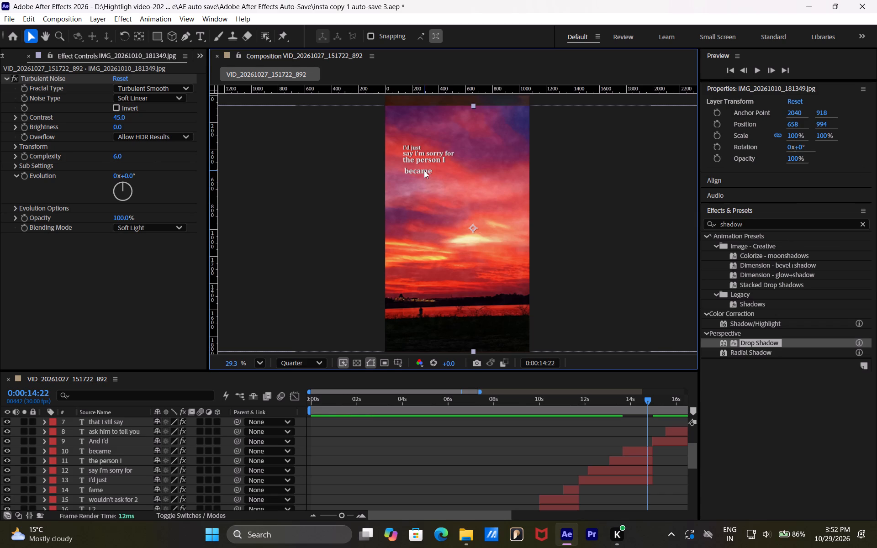
left_click(424, 170)
Move "the person I" (layer 11) down to Y position 501.5, closer to "became".
left_click(633, 450)
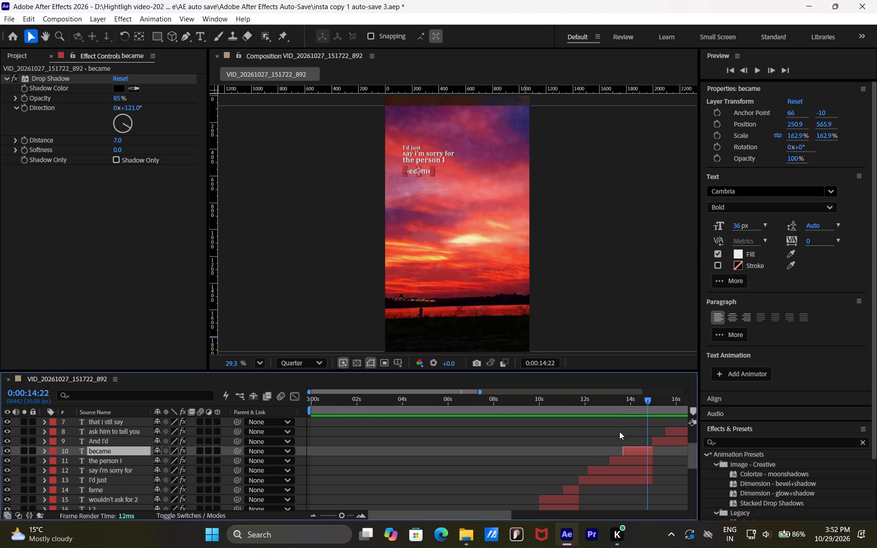
left_click(634, 458)
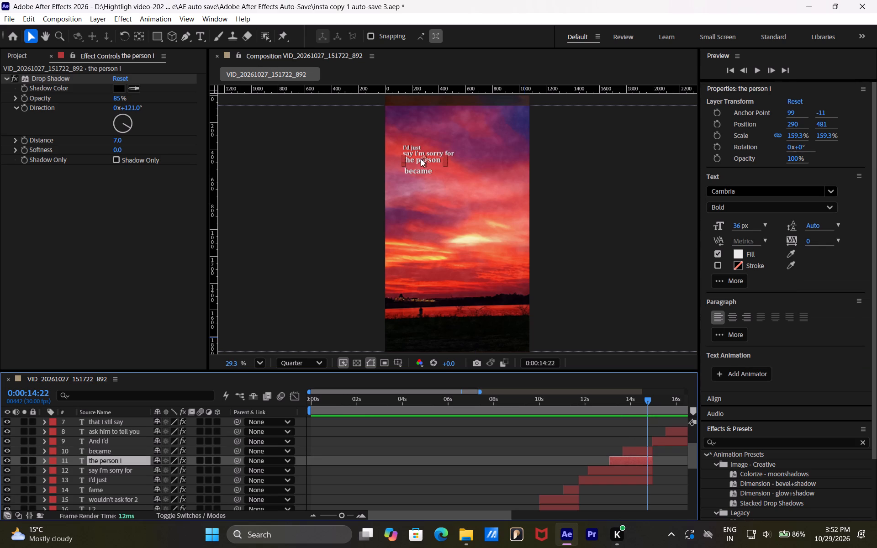
left_click(428, 158)
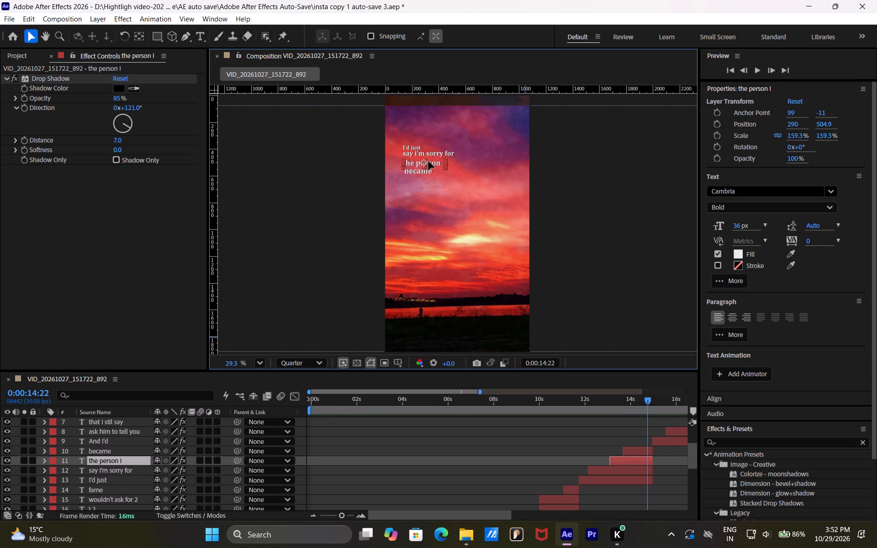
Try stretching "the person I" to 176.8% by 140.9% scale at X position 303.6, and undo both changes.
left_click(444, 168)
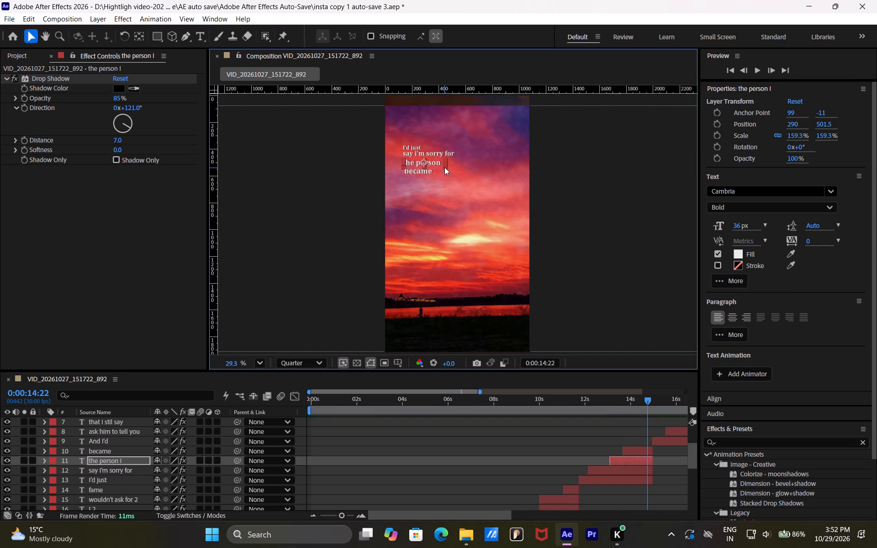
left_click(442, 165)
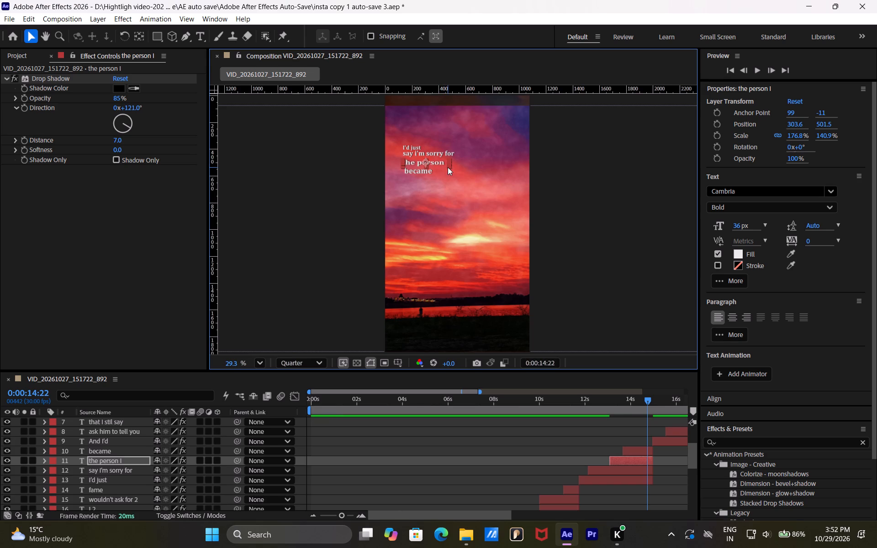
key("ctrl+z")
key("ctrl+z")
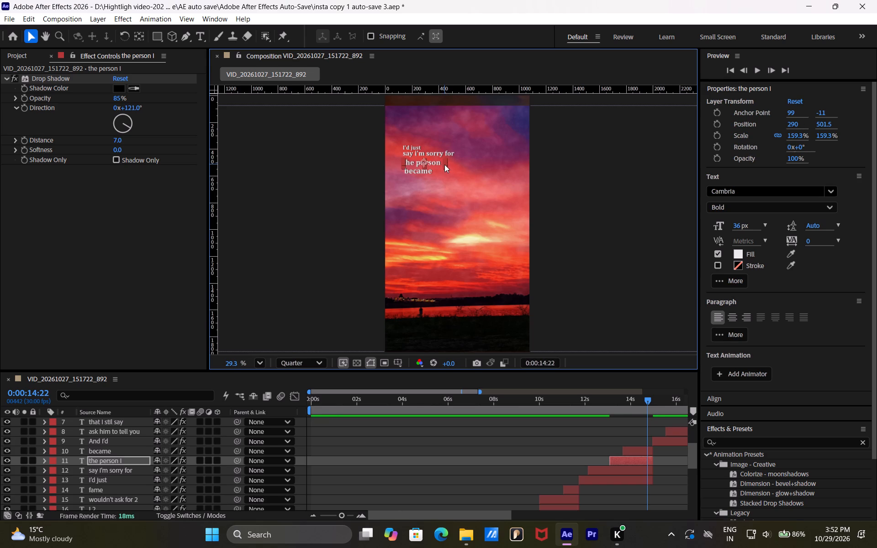
Enlarge "the person I" proportionally to 169.8% scale and realign its start with the line above.
left_click(446, 168, "shift")
left_click(440, 161)
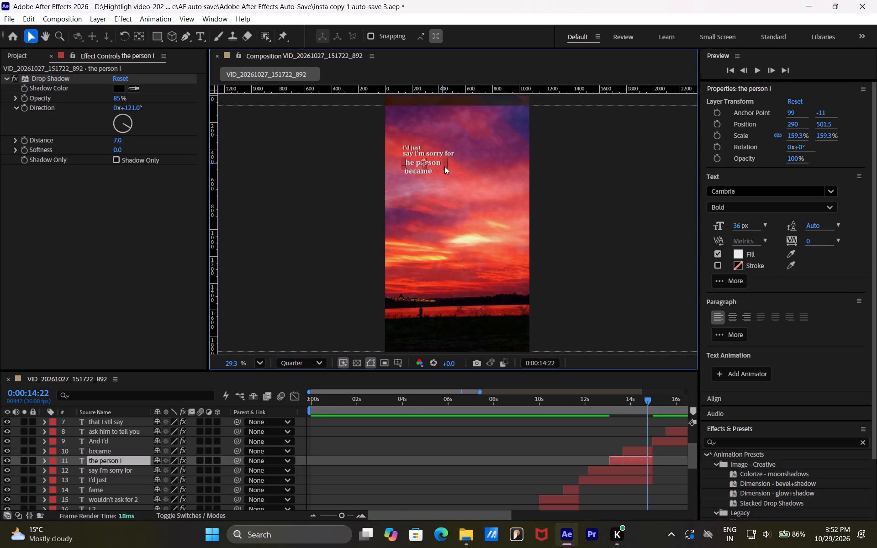
left_click(445, 166)
left_click(438, 161)
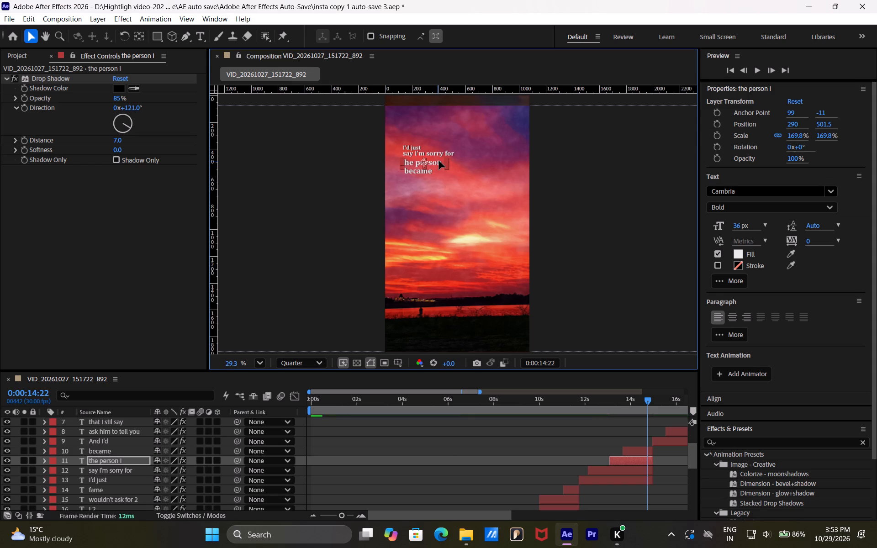
left_click(440, 170)
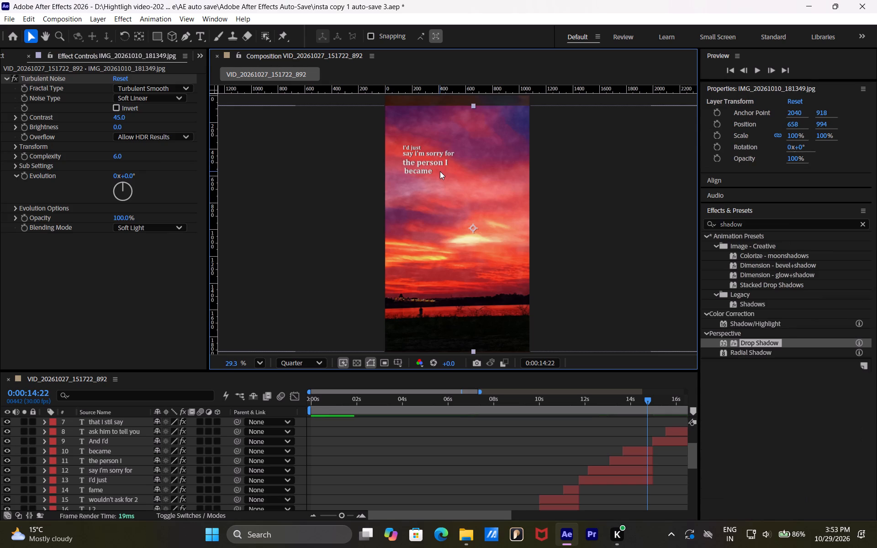
Nudge "became" (layer 10) slightly left so its start lines up with "the person I".
left_click(424, 170)
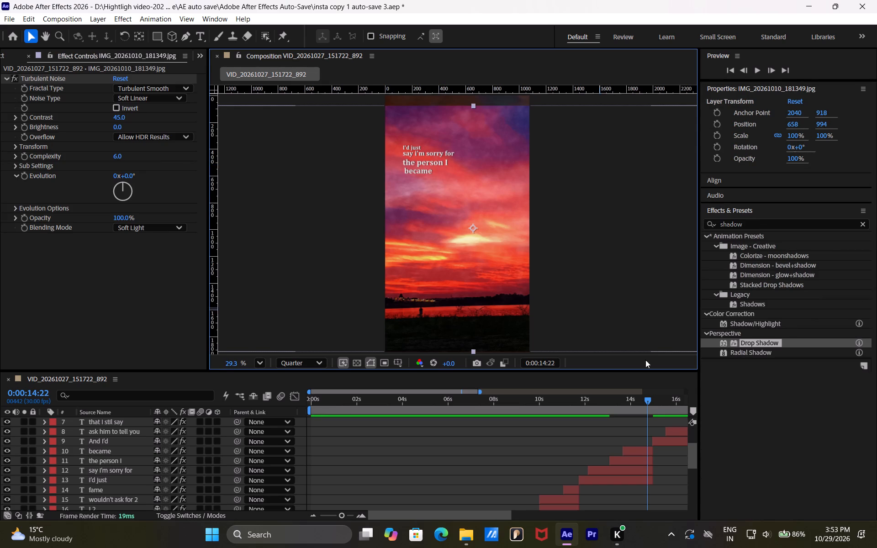
left_click(633, 449)
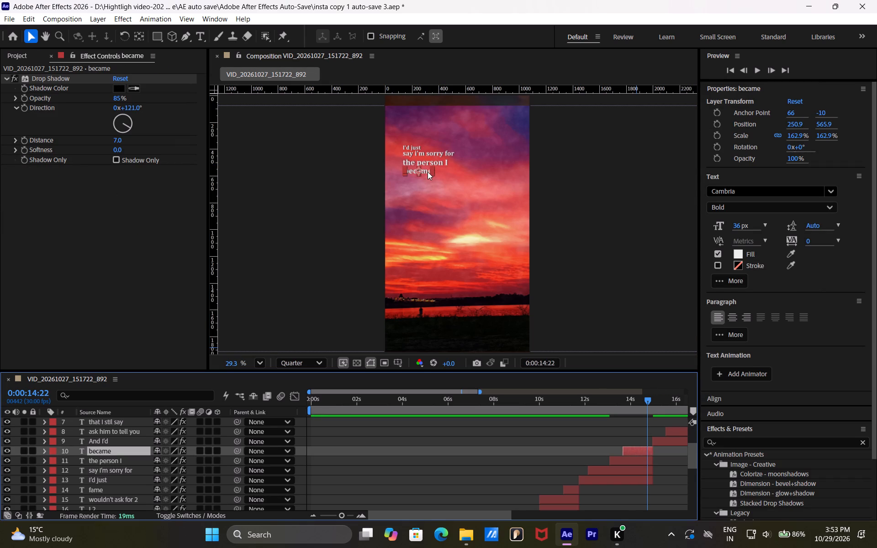
left_click(428, 172)
left_click(456, 184)
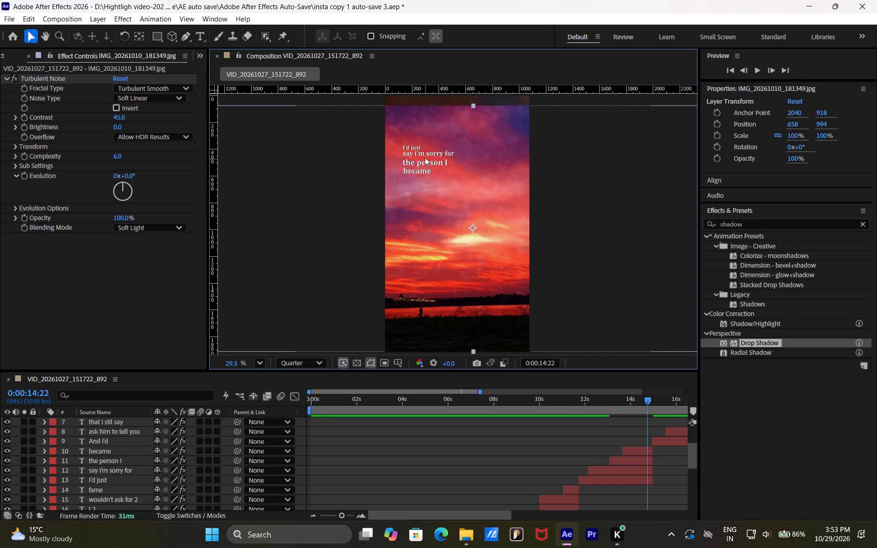
Move "say I'm sorry for" (layer 12) down to position 324.6, 453.6, closer to "the person I".
left_click(424, 153)
left_click(626, 467)
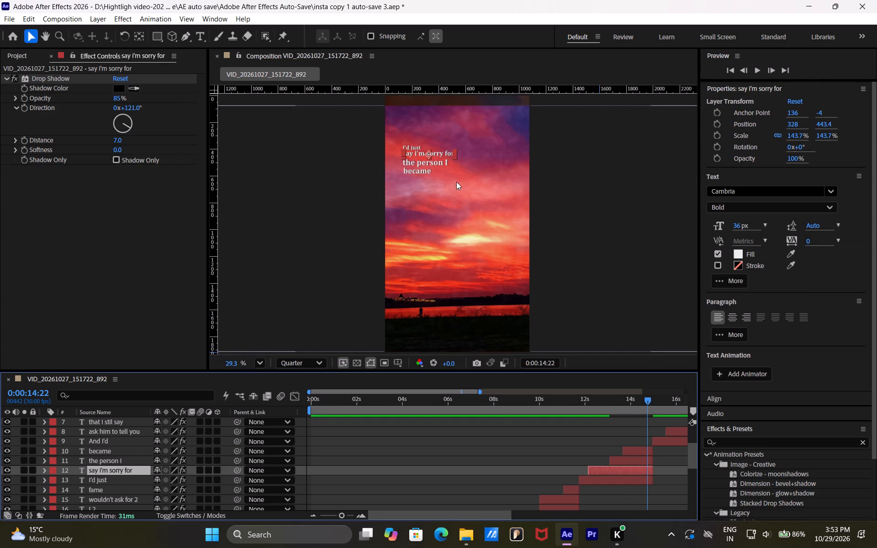
left_click(440, 151)
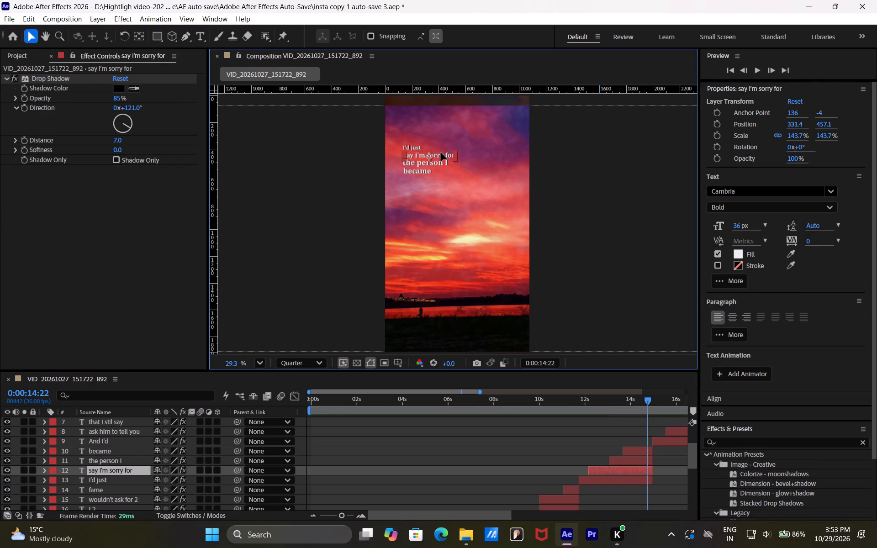
left_click(471, 201)
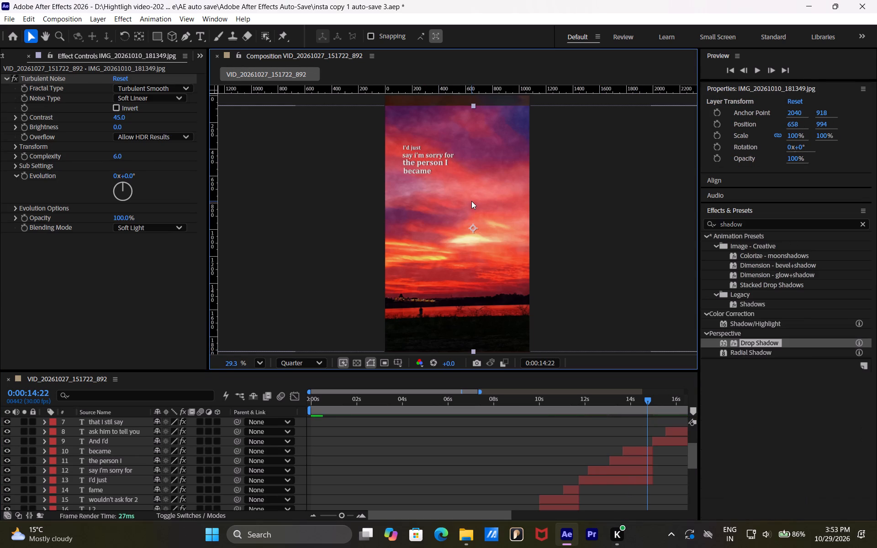
left_click(437, 155)
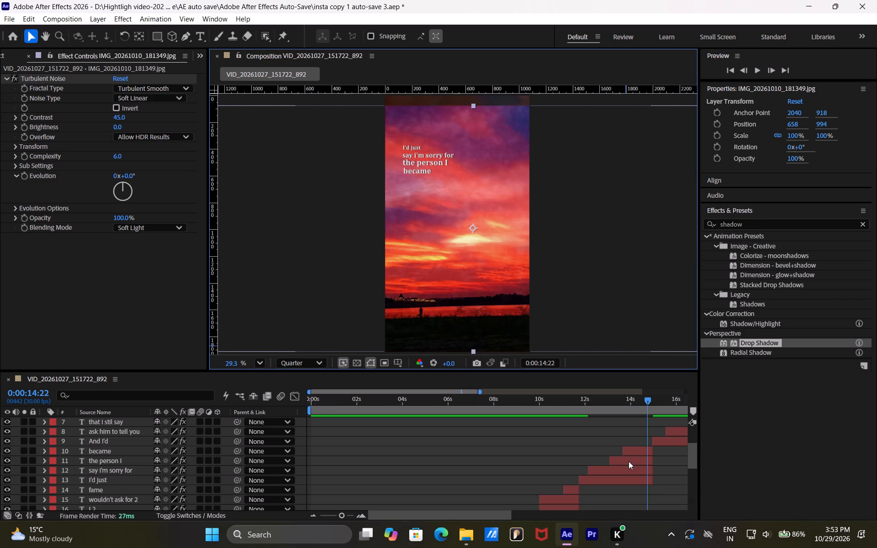
left_click(629, 459)
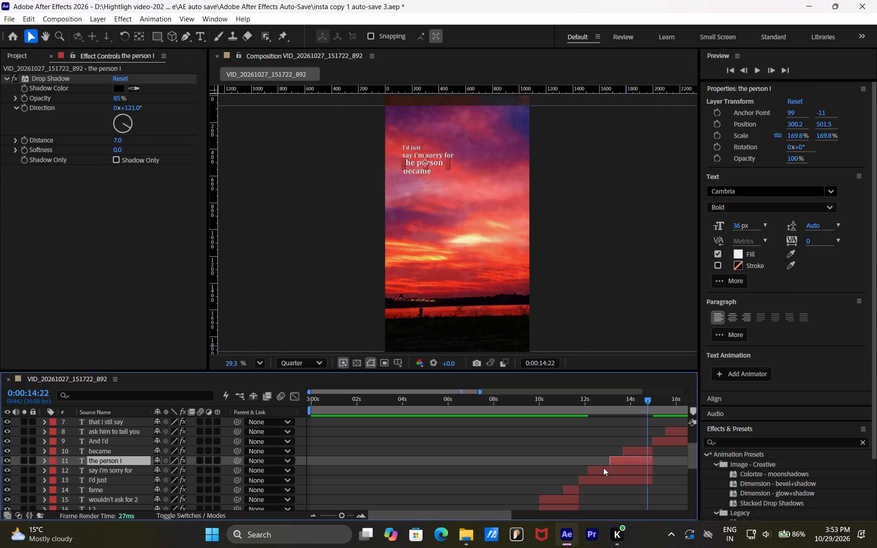
left_click(603, 468)
left_click(433, 156)
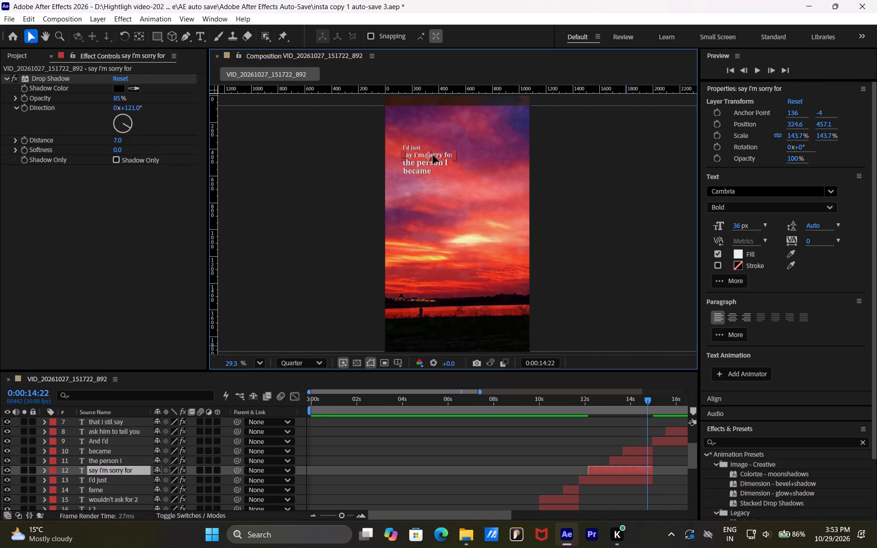
left_click(434, 157)
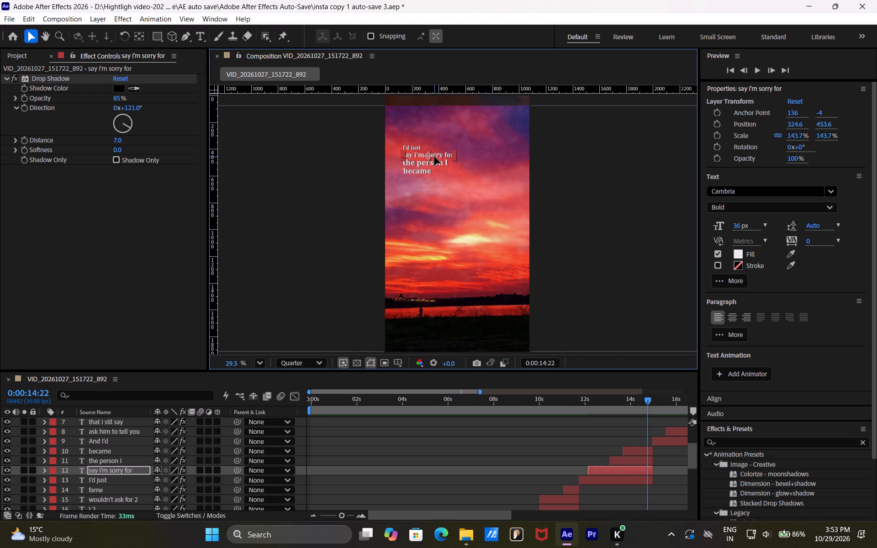
left_click(441, 184)
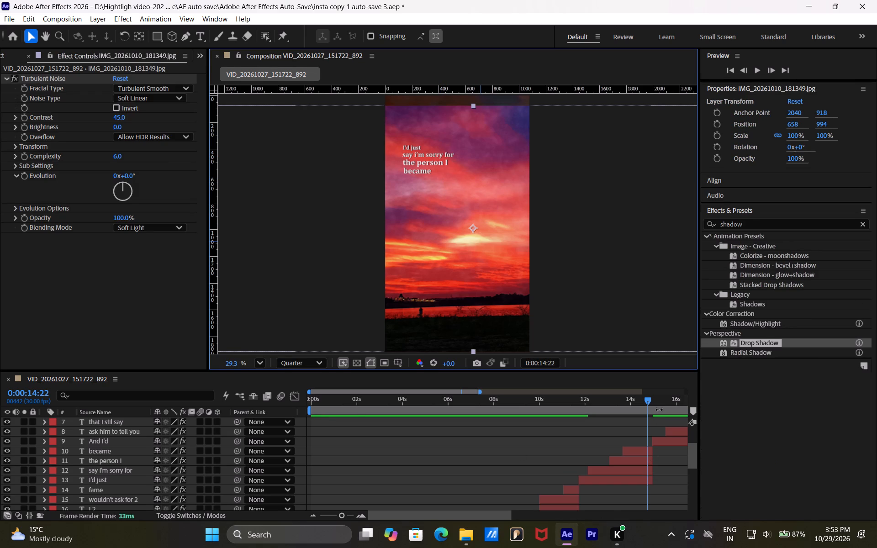
At 0:00:18:13, move "your name" (layer 6) down to position 287.5, 577.3 and enlarge it proportionally to 163% scale.
left_click_drag(649, 398, 661, 399)
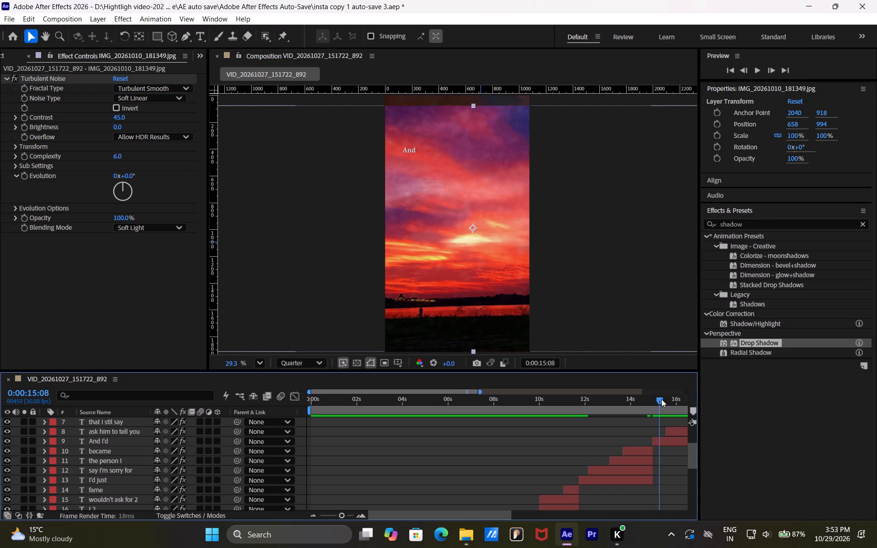
left_click_drag(661, 399, 688, 401)
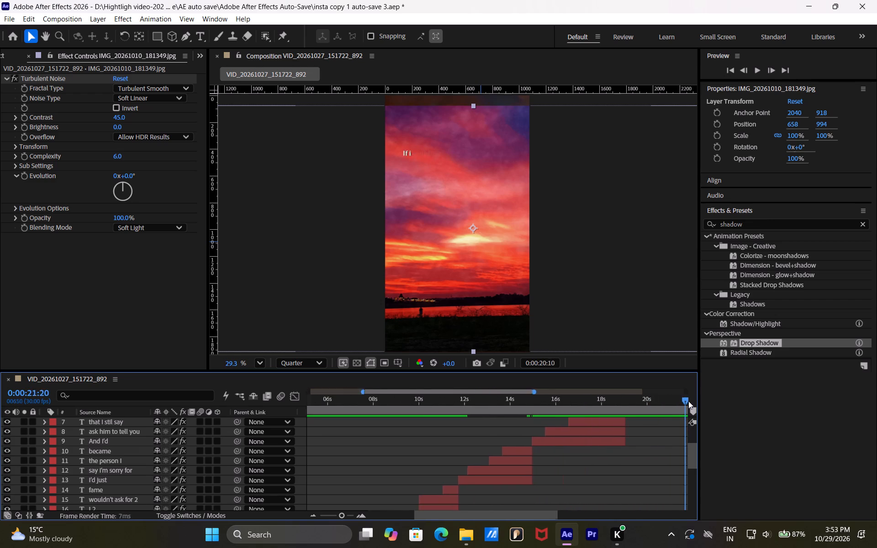
left_click_drag(688, 401, 425, 403)
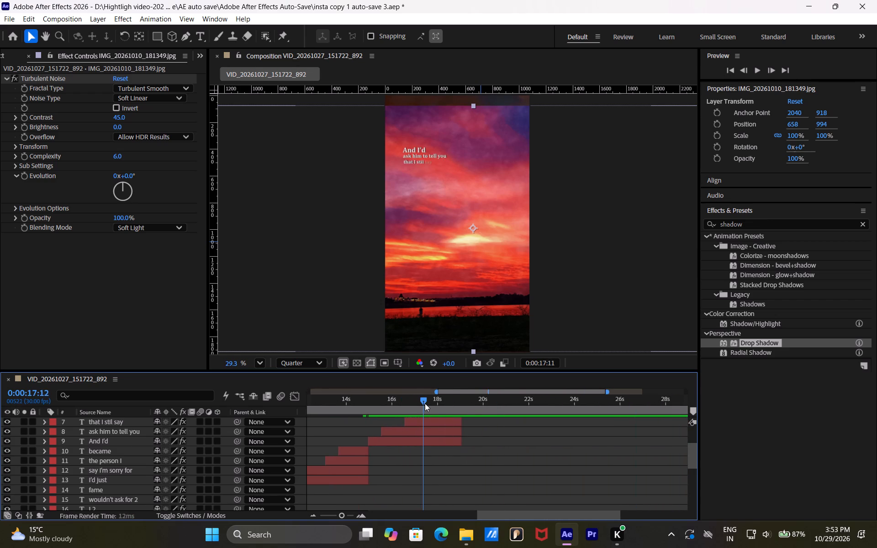
left_click_drag(425, 403, 421, 403)
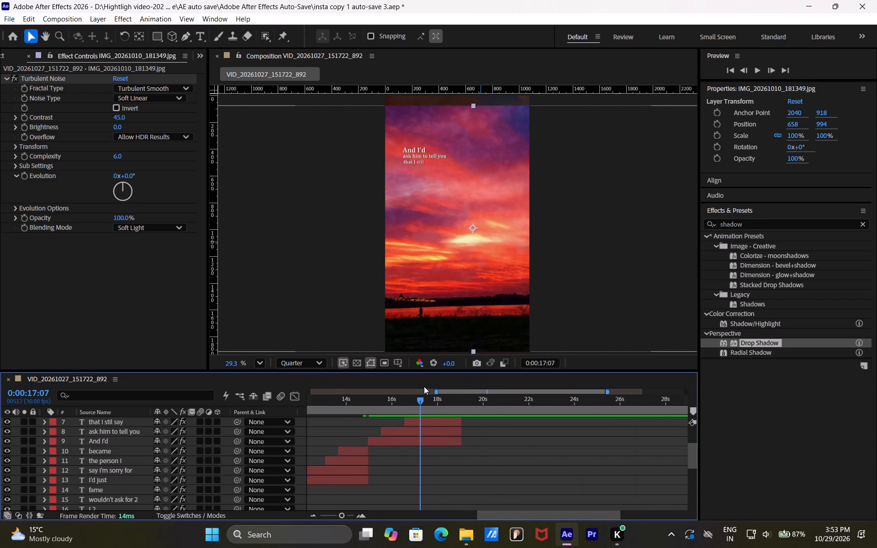
left_click_drag(421, 401, 448, 403)
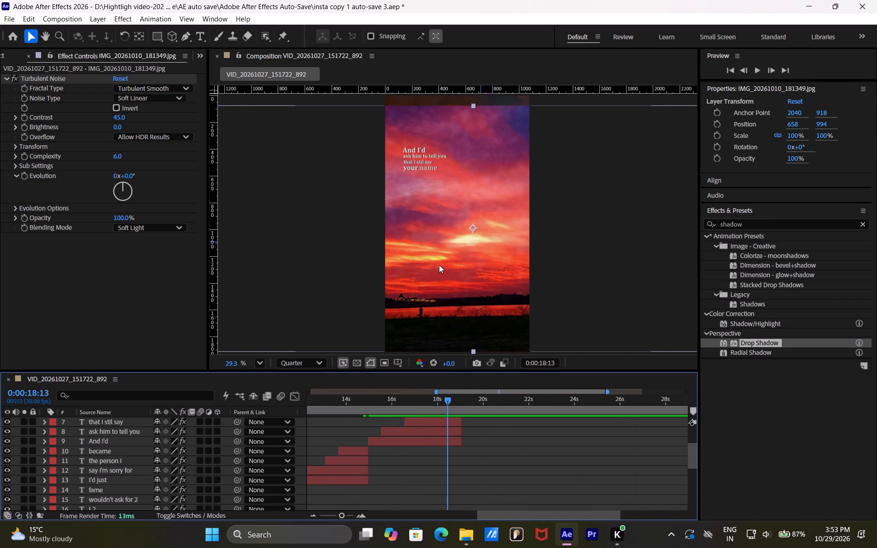
left_click(422, 169)
left_click(424, 169)
scroll(420, 486, "up", 2)
left_click(439, 468)
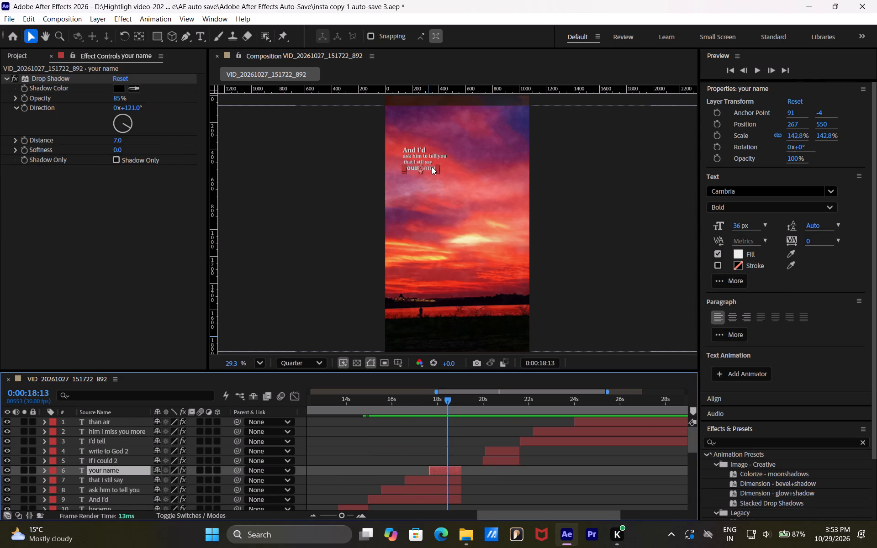
left_click(430, 167)
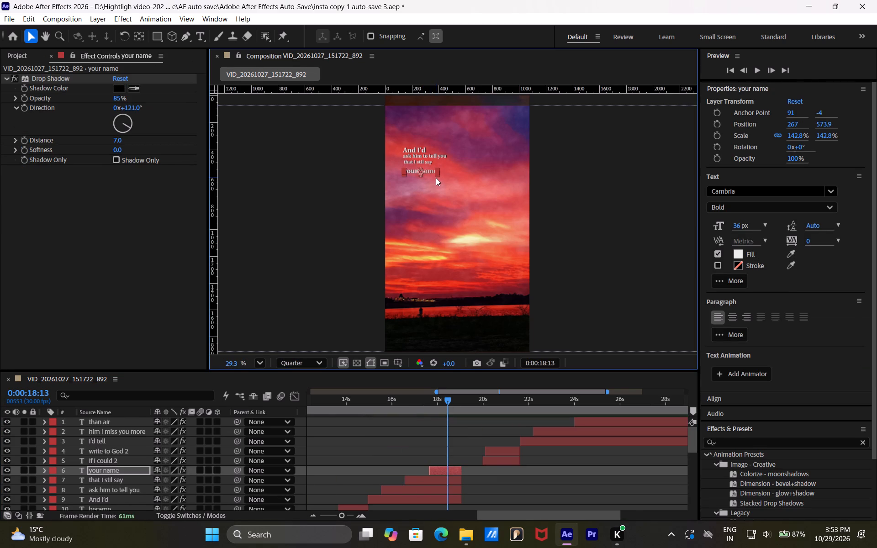
left_click(437, 176)
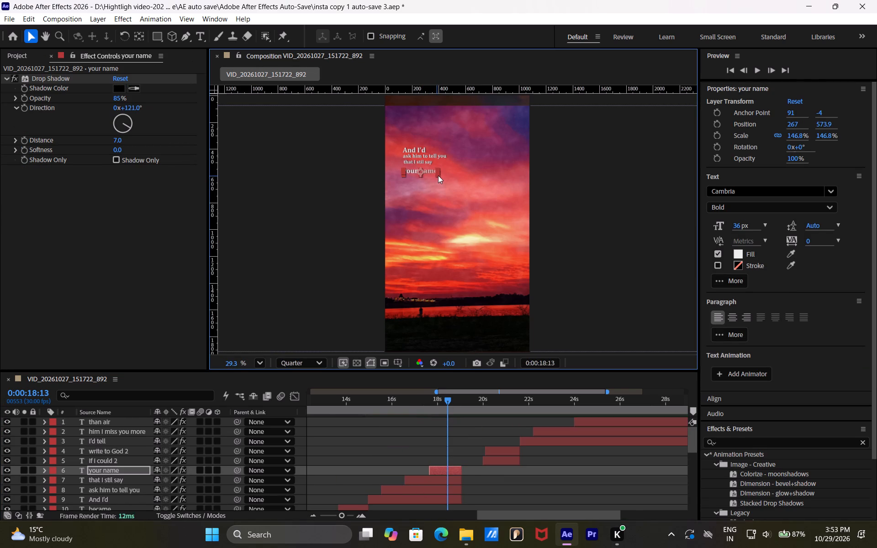
left_click(431, 171)
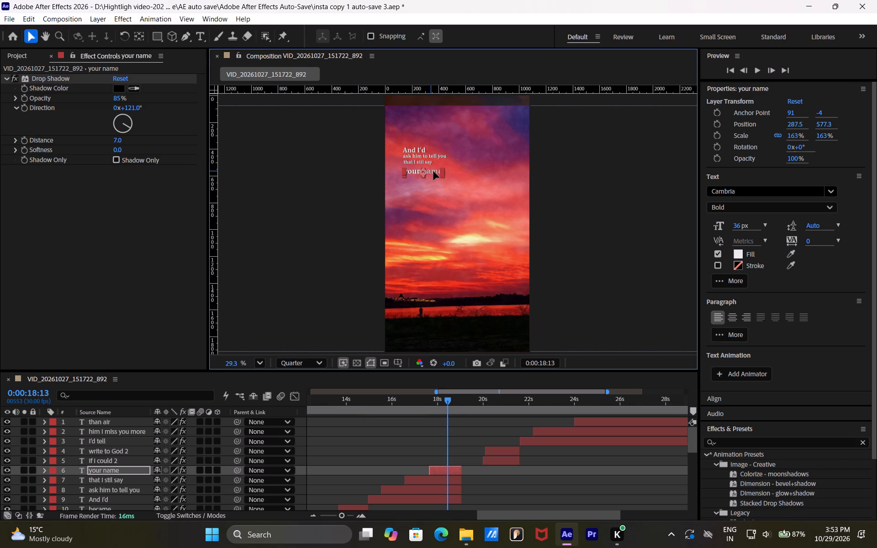
left_click(433, 185)
Move "that I stil say" (layer 7) down to position 267.5, 522.5, just above "your name", and enlarge it proportionally.
double_click(423, 160)
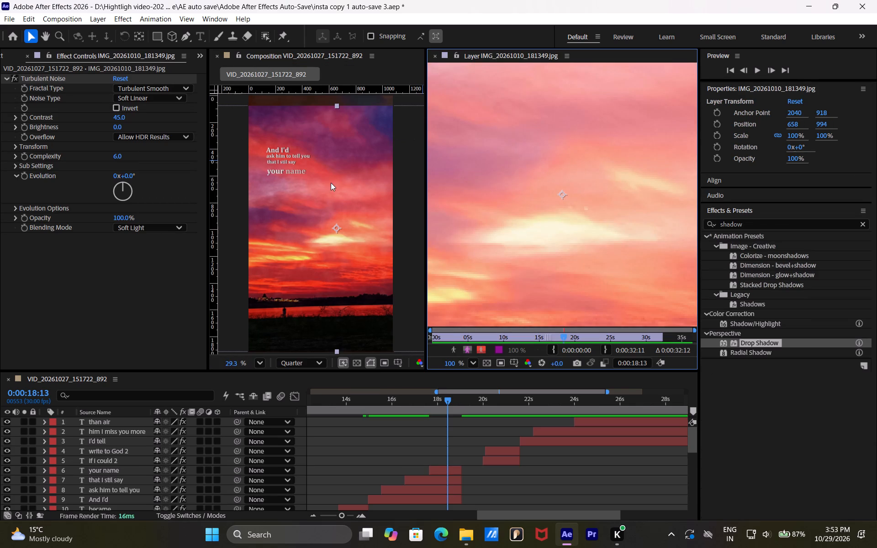
left_click(433, 53)
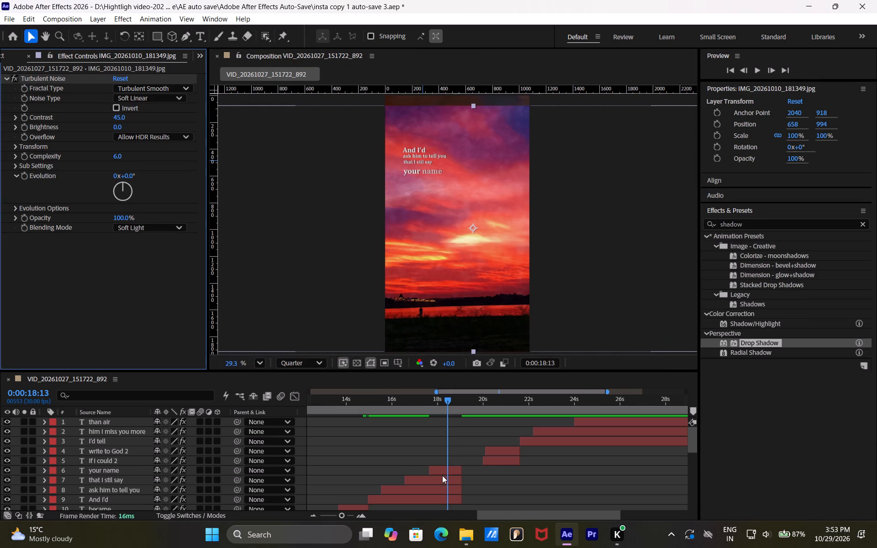
left_click(444, 489)
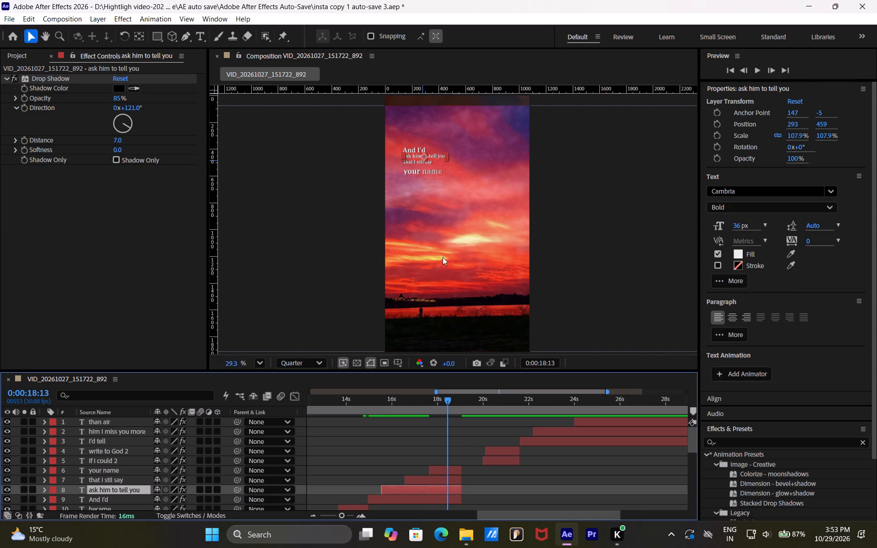
left_click(453, 481)
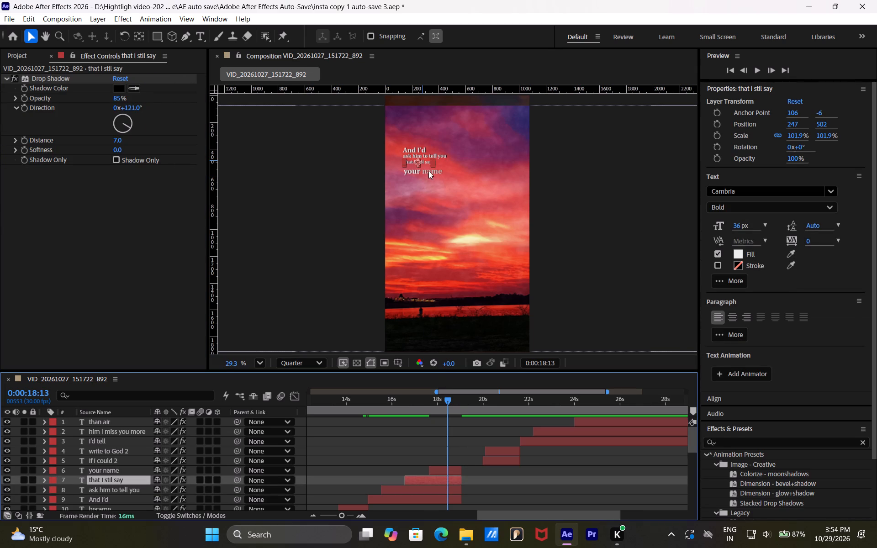
left_click(424, 162)
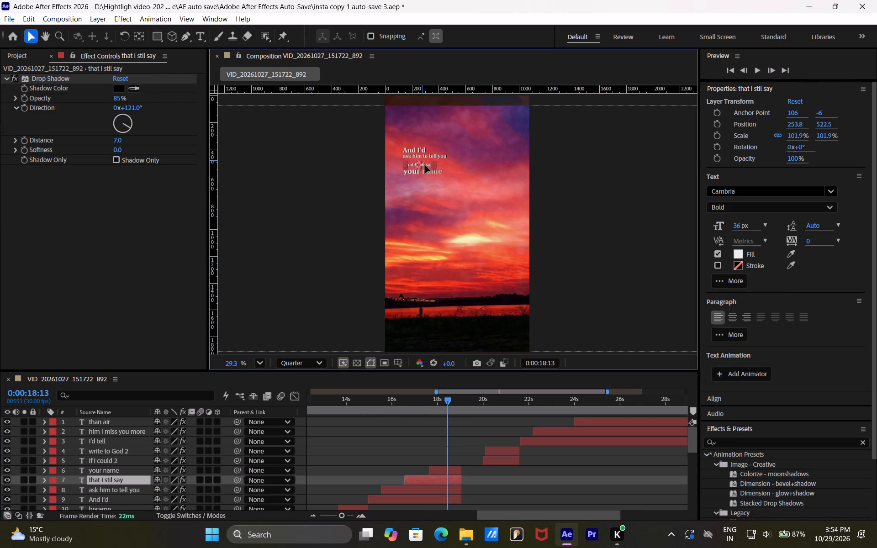
left_click(433, 167)
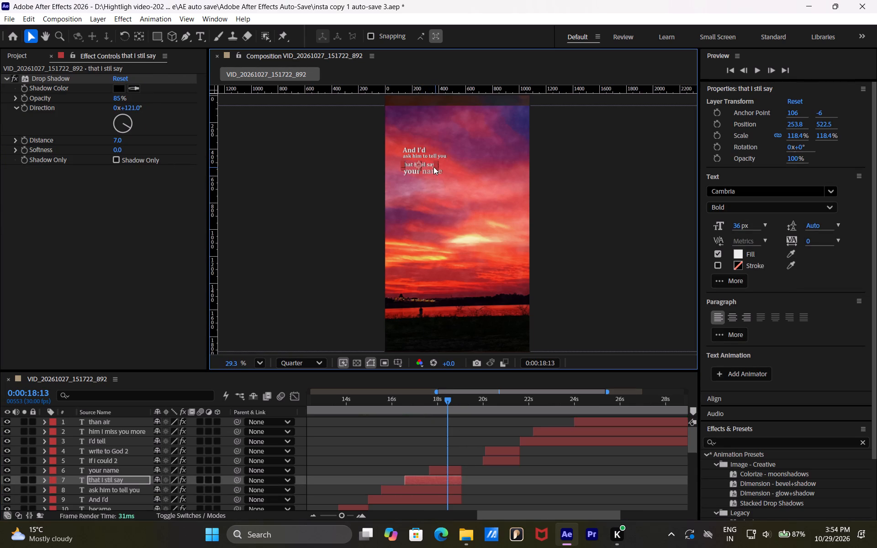
left_click(431, 163)
left_click(438, 169, "shift")
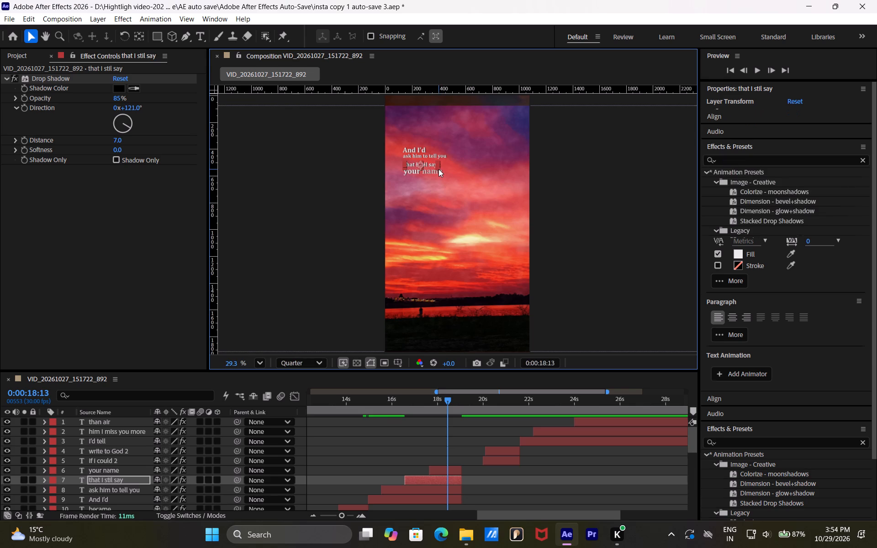
left_click(434, 165)
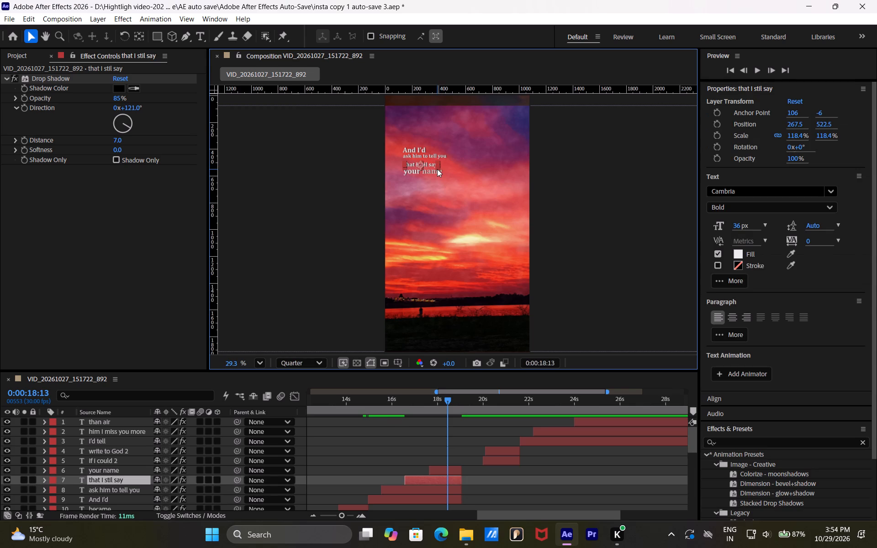
left_click(437, 169)
Enlarge "your name" (layer 6) to 187.2% scale and nudge it slightly right so its start lines up with "that I stil say".
left_click(431, 174)
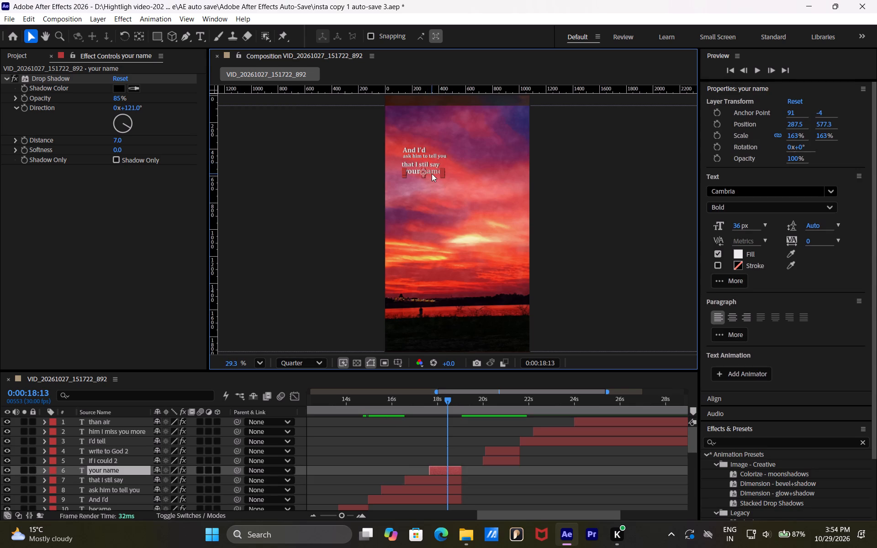
left_click(442, 175)
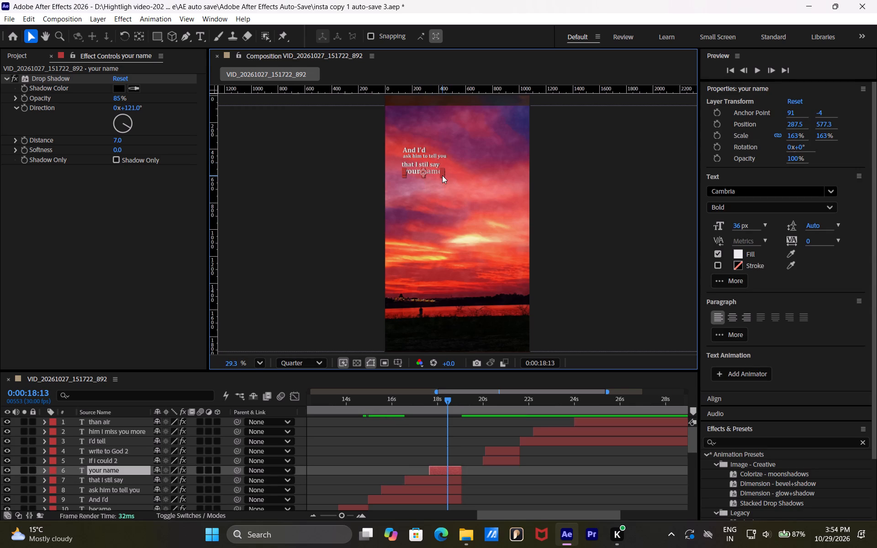
left_click(432, 207)
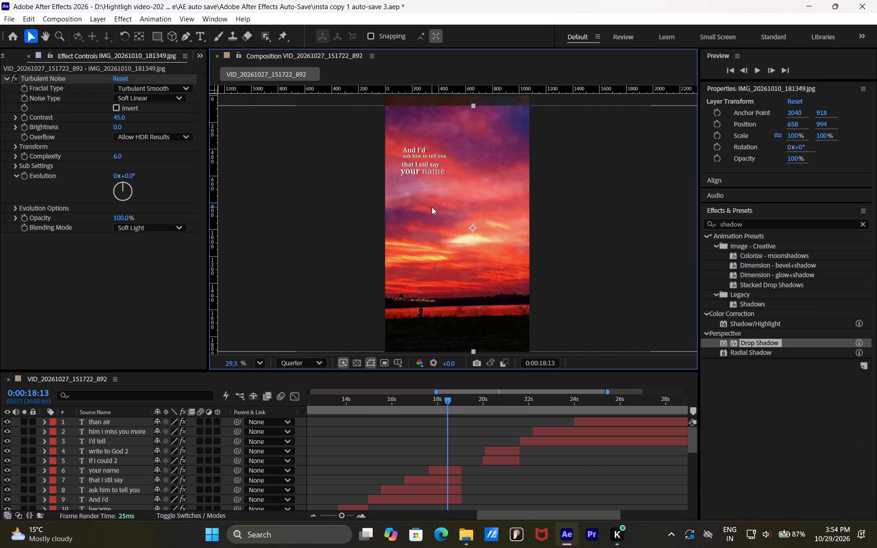
left_click(432, 169)
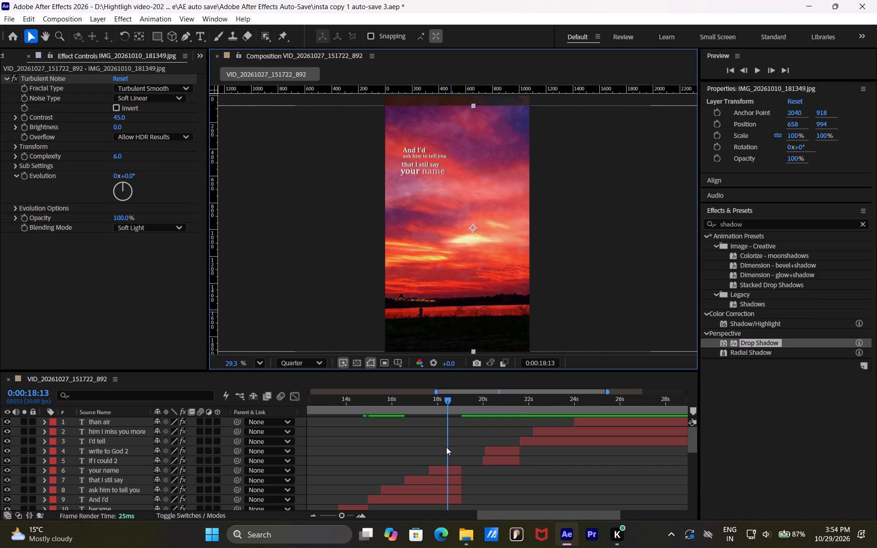
left_click(452, 469)
left_click(433, 169)
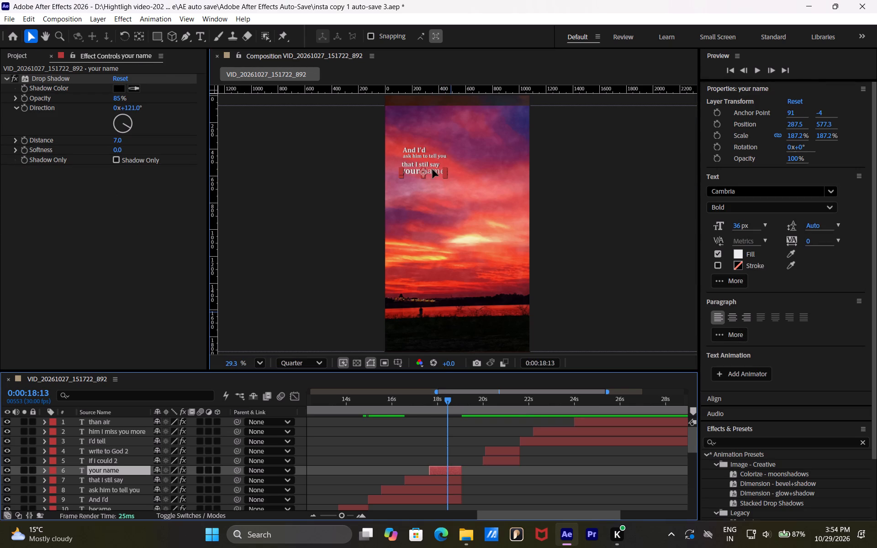
left_click(430, 191)
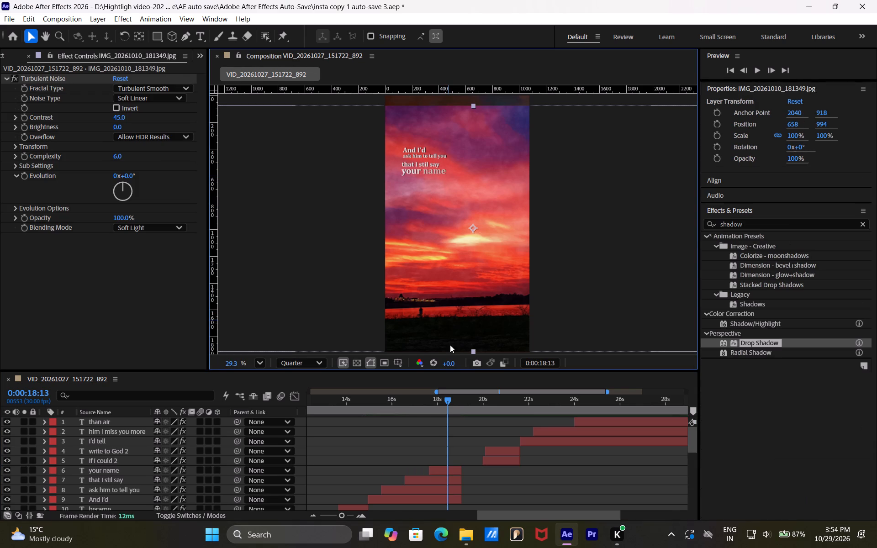
Lower "ask him to tell you" (layer 8) to Y position 472.6, enlarge it to 161.7% scale, and realign its start with the lines below.
left_click(450, 486)
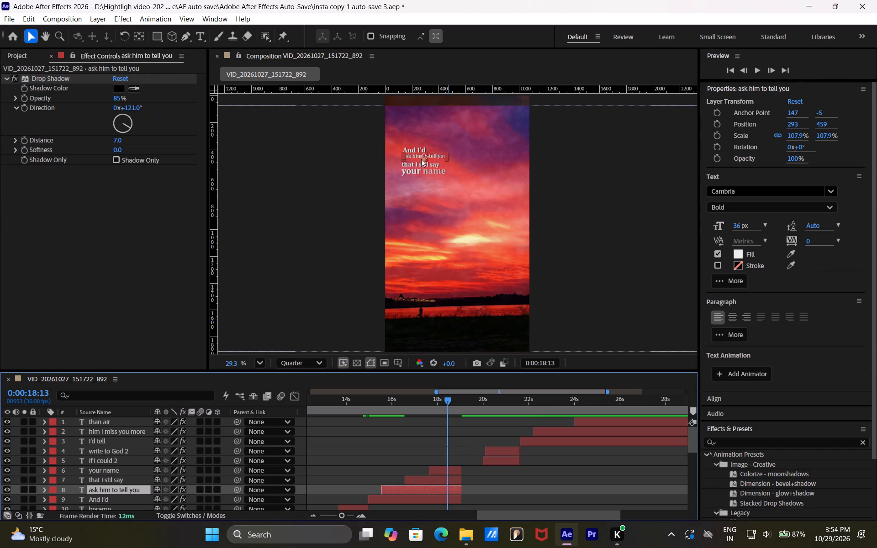
left_click(432, 154)
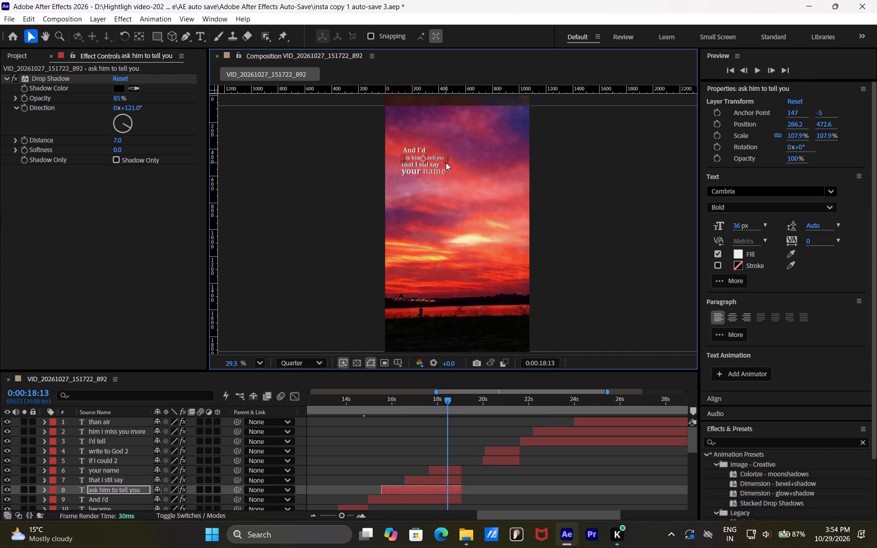
left_click_drag(446, 163, 451, 163)
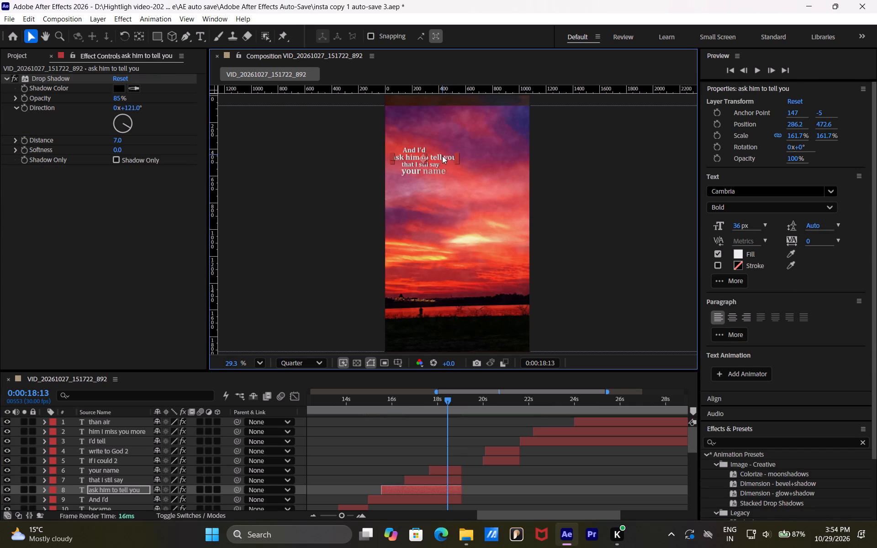
left_click_drag(443, 157, 453, 157)
left_click(457, 195)
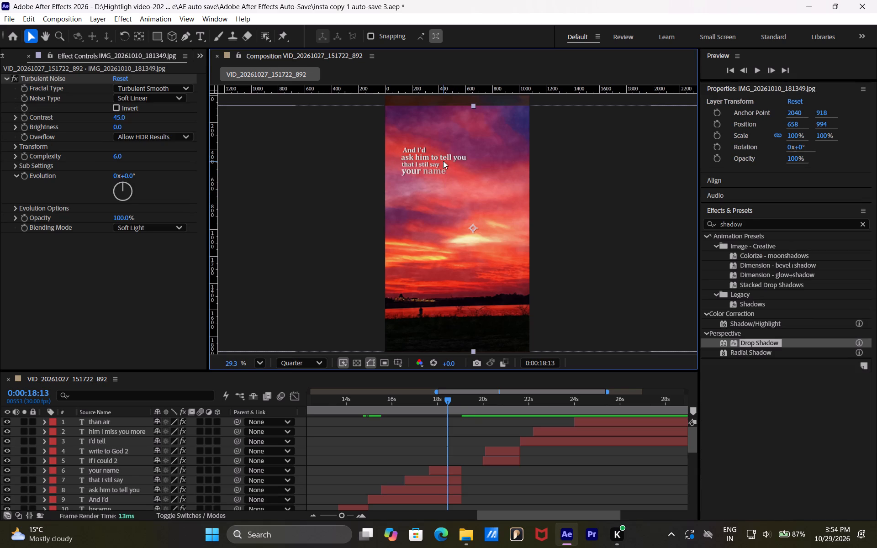
Enlarge "your name" (layer 6) proportionally to 245.6% scale and move it right and slightly down so its start meets the lines above.
left_click(437, 169)
left_click(448, 469)
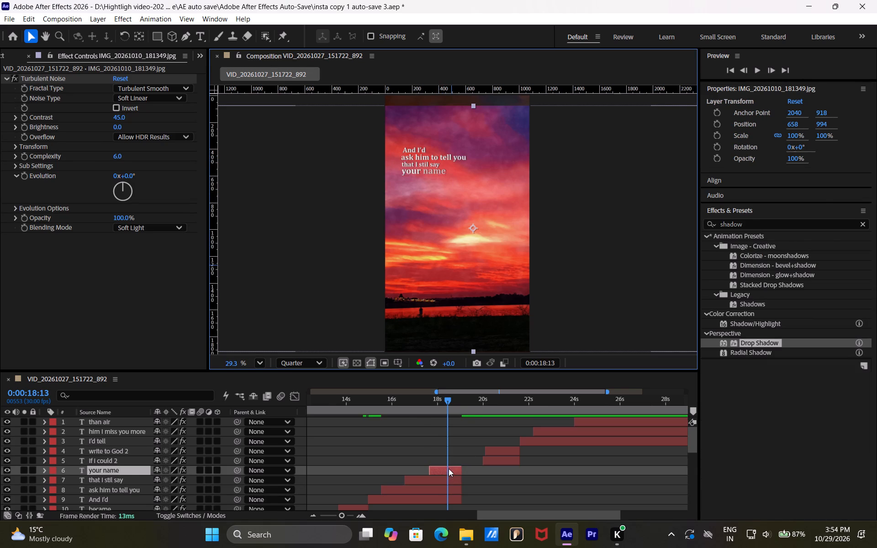
left_click(444, 176)
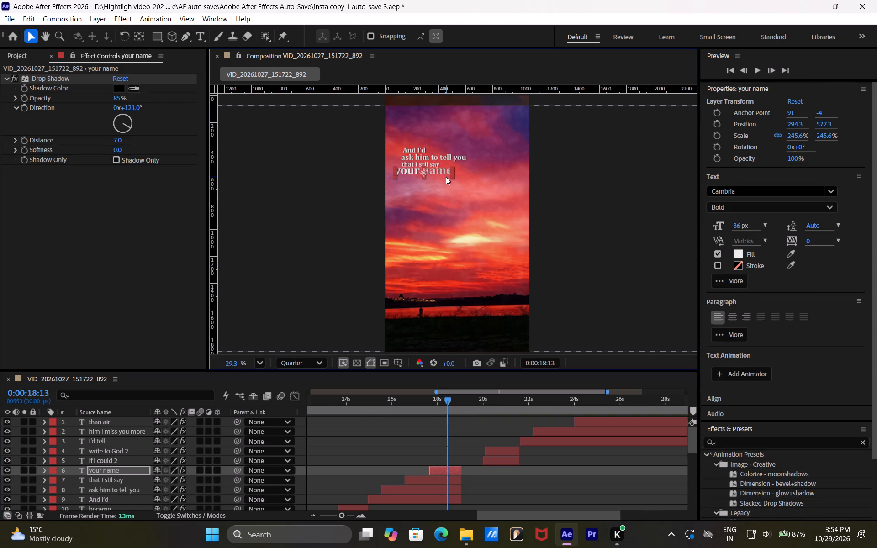
left_click_drag(443, 169, 450, 171)
left_click(449, 187)
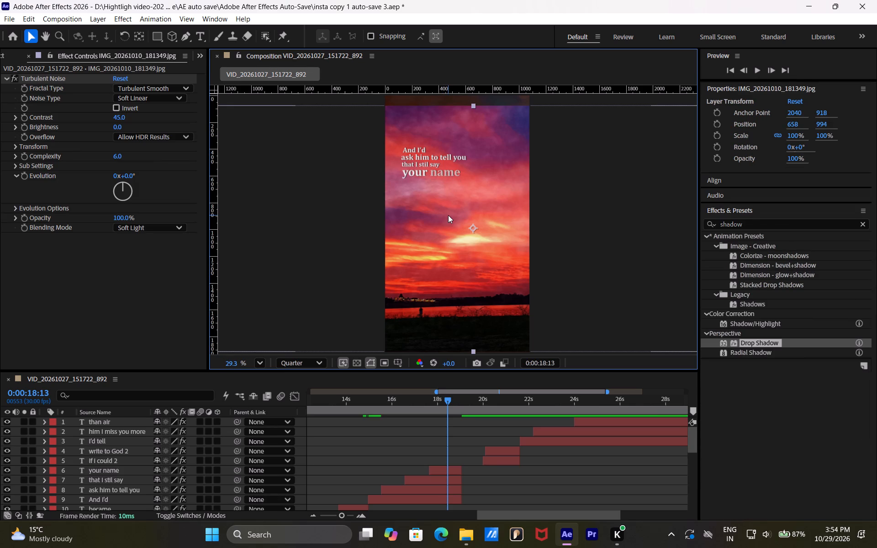
Move "ask him to tell you" (layer 8) to position 371.4, 476.1 so its start lines up with "And I'd".
left_click(422, 158)
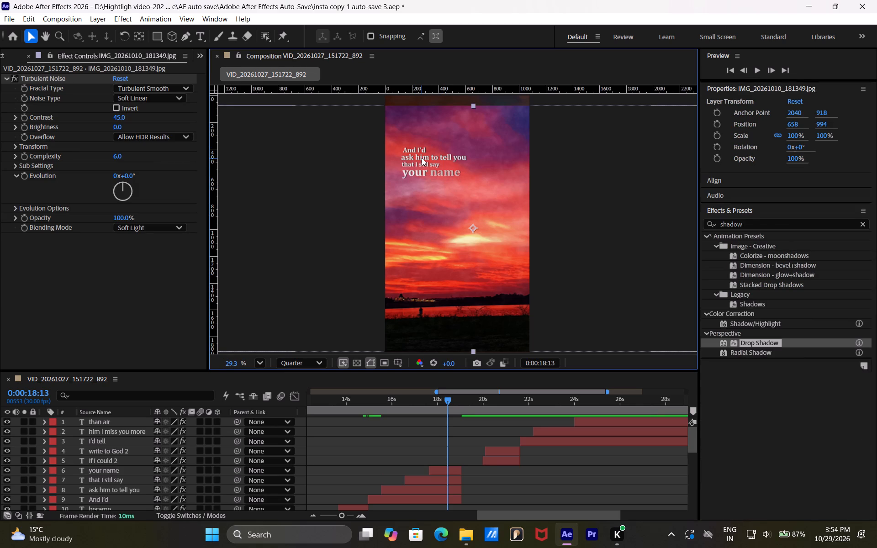
left_click(423, 490)
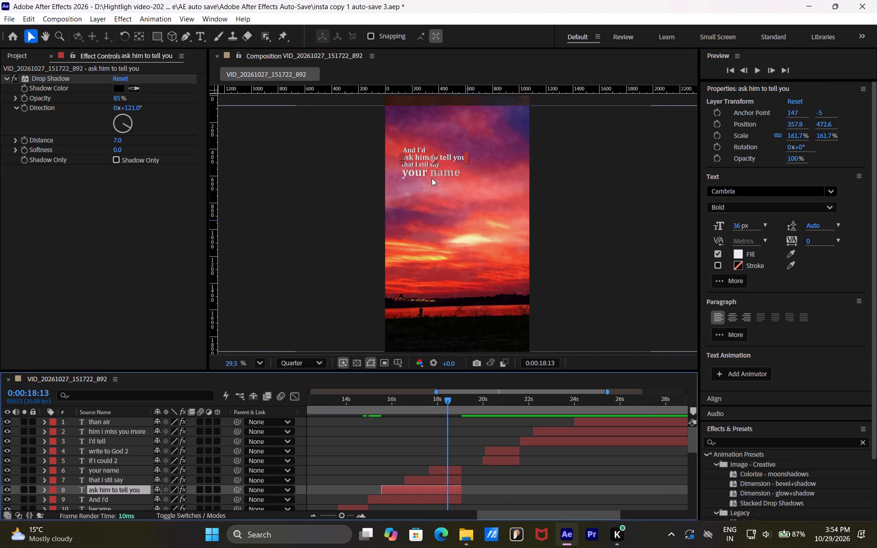
left_click(444, 156)
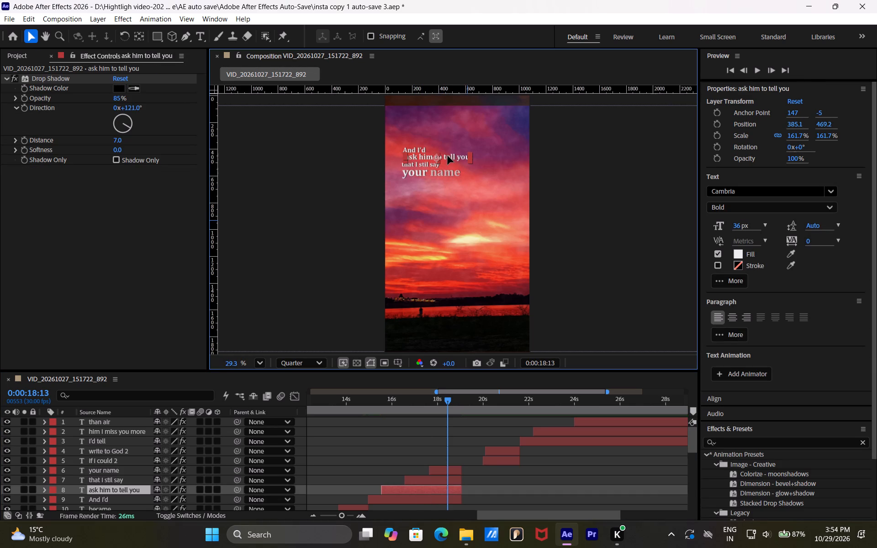
left_click(456, 196)
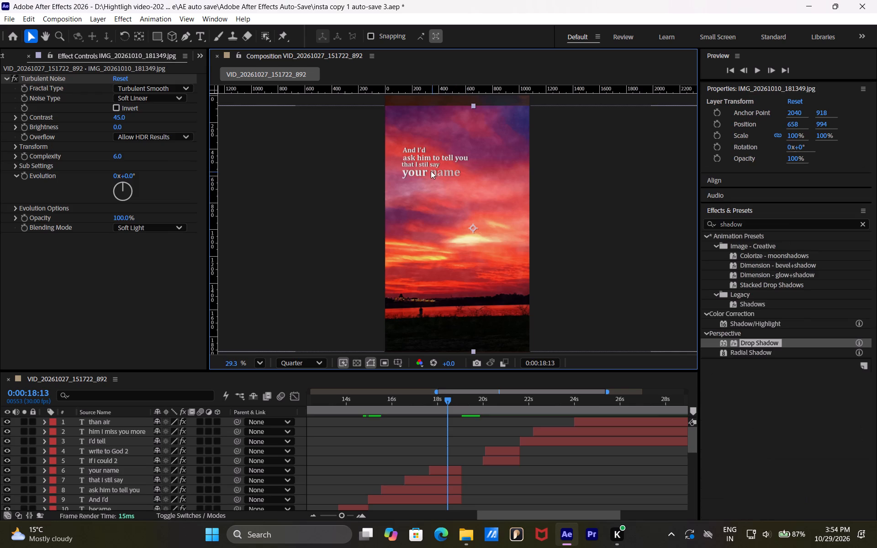
Shift "that I stil say" (layer 7) horizontally to position 274.3, 522.5 so its start lines up with the line above.
left_click(425, 165)
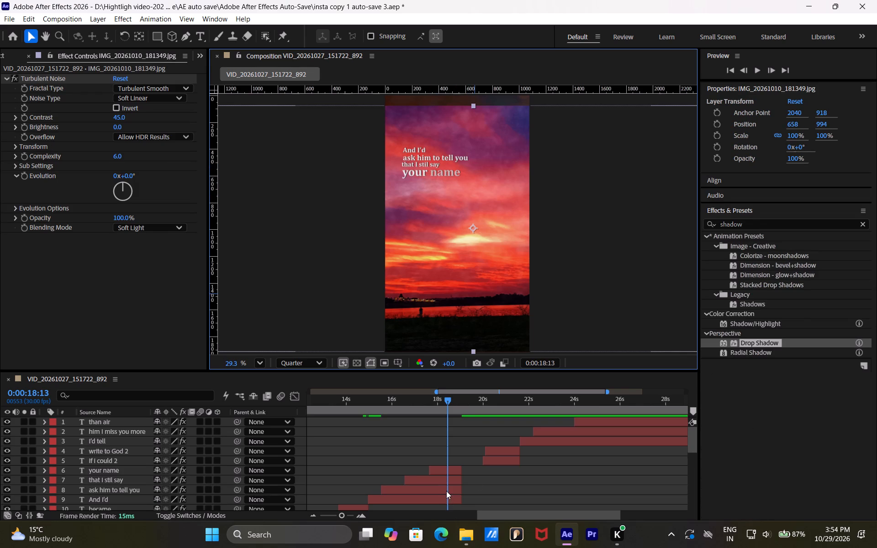
left_click(445, 485)
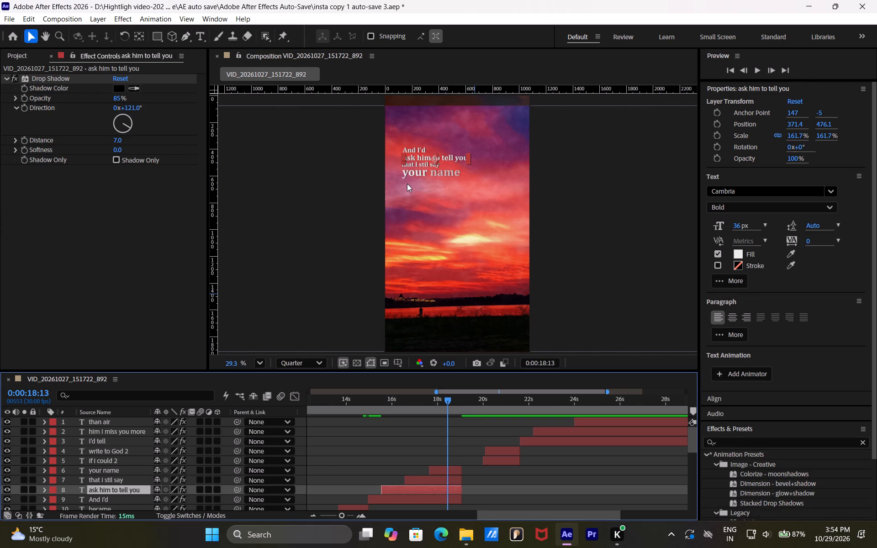
left_click(413, 164)
left_click(415, 164)
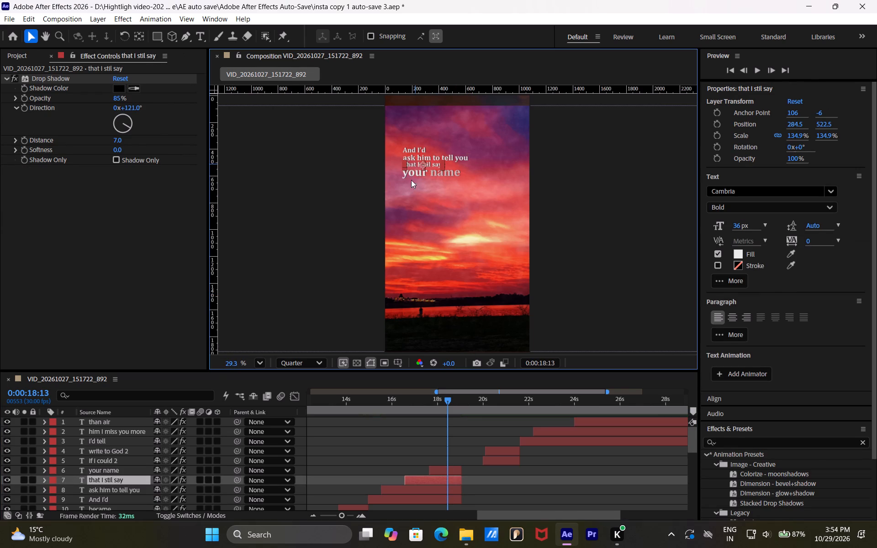
left_click(411, 186)
left_click(416, 166)
left_click(416, 162)
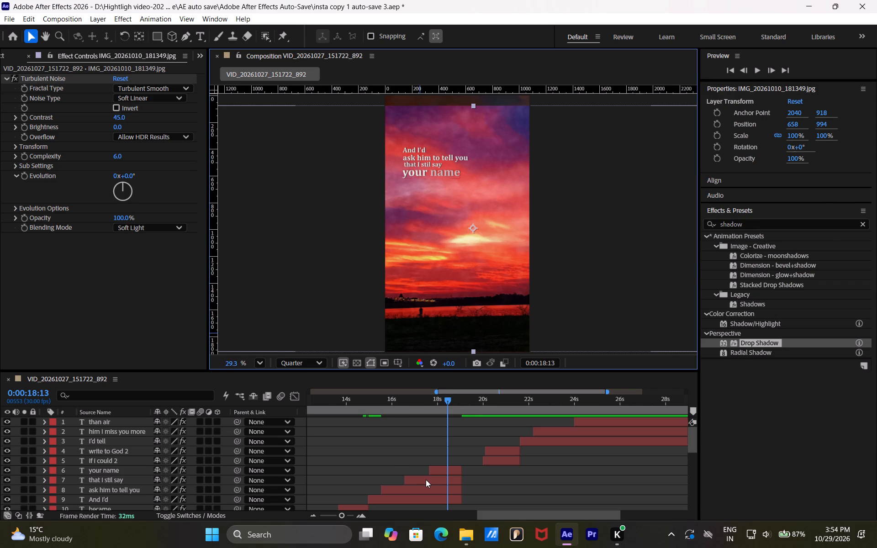
left_click(426, 479)
left_click(433, 163)
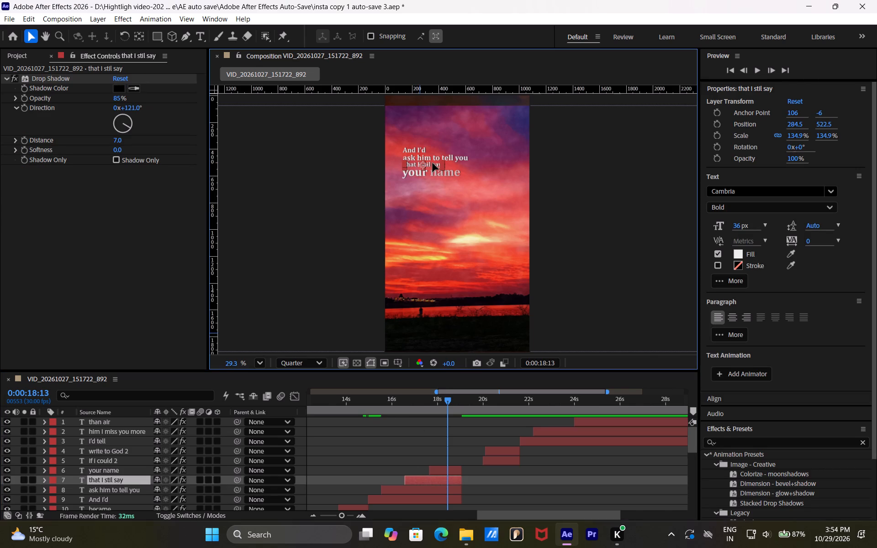
Nudge "your name" (layer 6) to position 359.1, 590.9 so its start aligns with the three lines above.
left_click(435, 174)
left_click(435, 174)
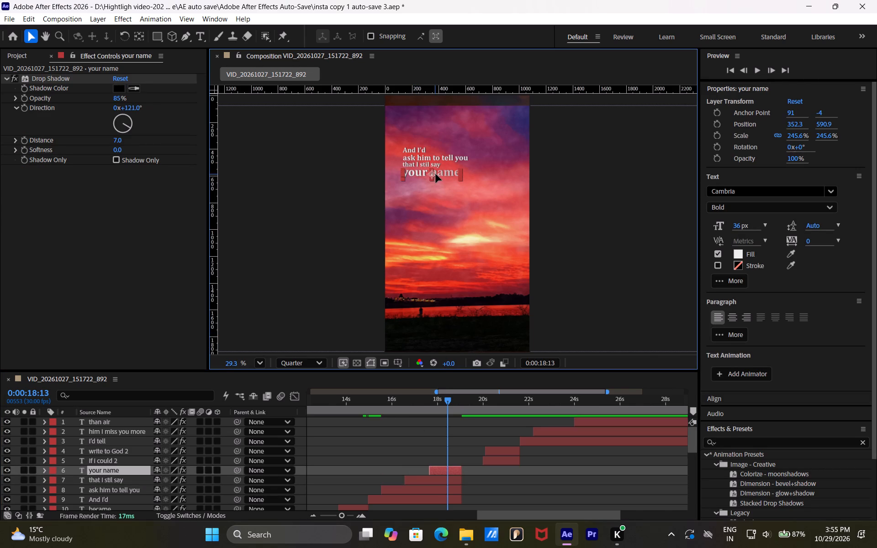
left_click(433, 194)
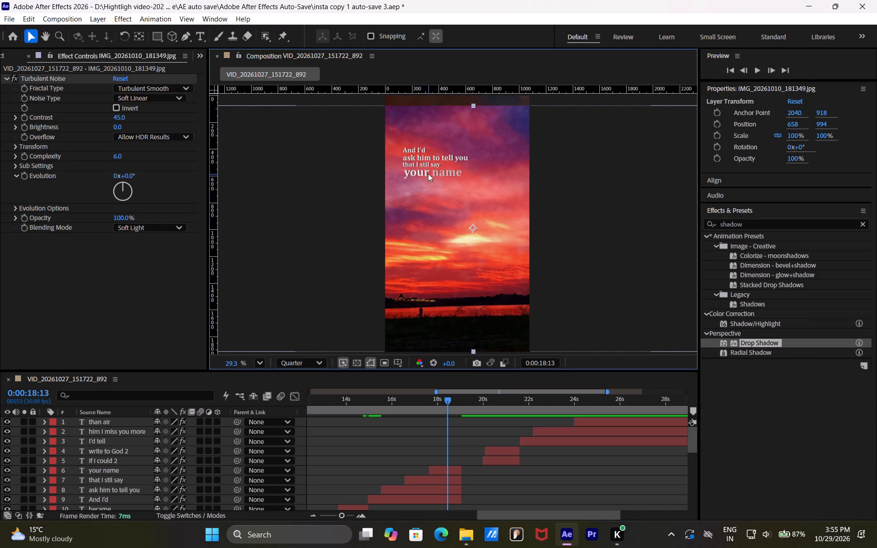
left_click(428, 174)
left_click(446, 470)
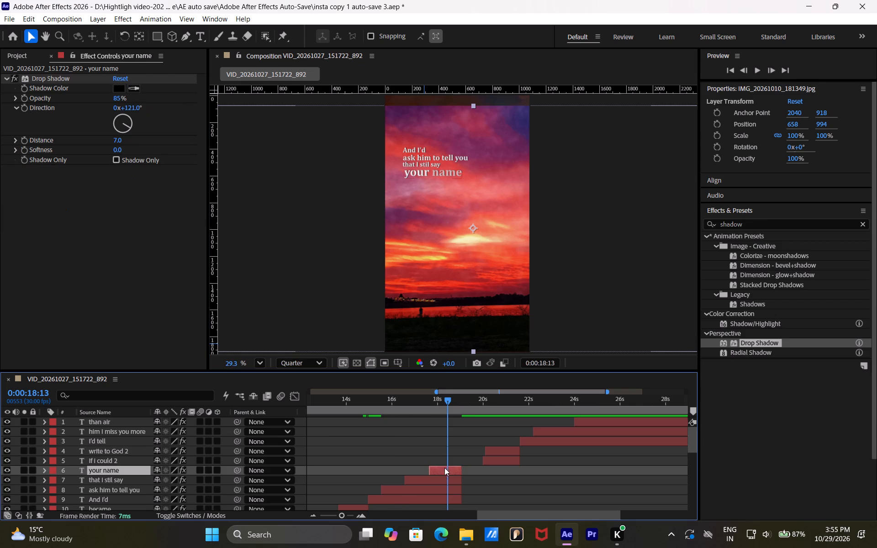
left_click(435, 172)
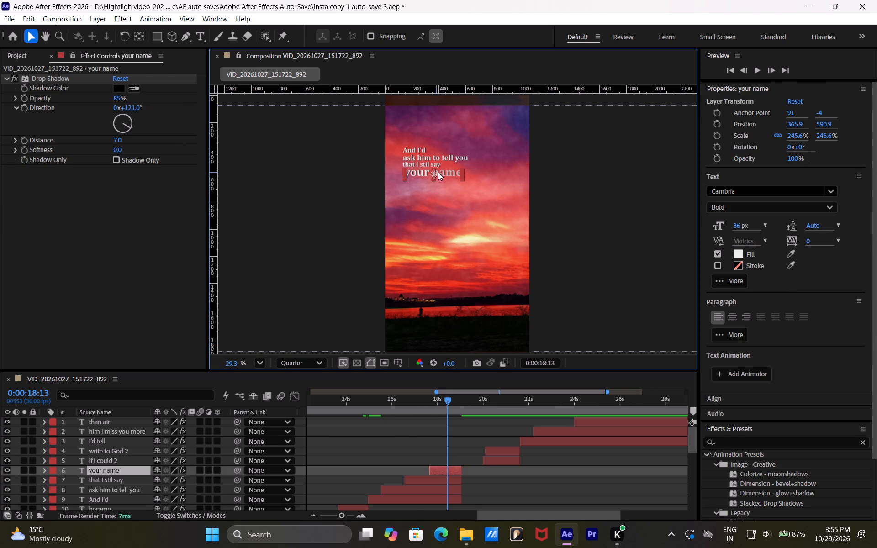
left_click(440, 172)
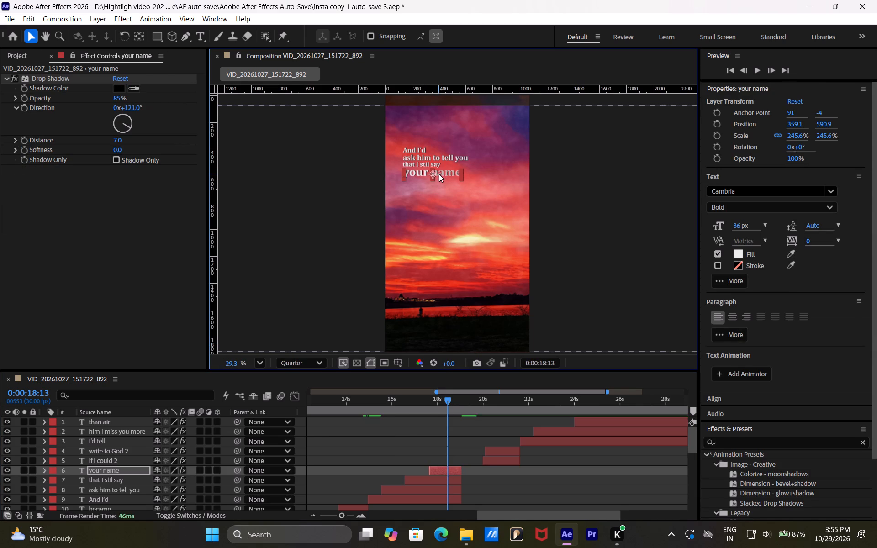
left_click(441, 213)
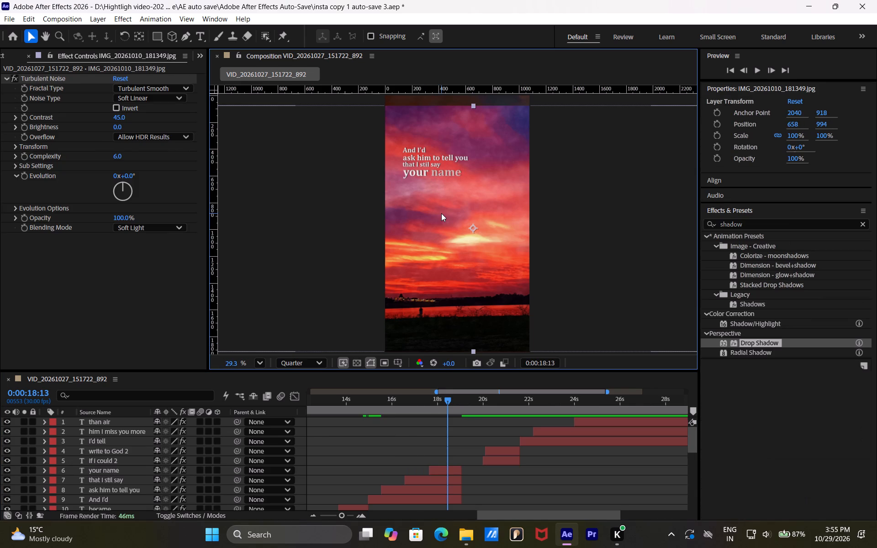
Nudge "that I stil say" (layer 7) slightly down to even its spacing between the neighbouring lines.
left_click(444, 482)
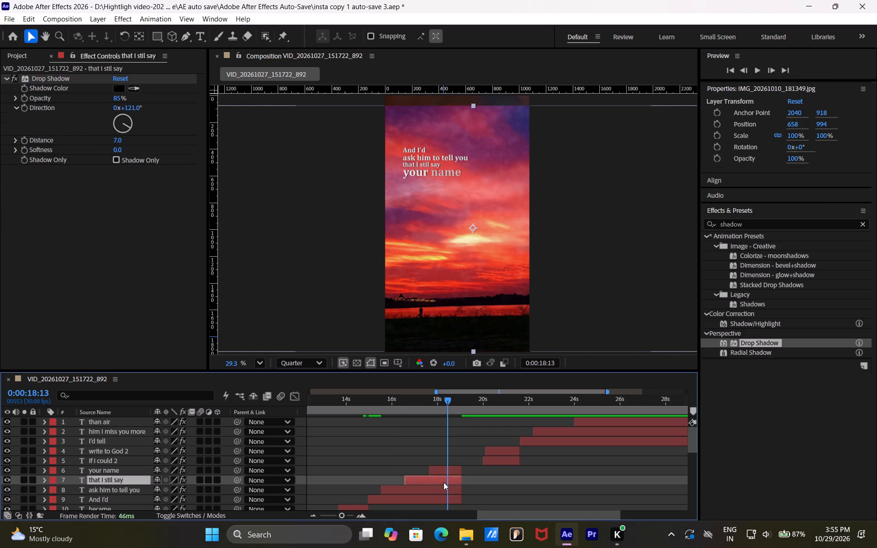
left_click(432, 164)
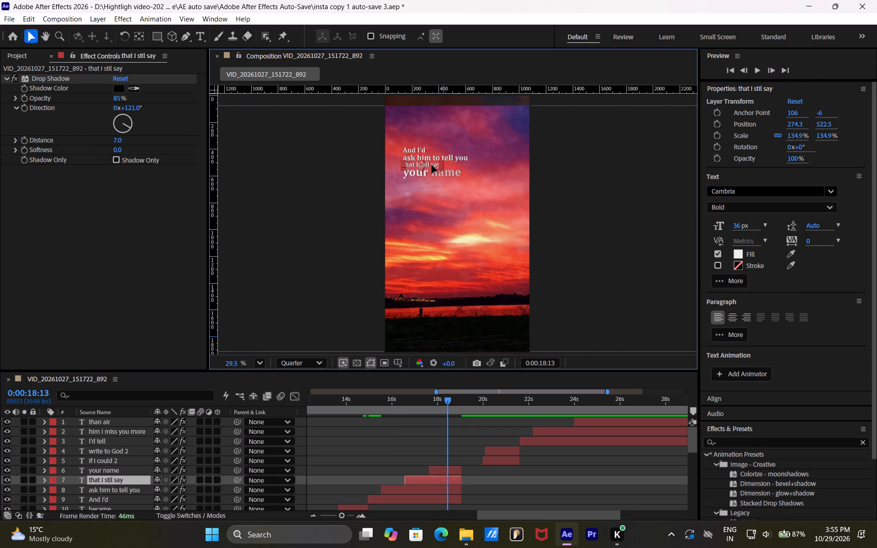
left_click(432, 191)
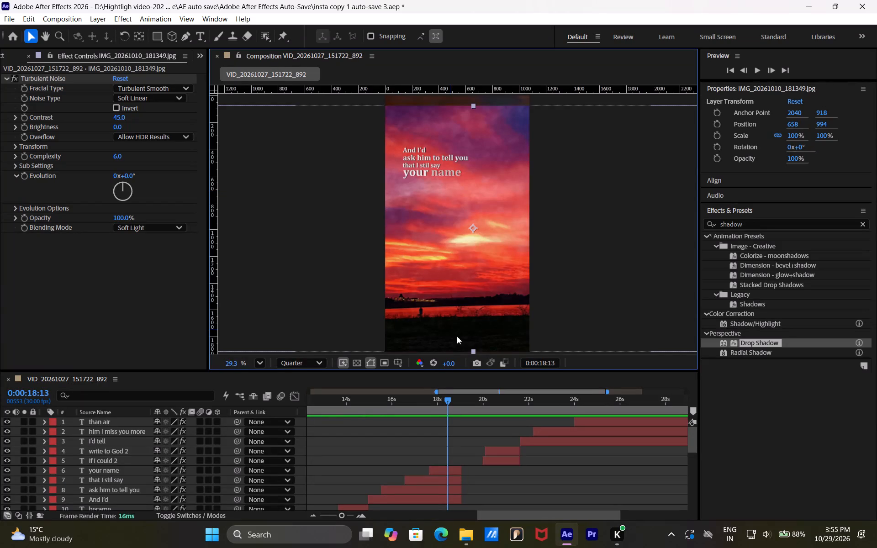
Review the lyric sections through 0:00:25:29, play the video from the beginning, and return to 0:00:00:00 with the whole timeline in view.
left_click_drag(450, 398, 466, 404)
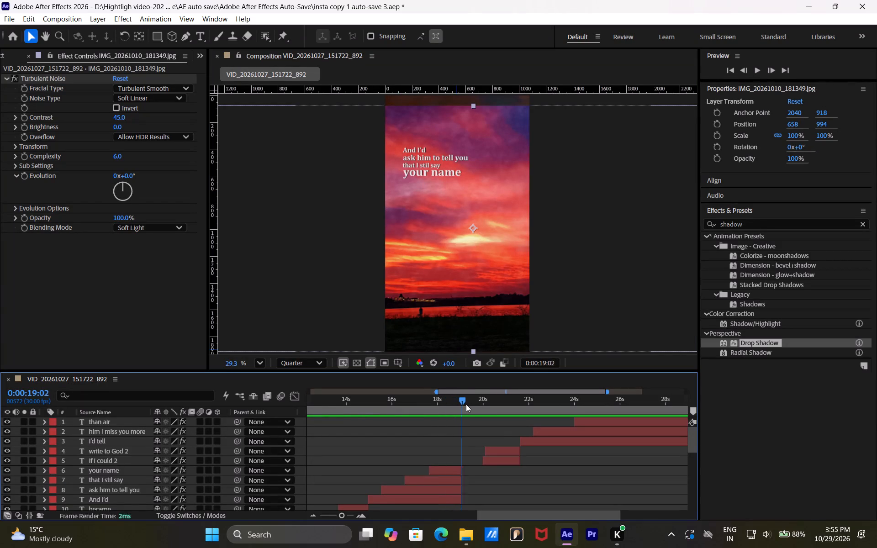
left_click_drag(466, 404, 535, 417)
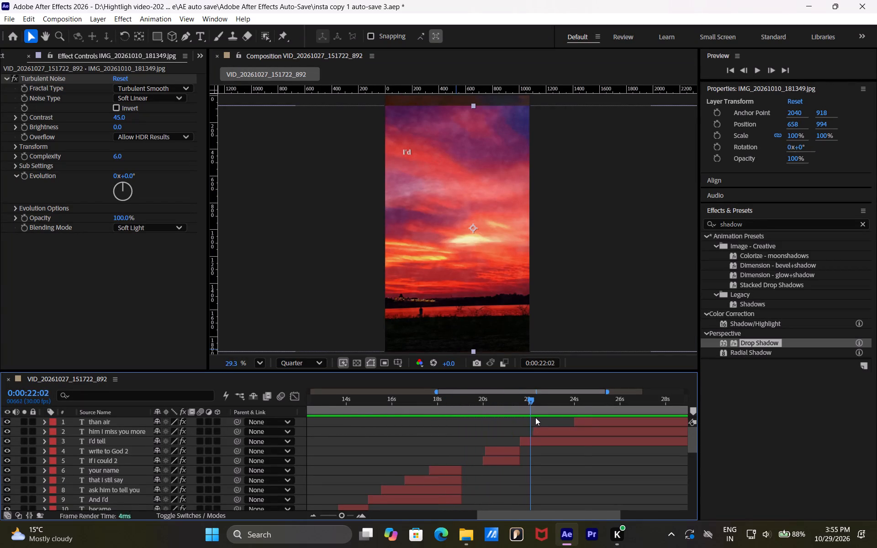
left_click_drag(535, 417, 622, 425)
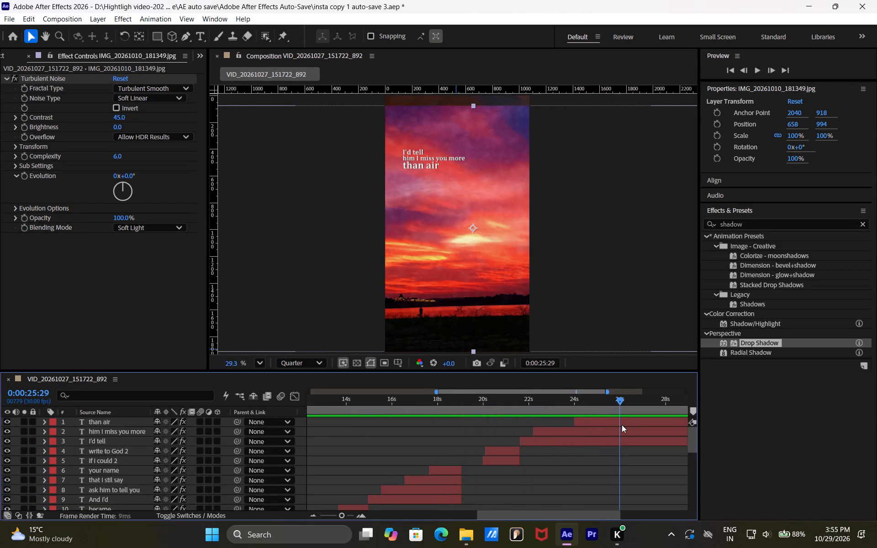
left_click_drag(622, 425, 365, 415)
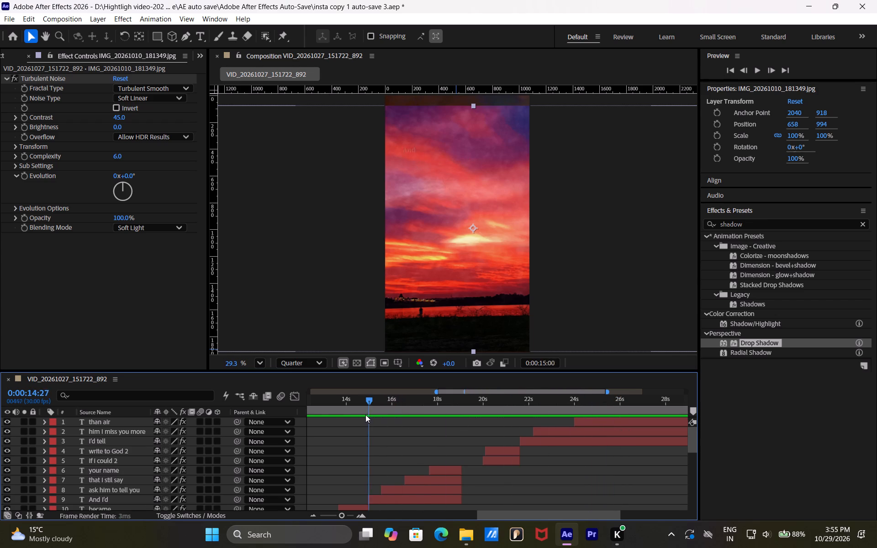
left_click_drag(365, 415, 245, 404)
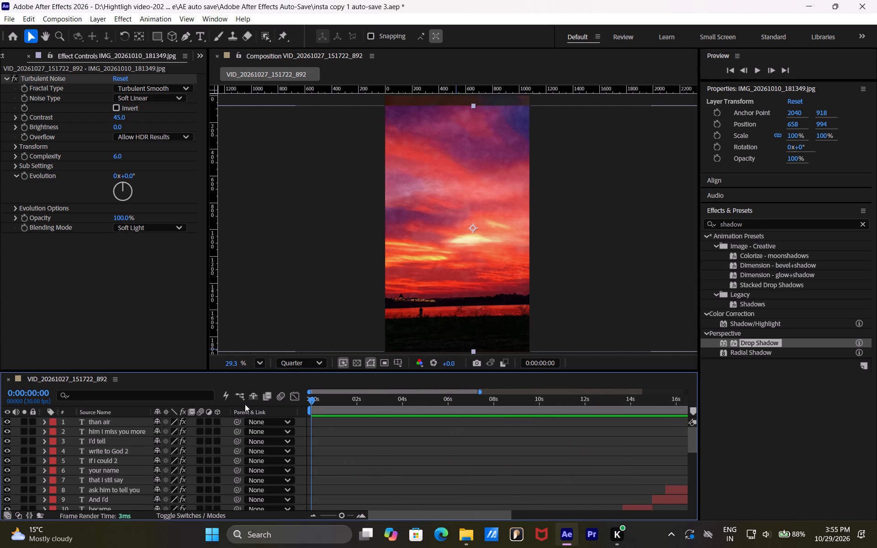
key("space")
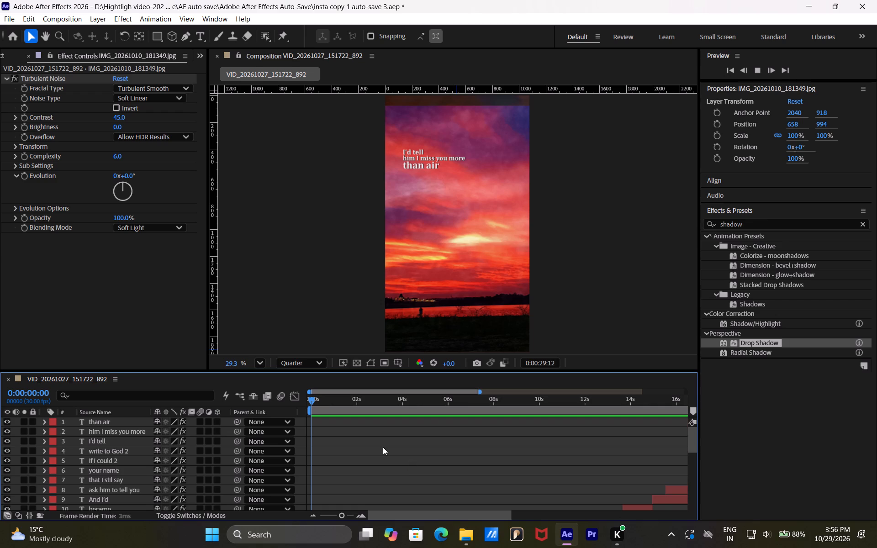
left_click_drag(342, 516, 311, 516)
left_click(579, 477)
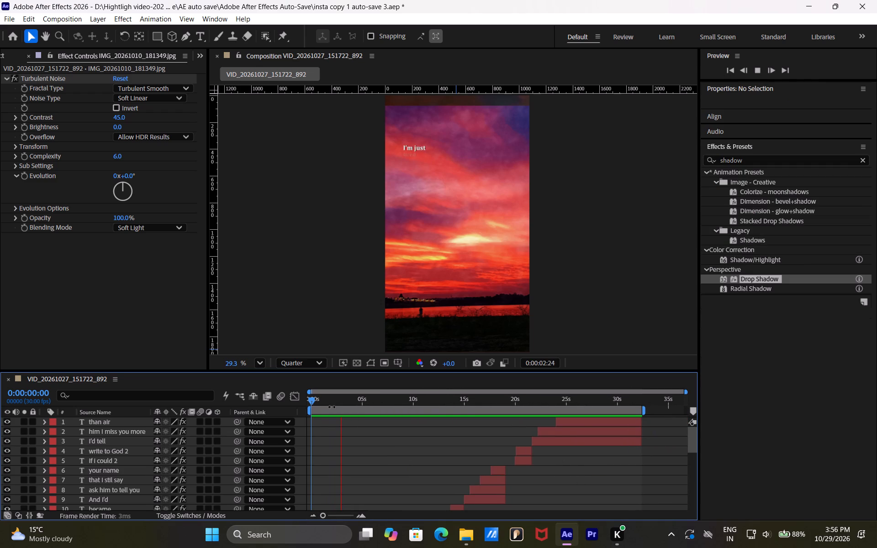
left_click_drag(326, 402, 301, 400)
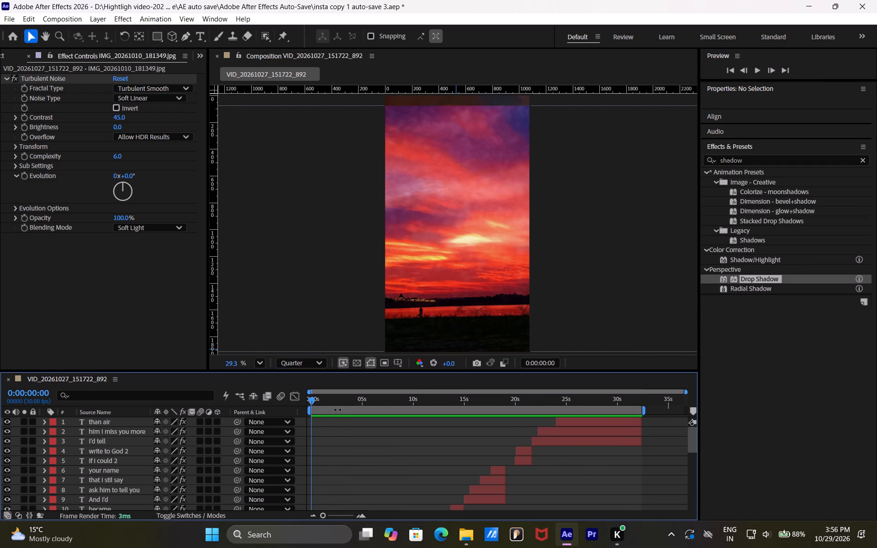
Check the early lyric sections of the composition, stopping at 0:00:08:25 on the "I wouldn't" line.
left_click(387, 461)
scroll(412, 470, "up", 7)
scroll(413, 470, "down", 6)
scroll(413, 470, "up", 5)
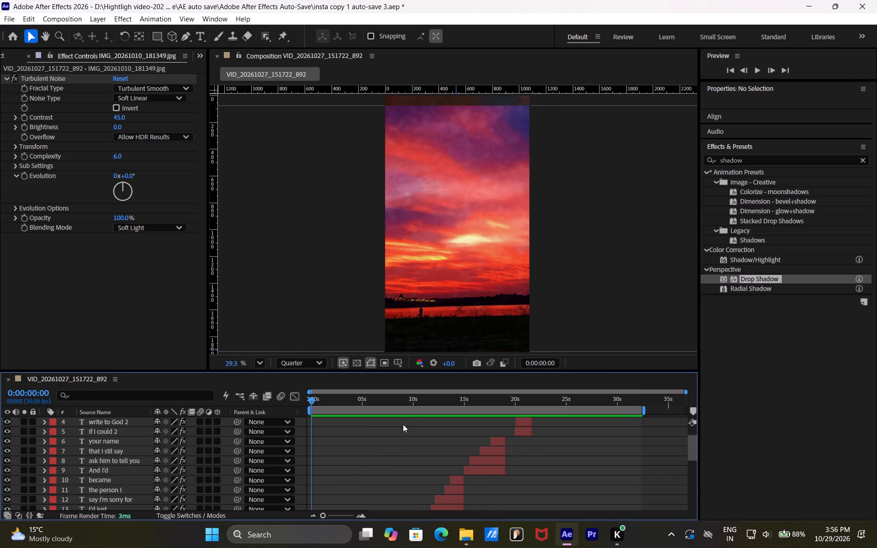
left_click(369, 395)
left_click_drag(363, 393, 391, 393)
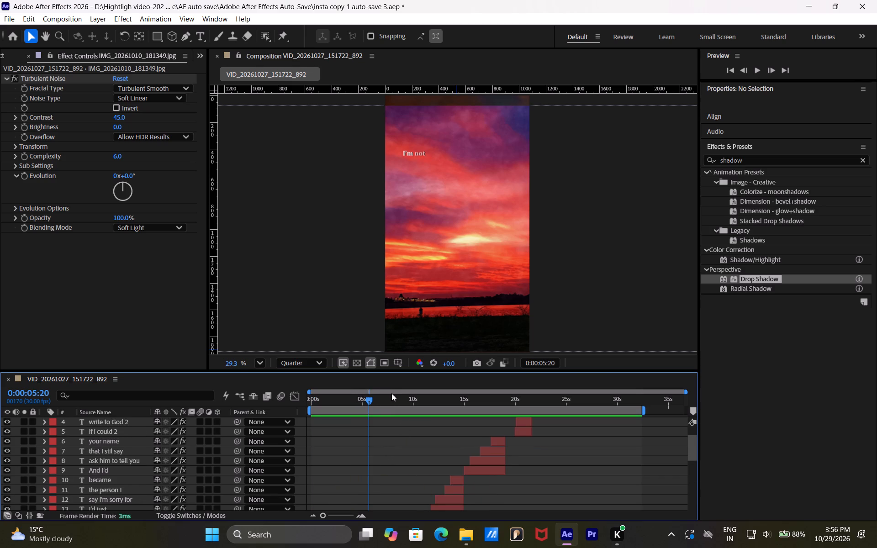
left_click_drag(391, 393, 394, 393)
left_click(394, 393)
left_click(401, 407)
left_click_drag(396, 404, 398, 405)
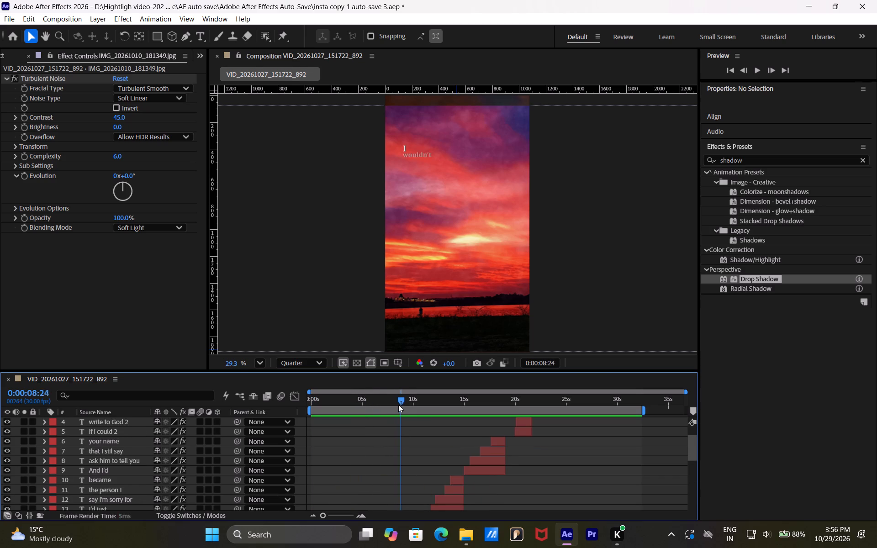
left_click_drag(398, 405, 402, 405)
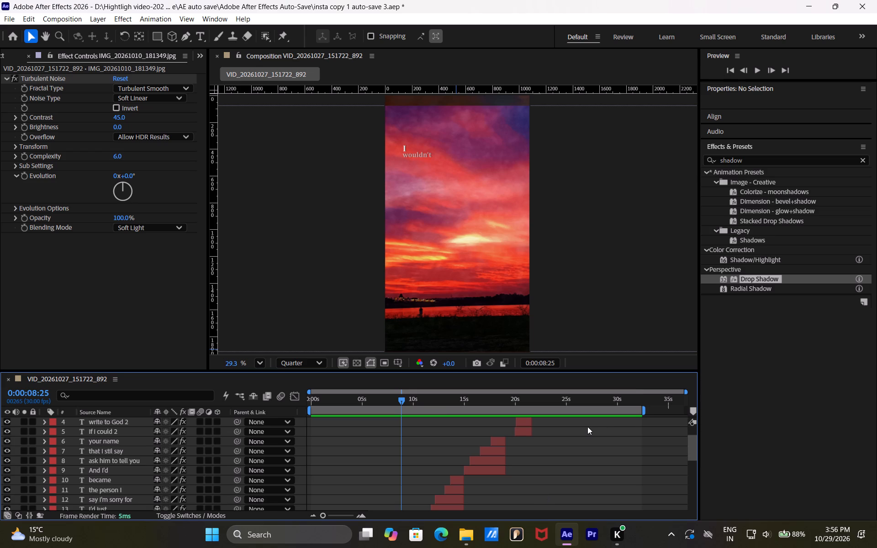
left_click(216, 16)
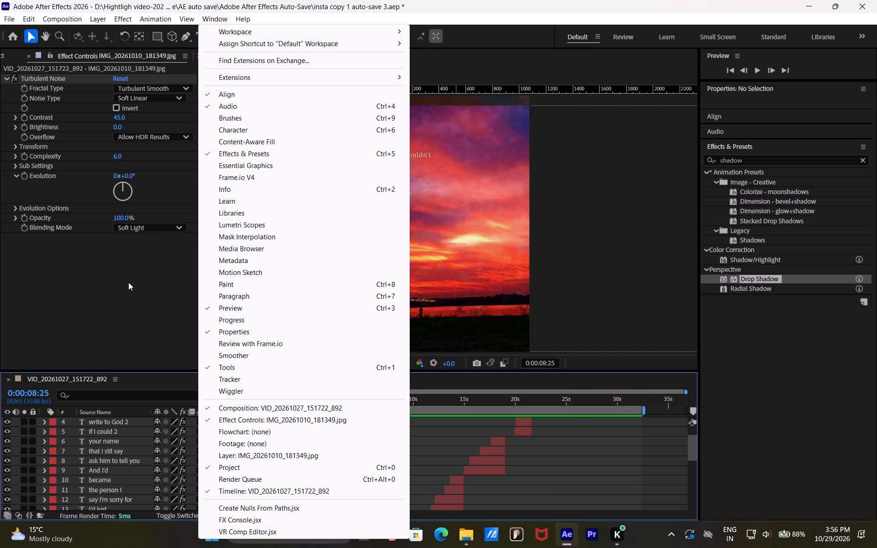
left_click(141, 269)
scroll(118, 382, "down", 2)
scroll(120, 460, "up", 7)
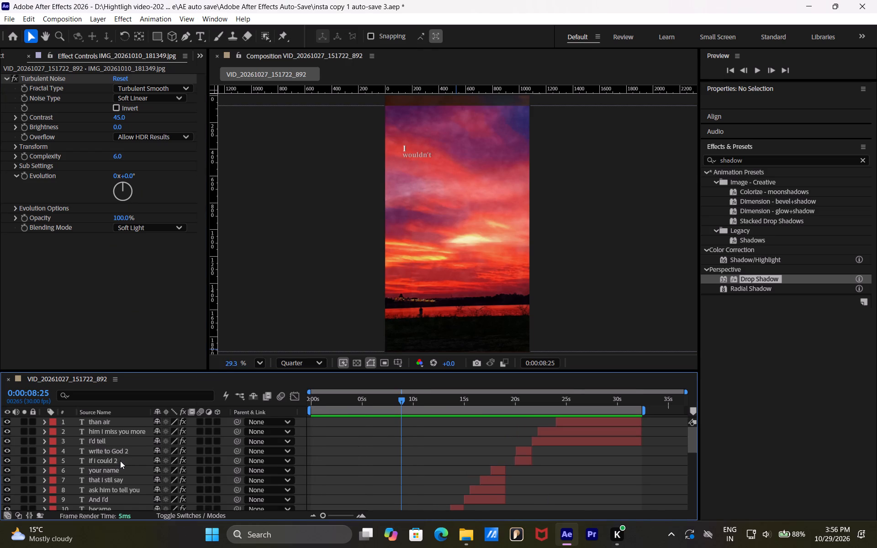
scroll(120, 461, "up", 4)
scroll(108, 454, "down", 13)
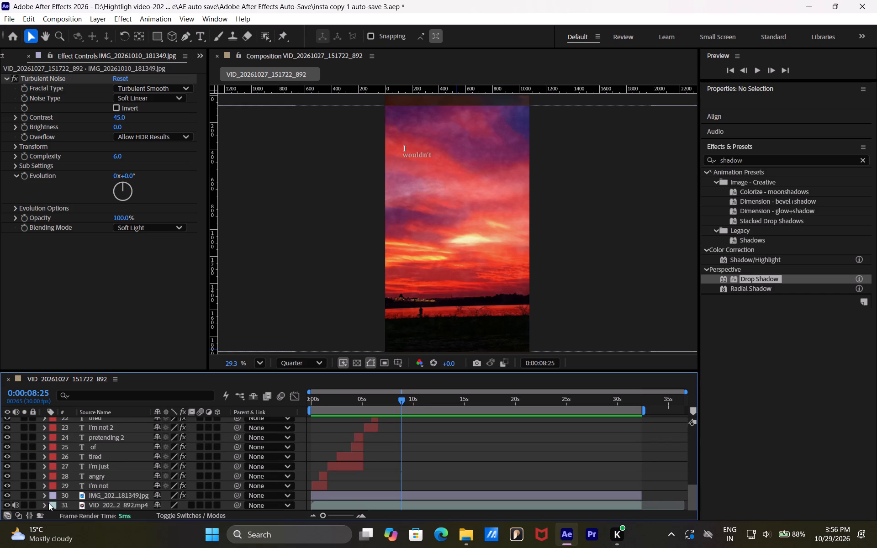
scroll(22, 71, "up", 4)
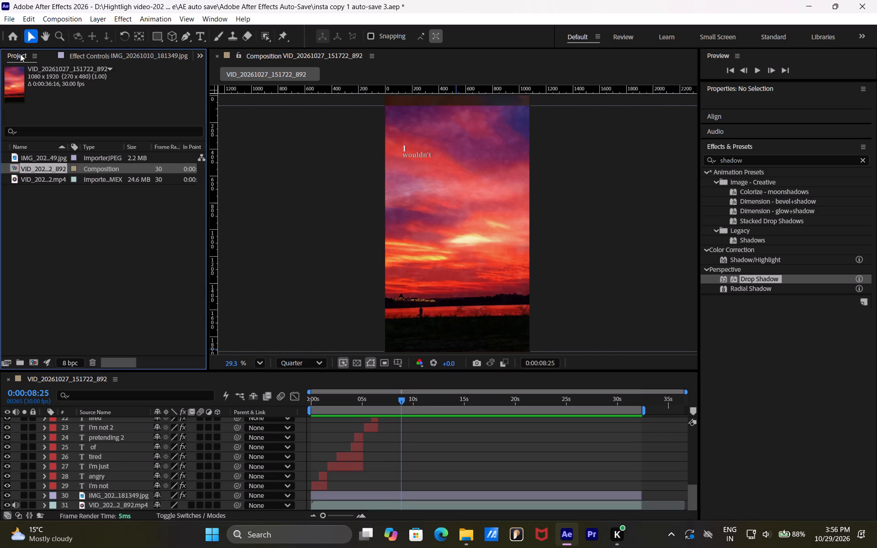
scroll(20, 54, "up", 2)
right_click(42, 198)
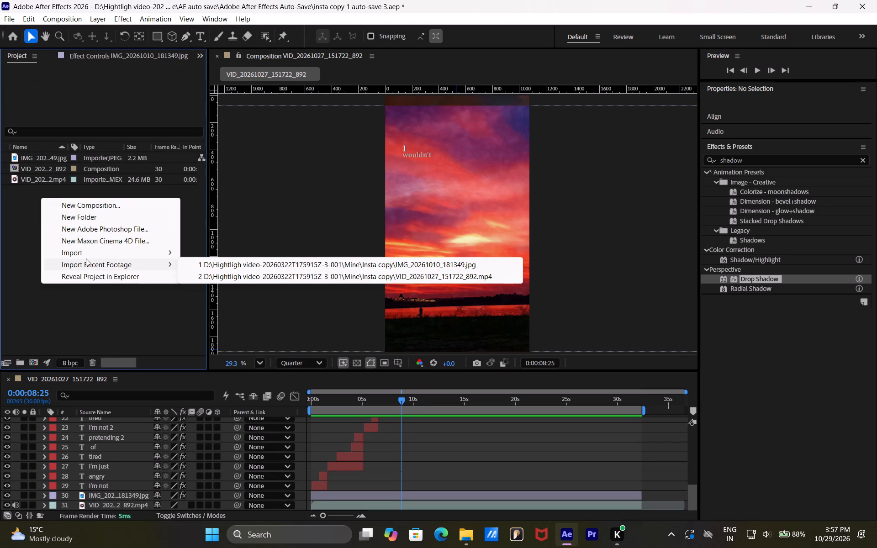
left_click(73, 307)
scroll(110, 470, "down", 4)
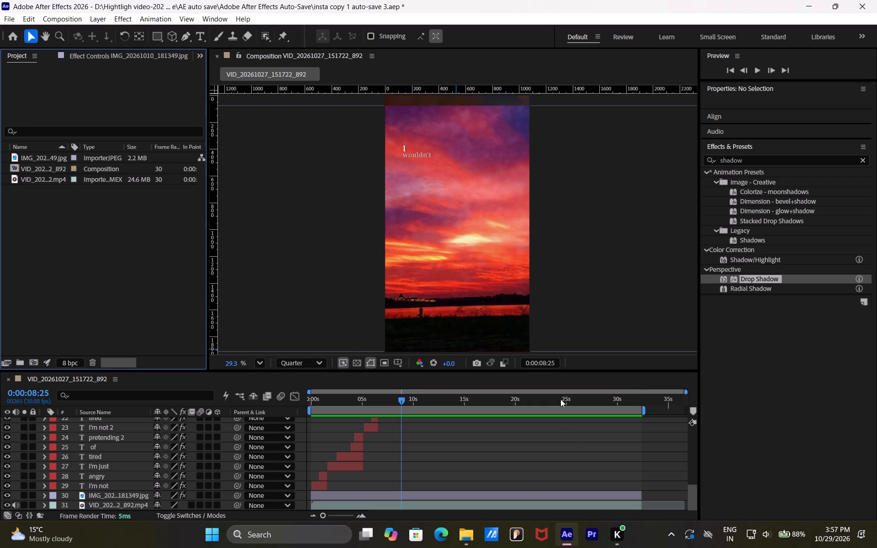
Add a new adjustment layer to the composition, with the timeline enlarged so all its layers are in view.
left_click_drag(558, 371, 560, 300)
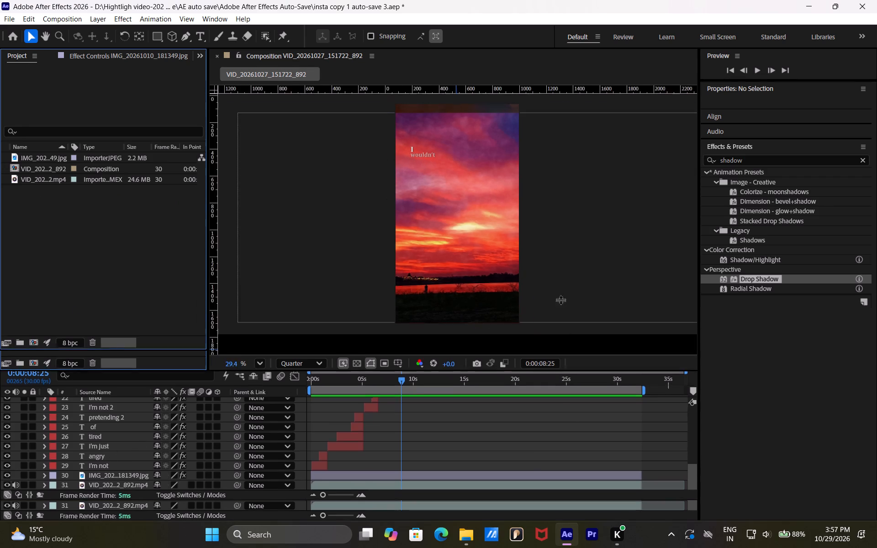
left_click_drag(560, 300, 560, 293)
scroll(270, 452, "down", 5)
scroll(269, 452, "up", 6)
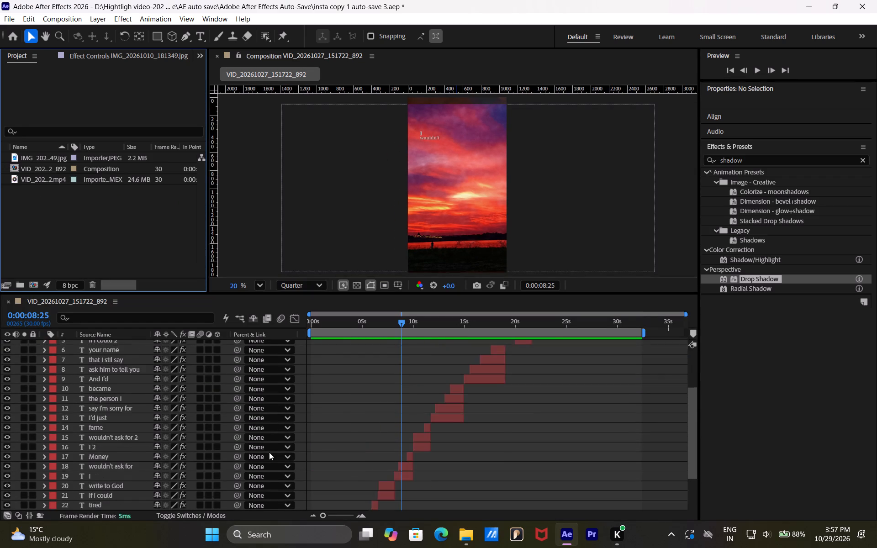
scroll(269, 452, "up", 4)
left_click_drag(385, 292, 384, 247)
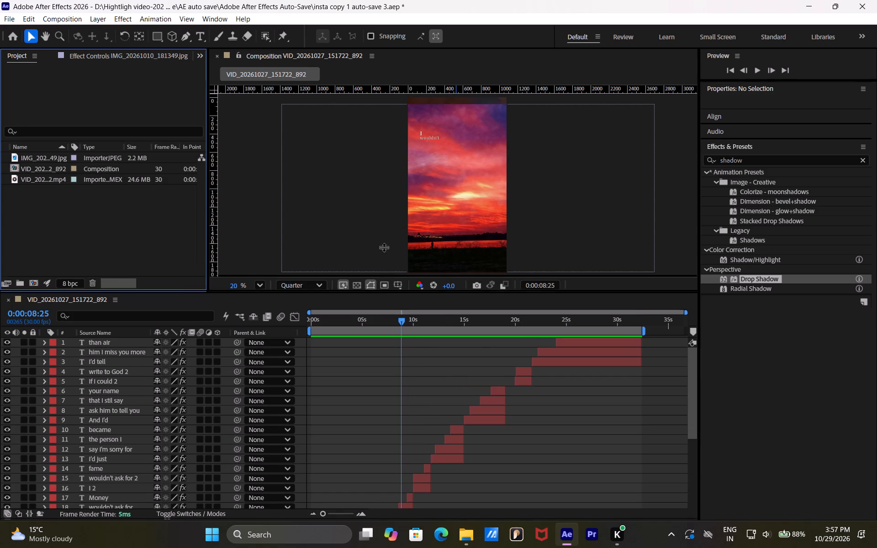
left_click_drag(384, 247, 397, 137)
right_click(197, 492)
left_click(251, 361)
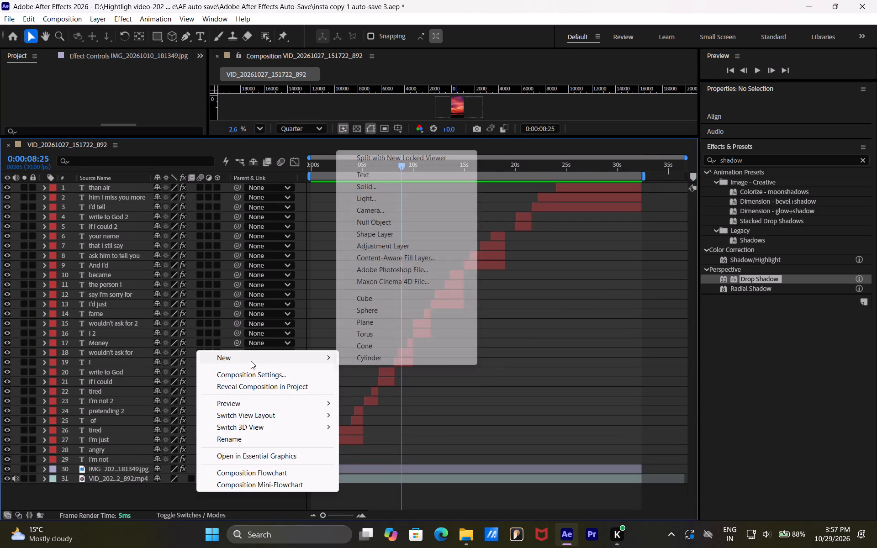
left_click(385, 245)
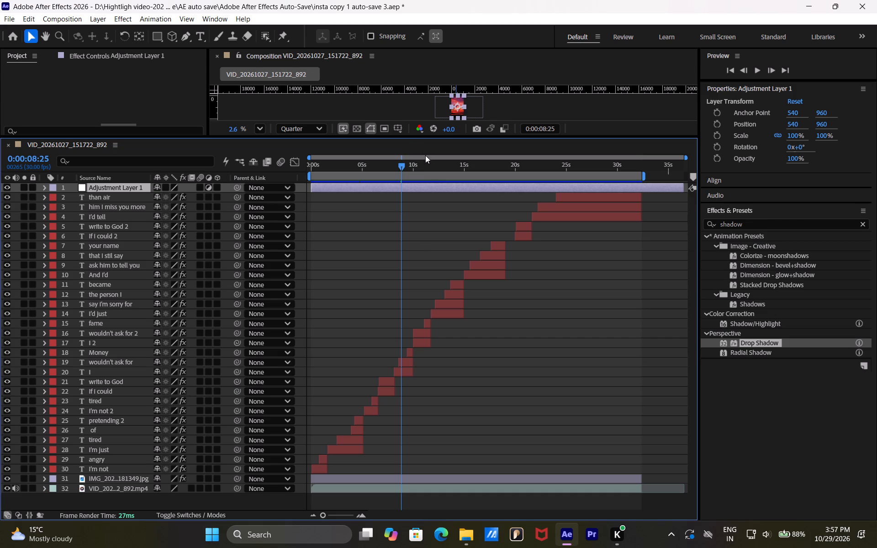
Restore the larger composition preview and move the adjustment layer below all text layers, directly above the IMG_20261010_181349.jpg layer.
left_click_drag(424, 137, 425, 353)
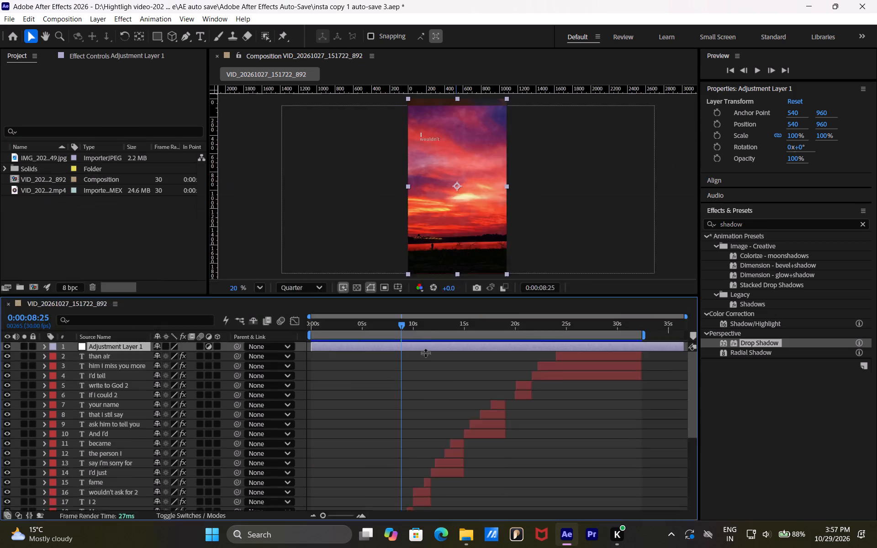
left_click_drag(425, 353, 426, 373)
left_click_drag(137, 426, 138, 433)
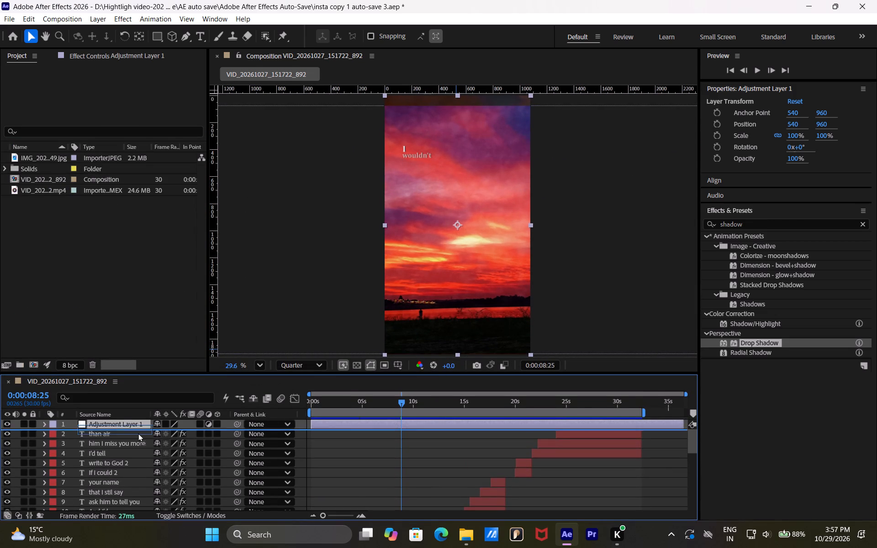
left_click_drag(138, 433, 137, 502)
scroll(148, 485, "down", 7)
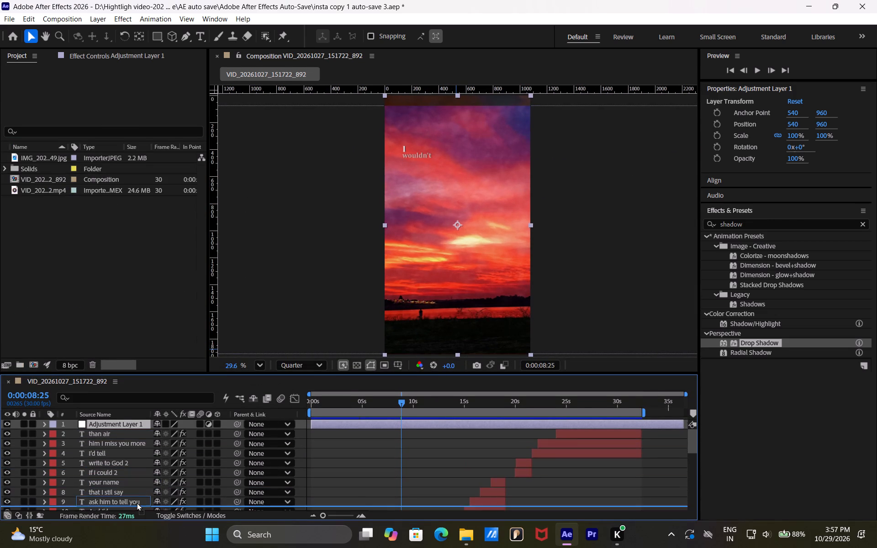
left_click_drag(137, 502, 142, 492)
left_click(93, 470)
left_click(103, 481)
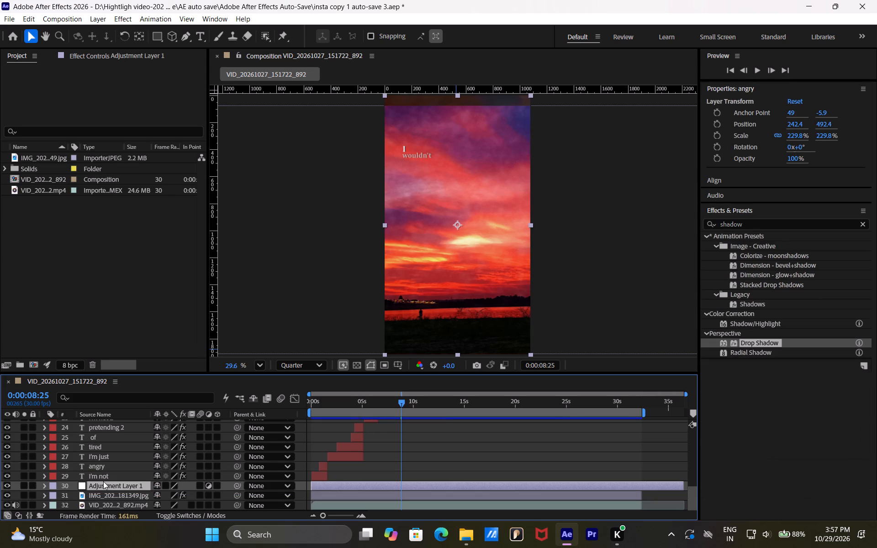
Switch to the Color workspace and show the Lumetri scopes with the adjustment layer selected.
left_click(213, 13)
left_click(212, 18)
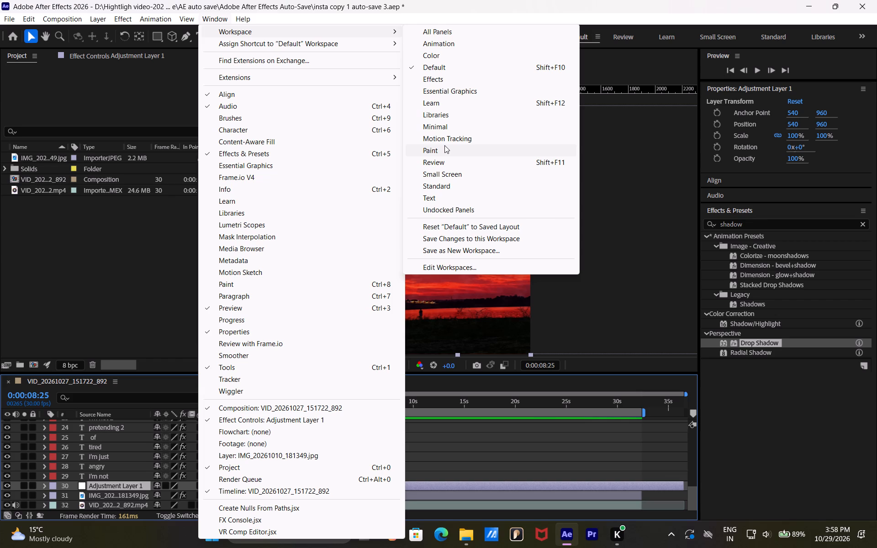
left_click(433, 55)
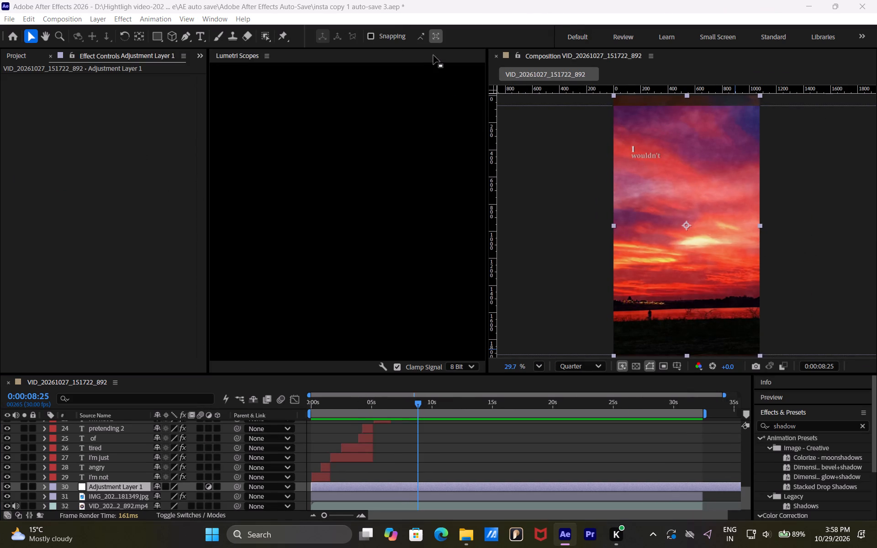
left_click(363, 489)
left_click(232, 51)
left_click(237, 57)
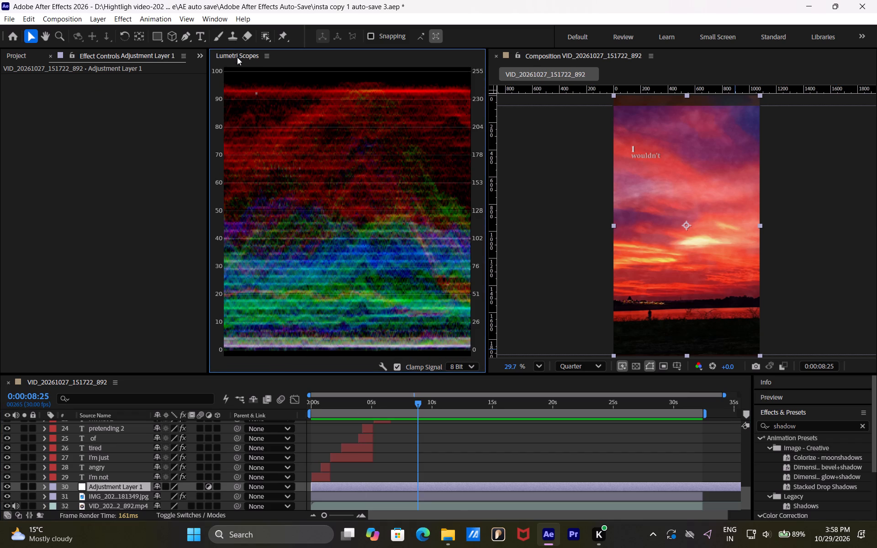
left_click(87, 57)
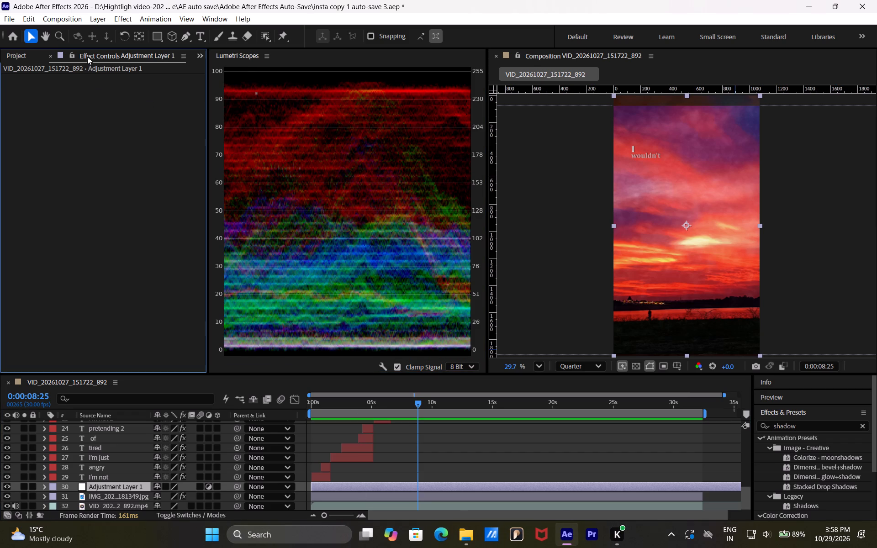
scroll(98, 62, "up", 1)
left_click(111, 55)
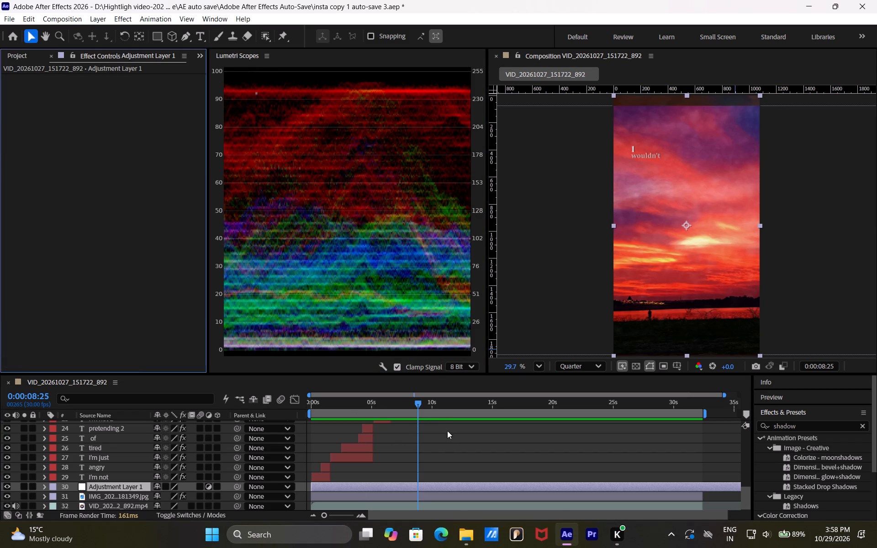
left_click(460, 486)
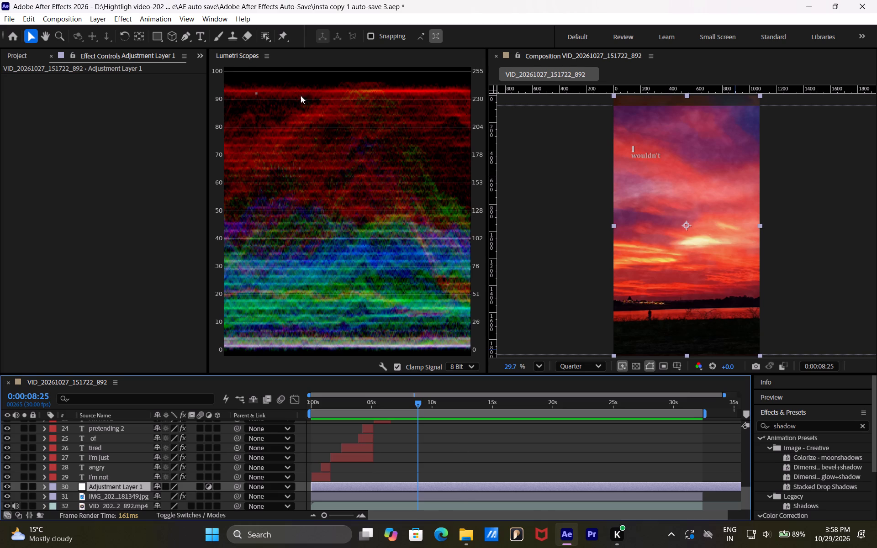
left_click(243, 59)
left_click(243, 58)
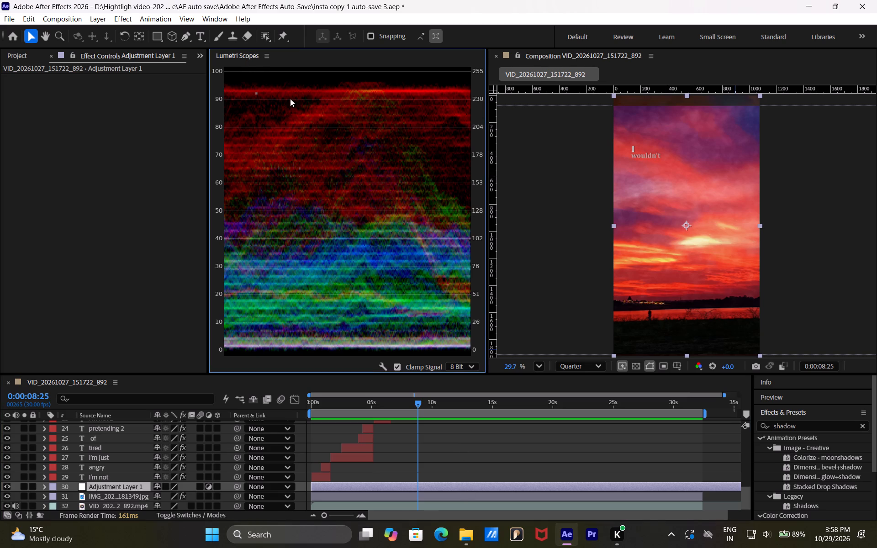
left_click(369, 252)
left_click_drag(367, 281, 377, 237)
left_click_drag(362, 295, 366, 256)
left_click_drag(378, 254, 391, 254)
Search the effects for "colo" and apply Color Balance to the adjustment layer.
key("ctrl+space")
key("c")
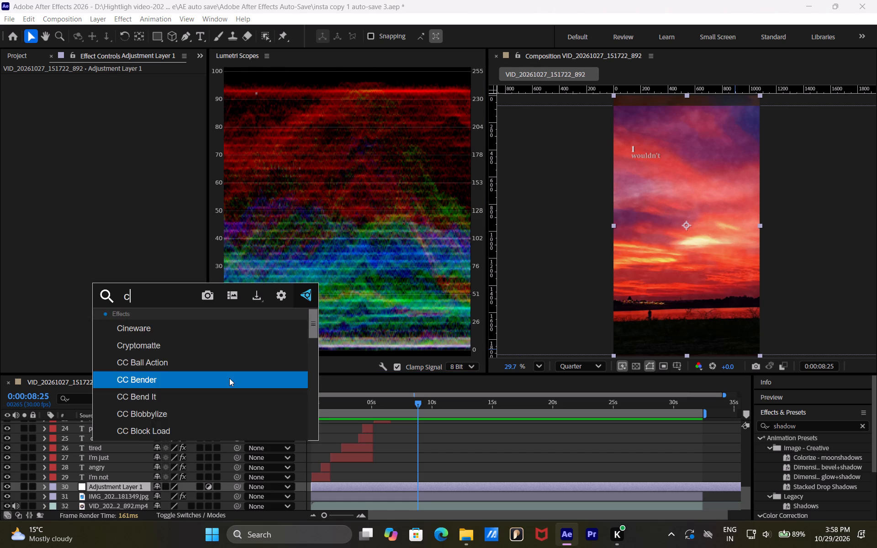
key("o")
key("l")
key("o")
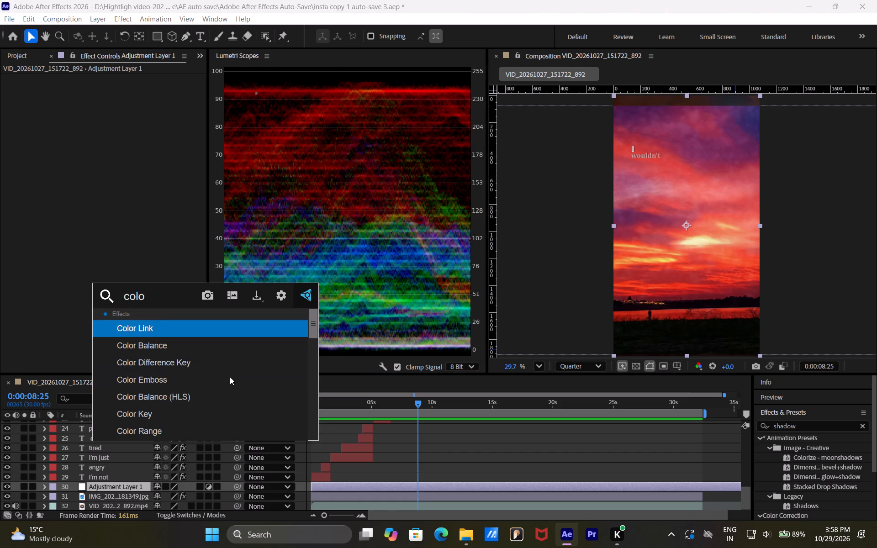
left_click(204, 353)
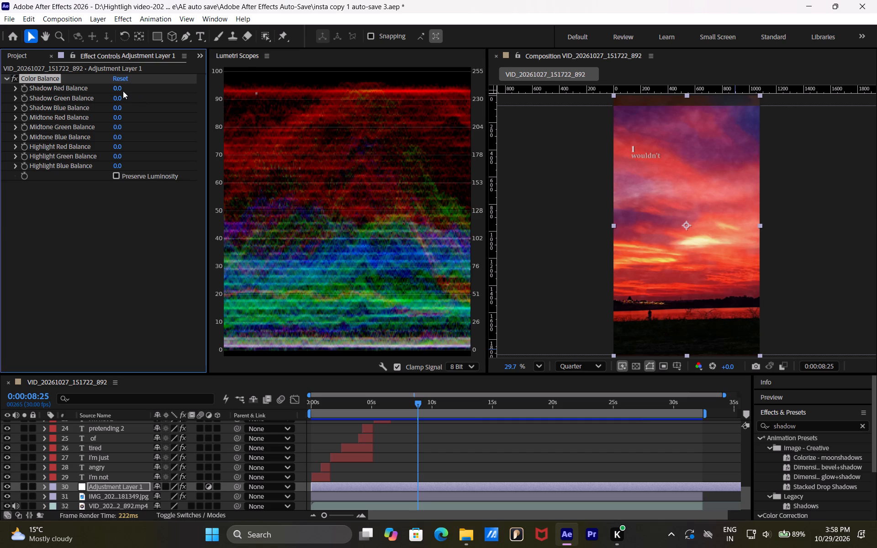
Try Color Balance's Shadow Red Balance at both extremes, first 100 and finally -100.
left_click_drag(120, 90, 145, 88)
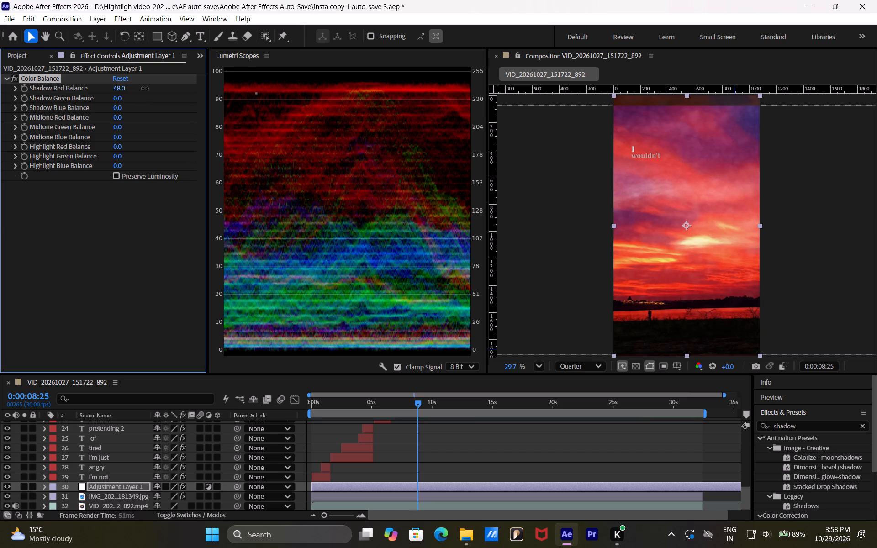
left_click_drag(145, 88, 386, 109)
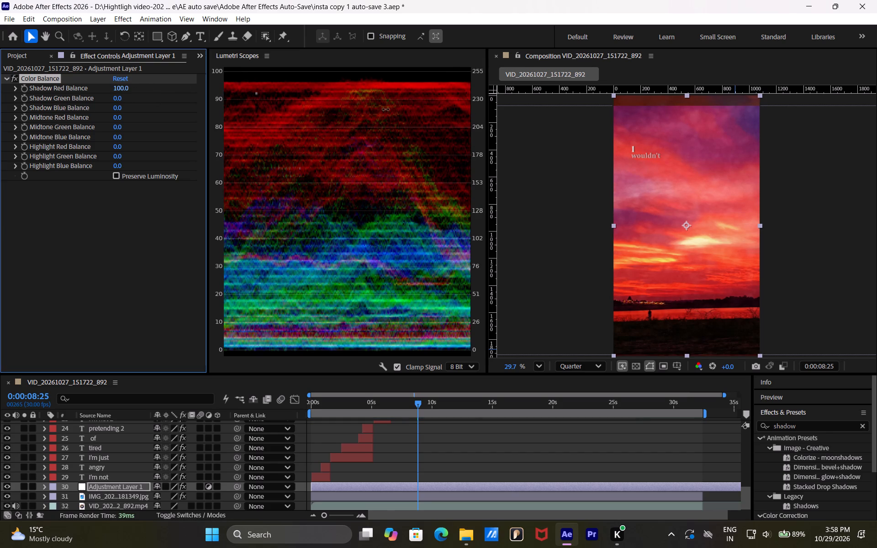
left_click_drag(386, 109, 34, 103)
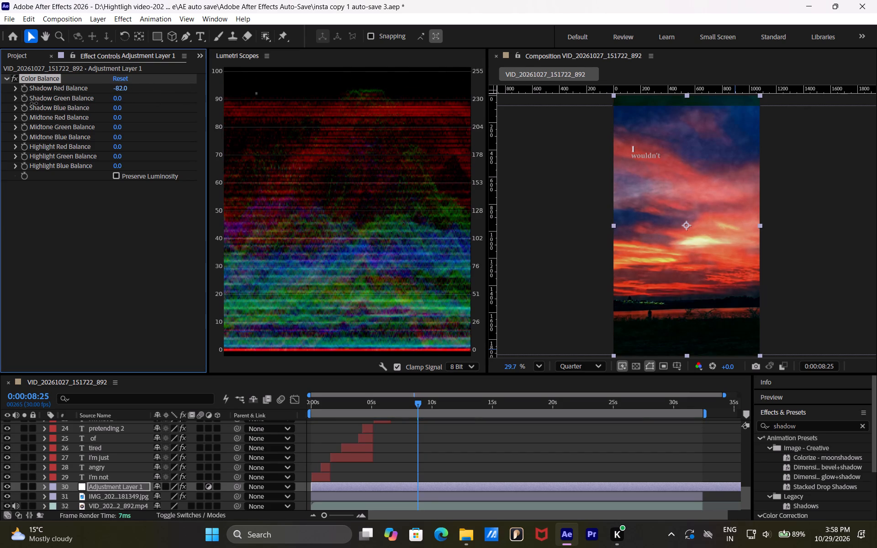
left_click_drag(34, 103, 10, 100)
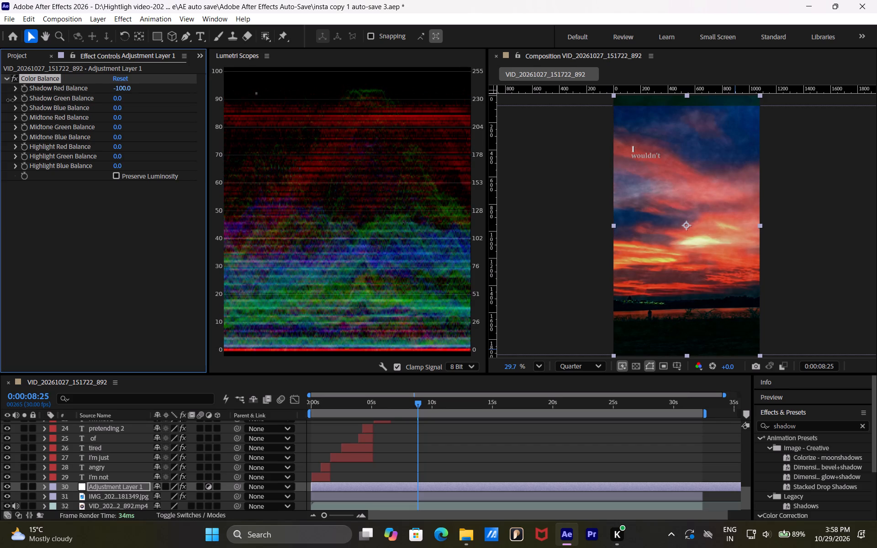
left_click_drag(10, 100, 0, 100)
Play the composition from the beginning to review the shadow color change, stopping at 0:00:03:24.
left_click_drag(317, 402, 280, 402)
key("space")
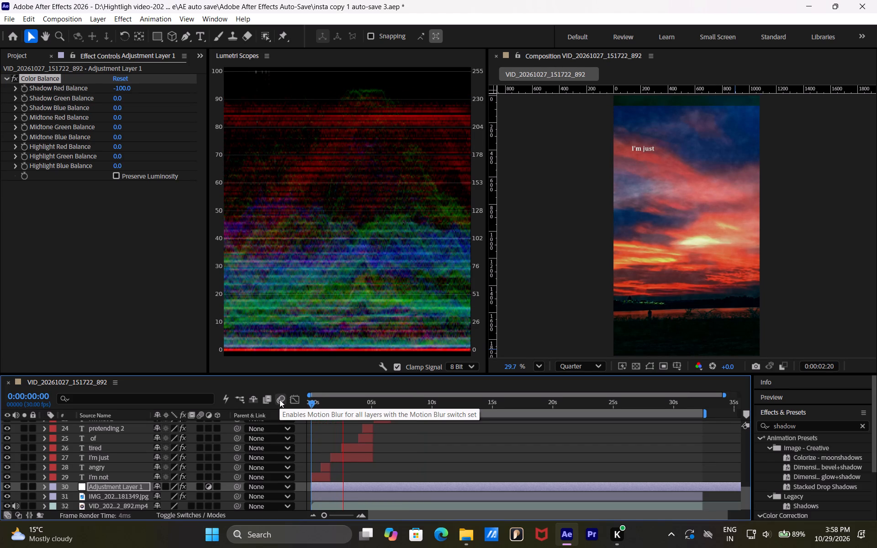
key("space")
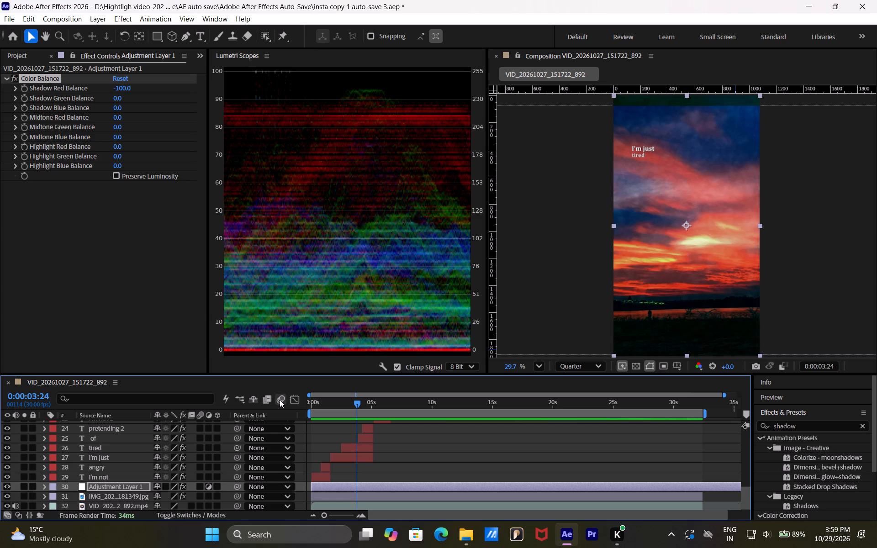
Set the adjustment layer's Shadow Red Balance to -30.
left_click_drag(123, 89, 126, 89)
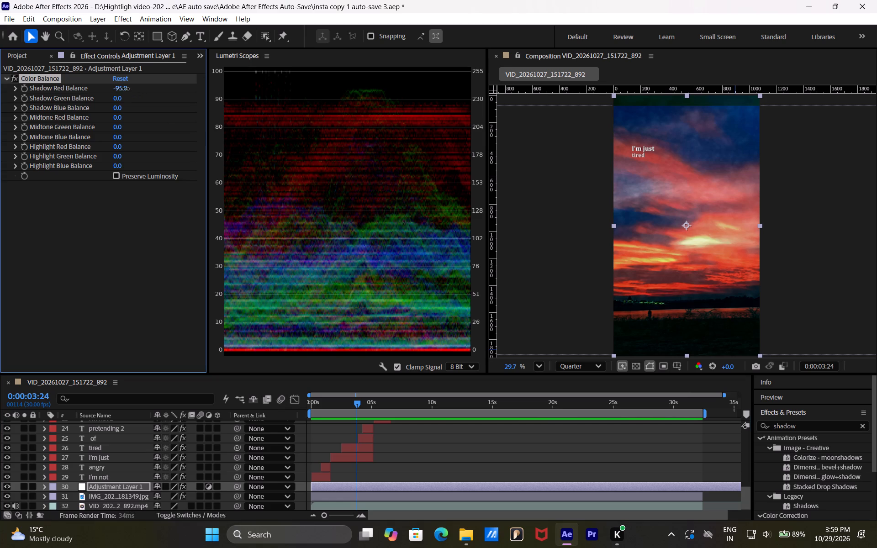
left_click_drag(126, 89, 132, 88)
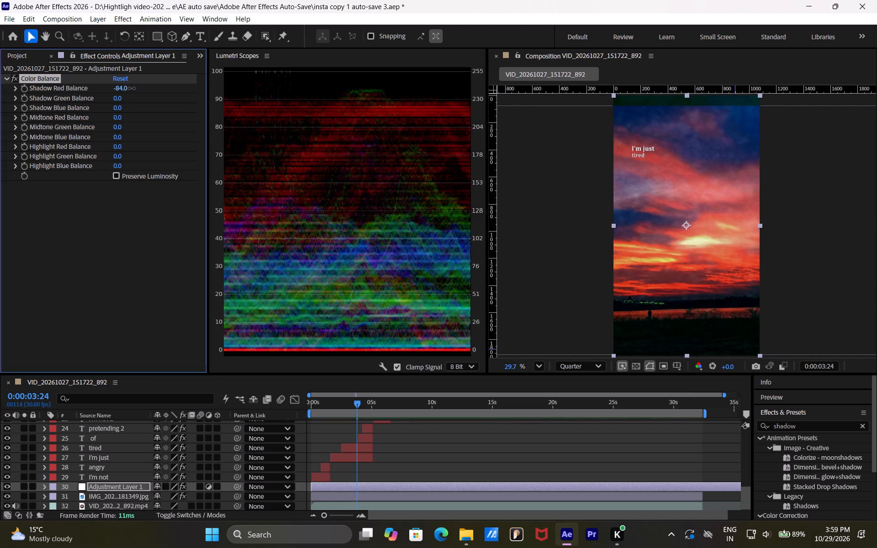
left_click_drag(132, 88, 177, 89)
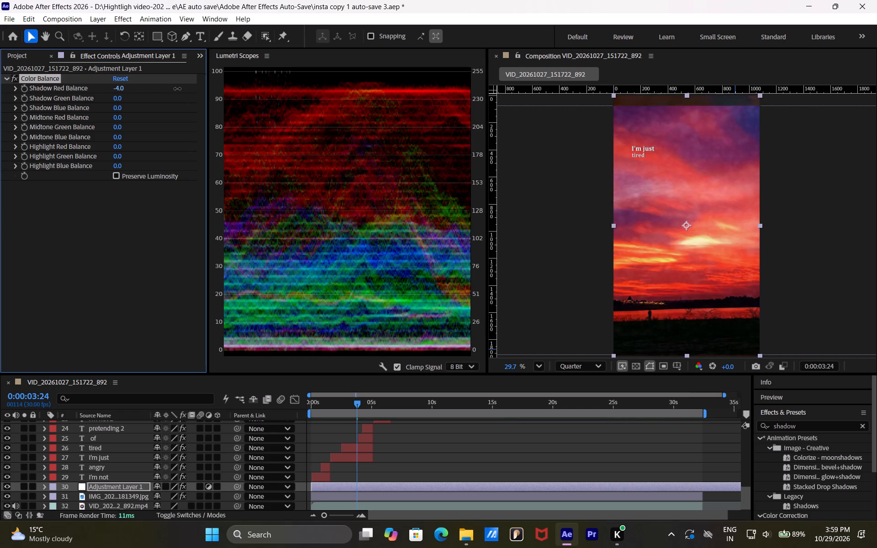
left_click_drag(177, 89, 164, 87)
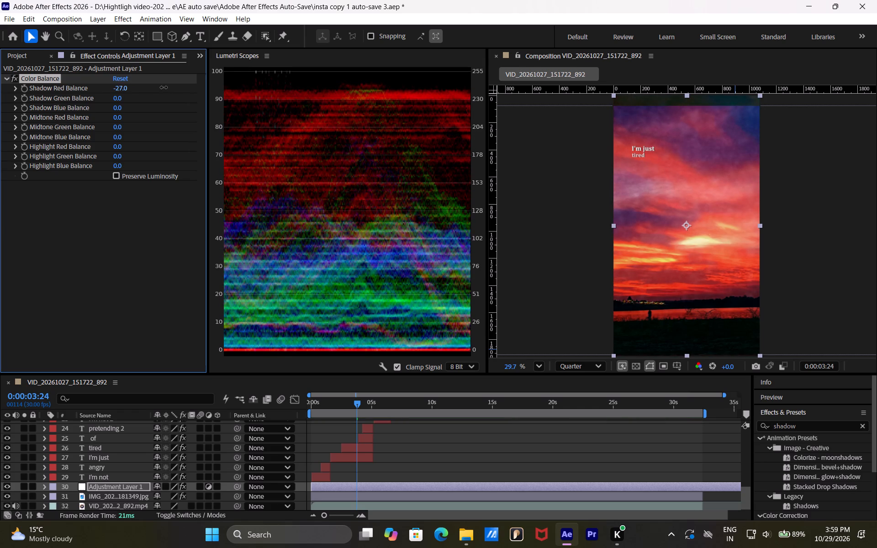
left_click_drag(164, 87, 162, 87)
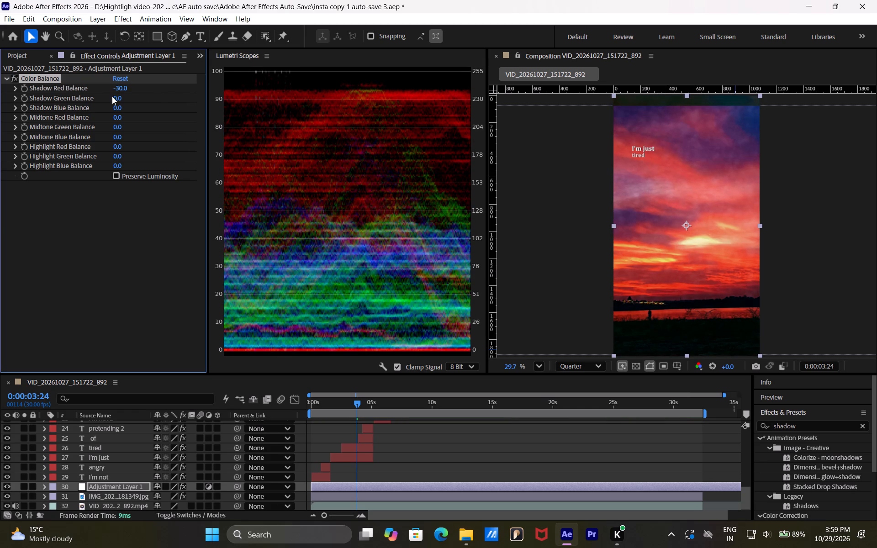
Set Color Balance's Shadow Green Balance to -16 and Shadow Blue Balance to 71.
left_click_drag(117, 96, 166, 105)
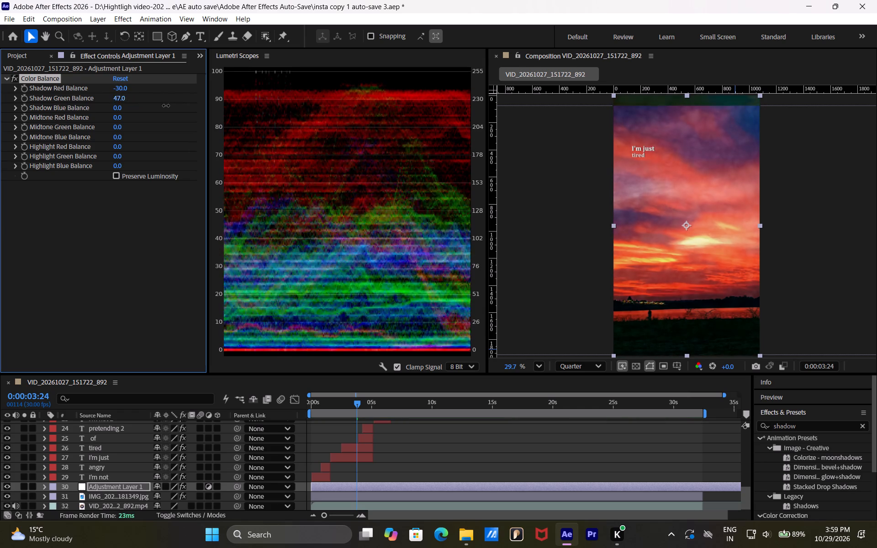
left_click_drag(166, 105, 93, 106)
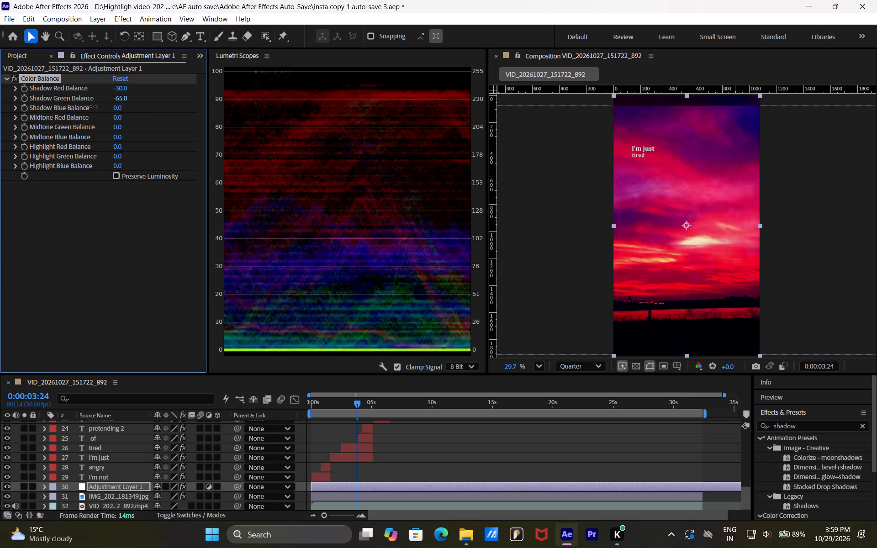
left_click_drag(93, 106, 133, 115)
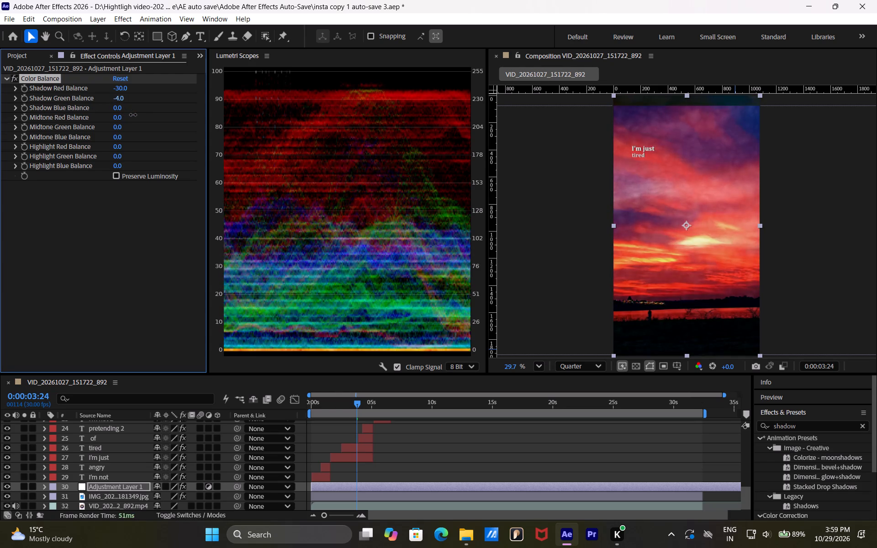
left_click_drag(133, 115, 127, 115)
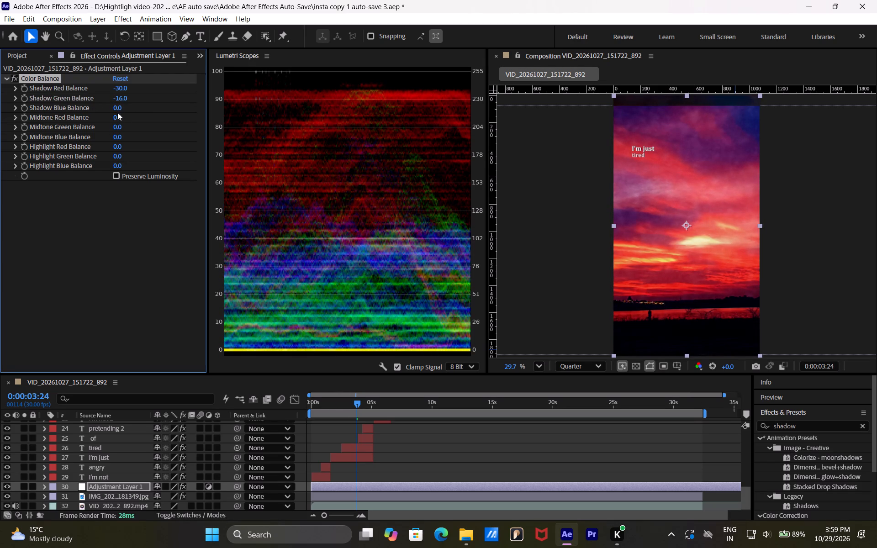
left_click_drag(116, 108, 167, 111)
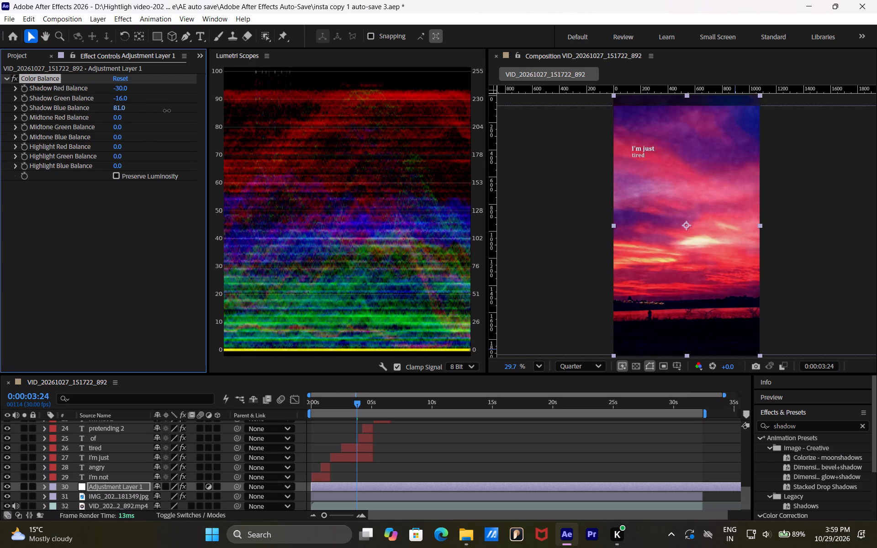
left_click_drag(167, 111, 160, 111)
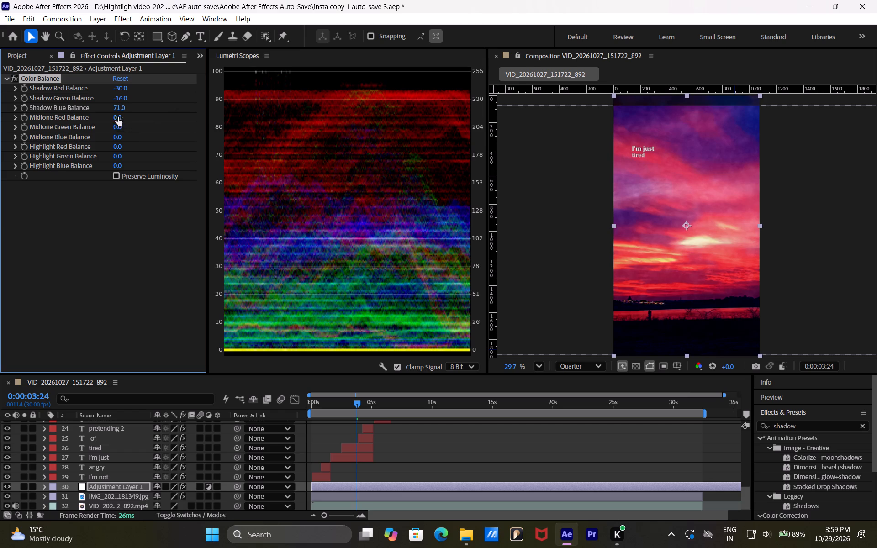
Set Color Balance's midtones to Red 13, Green -8 and Blue 18.
left_click_drag(118, 117, 137, 116)
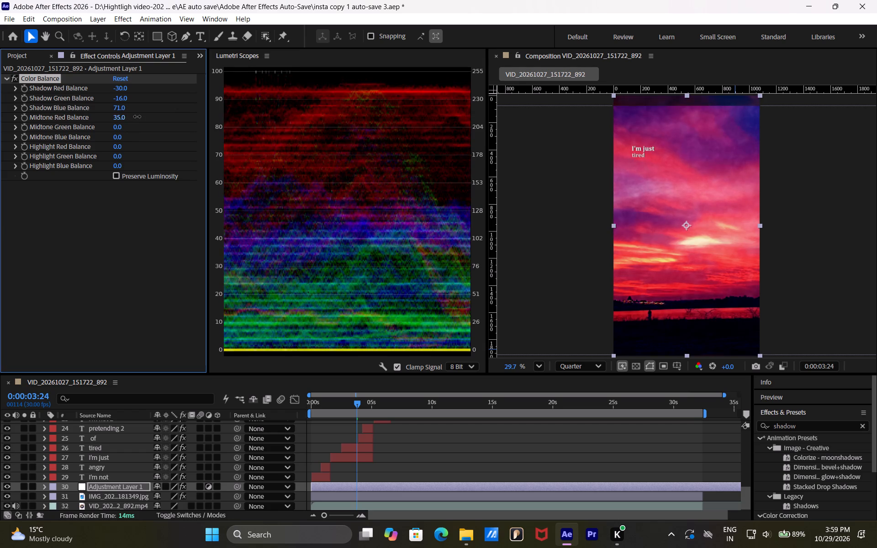
left_click_drag(137, 116, 127, 115)
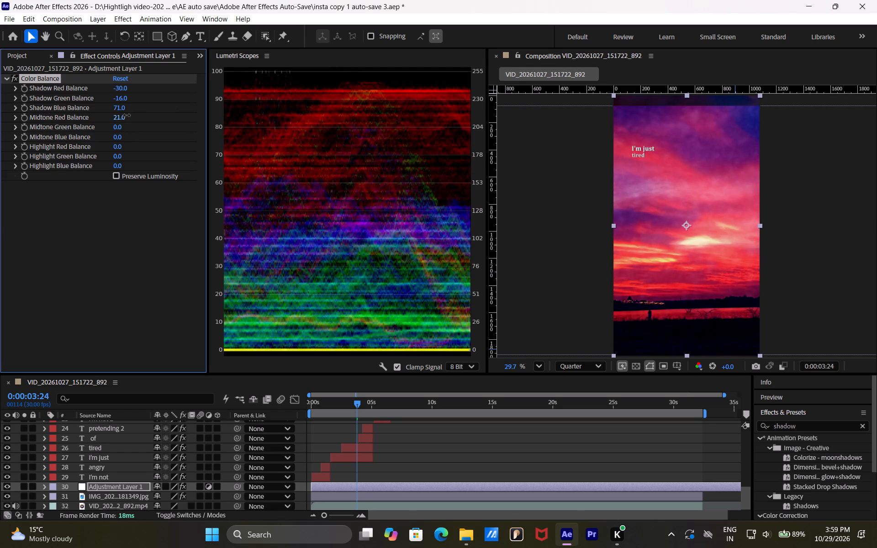
left_click_drag(127, 115, 122, 115)
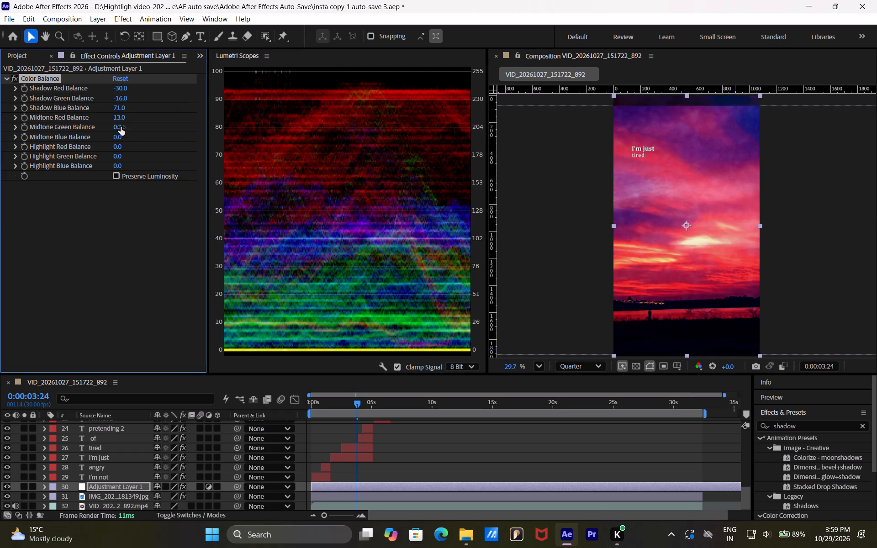
left_click_drag(121, 127, 148, 126)
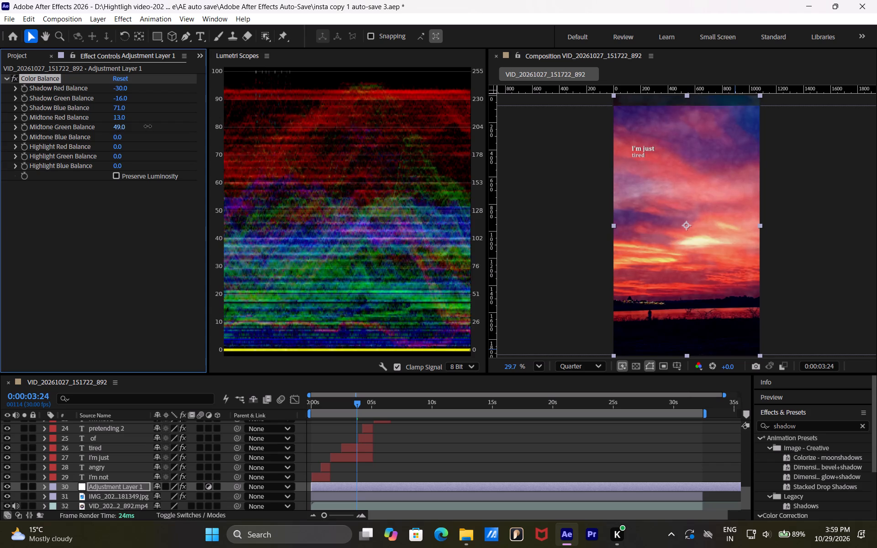
left_click_drag(148, 126, 100, 123)
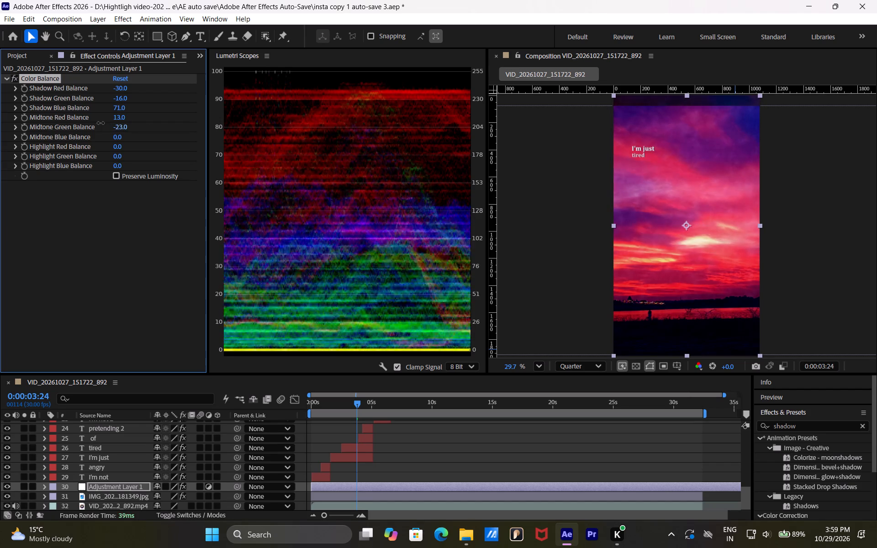
left_click_drag(100, 123, 111, 121)
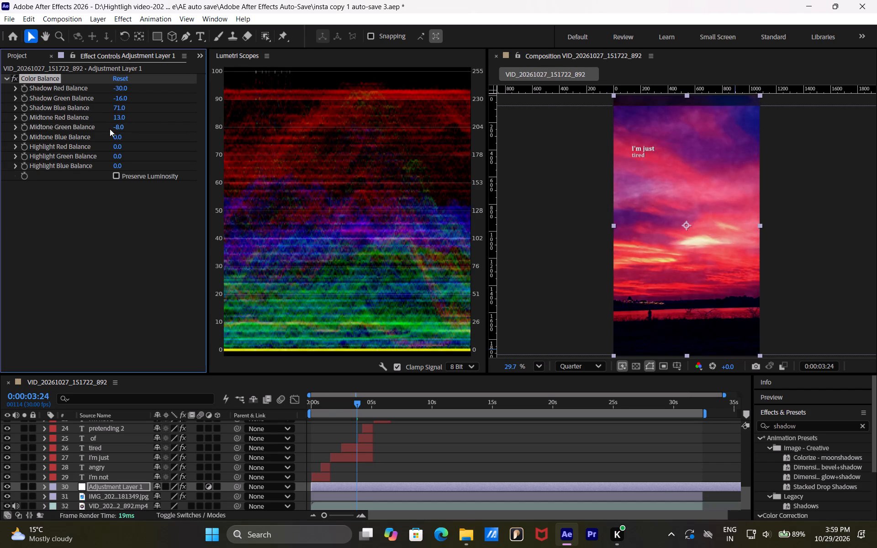
left_click_drag(118, 133, 143, 134)
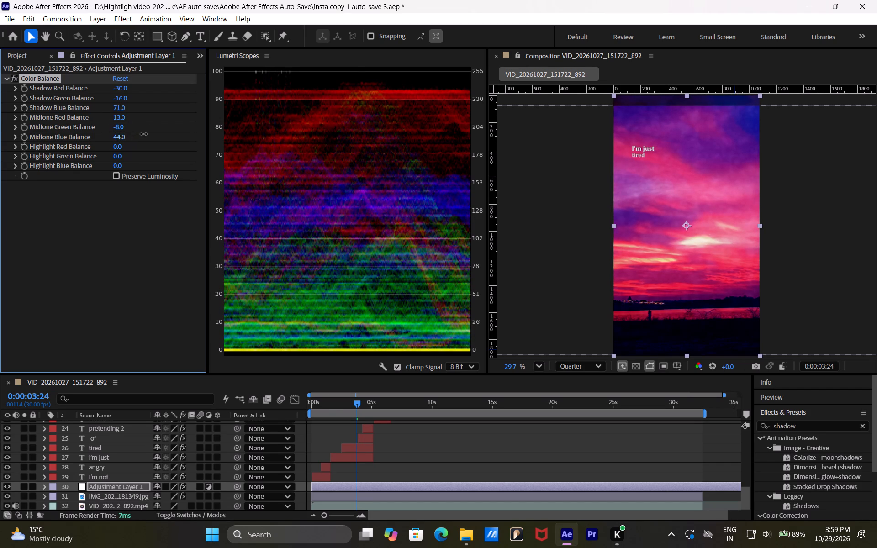
left_click_drag(143, 134, 126, 131)
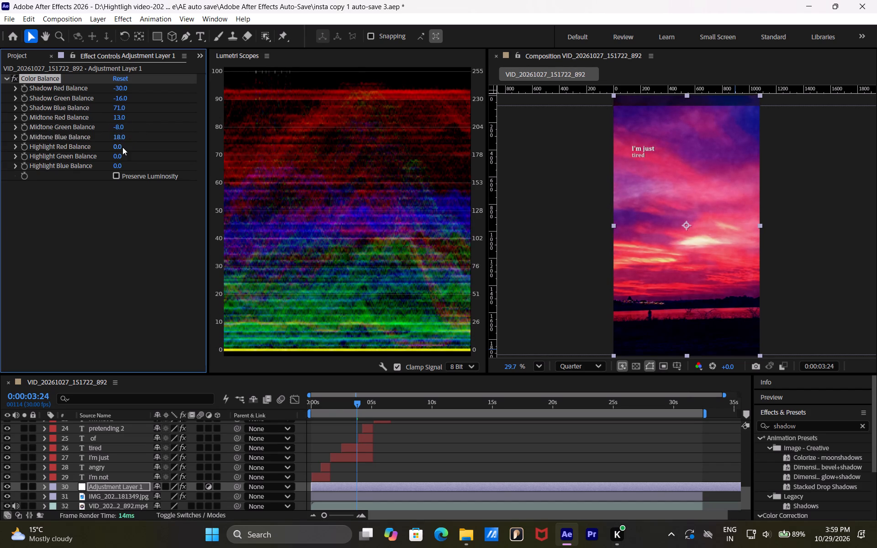
Set Color Balance's highlights to Red -23, Green -7 and Blue 54.
left_click_drag(119, 146, 114, 143)
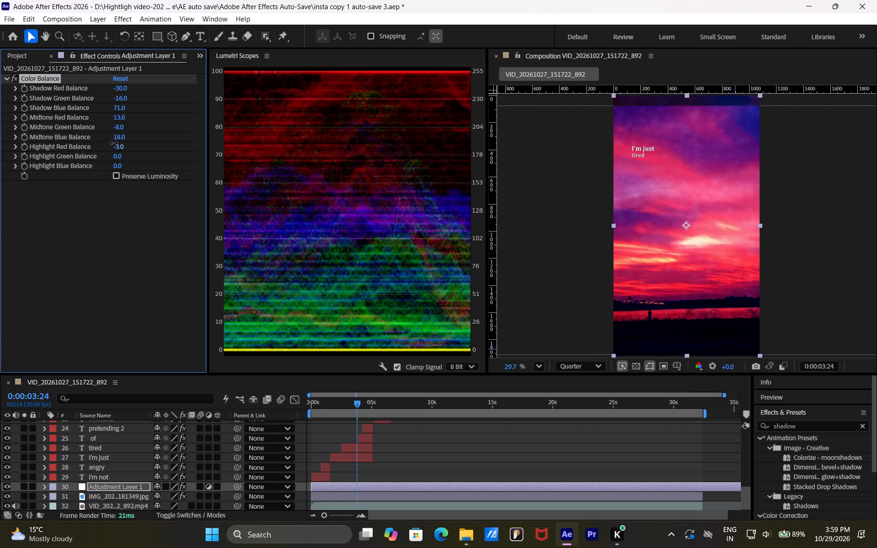
left_click_drag(114, 143, 100, 138)
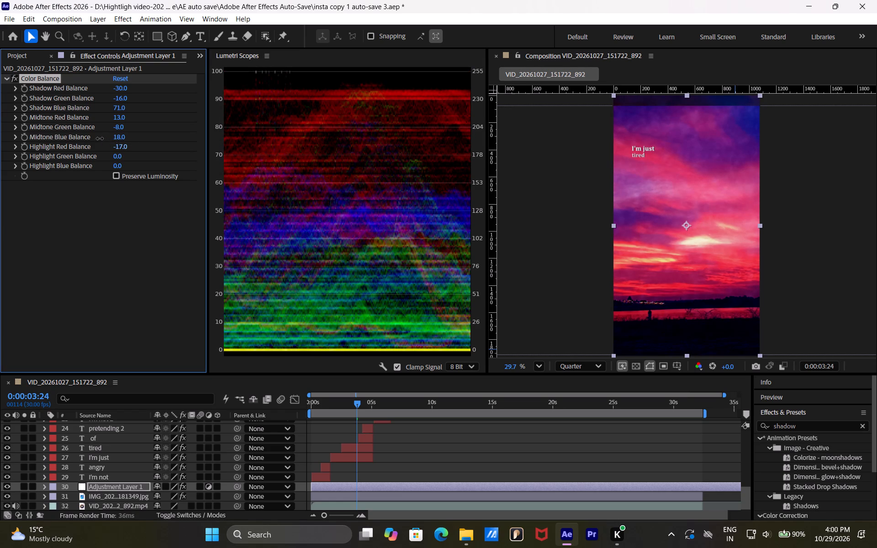
left_click_drag(100, 138, 32, 134)
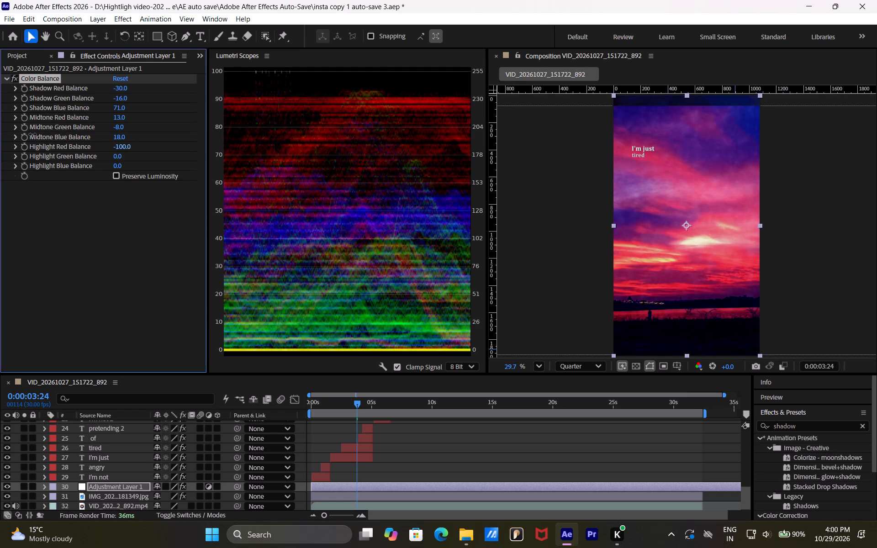
left_click_drag(32, 134, 61, 133)
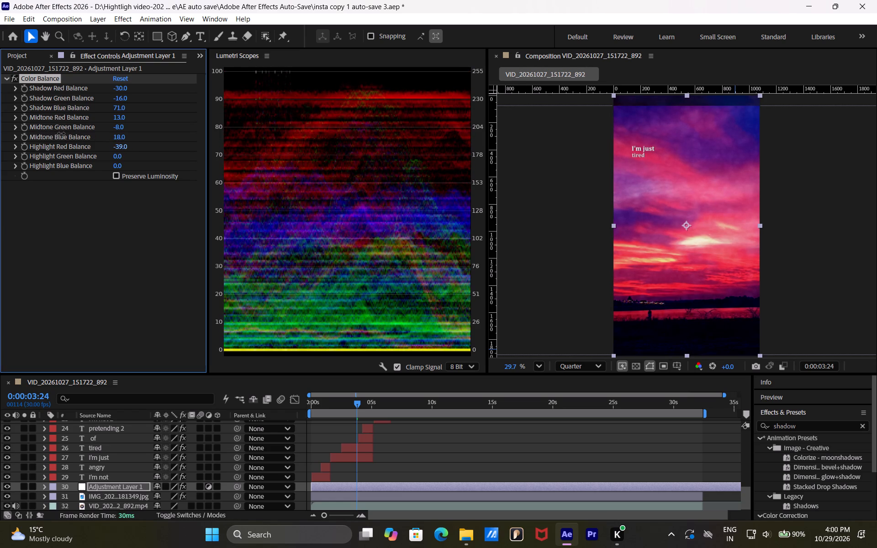
left_click_drag(61, 133, 69, 133)
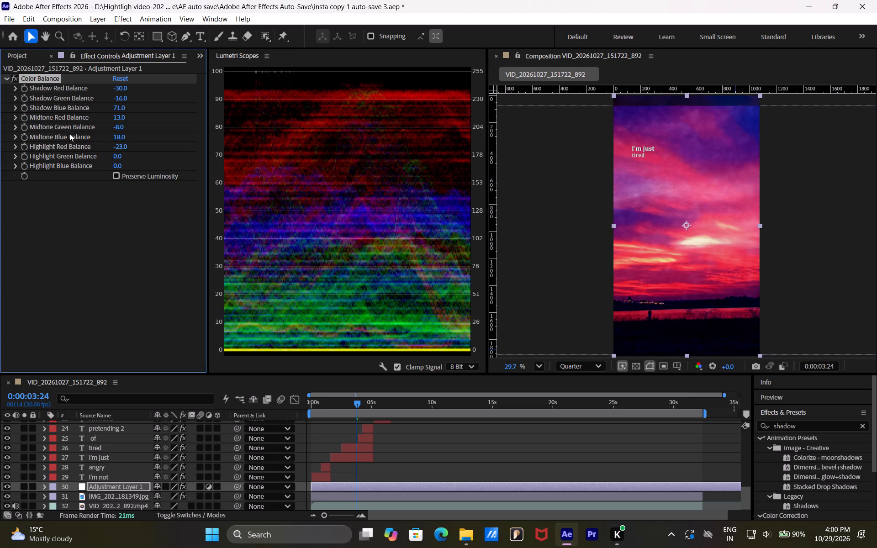
left_click_drag(118, 154, 138, 153)
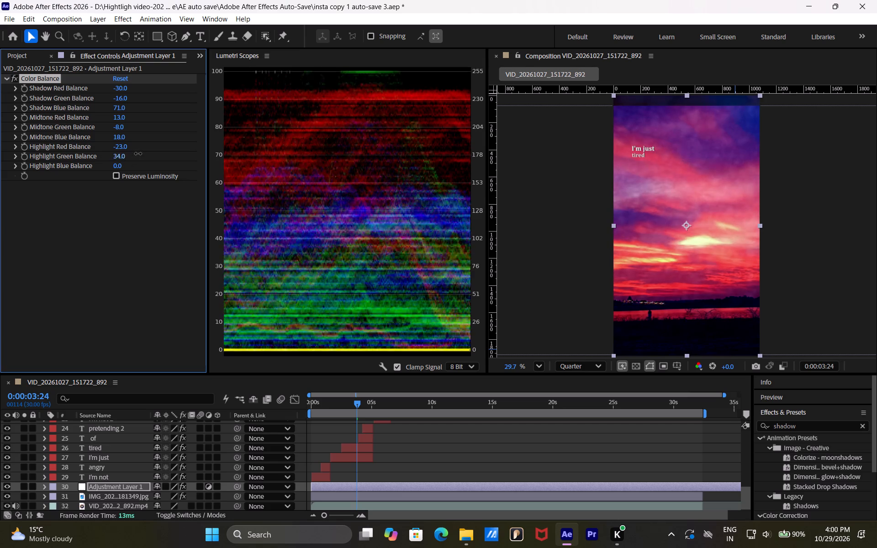
left_click_drag(138, 153, 59, 154)
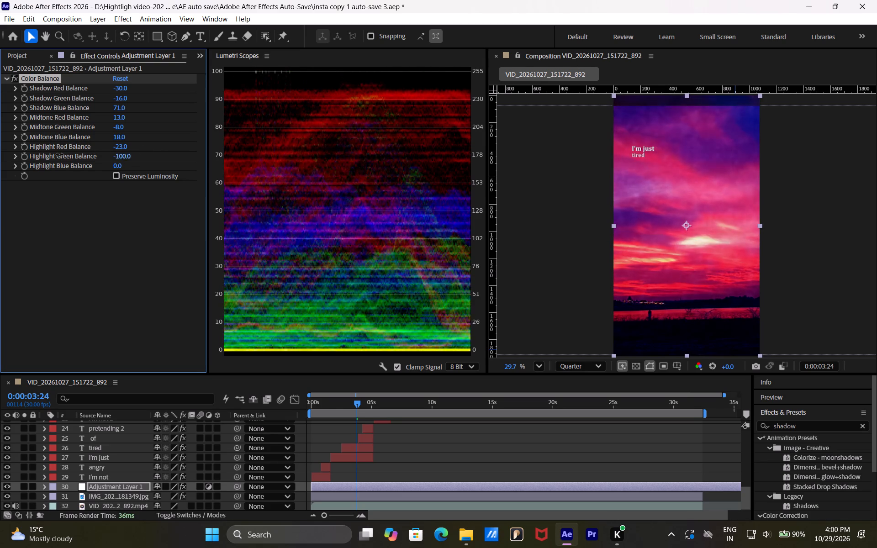
left_click_drag(59, 154, 112, 155)
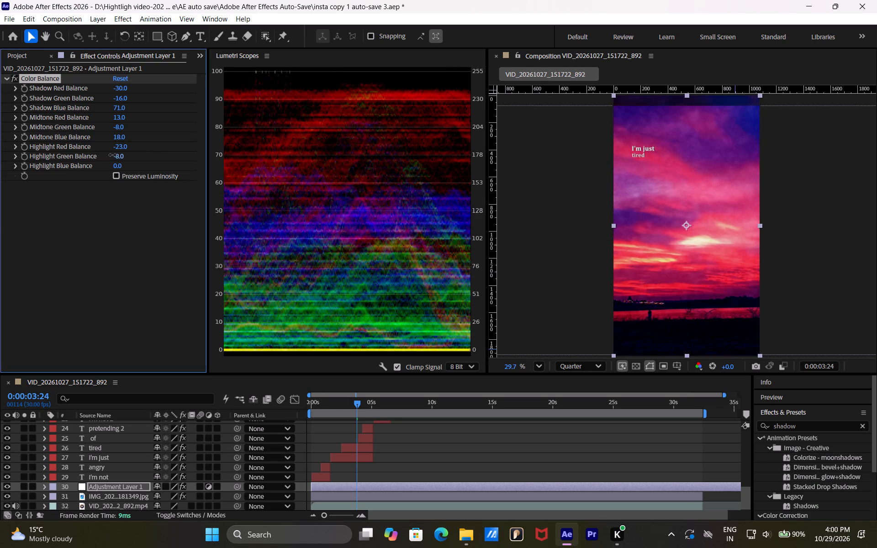
left_click_drag(112, 155, 113, 155)
left_click_drag(120, 165, 142, 163)
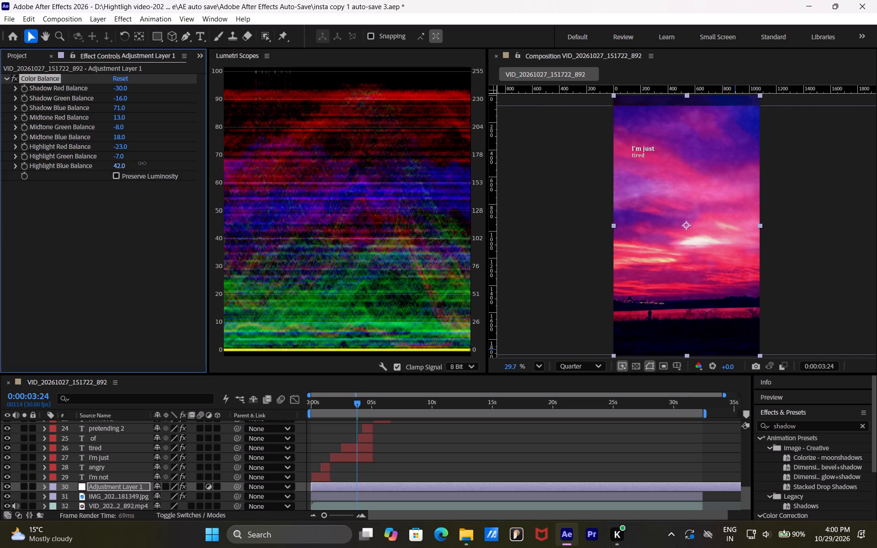
left_click_drag(142, 163, 129, 160)
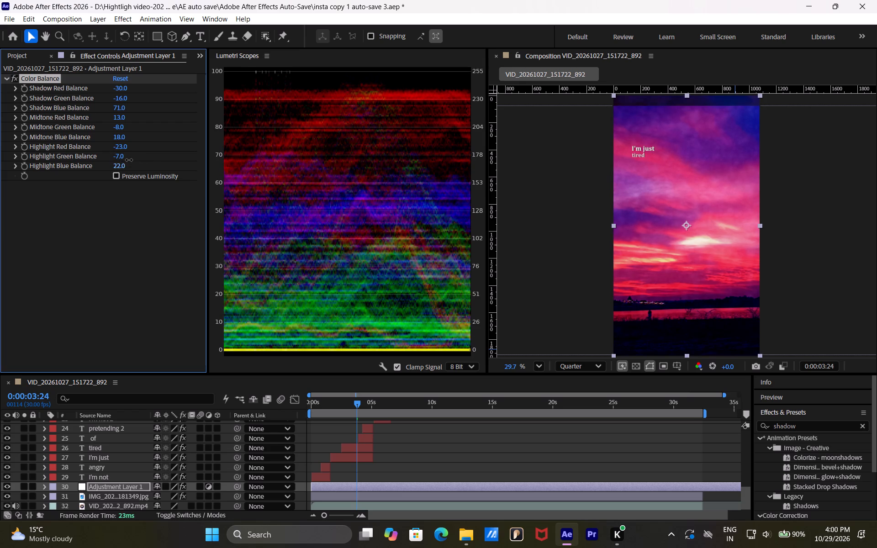
left_click_drag(129, 160, 169, 157)
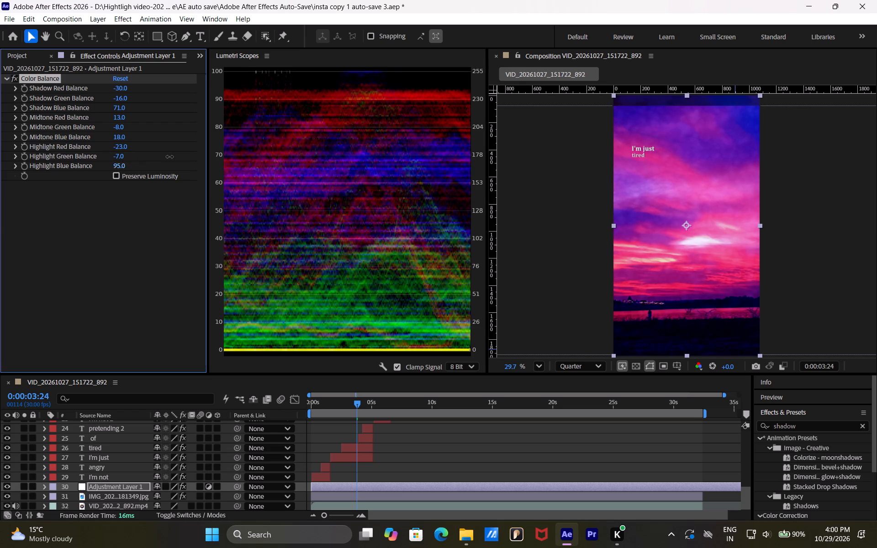
left_click_drag(169, 157, 145, 158)
left_click(131, 222)
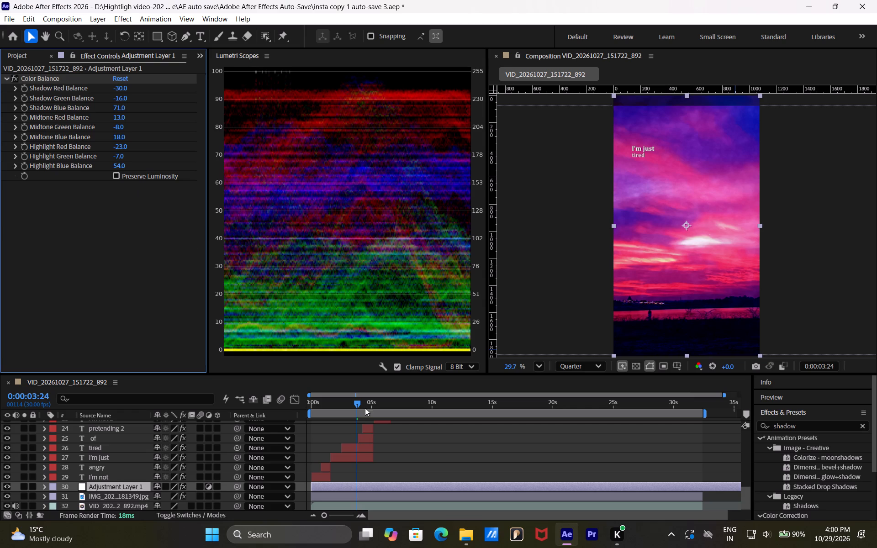
Play the composition from the beginning to review the full color grade.
left_click_drag(349, 408, 291, 401)
key("space")
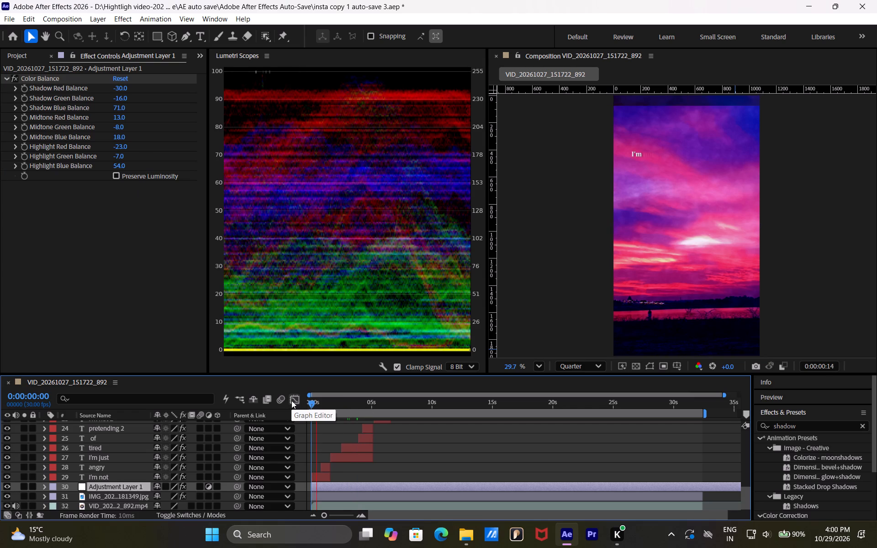
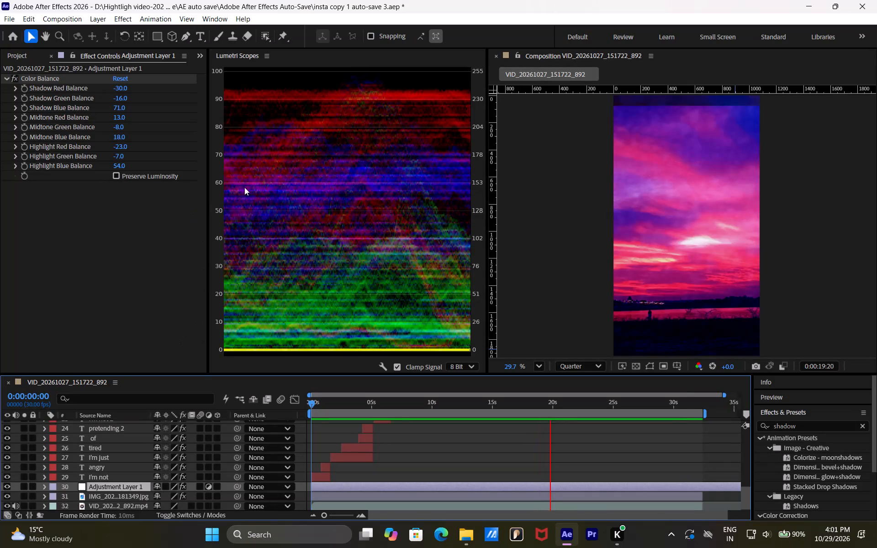
Set Color Balance's Shadow Green Balance to 5 and Shadow Blue Balance to 50.
left_click_drag(122, 100, 173, 100)
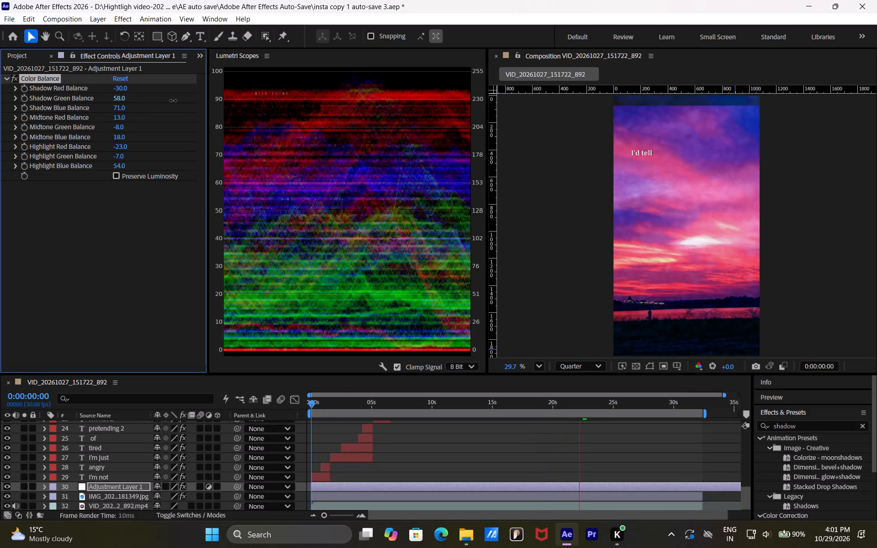
left_click_drag(173, 100, 213, 102)
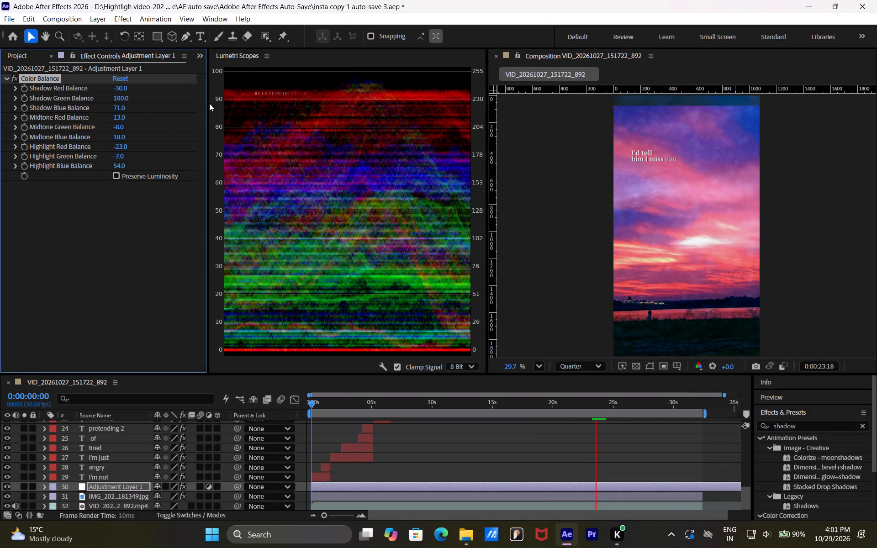
left_click(125, 98)
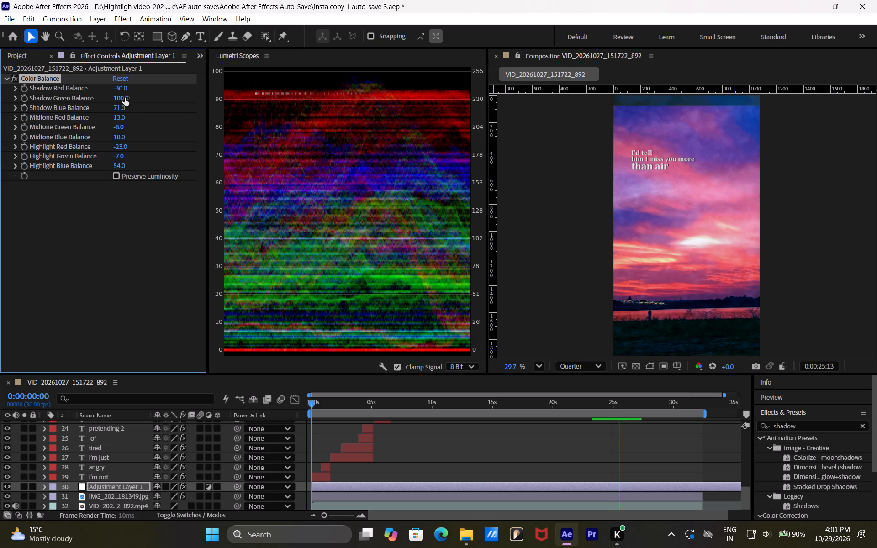
type("5.")
key("Return")
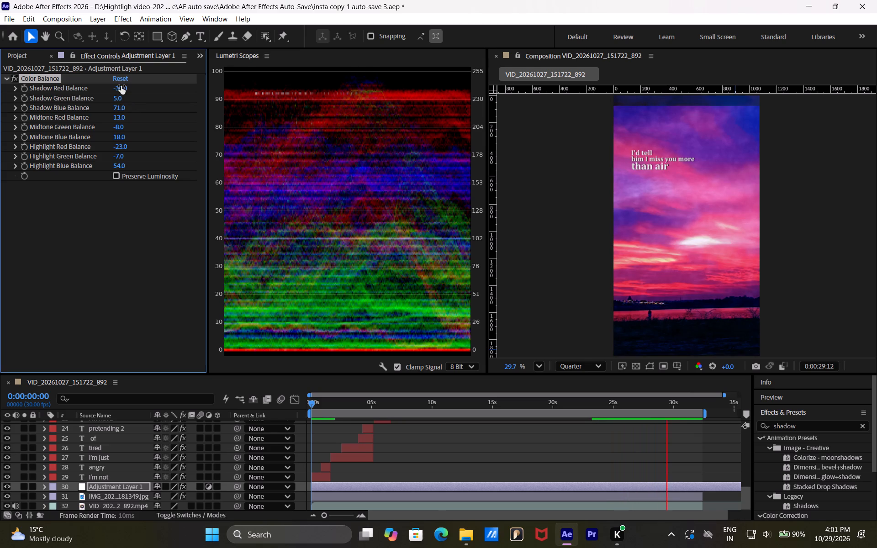
left_click(123, 109)
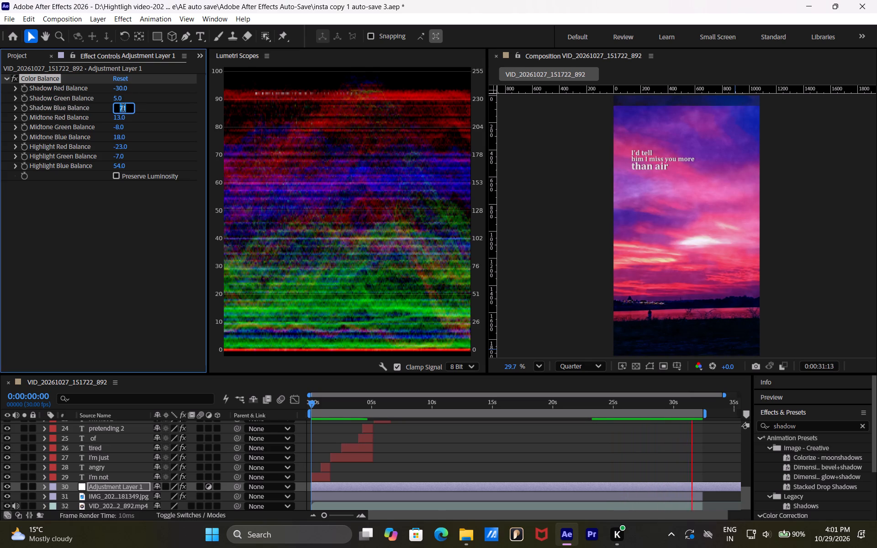
type("50")
key("Return")
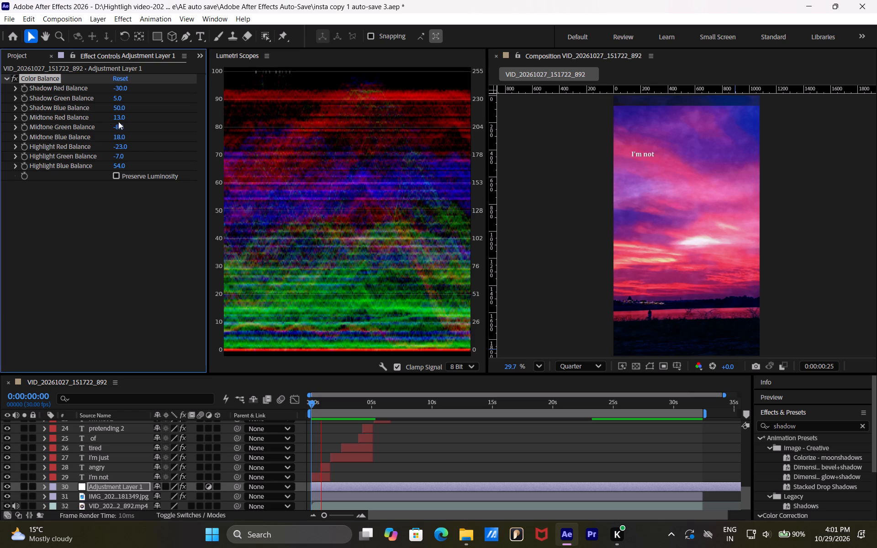
Reduce Color Balance's Highlight Blue Balance to 25.
left_click(119, 167)
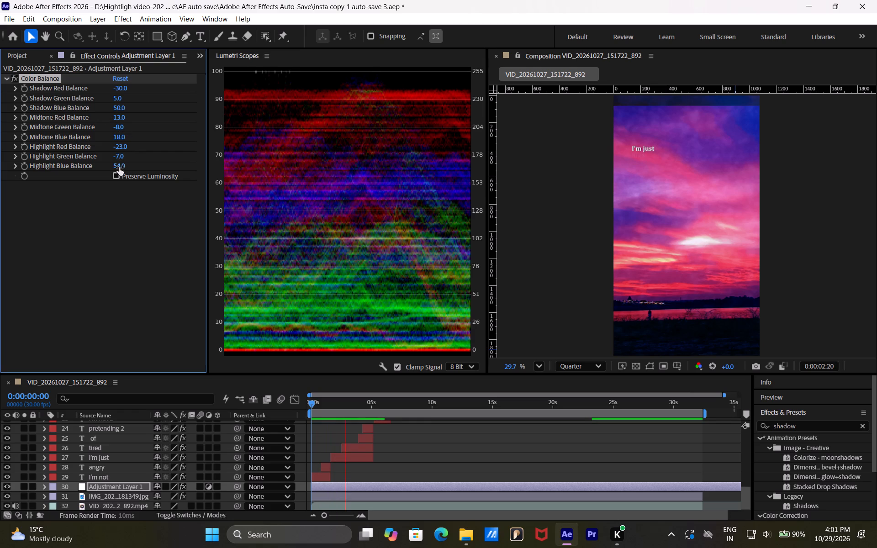
type("50")
key("Return")
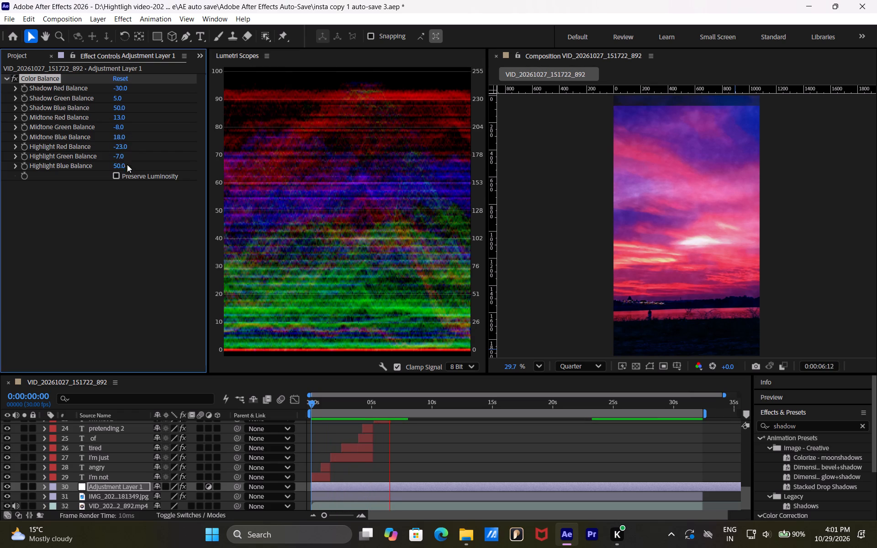
left_click(120, 161)
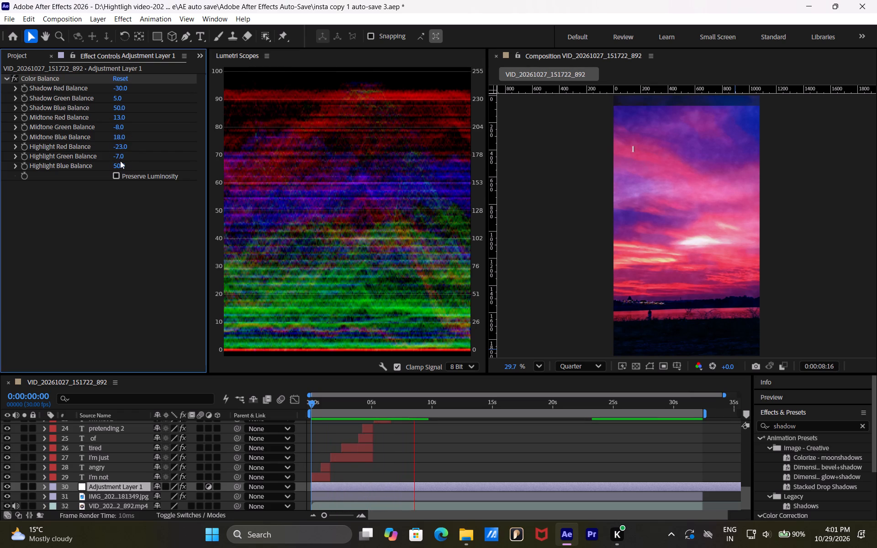
left_click(119, 162)
type("25")
key("Return")
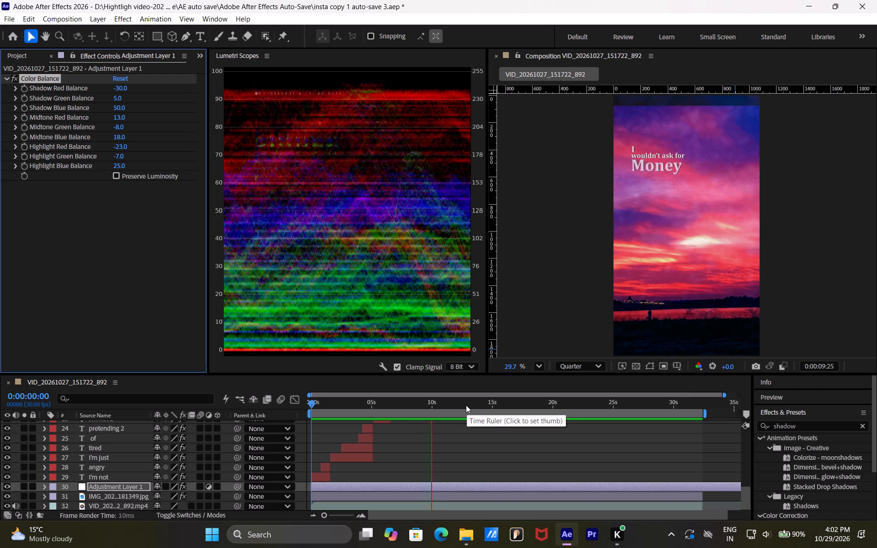
Save the project with the revised color grade.
left_click(362, 471)
key("ctrl+s")
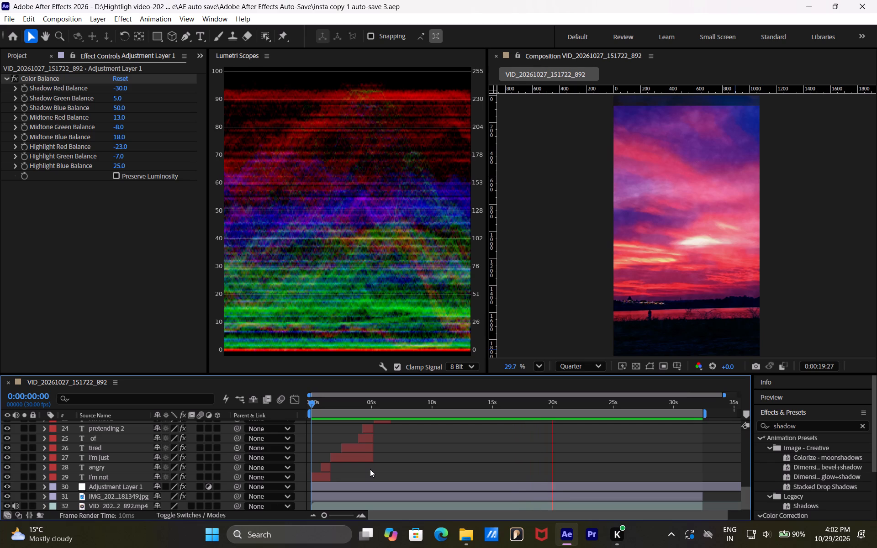
Scrub back and forth through the composition to examine the graded background and lyric text at different times.
left_click(437, 441)
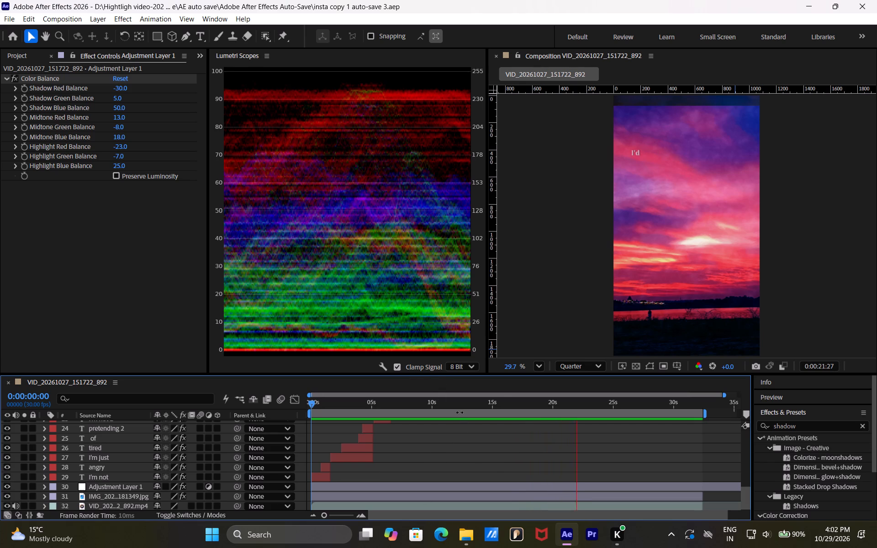
left_click(454, 407)
scroll(472, 451, "up", 6)
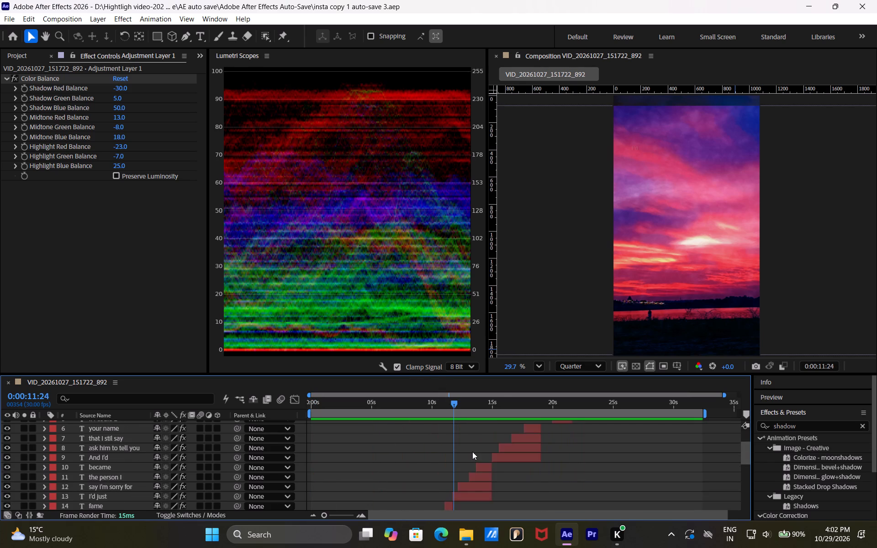
scroll(472, 452, "up", 8)
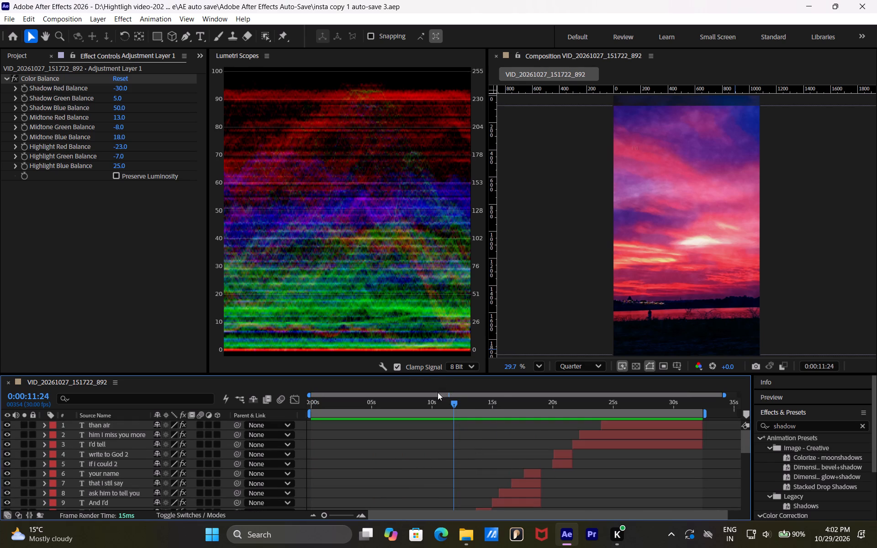
left_click_drag(453, 400, 385, 397)
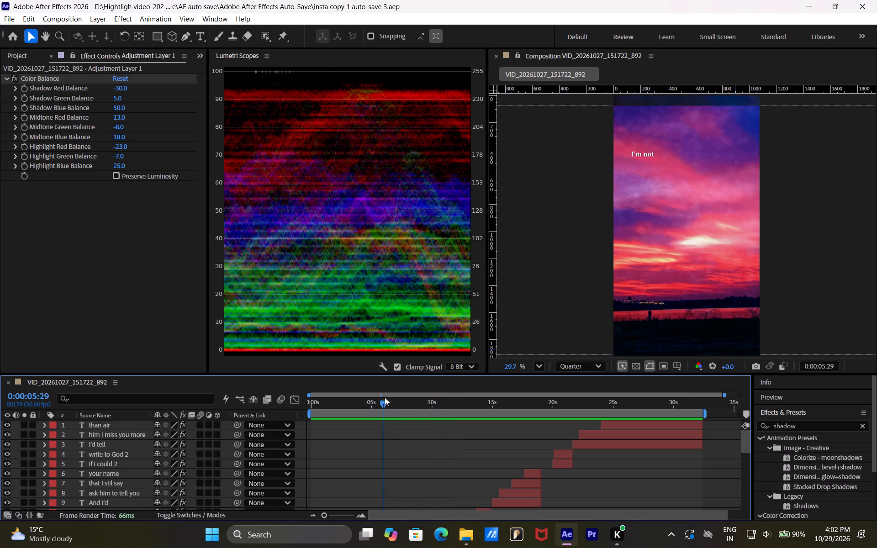
left_click_drag(385, 397, 427, 402)
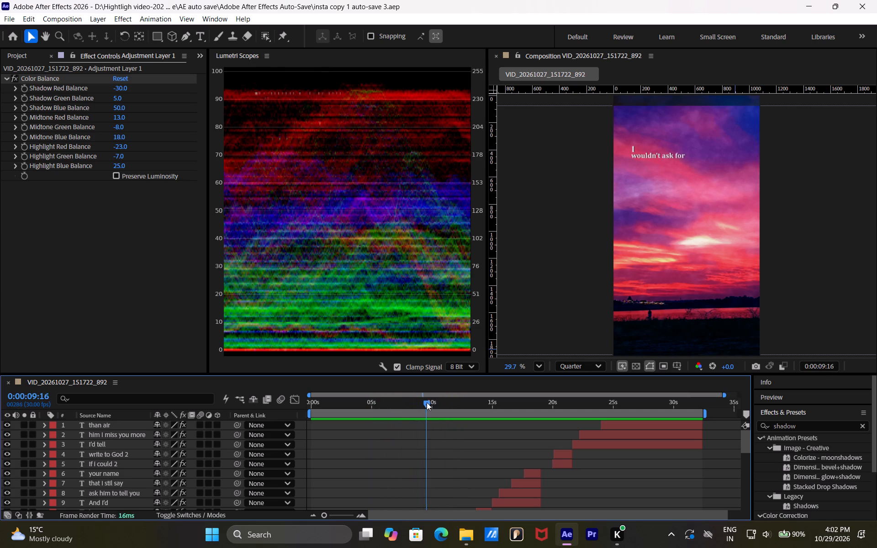
left_click_drag(427, 402, 520, 412)
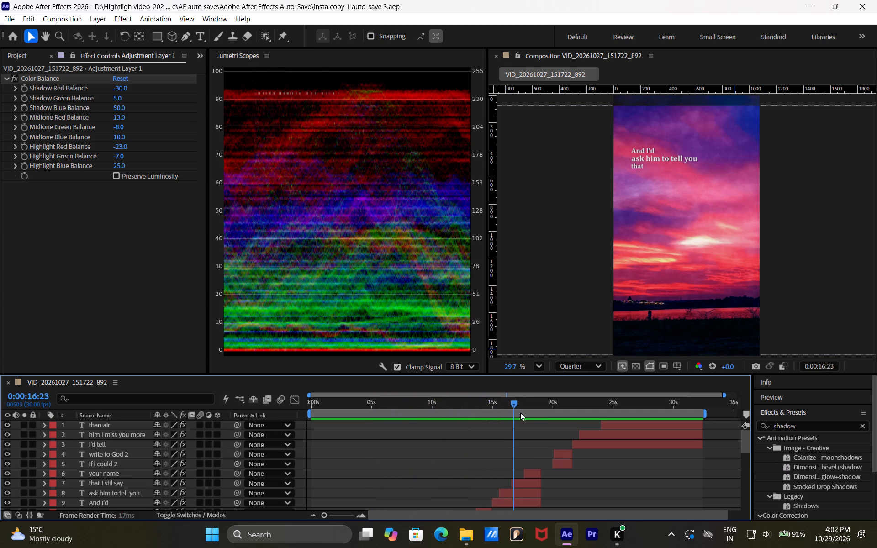
left_click_drag(520, 412, 664, 422)
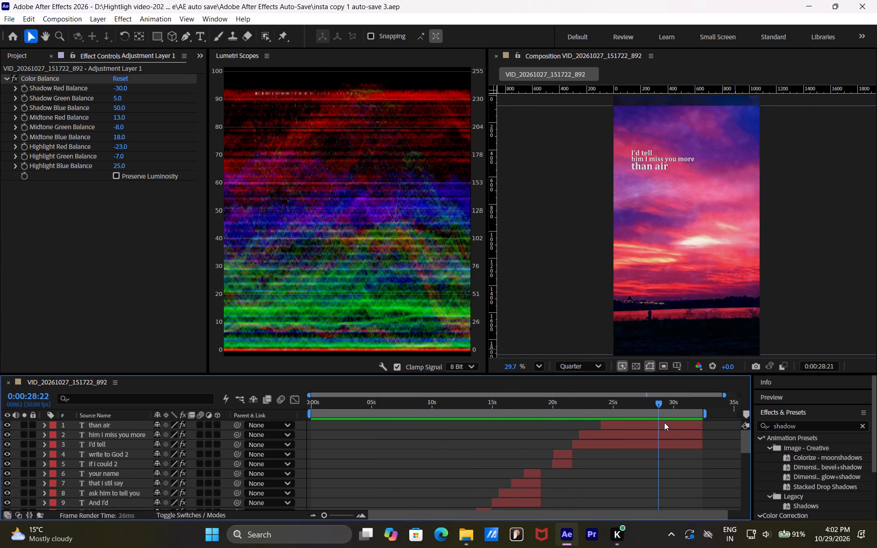
left_click_drag(664, 422, 707, 429)
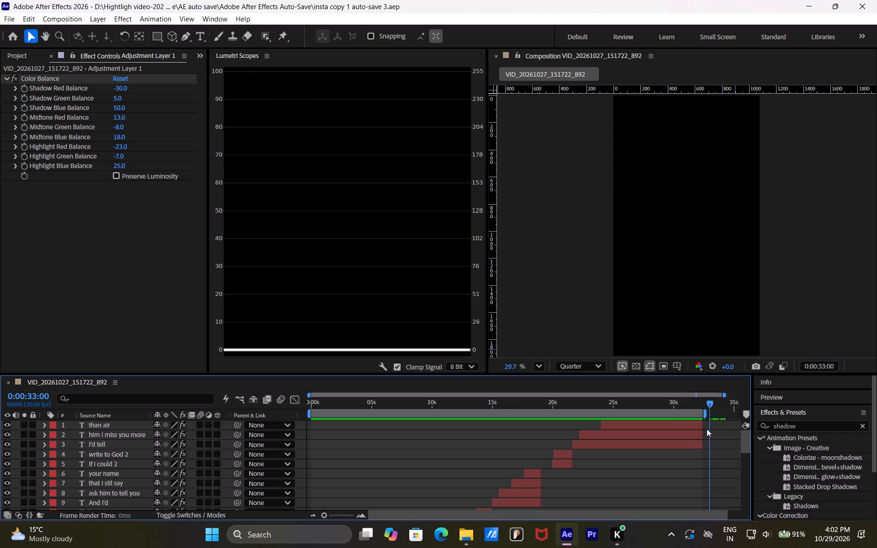
left_click_drag(707, 429, 631, 429)
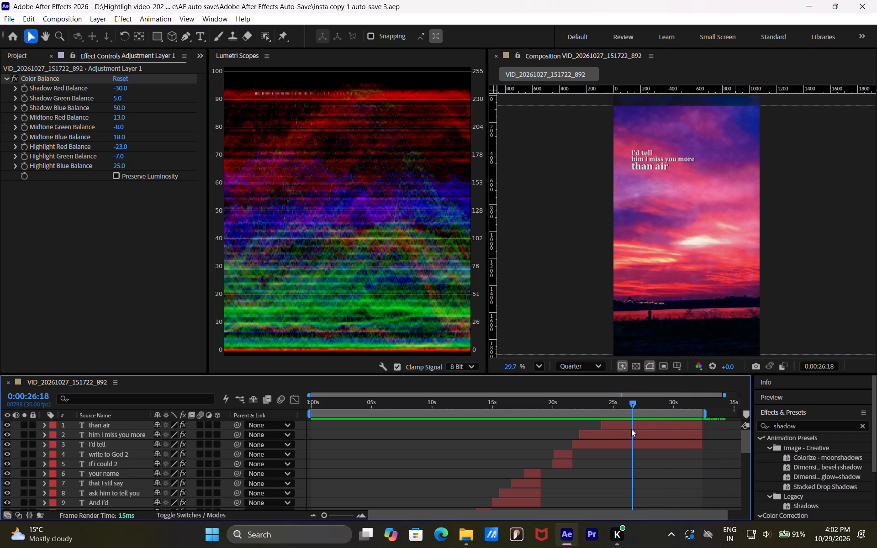
left_click_drag(631, 429, 549, 427)
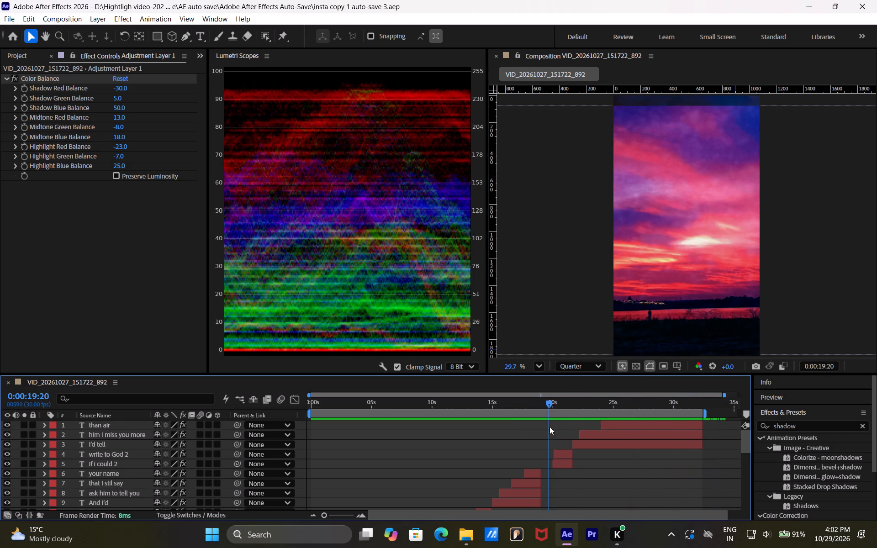
left_click_drag(549, 427, 608, 430)
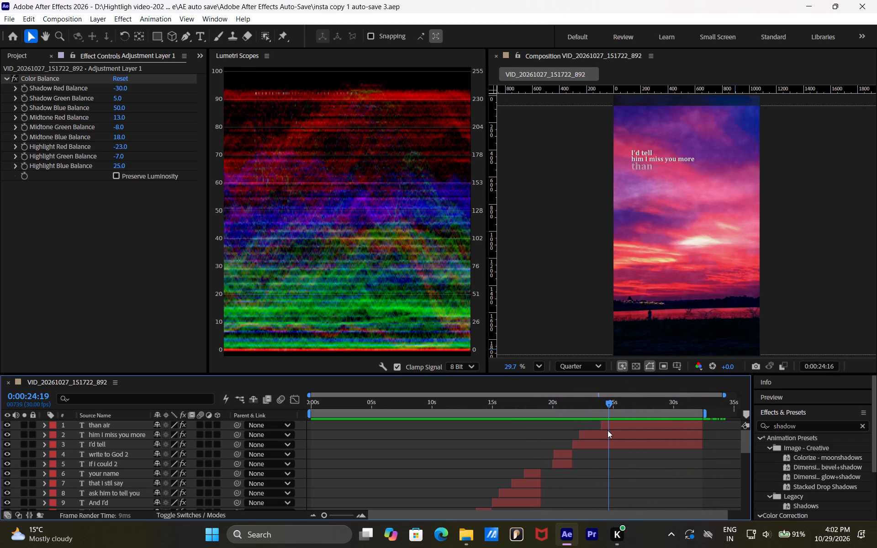
left_click_drag(608, 430, 599, 430)
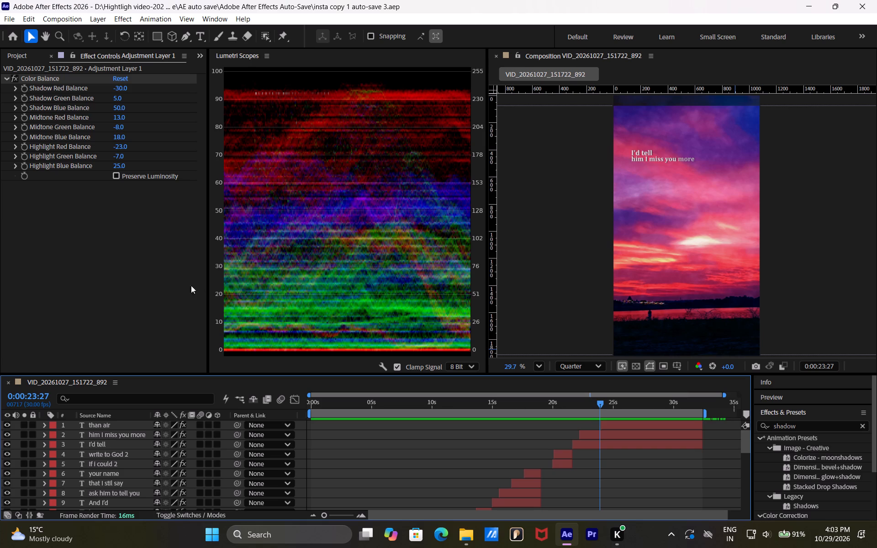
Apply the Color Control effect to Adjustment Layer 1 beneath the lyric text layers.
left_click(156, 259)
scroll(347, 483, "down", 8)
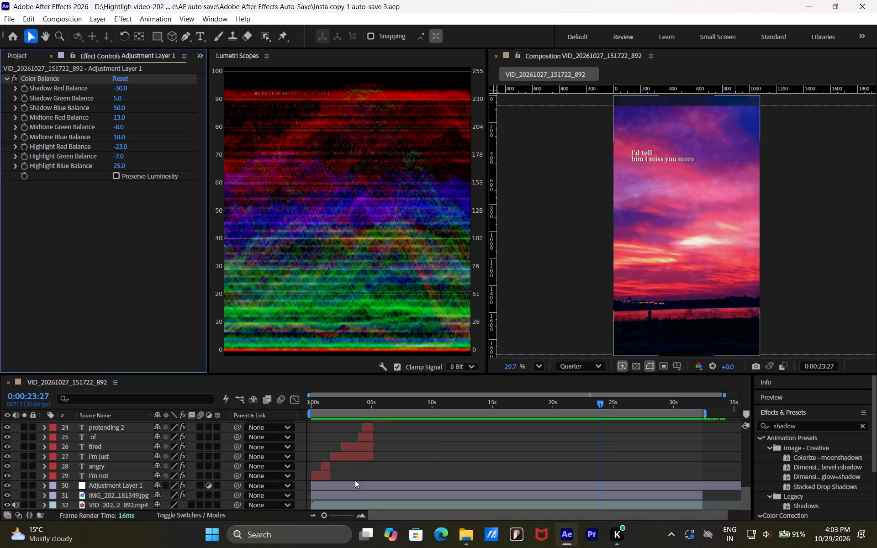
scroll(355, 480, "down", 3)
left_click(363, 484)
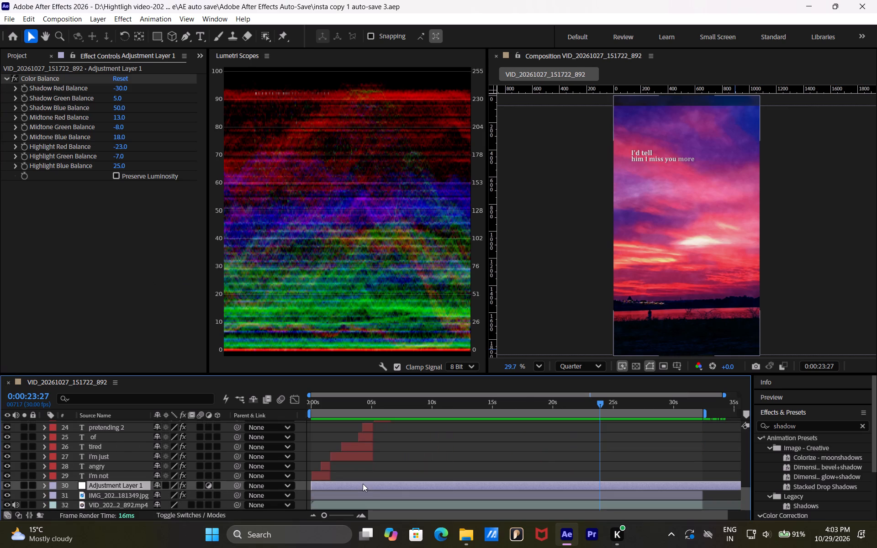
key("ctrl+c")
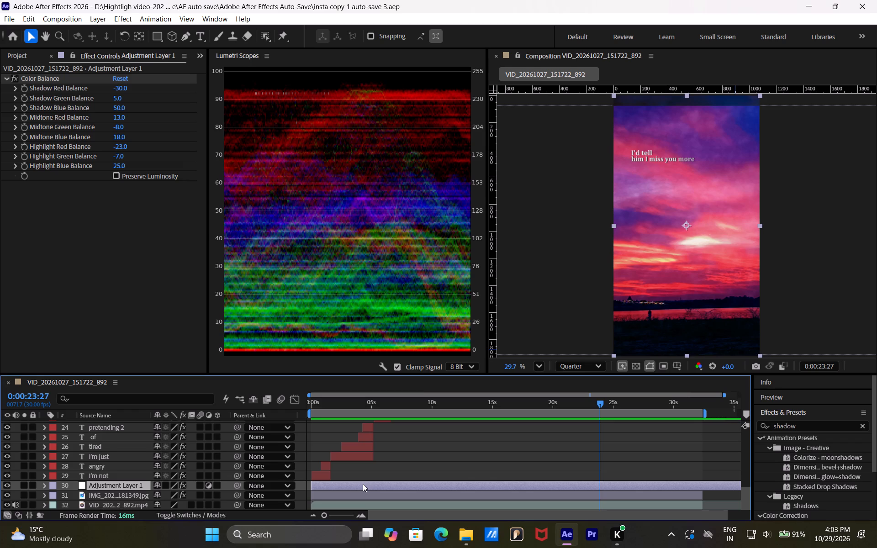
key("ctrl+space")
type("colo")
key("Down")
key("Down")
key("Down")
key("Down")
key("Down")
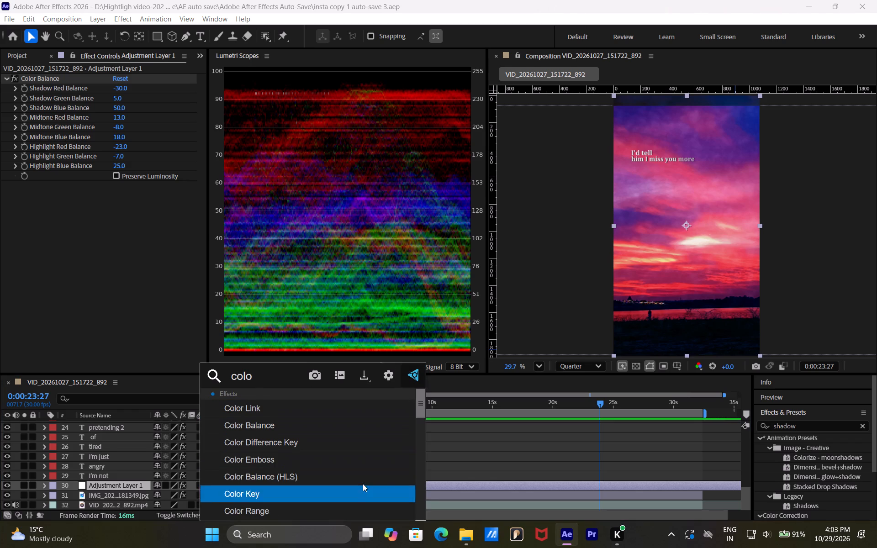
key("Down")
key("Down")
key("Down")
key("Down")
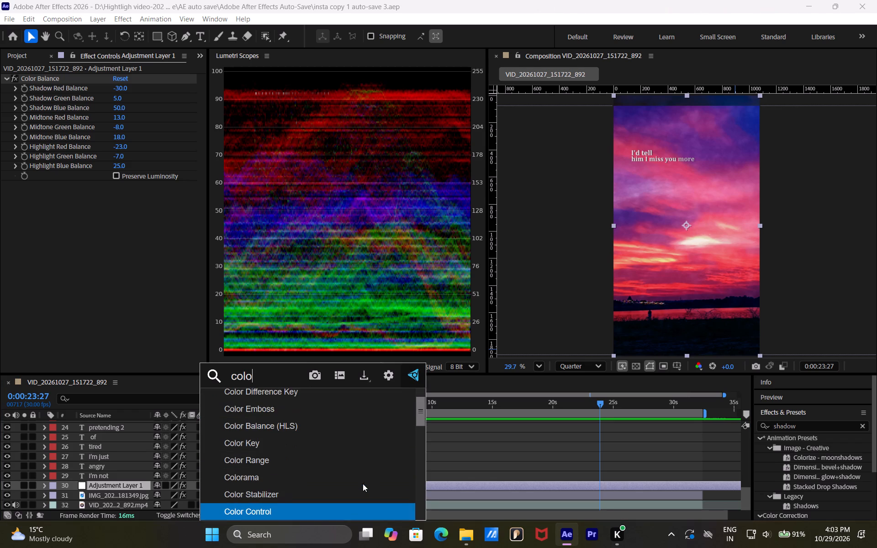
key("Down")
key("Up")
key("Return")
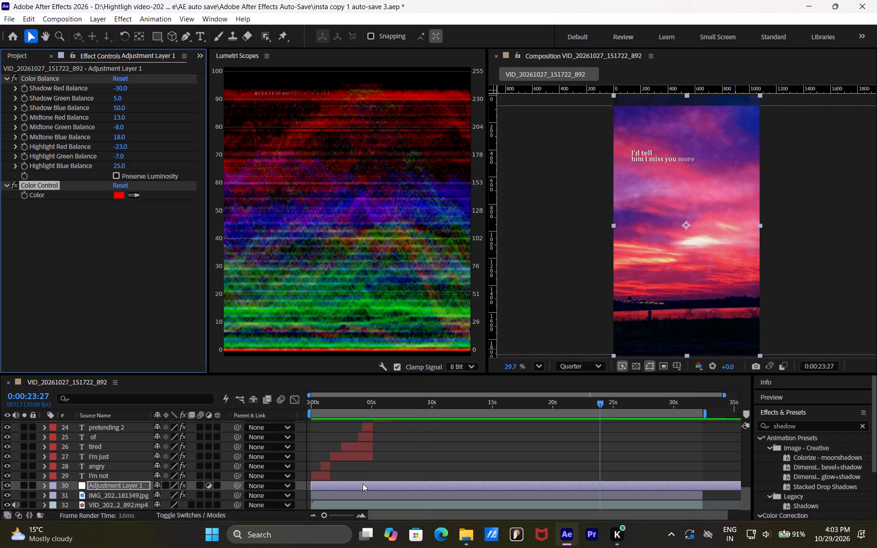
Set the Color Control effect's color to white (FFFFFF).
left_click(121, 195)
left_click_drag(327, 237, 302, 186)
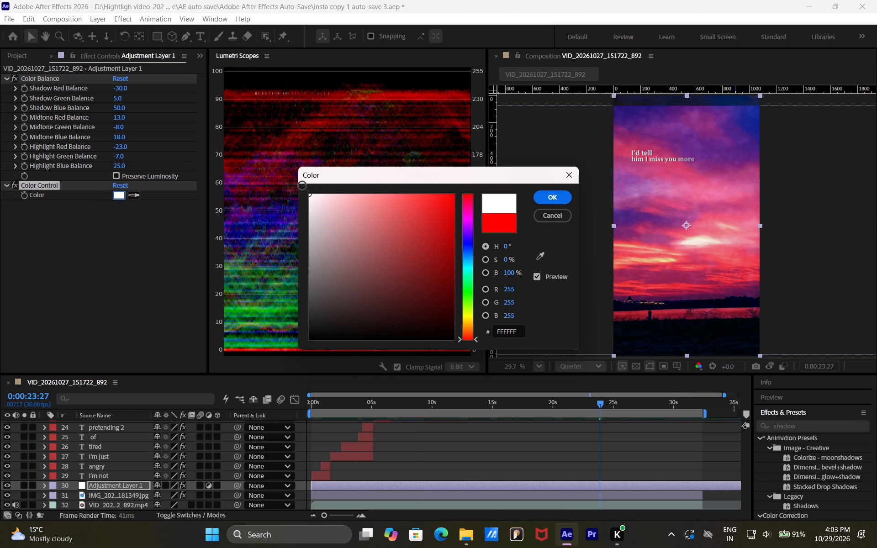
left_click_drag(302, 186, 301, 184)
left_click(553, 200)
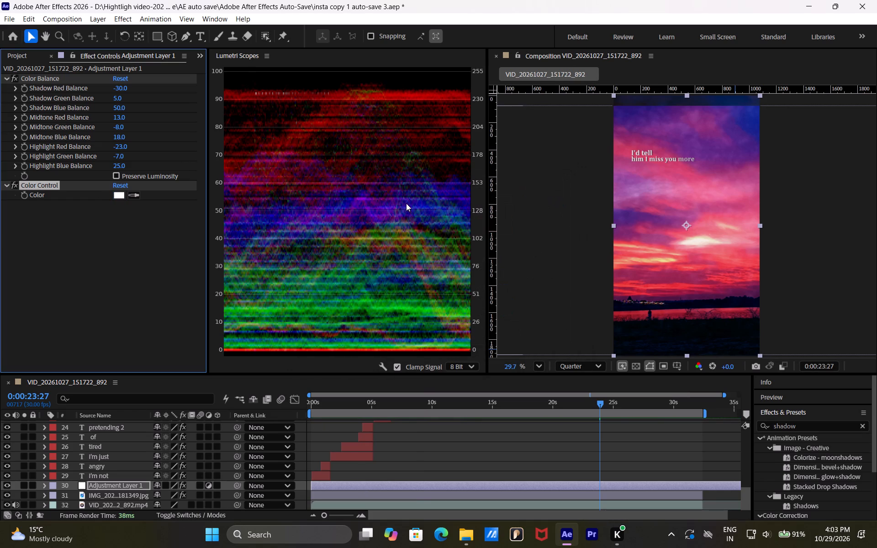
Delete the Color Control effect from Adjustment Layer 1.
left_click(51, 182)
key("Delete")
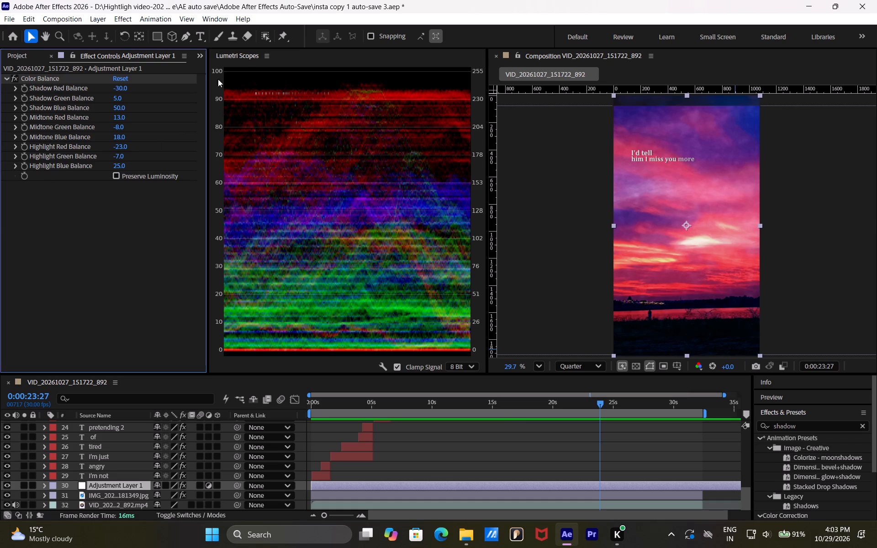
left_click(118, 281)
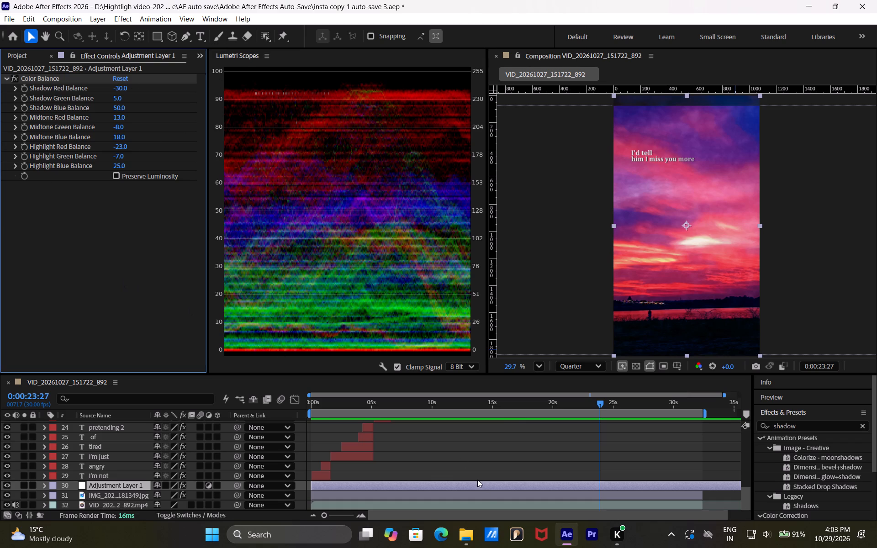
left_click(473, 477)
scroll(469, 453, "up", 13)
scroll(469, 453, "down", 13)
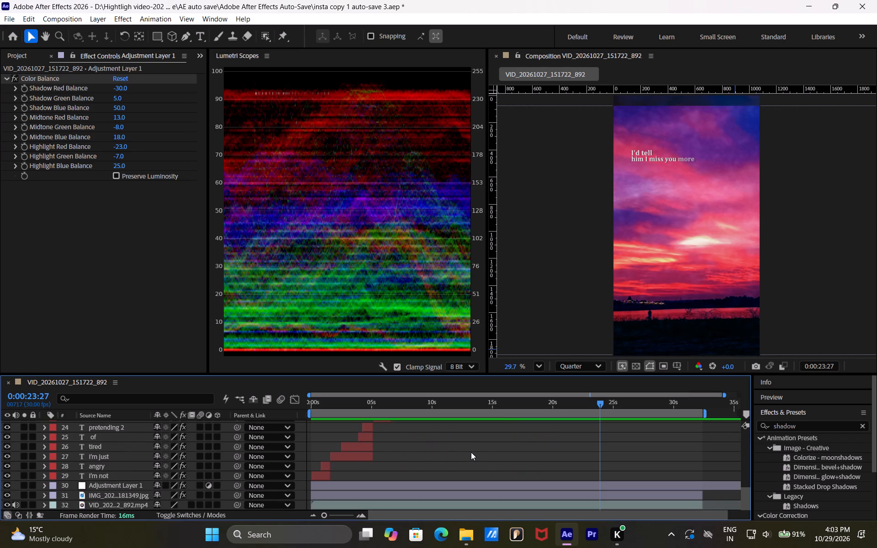
Trim the end of Adjustment Layer 1 so it finishes exactly where the image and video layers beneath it end.
left_click(711, 481)
left_click(695, 416)
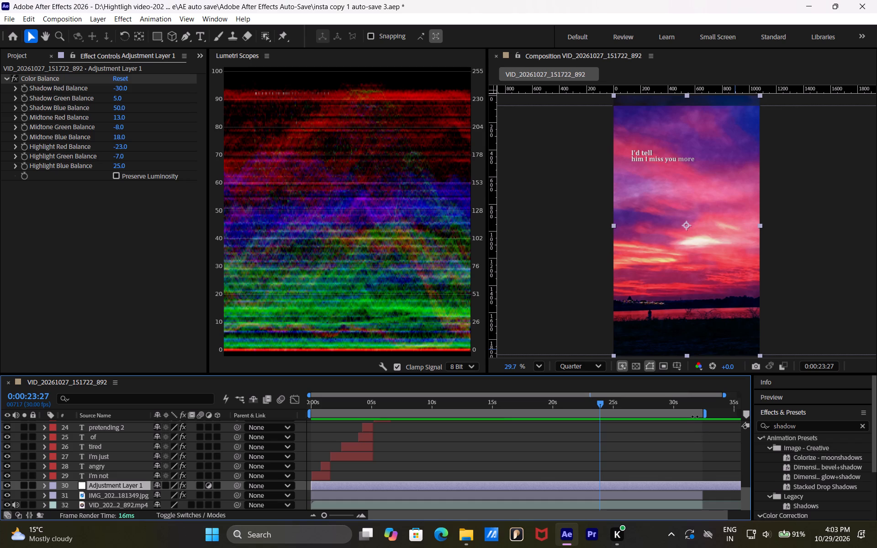
left_click(708, 414)
left_click_drag(706, 405, 703, 405)
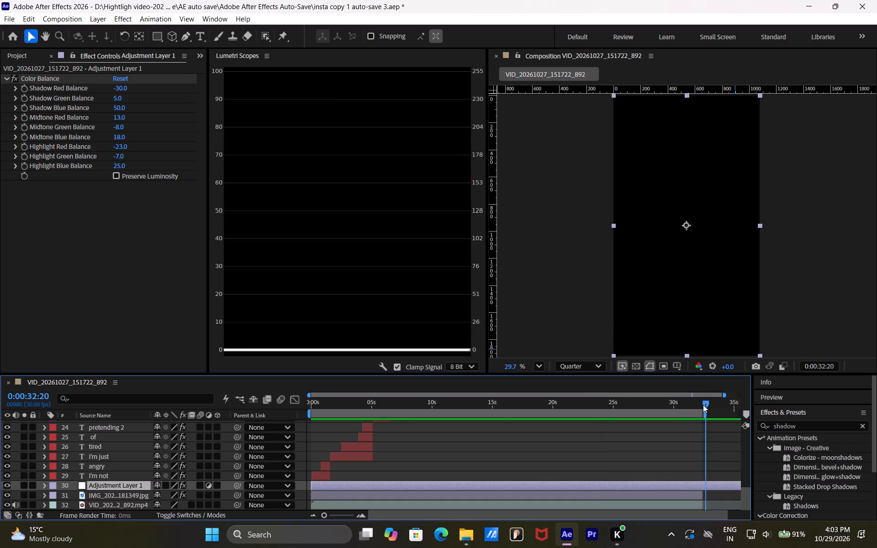
left_click_drag(703, 405, 701, 405)
left_click(713, 485)
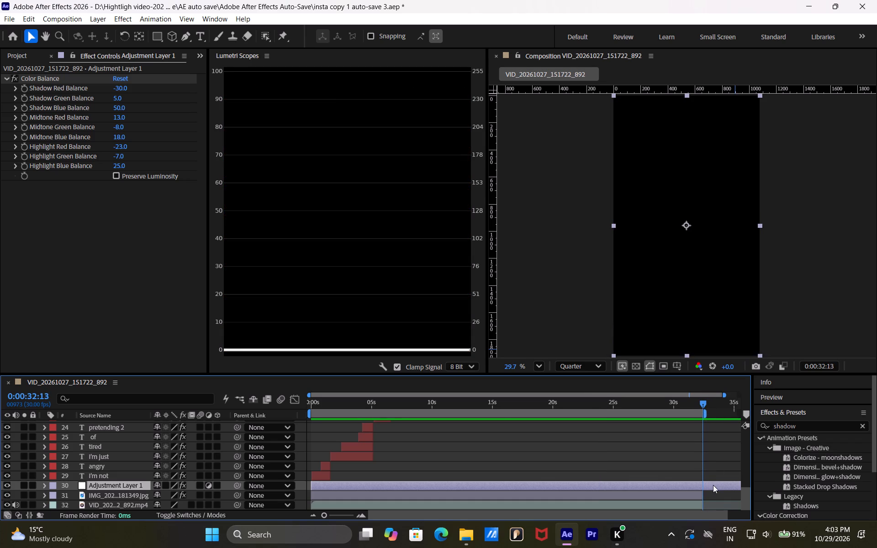
key("alt+bracketright")
left_click_drag(335, 515, 342, 514)
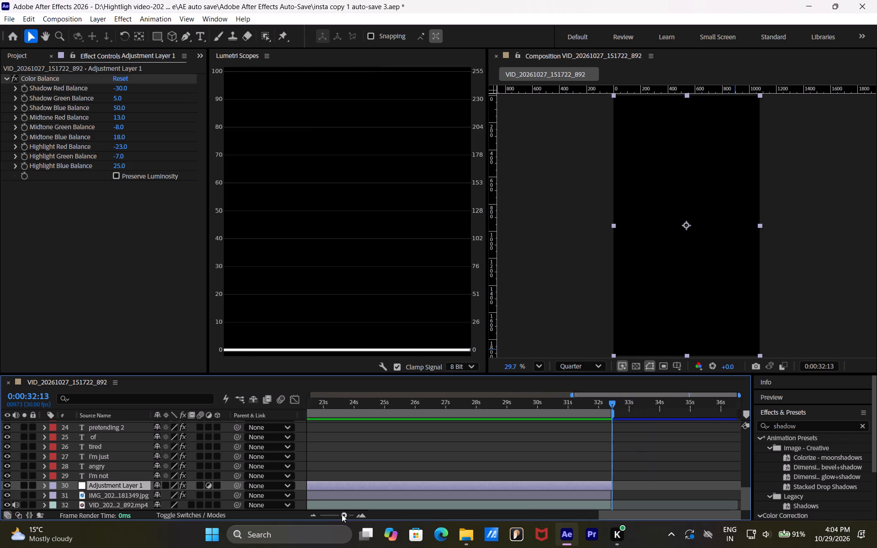
left_click_drag(342, 514, 352, 514)
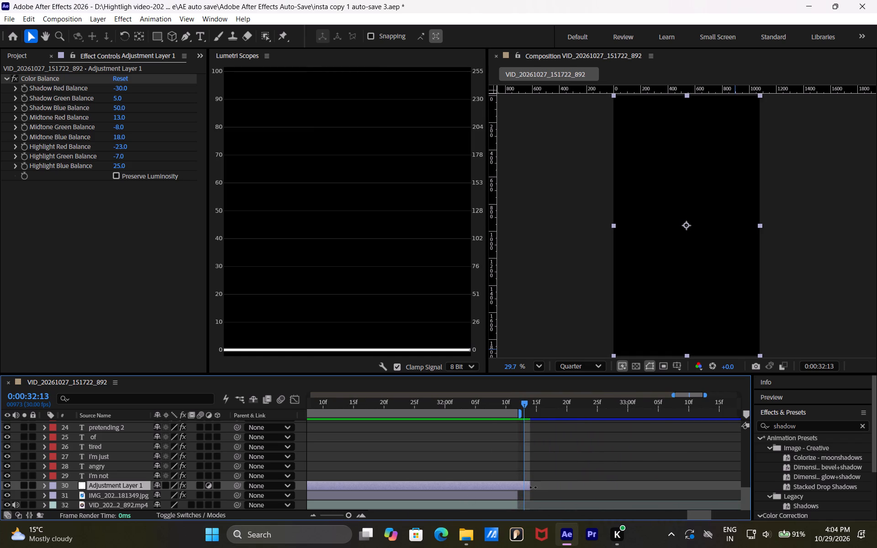
left_click_drag(530, 486, 518, 485)
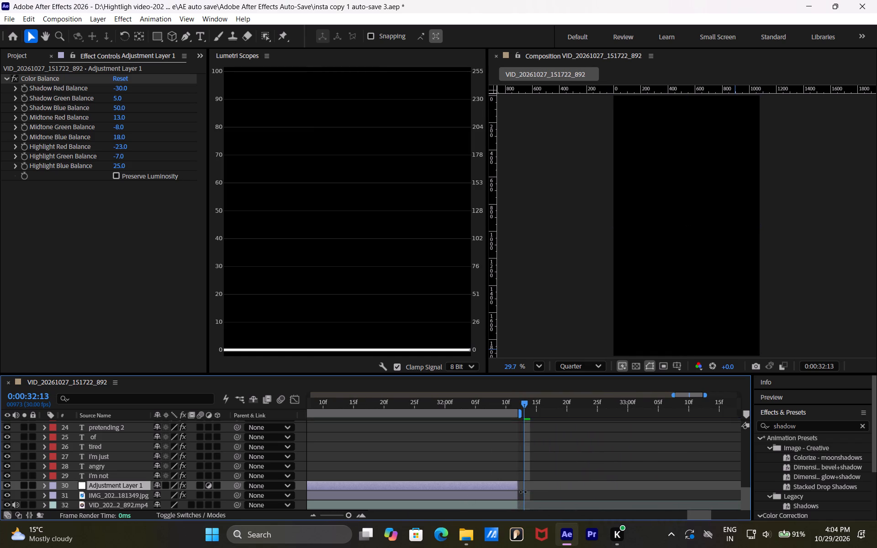
left_click(531, 492)
Hide the picture of the bottom video layer, VID_202...2_892.mp4.
left_click_drag(343, 514, 325, 513)
scroll(10, 502, "down", 2)
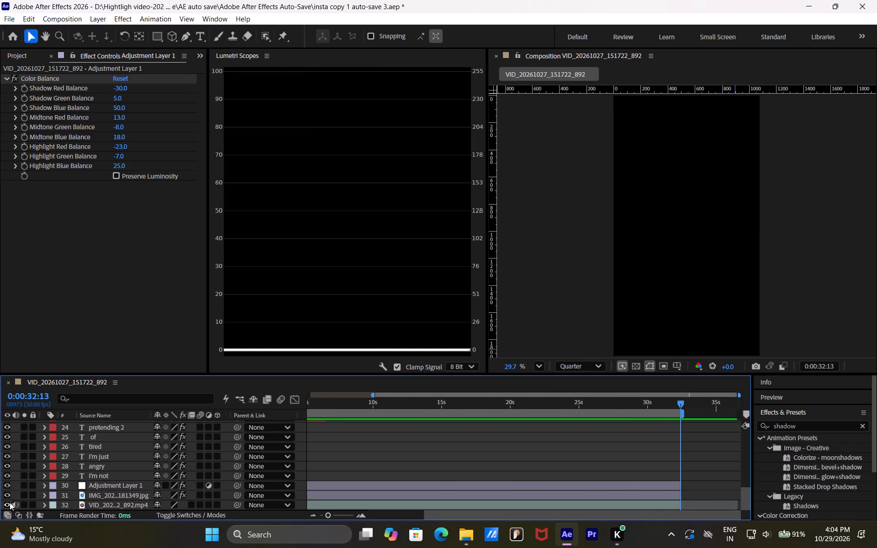
scroll(10, 502, "down", 6)
left_click(6, 505)
scroll(247, 477, "down", 1)
Add the VID_20261027_151722_892 composition to the render queue.
scroll(290, 472, "up", 17)
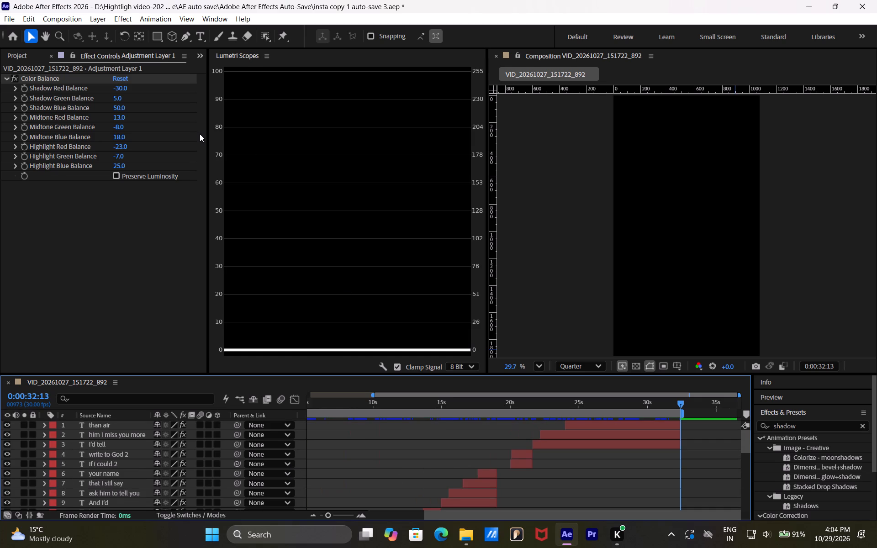
key("ctrl+m")
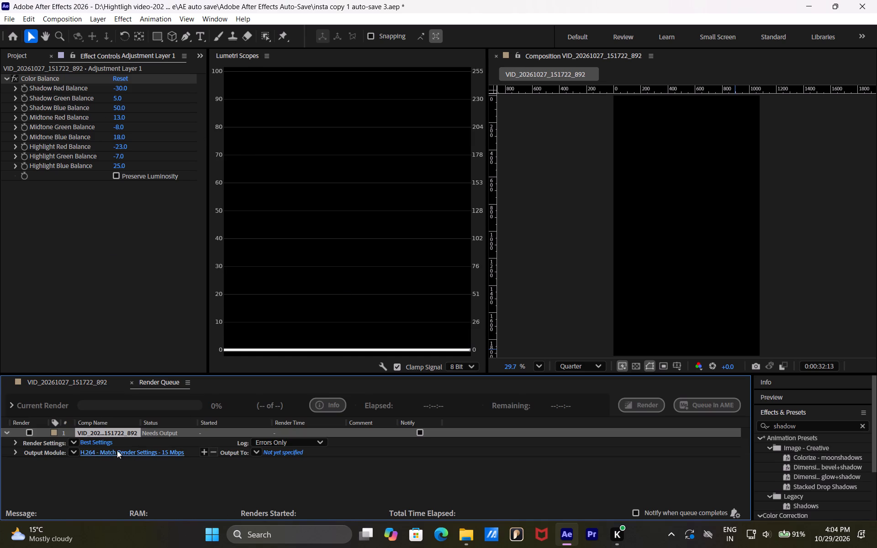
Set the H.264 output file to "insta copy 1" in the shorts folder inside Mine > render.
left_click(292, 453)
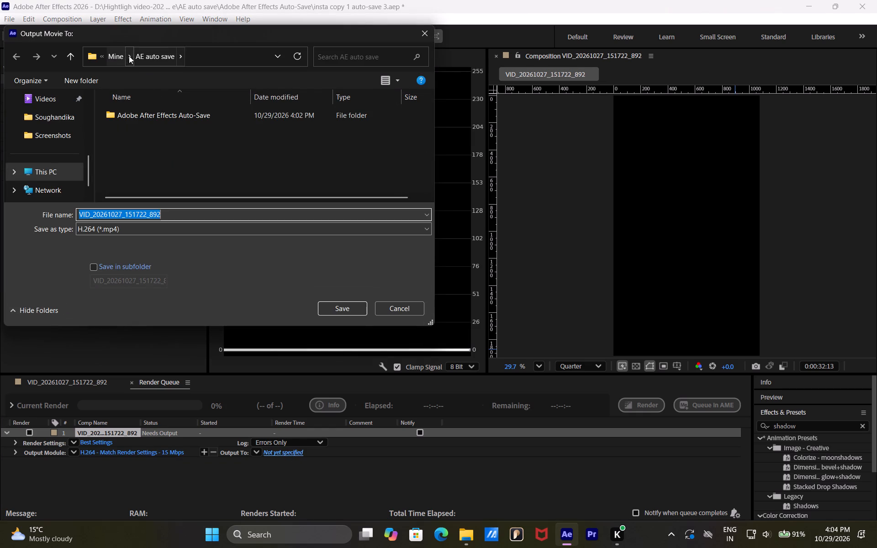
left_click(116, 54)
scroll(131, 182, "down", 1)
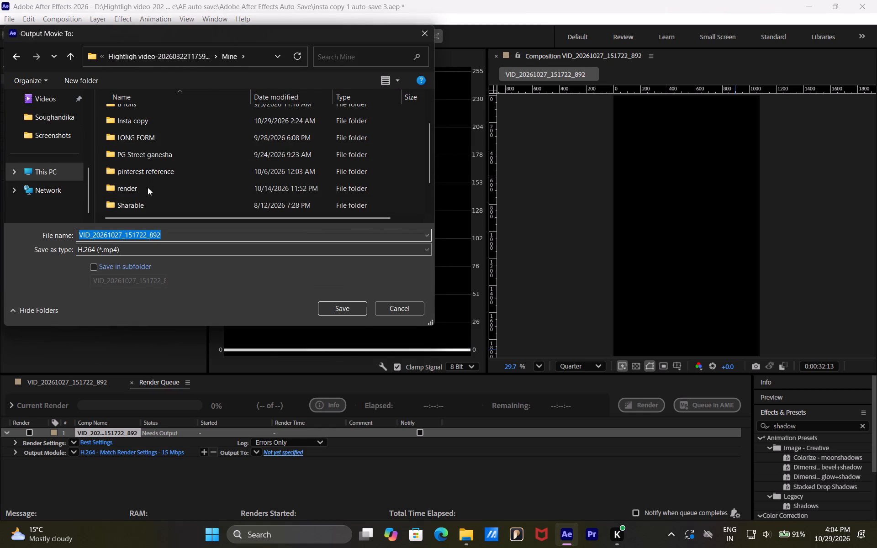
double_click(148, 190)
left_click(183, 212)
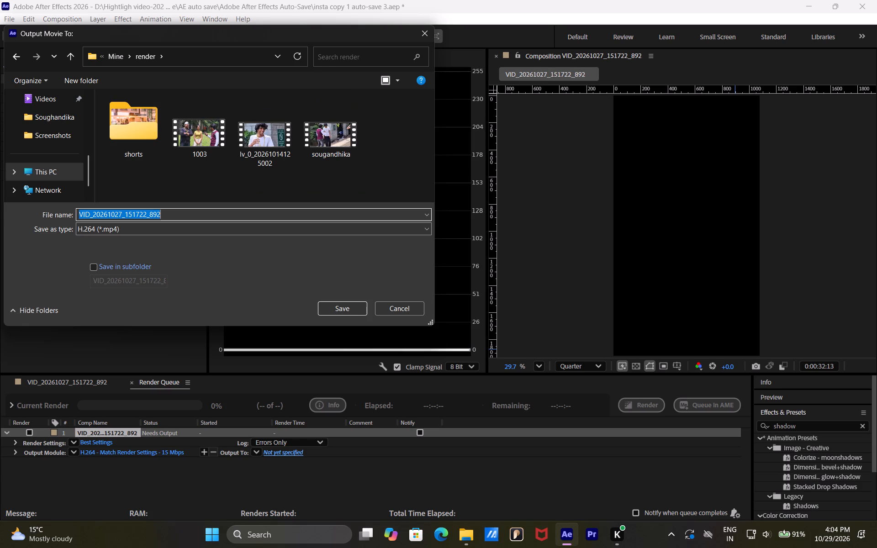
type("insta copy")
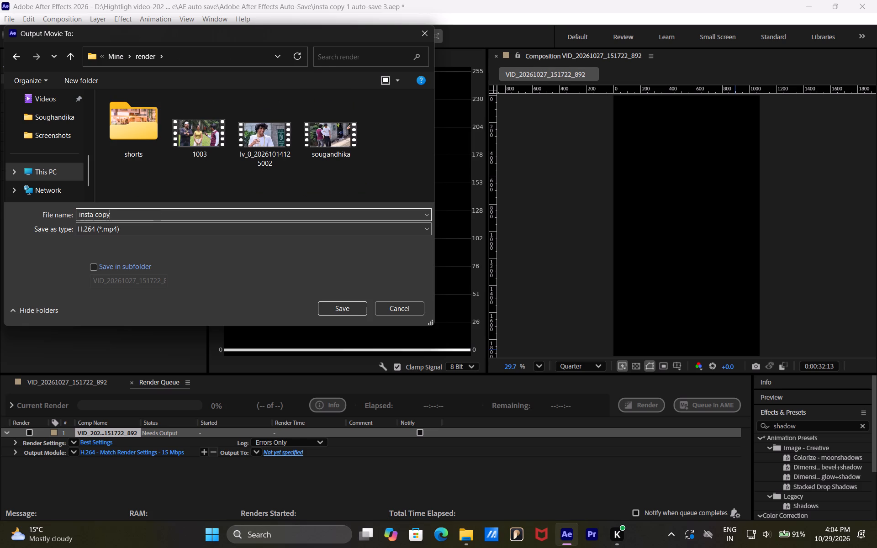
double_click(122, 133)
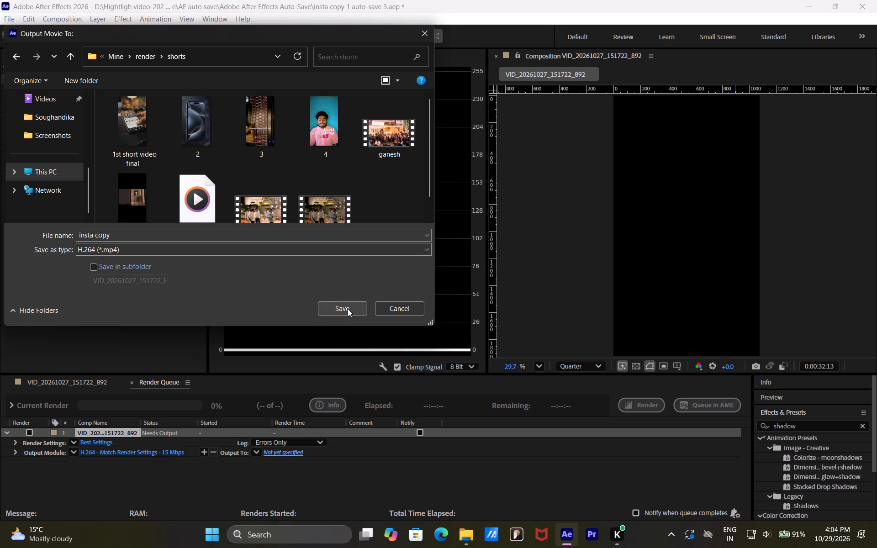
double_click(131, 238)
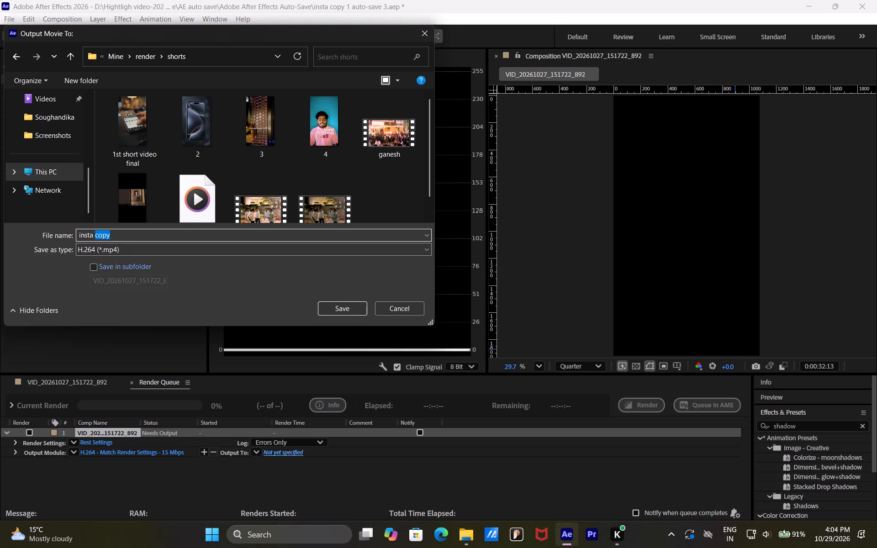
left_click(131, 238)
key("space")
type("1")
key("Return")
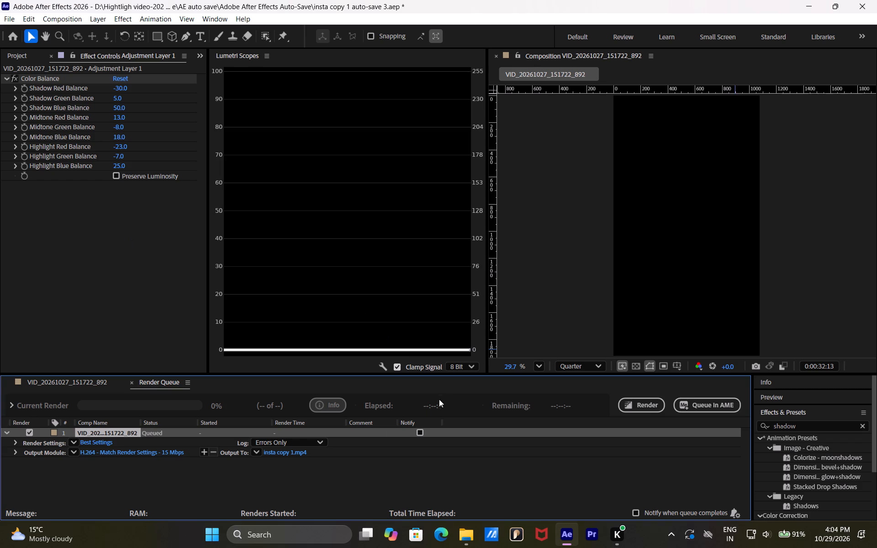
Start rendering the queued composition.
left_click(648, 407)
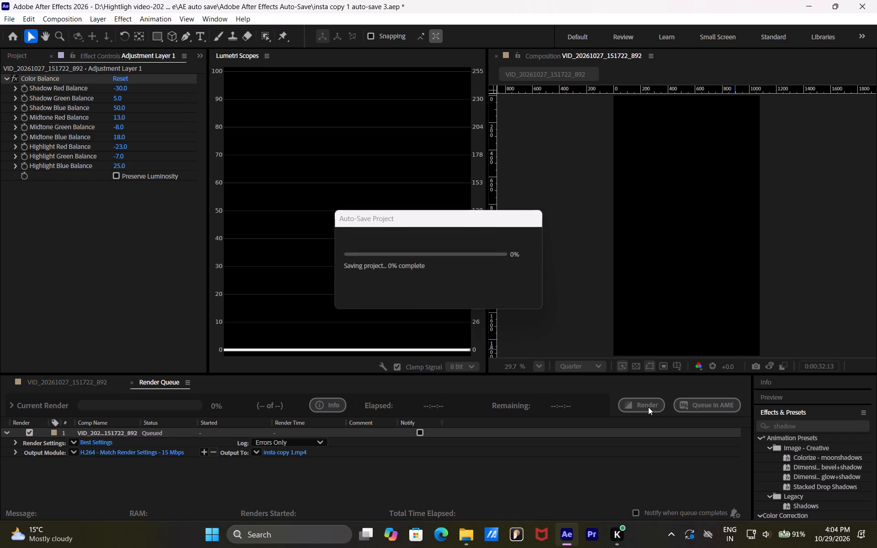
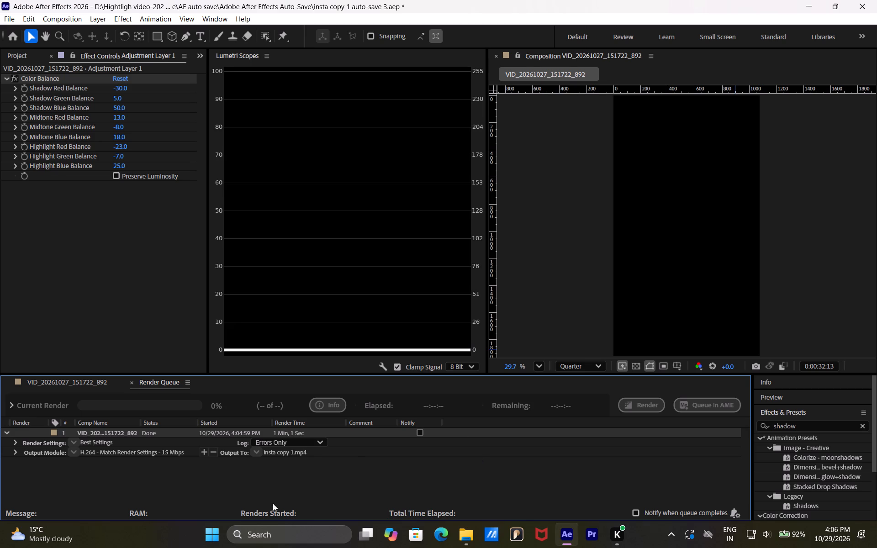
In File Explorer, open the rendered "insta copy 1" video from Mine > render > shorts on drive D, watch it in Media Player, and close it.
left_click(463, 539)
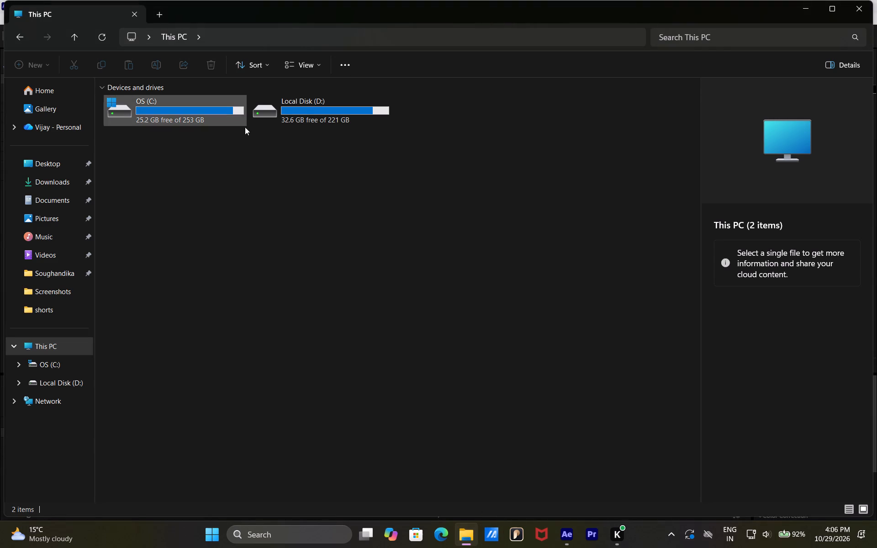
double_click(306, 120)
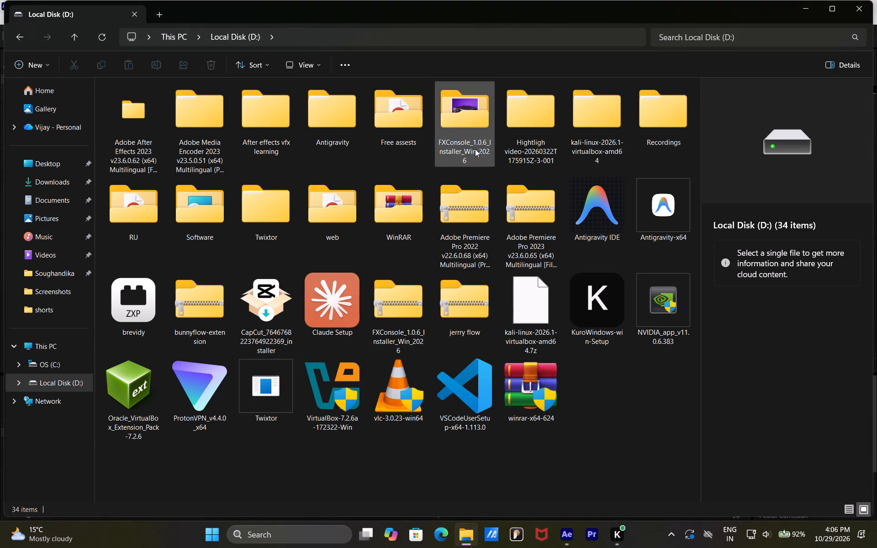
left_click(532, 137)
double_click(532, 137)
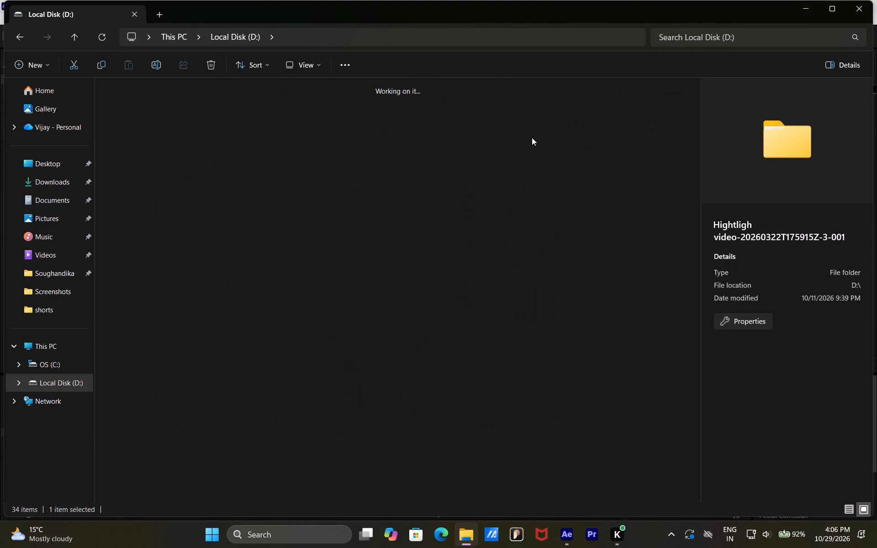
double_click(460, 128)
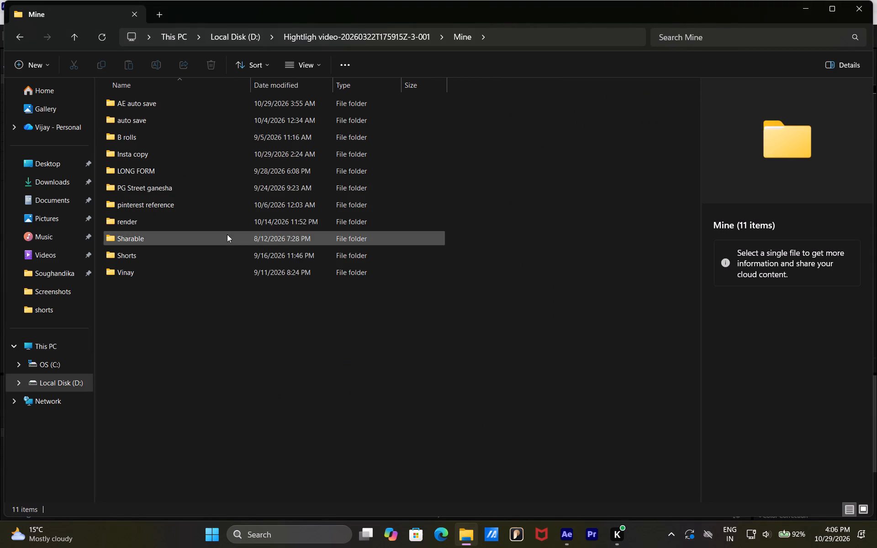
double_click(224, 221)
double_click(140, 112)
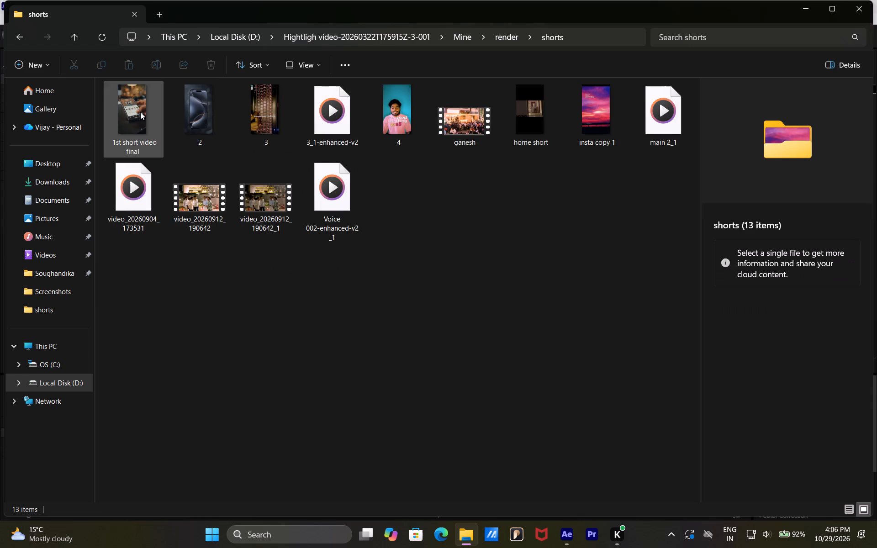
double_click(609, 132)
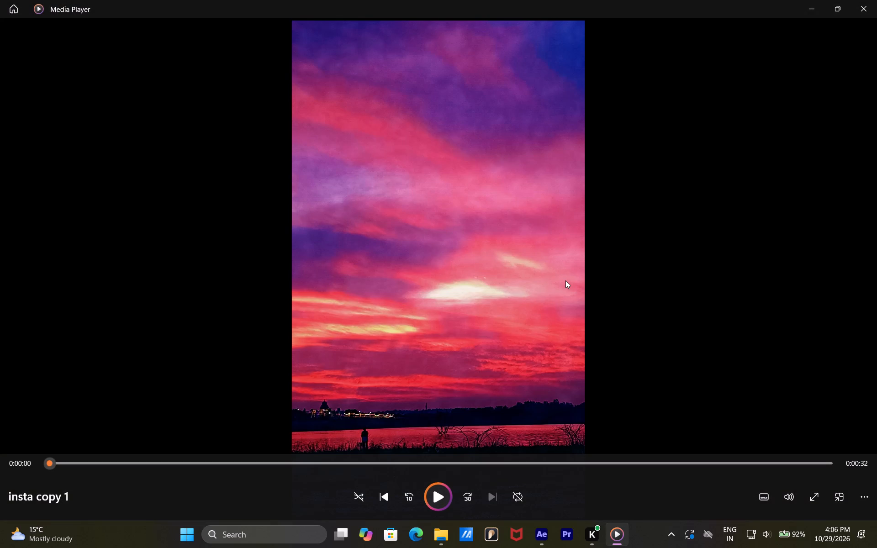
left_click(876, 0)
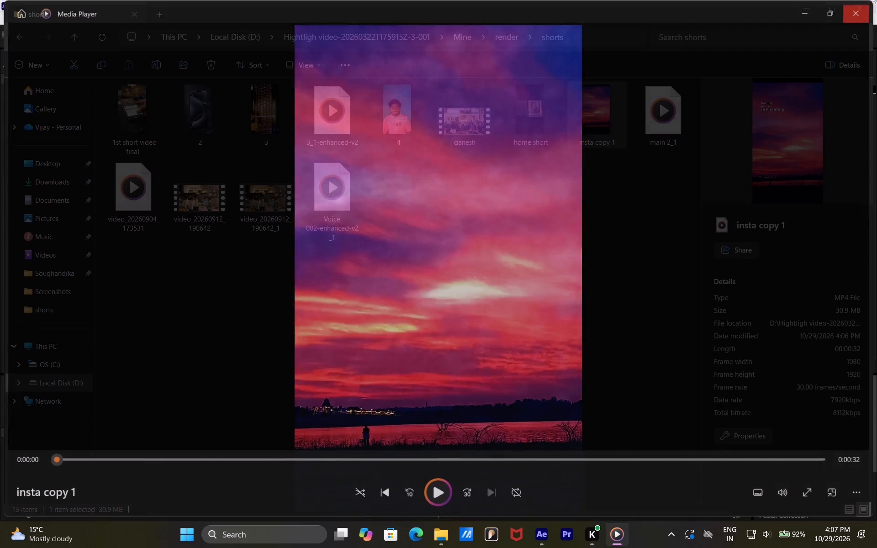
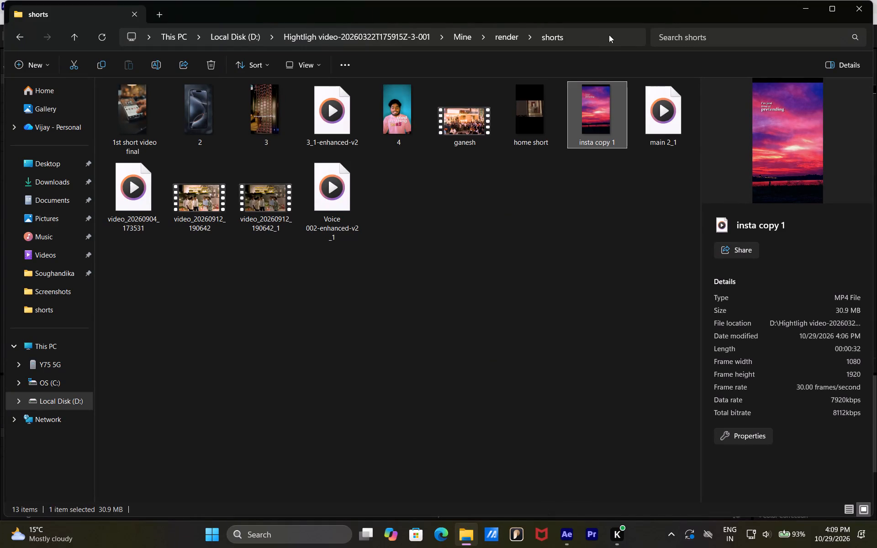
Copy the rendered "insta copy 1" video file in the shorts folder to the clipboard.
left_click(597, 118)
key("ctrl+c")
In File Explorer, paste the copied "insta copy 1" video into Movies > Instagram in the Y75 5G phone's internal storage.
left_click(50, 365)
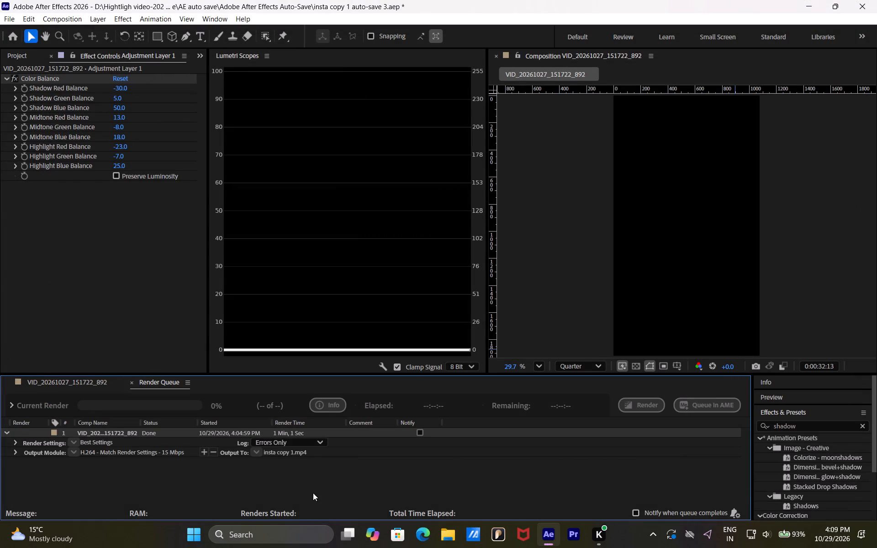
left_click(448, 538)
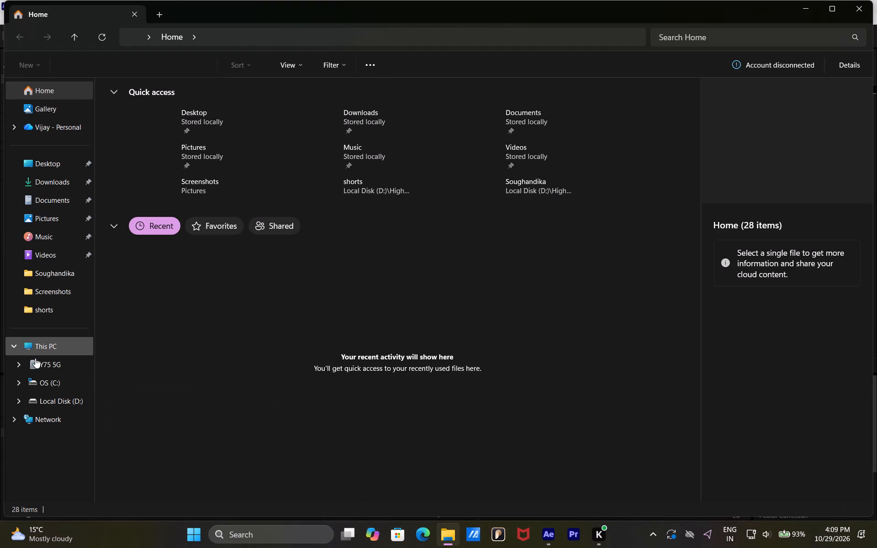
left_click(36, 360)
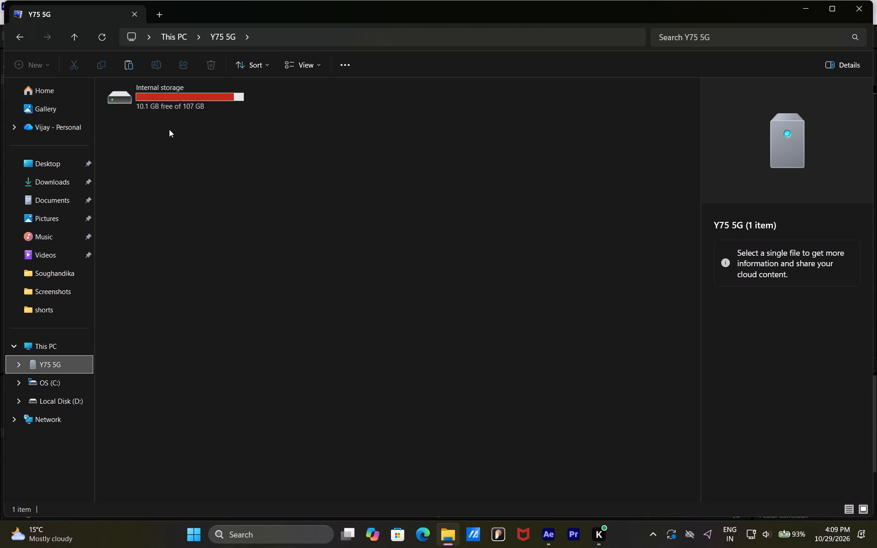
left_click(179, 109)
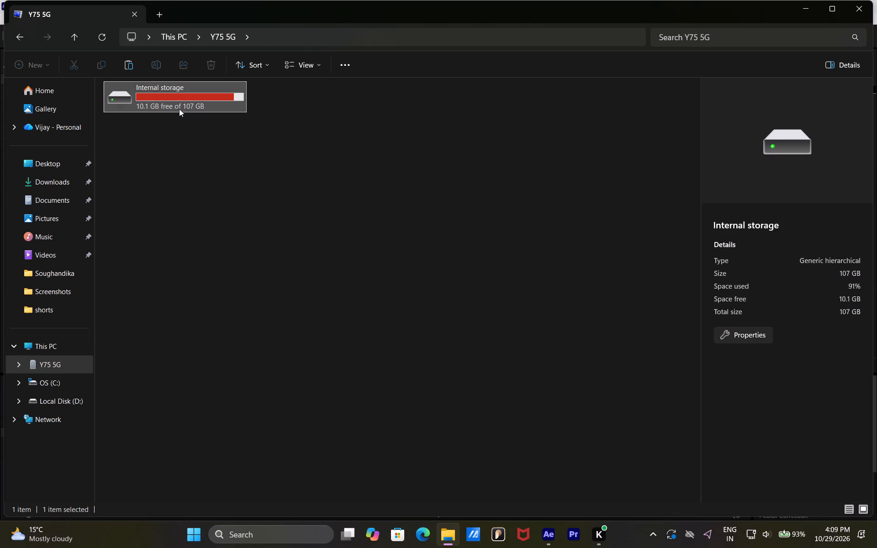
double_click(179, 109)
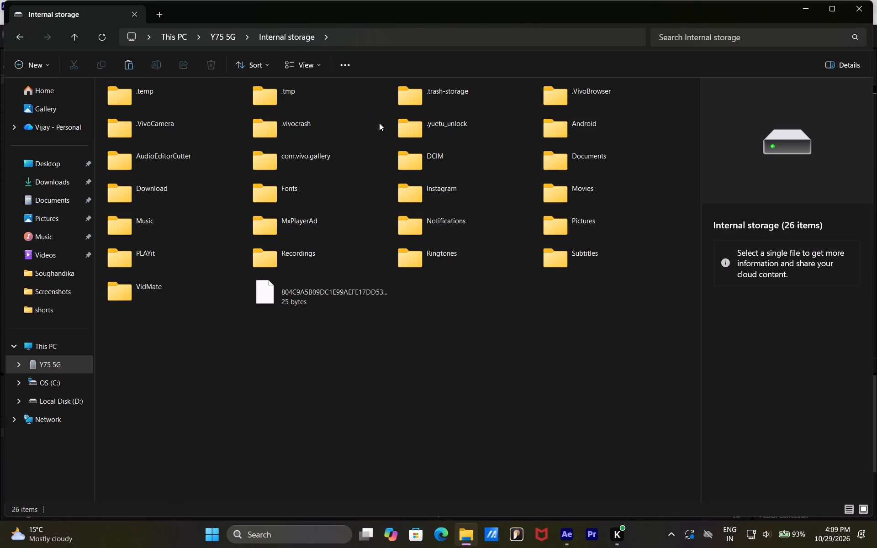
left_click(447, 149)
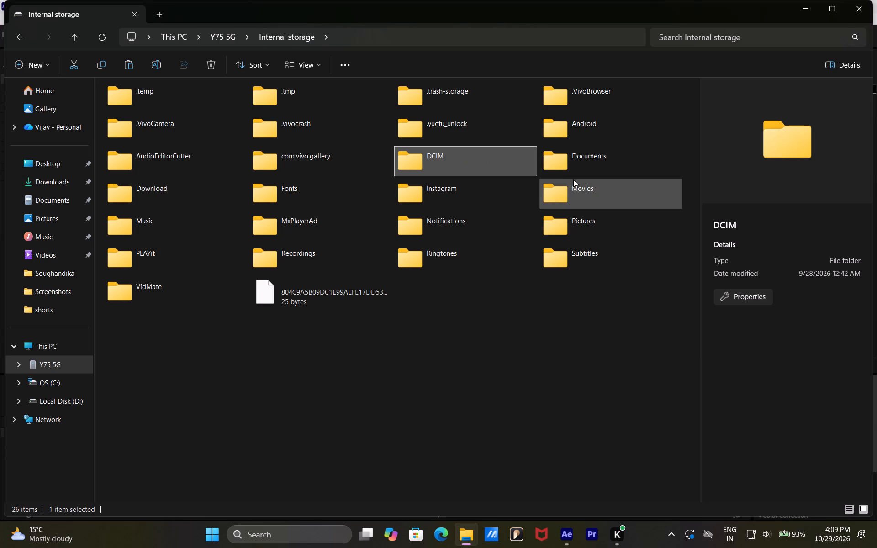
triple_click(575, 194)
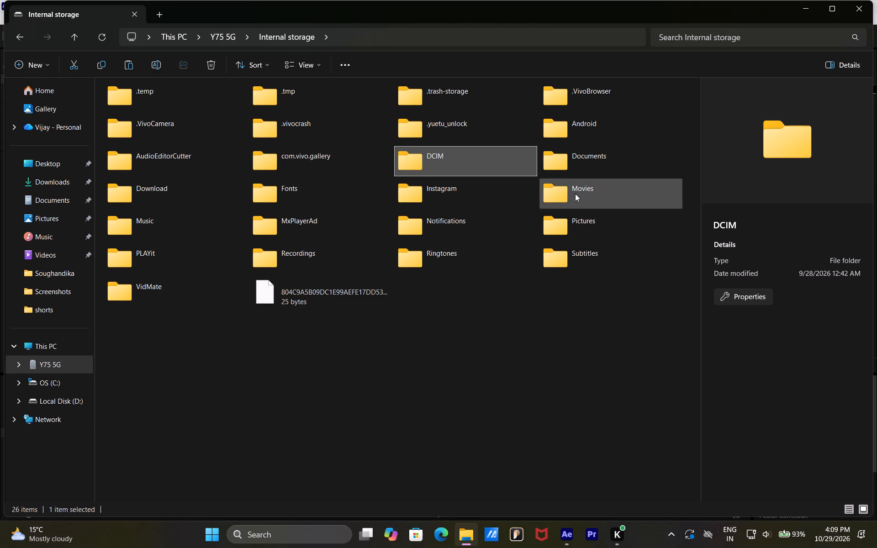
left_click(575, 194)
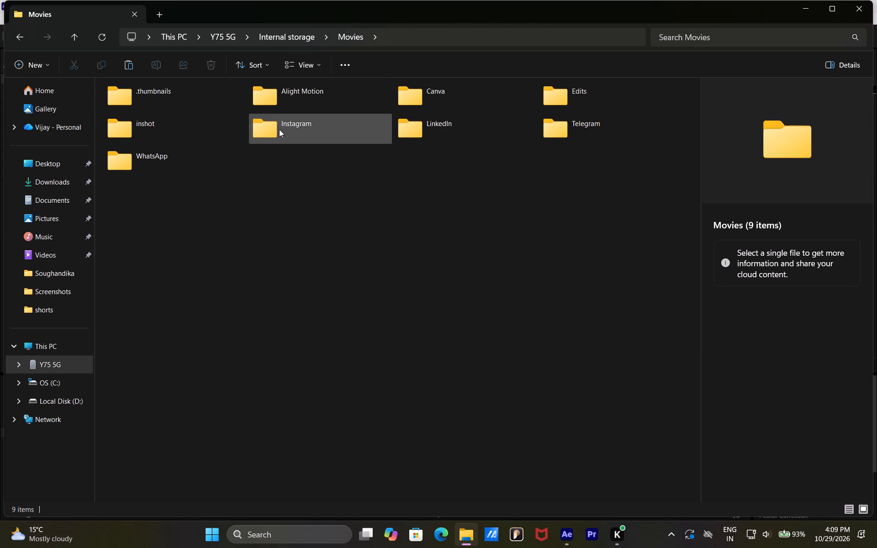
triple_click(279, 129)
key("ctrl+v")
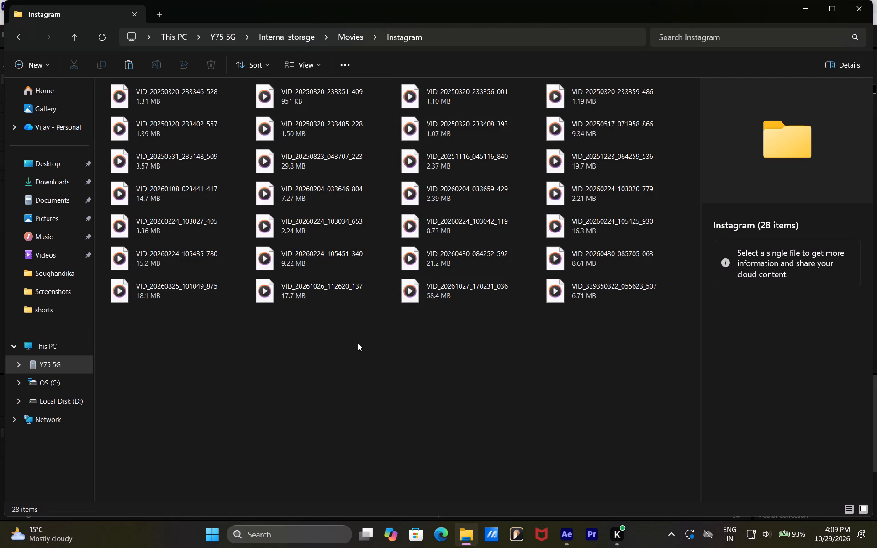
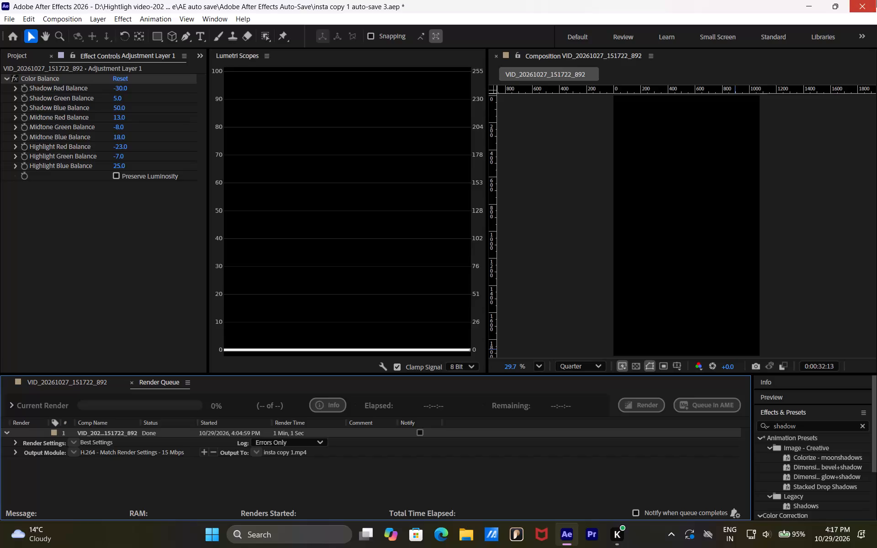
Save the changes to the project "insta copy 1 auto-save 3.aep" while closing After Effects.
left_click(445, 300)
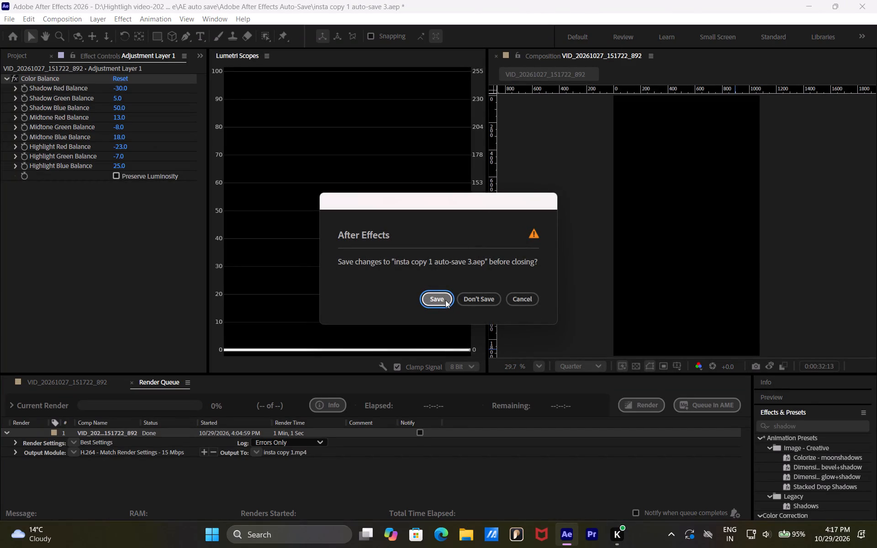